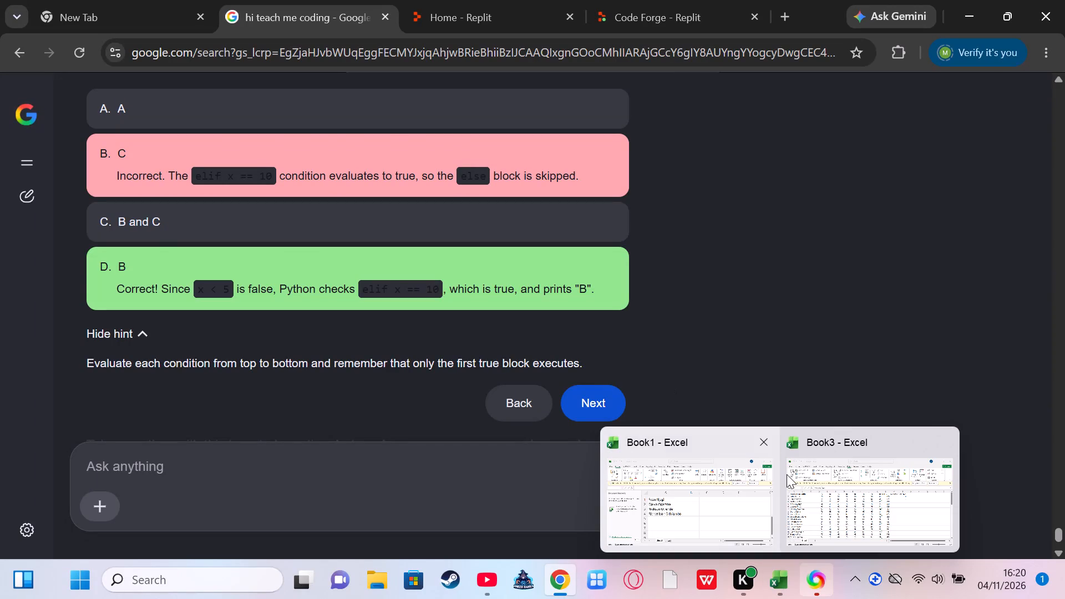
# Switch to the Book3 workbook in Excel and bring the first rows of the marks table into view.
pyautogui.click(787, 474)
pyautogui.scroll(1, 571, 424)
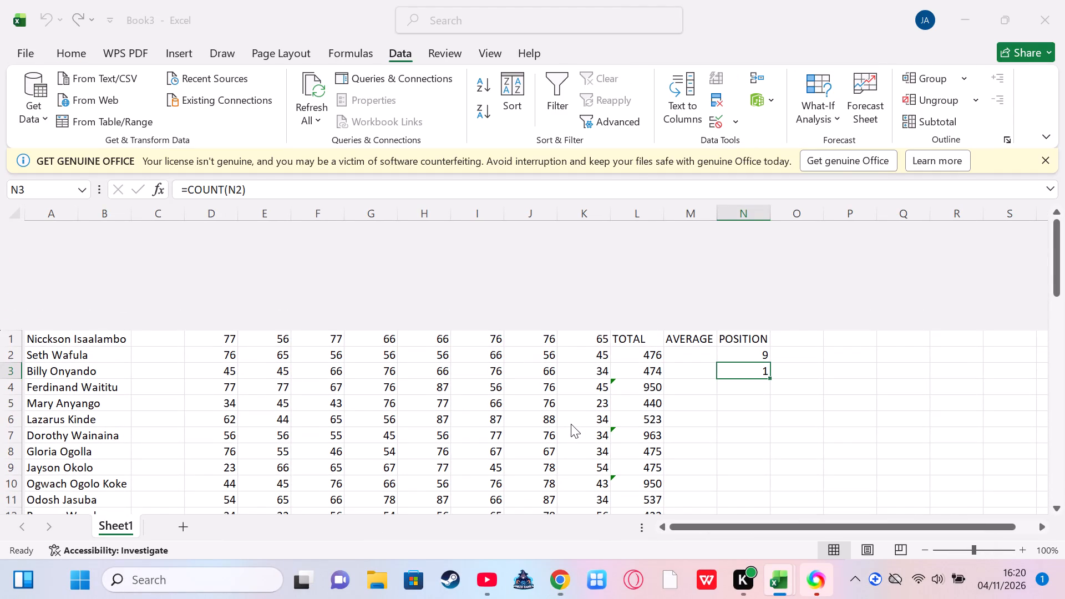
pyautogui.scroll(1, 571, 424)
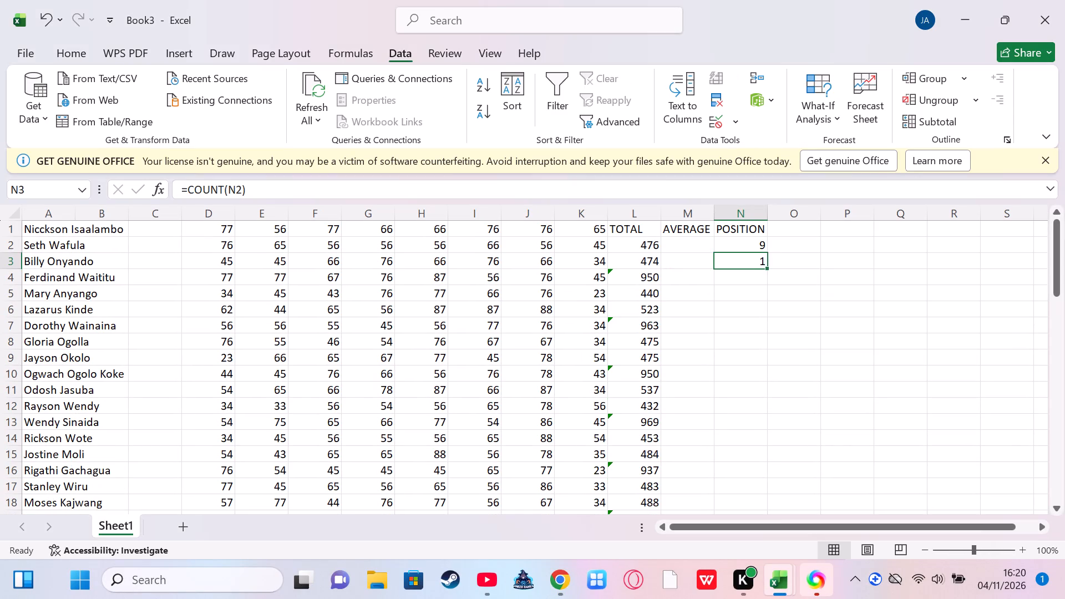
pyautogui.scroll(1, 571, 424)
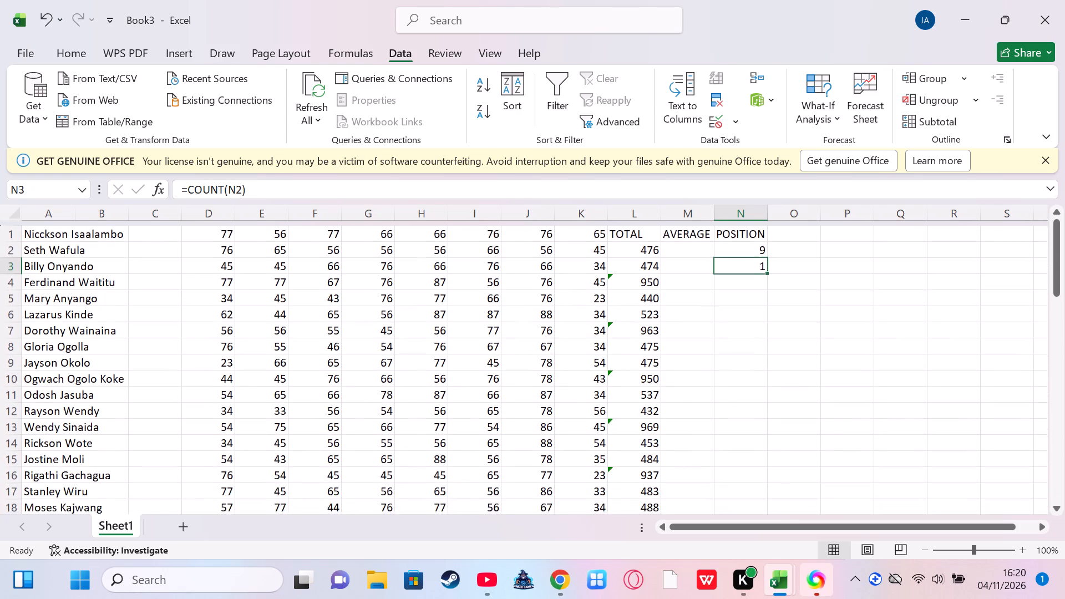
pyautogui.scroll(1, 571, 424)
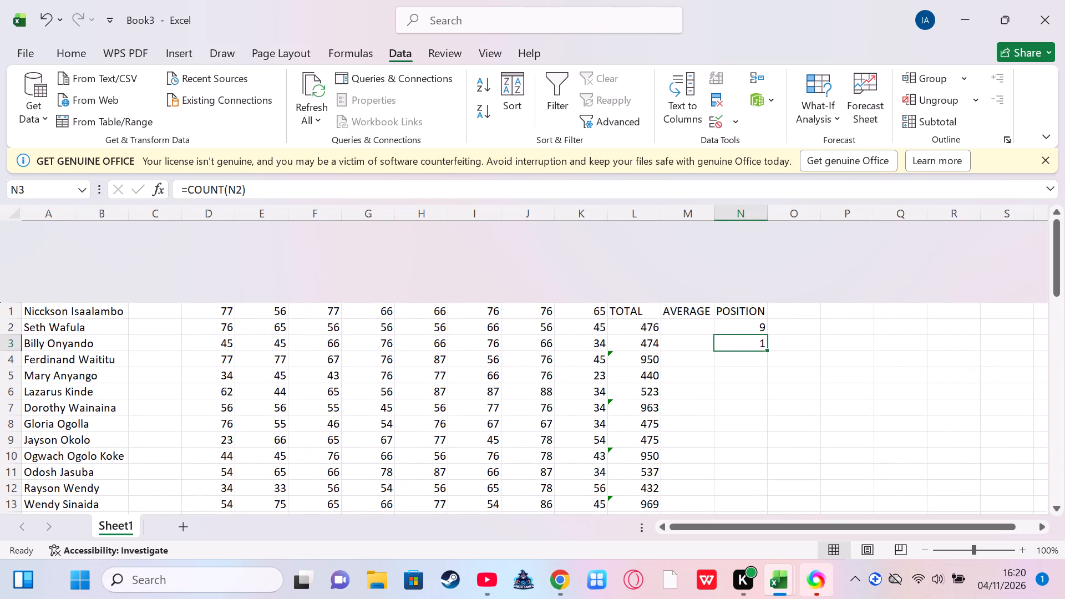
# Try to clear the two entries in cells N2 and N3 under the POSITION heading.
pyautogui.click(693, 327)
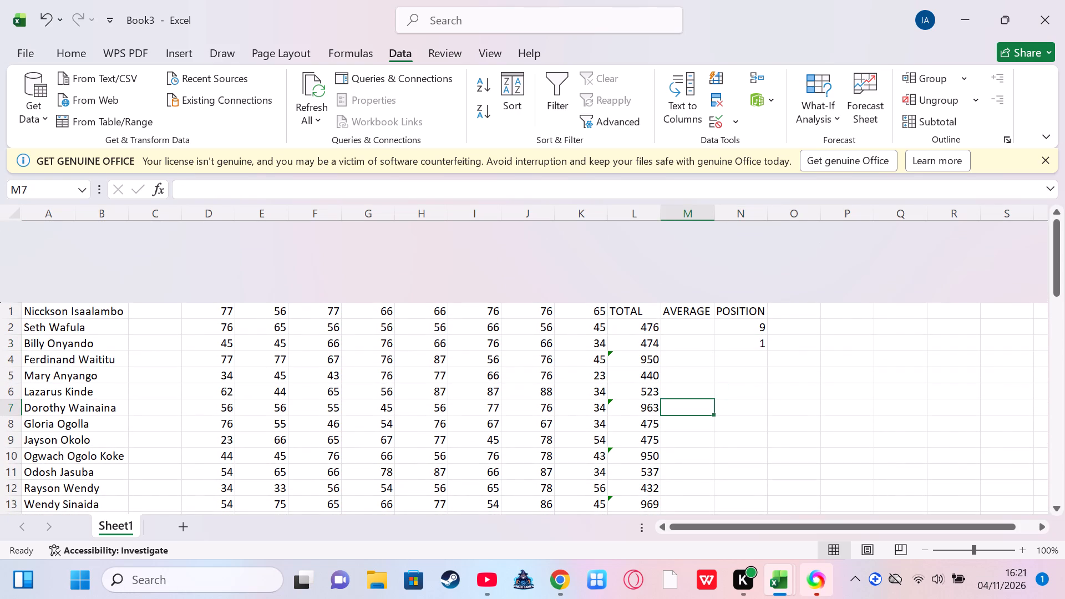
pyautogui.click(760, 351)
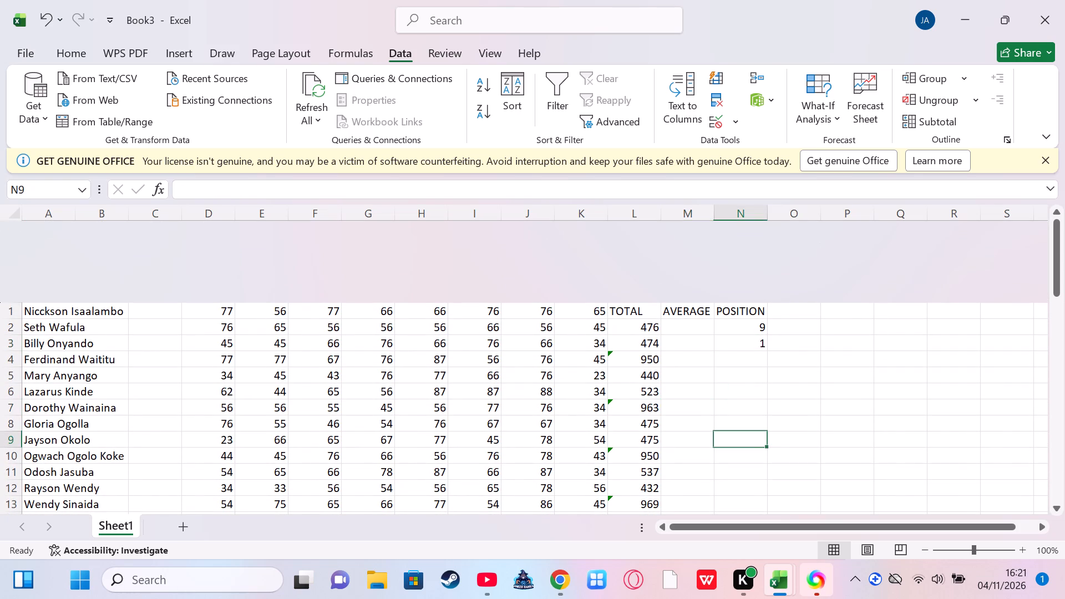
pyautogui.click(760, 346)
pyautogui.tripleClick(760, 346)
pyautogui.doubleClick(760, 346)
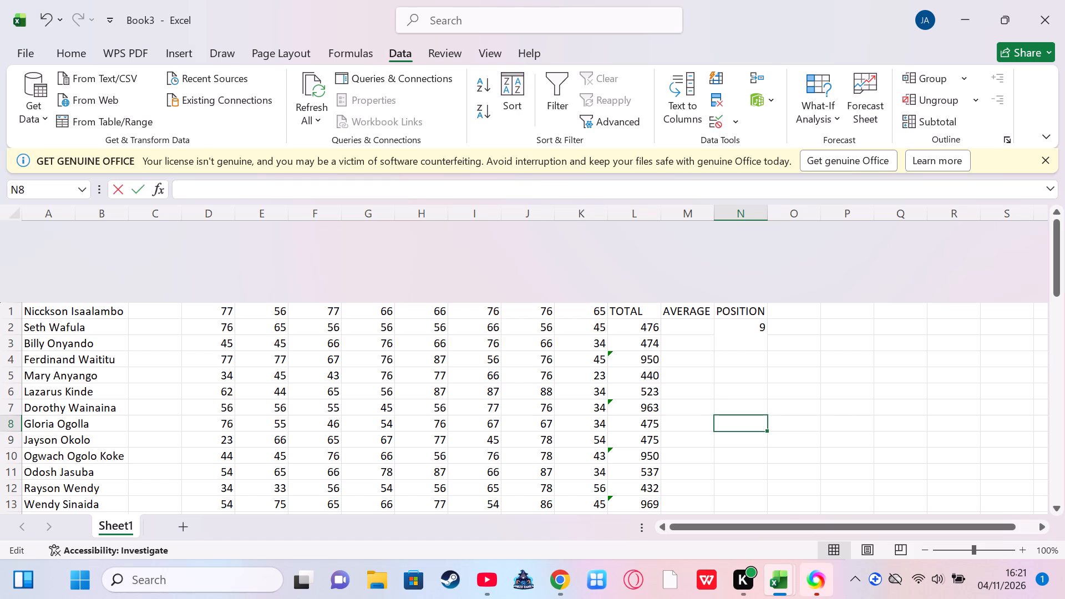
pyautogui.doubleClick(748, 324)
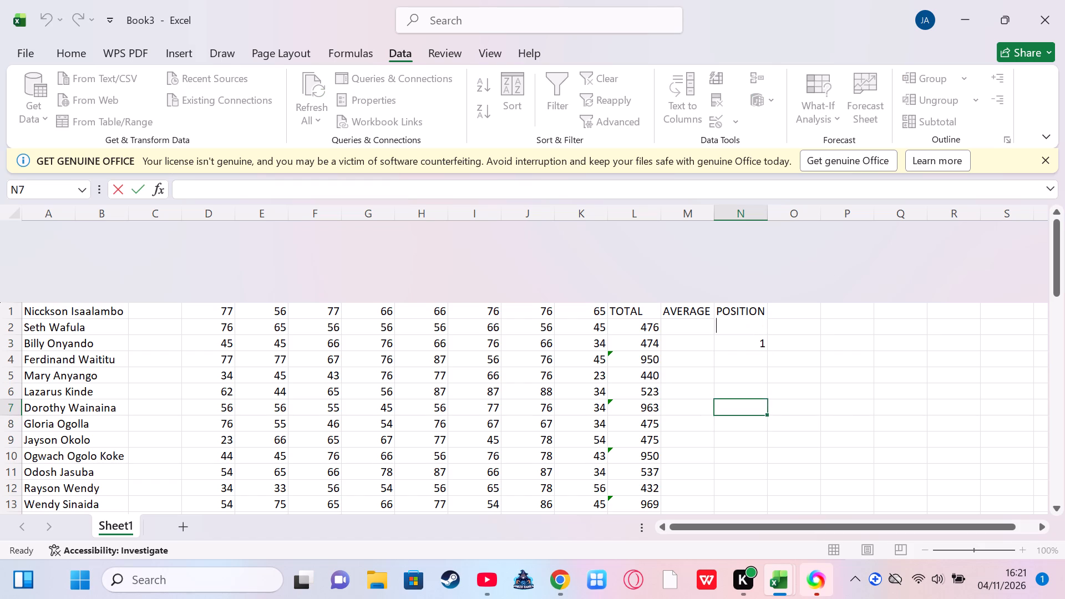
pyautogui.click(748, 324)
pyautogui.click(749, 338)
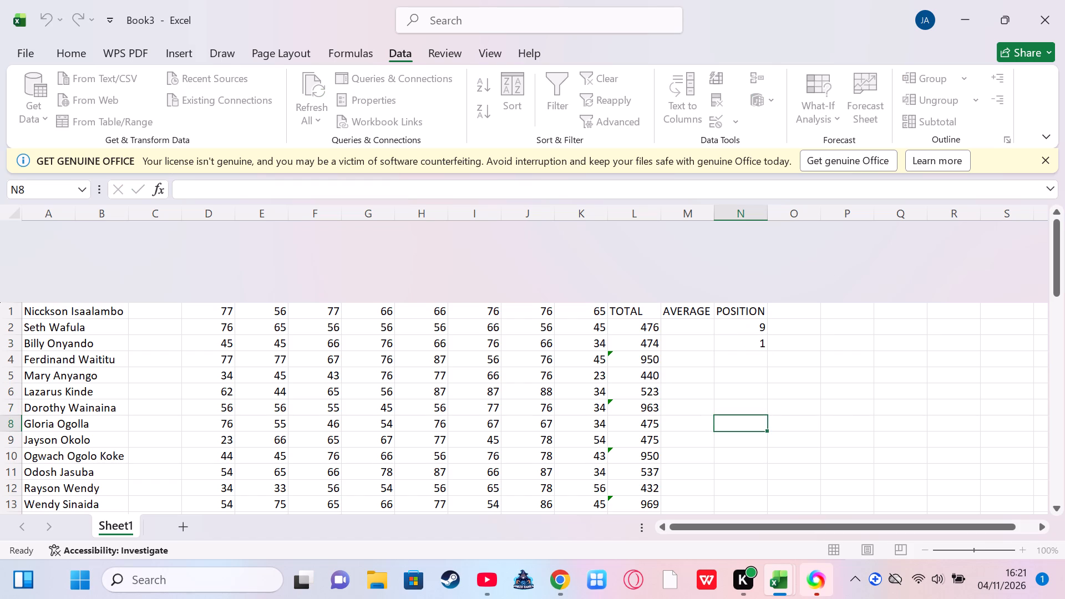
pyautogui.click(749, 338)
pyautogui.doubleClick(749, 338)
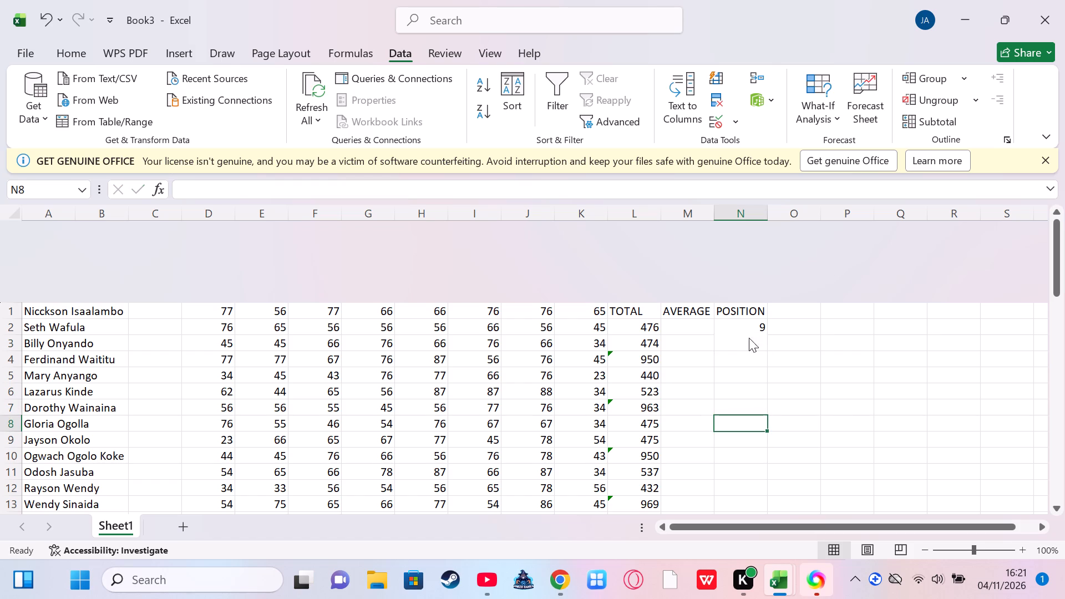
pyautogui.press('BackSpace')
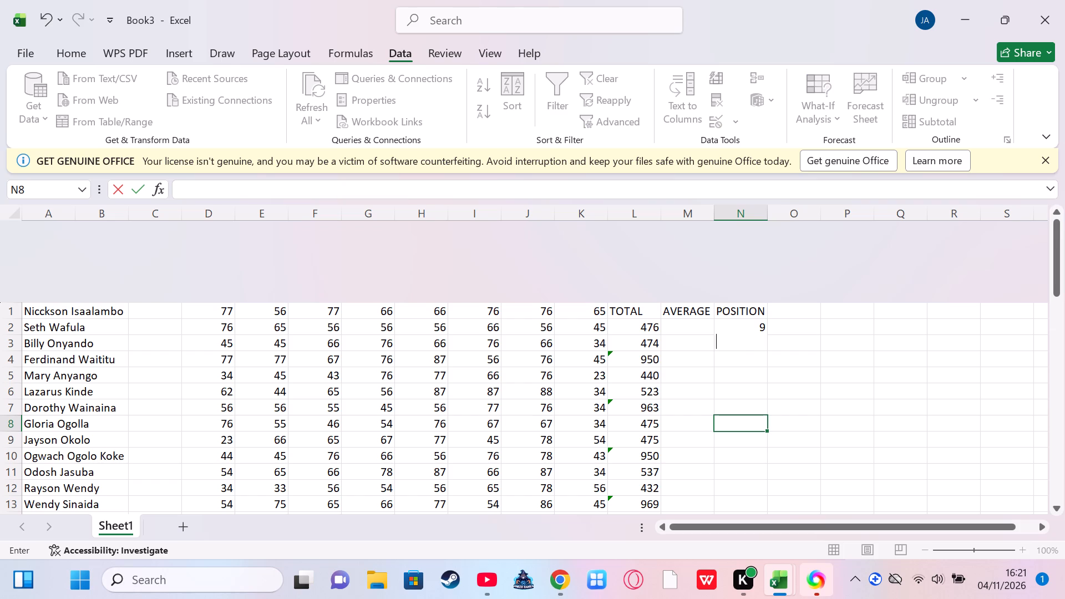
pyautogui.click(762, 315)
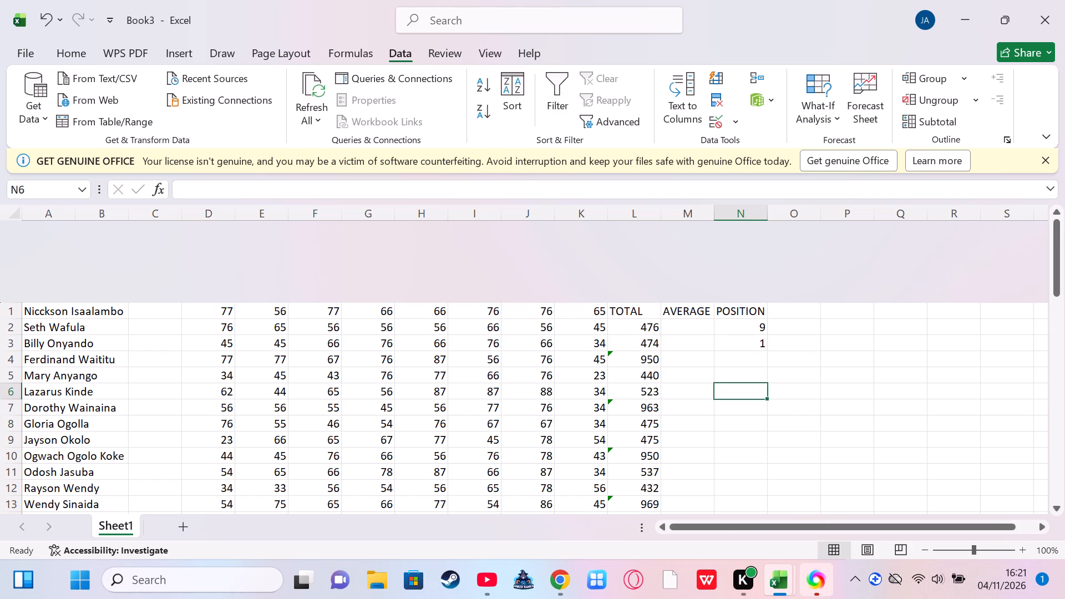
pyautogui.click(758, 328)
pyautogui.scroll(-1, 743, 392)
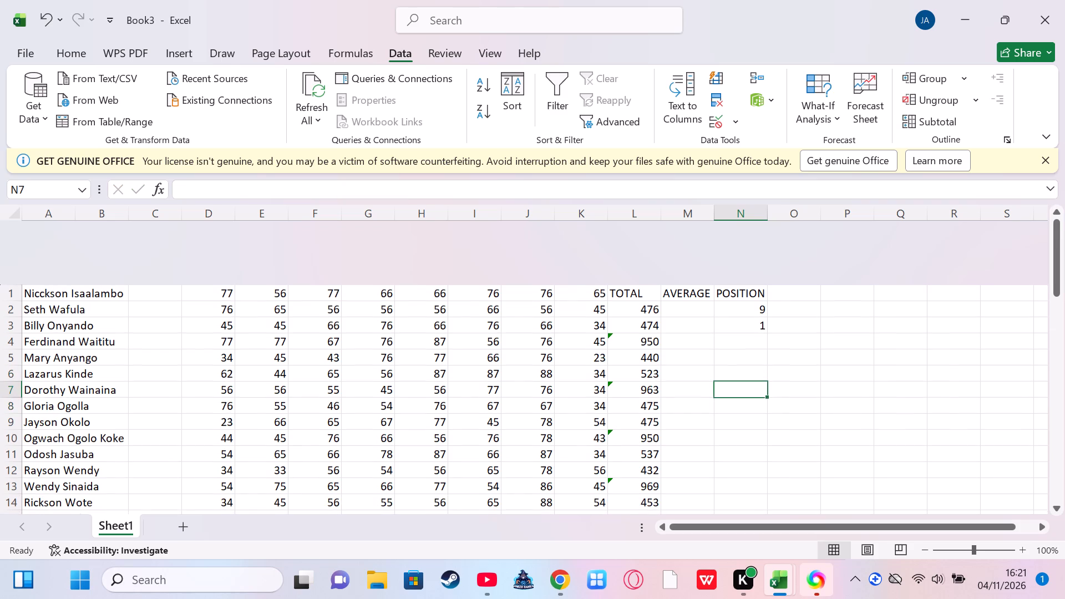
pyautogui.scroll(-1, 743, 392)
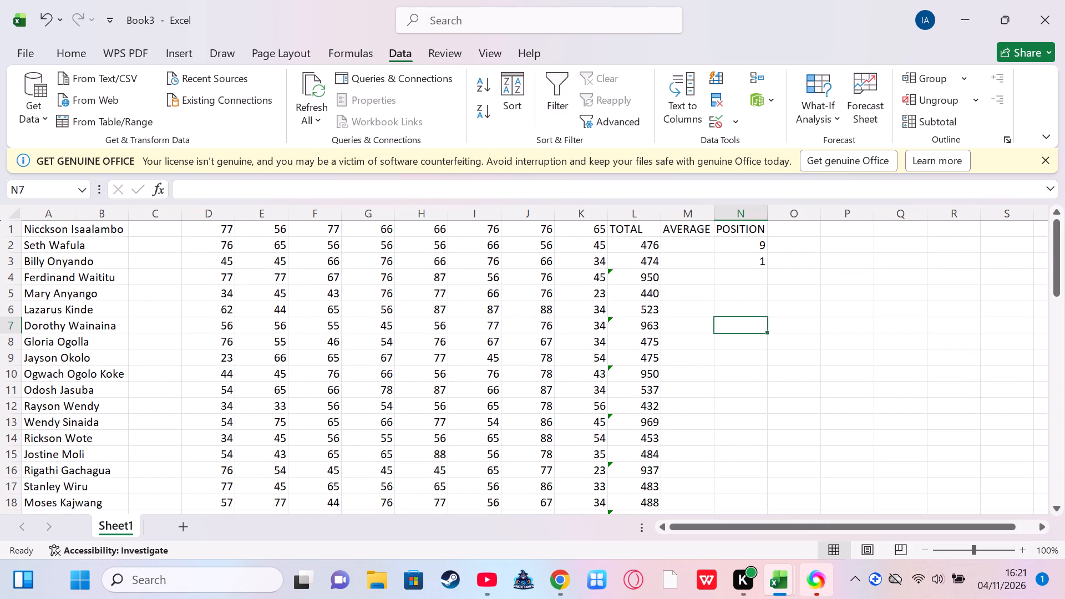
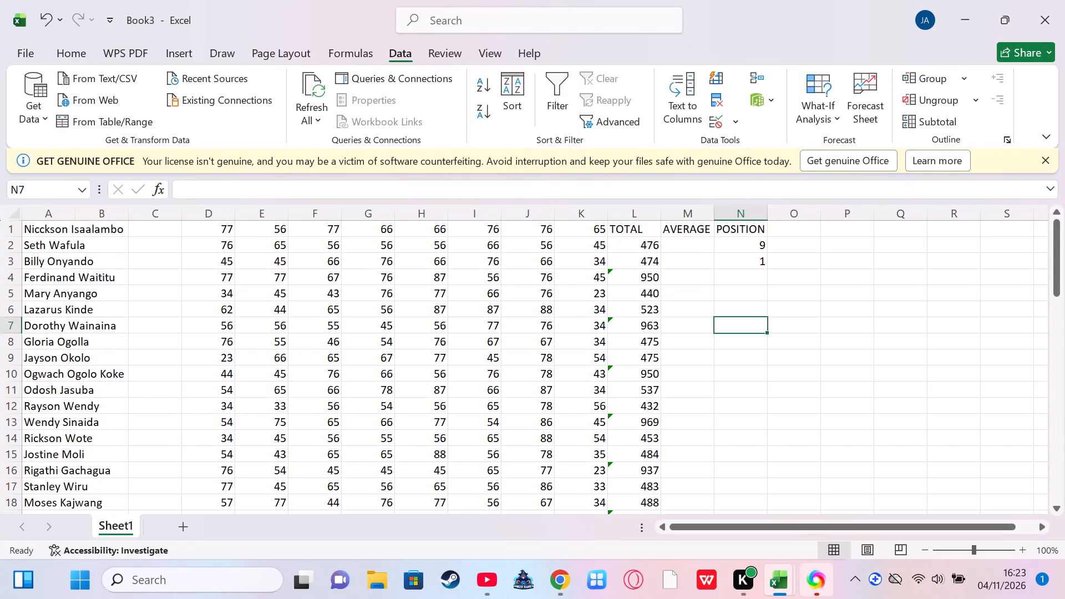
# Clear the COUNT formulas from cells N3 and N2 under the POSITION heading.
pyautogui.click(753, 262)
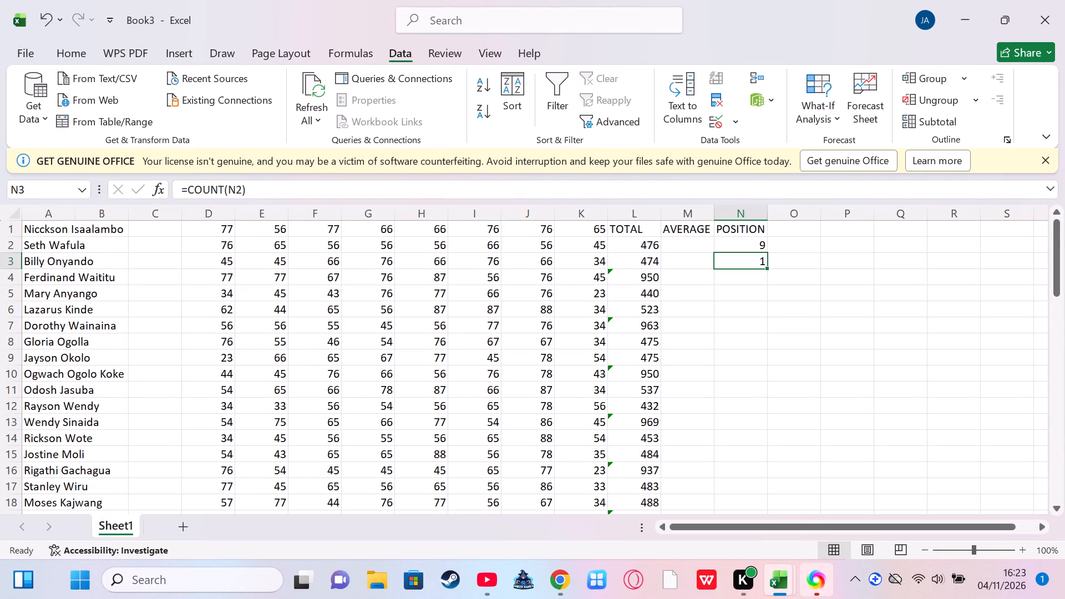
pyautogui.press('BackSpace')
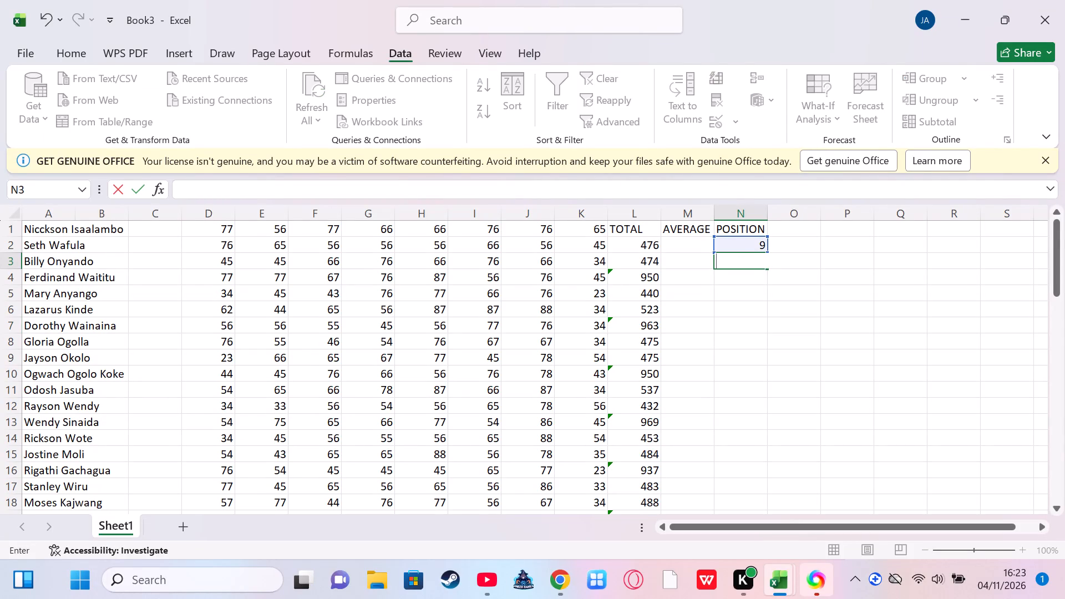
pyautogui.click(753, 239)
pyautogui.press('BackSpace')
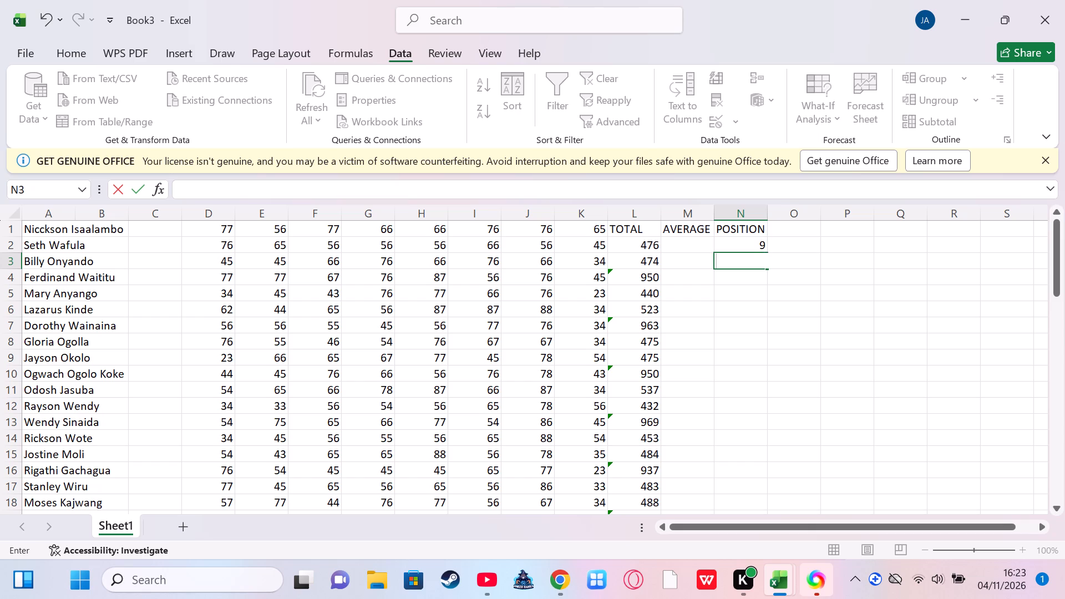
pyautogui.click(753, 242)
pyautogui.click(753, 242)
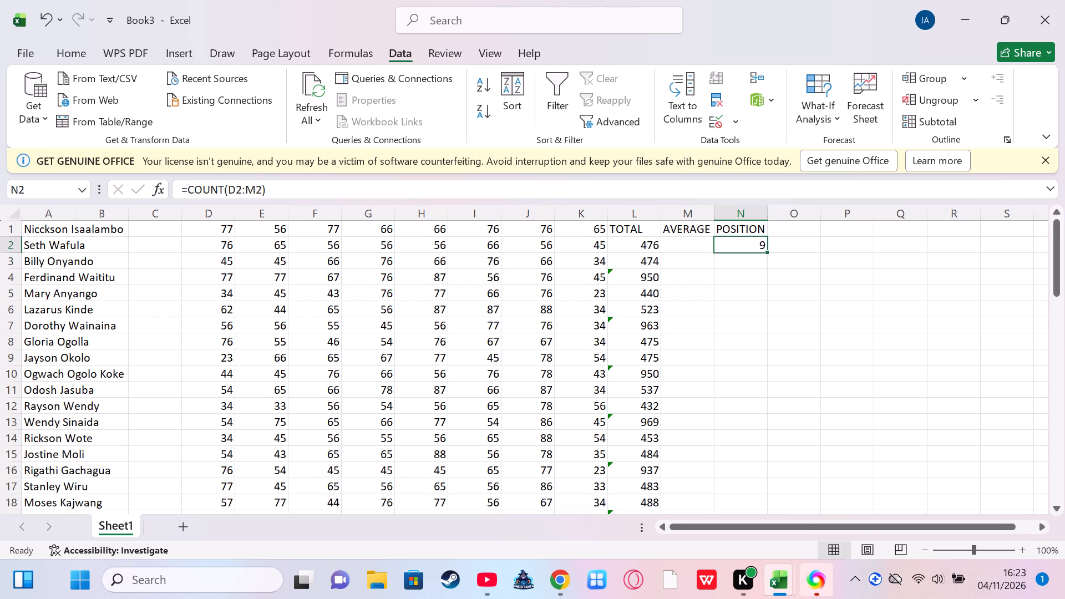
pyautogui.press('BackSpace')
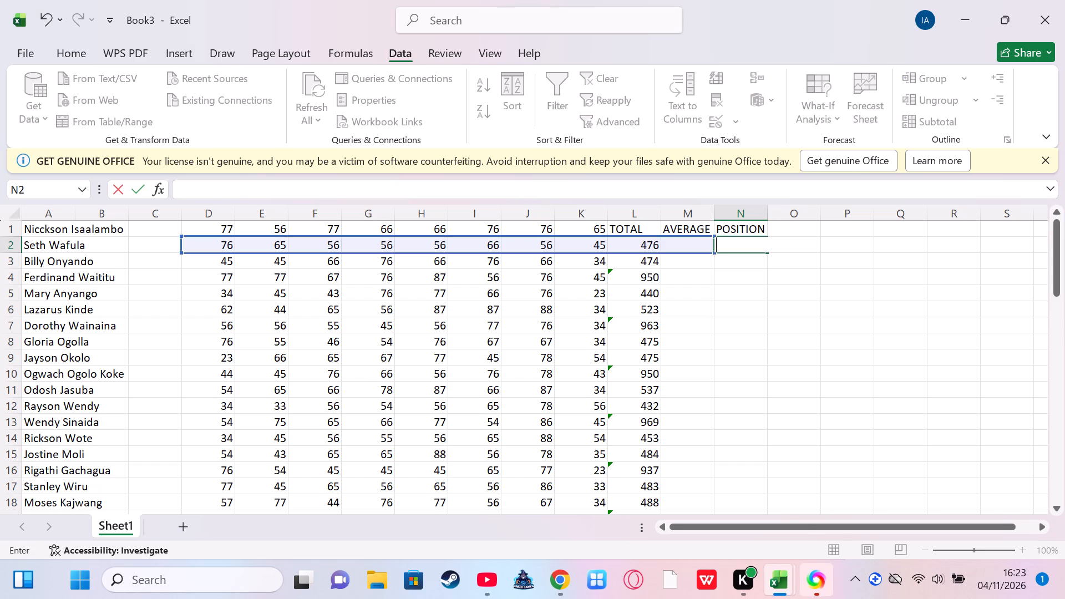
pyautogui.click(692, 249)
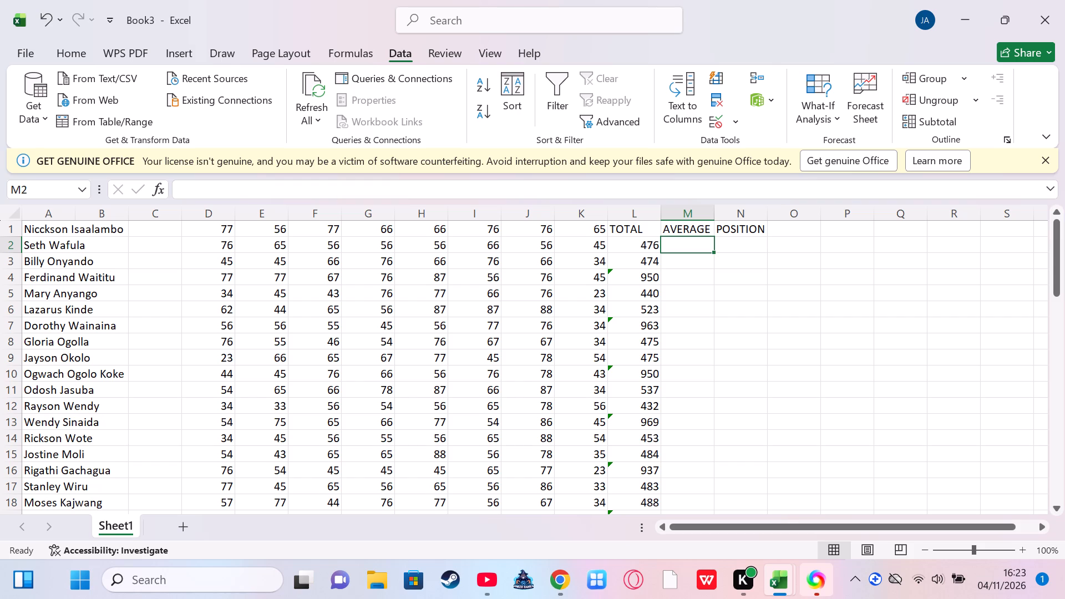
# Insert the AVERAGE function in cell M2 under the AVERAGE heading, using the range D2:L2.
pyautogui.doubleClick(680, 245)
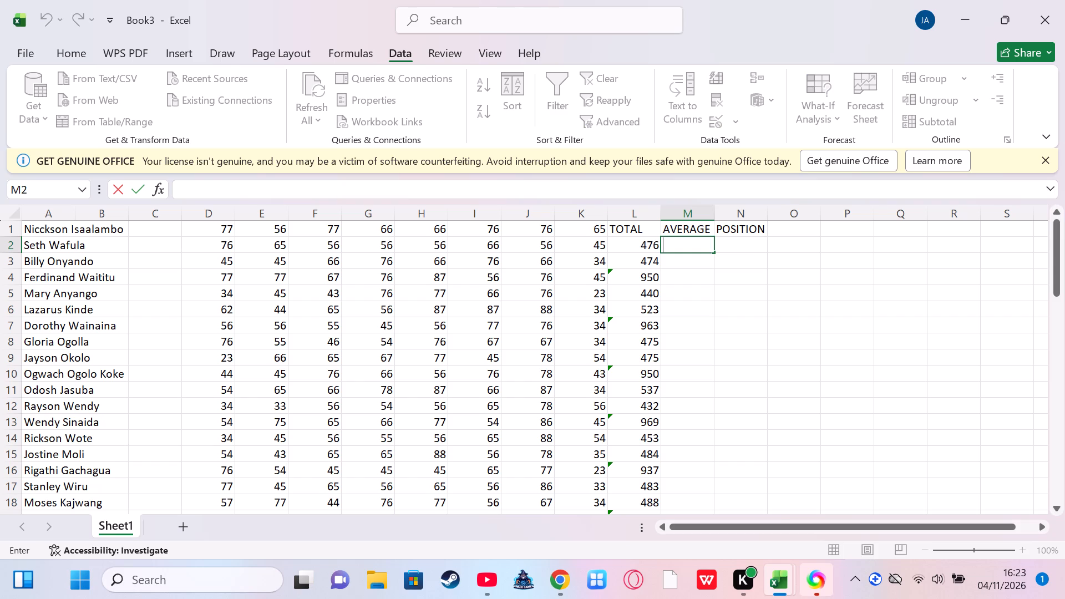
pyautogui.doubleClick(680, 245)
pyautogui.click(166, 191)
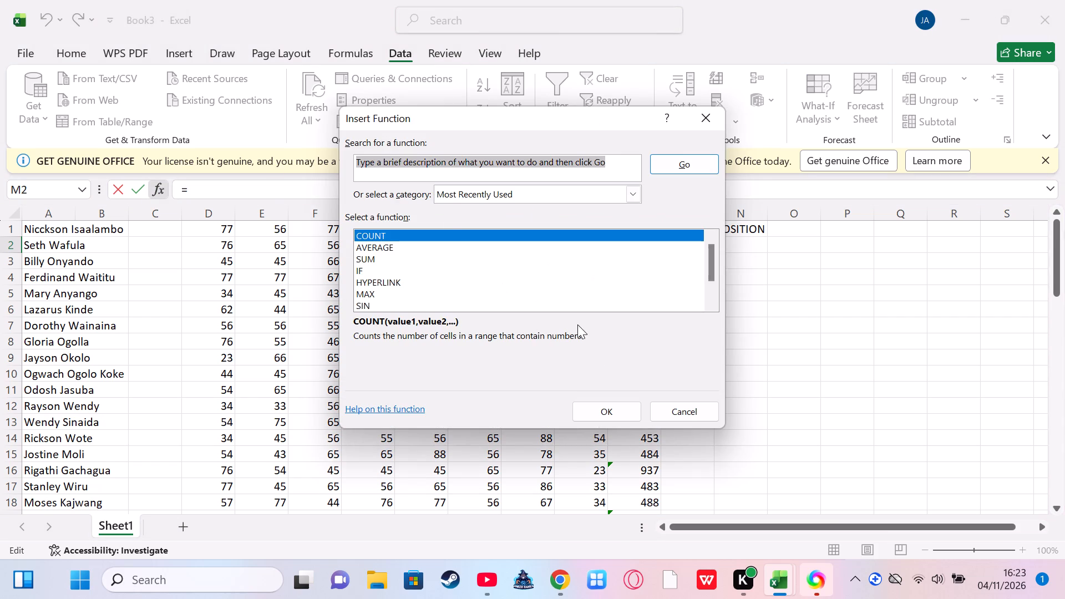
pyautogui.click(532, 250)
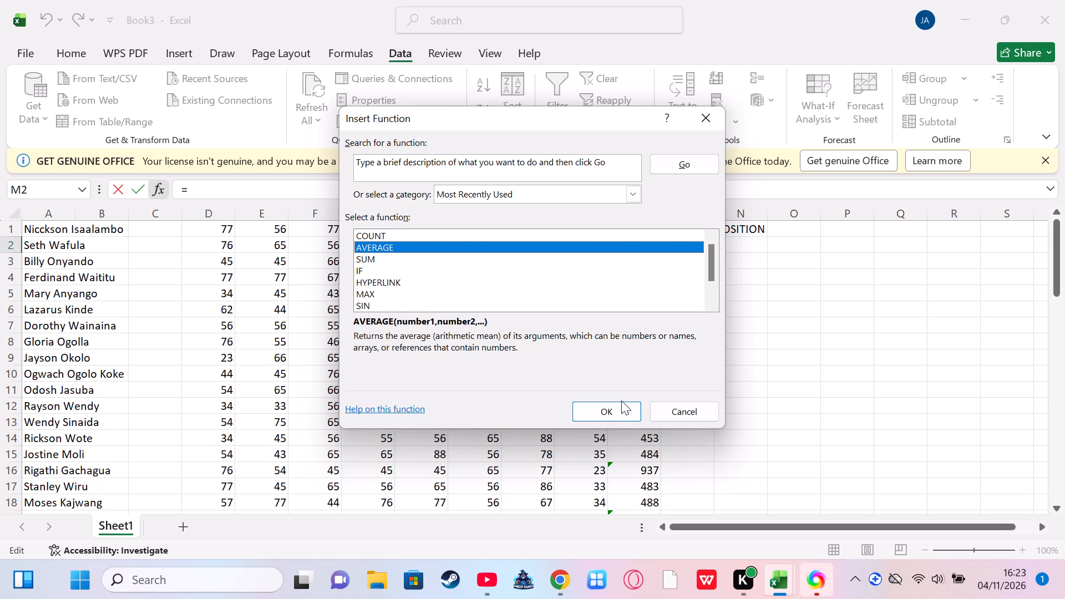
pyautogui.click(621, 410)
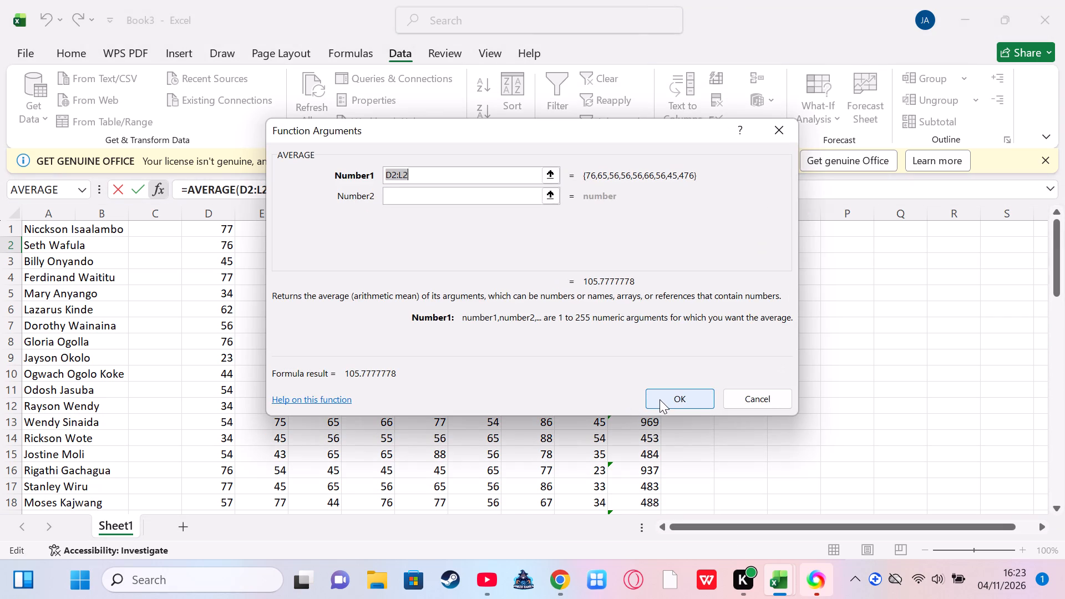
pyautogui.click(660, 399)
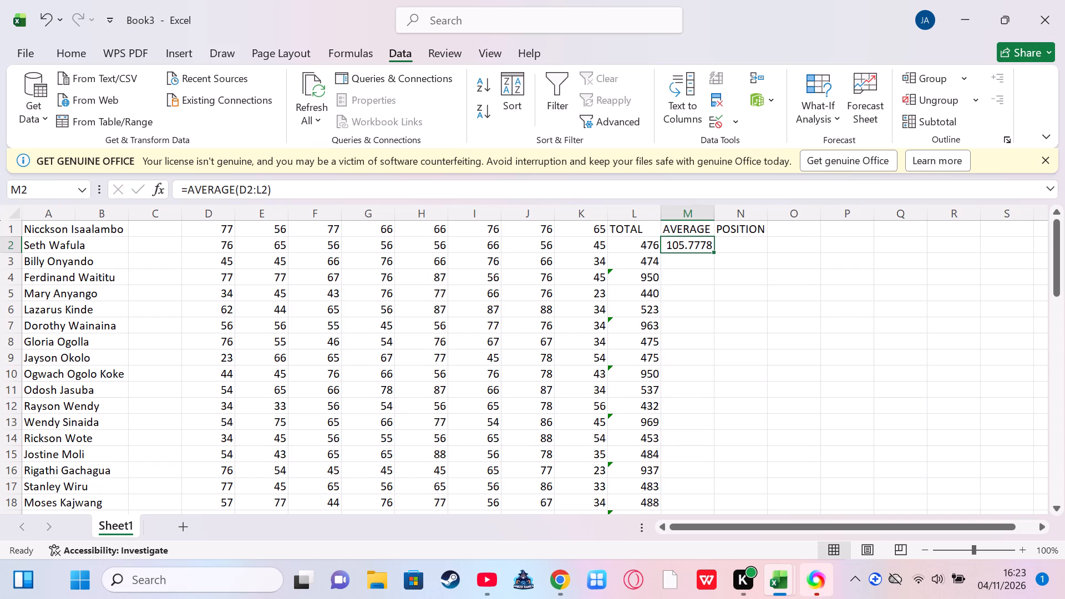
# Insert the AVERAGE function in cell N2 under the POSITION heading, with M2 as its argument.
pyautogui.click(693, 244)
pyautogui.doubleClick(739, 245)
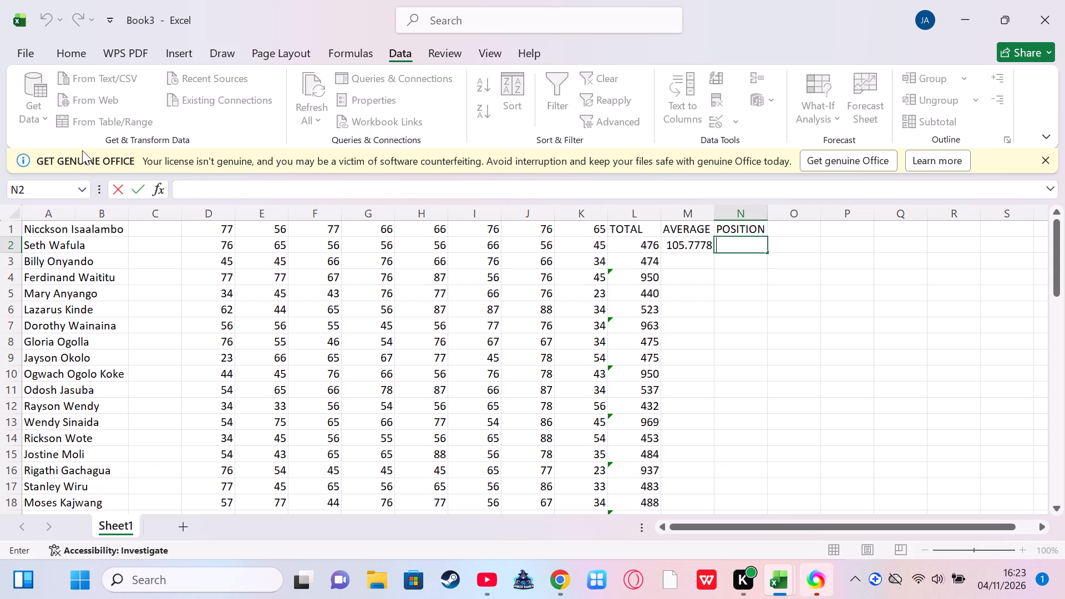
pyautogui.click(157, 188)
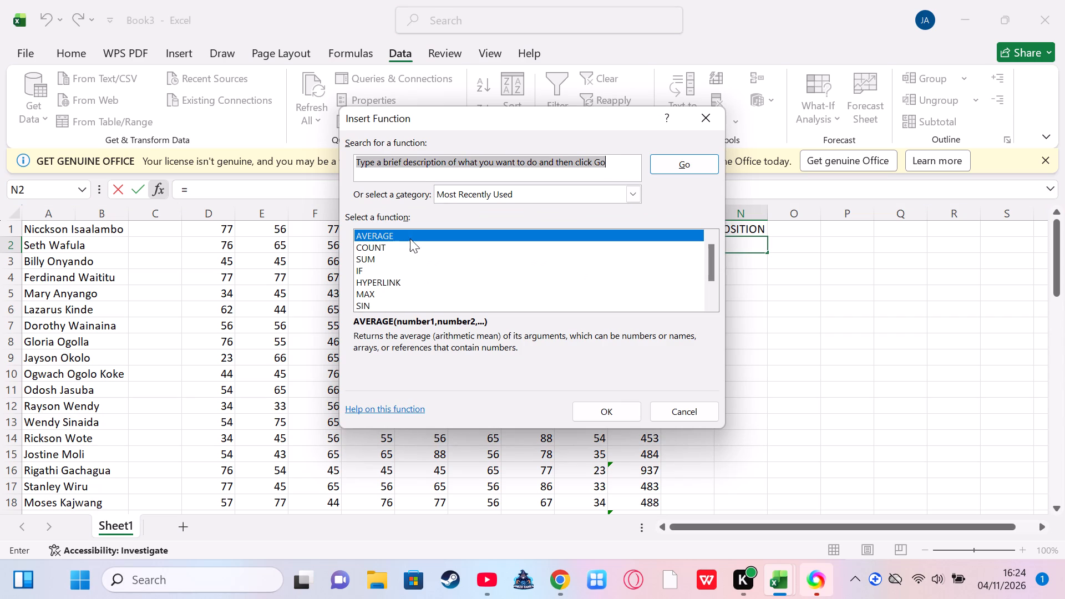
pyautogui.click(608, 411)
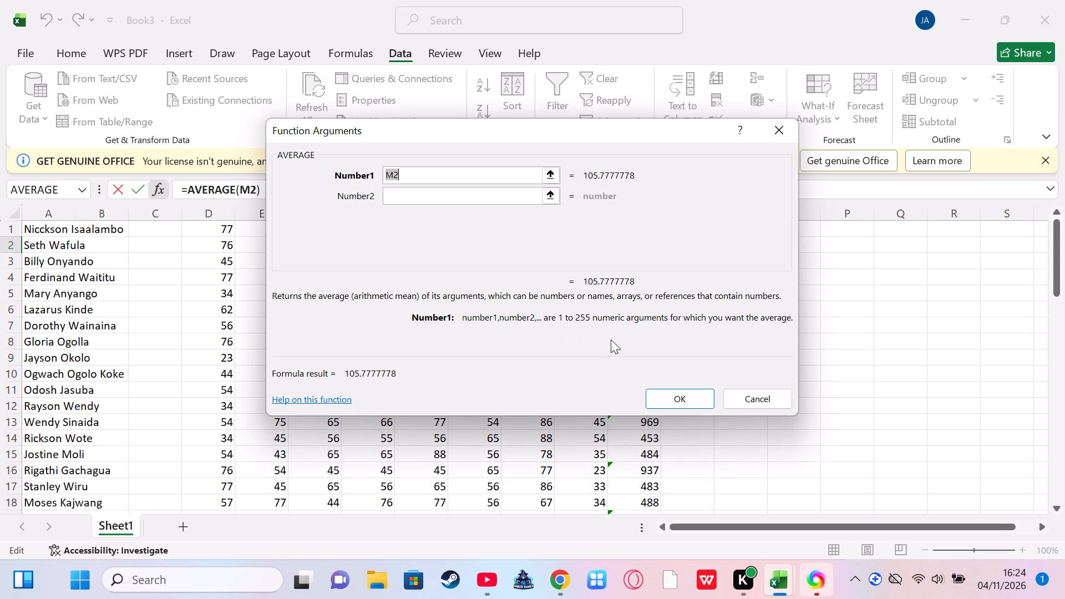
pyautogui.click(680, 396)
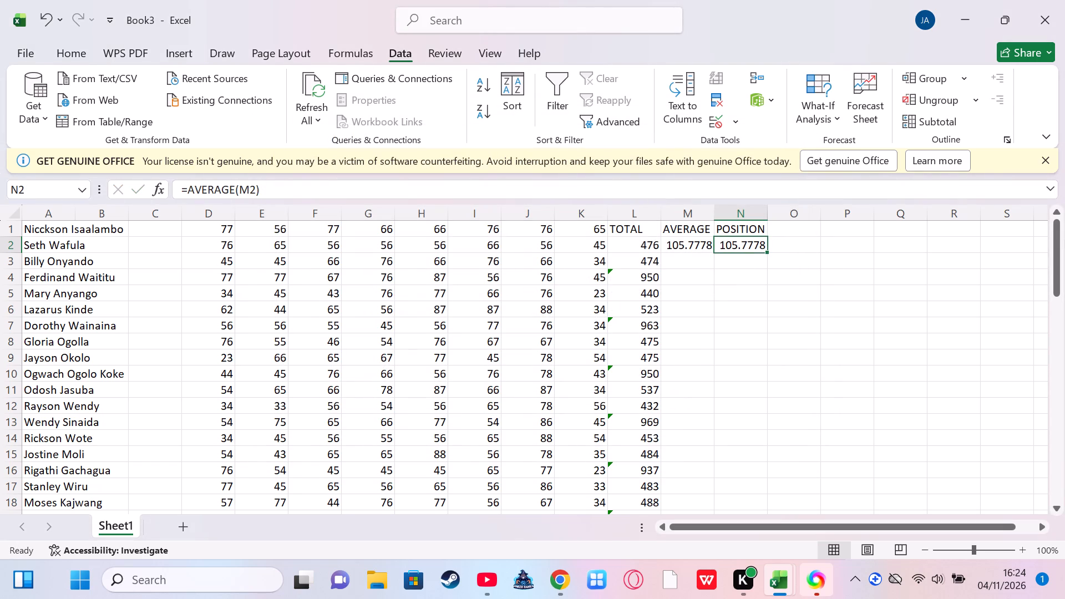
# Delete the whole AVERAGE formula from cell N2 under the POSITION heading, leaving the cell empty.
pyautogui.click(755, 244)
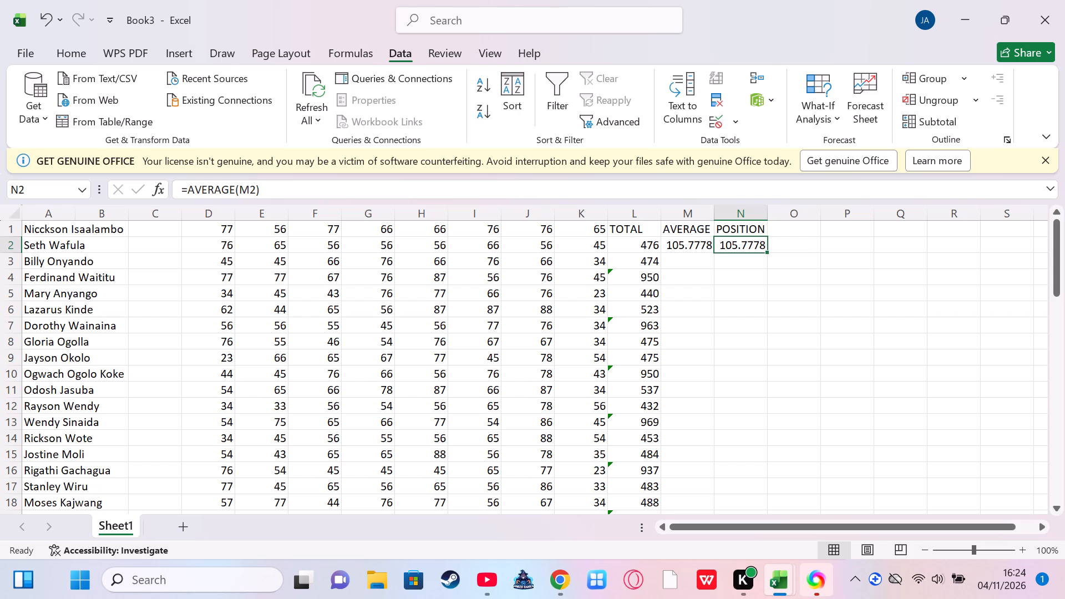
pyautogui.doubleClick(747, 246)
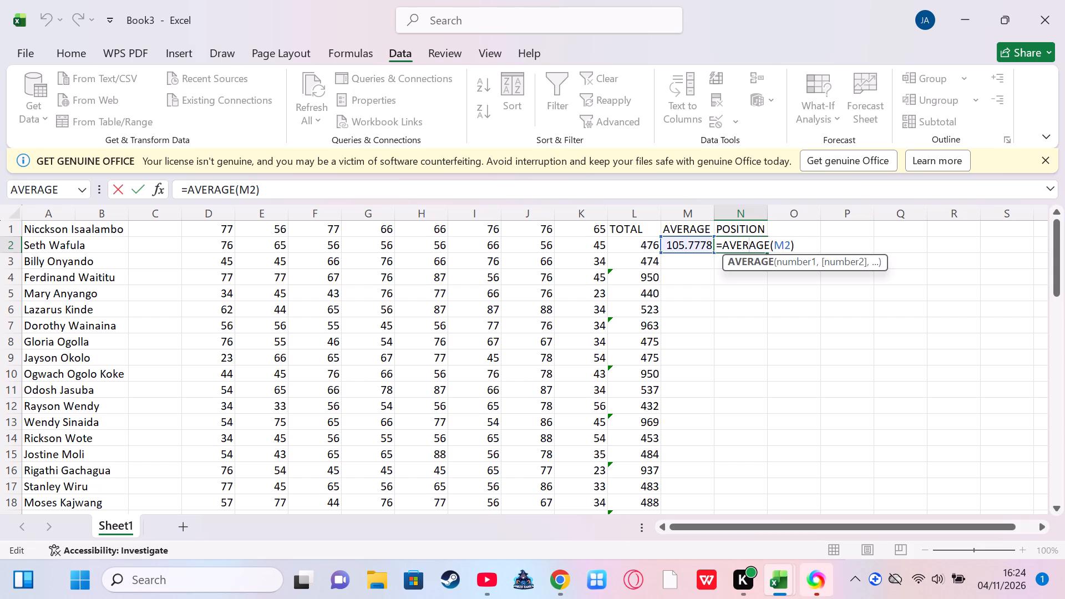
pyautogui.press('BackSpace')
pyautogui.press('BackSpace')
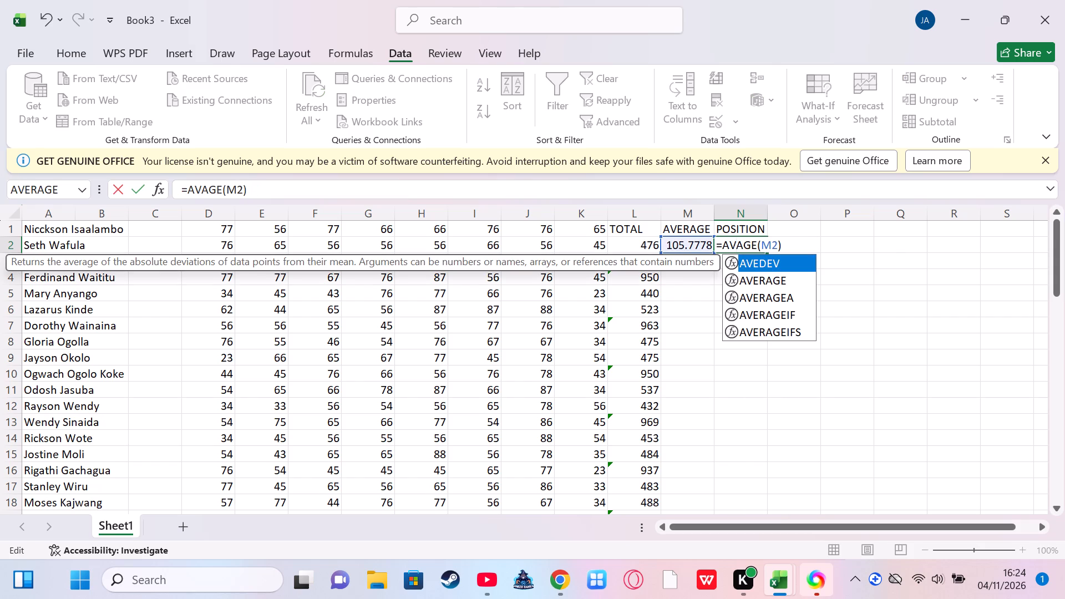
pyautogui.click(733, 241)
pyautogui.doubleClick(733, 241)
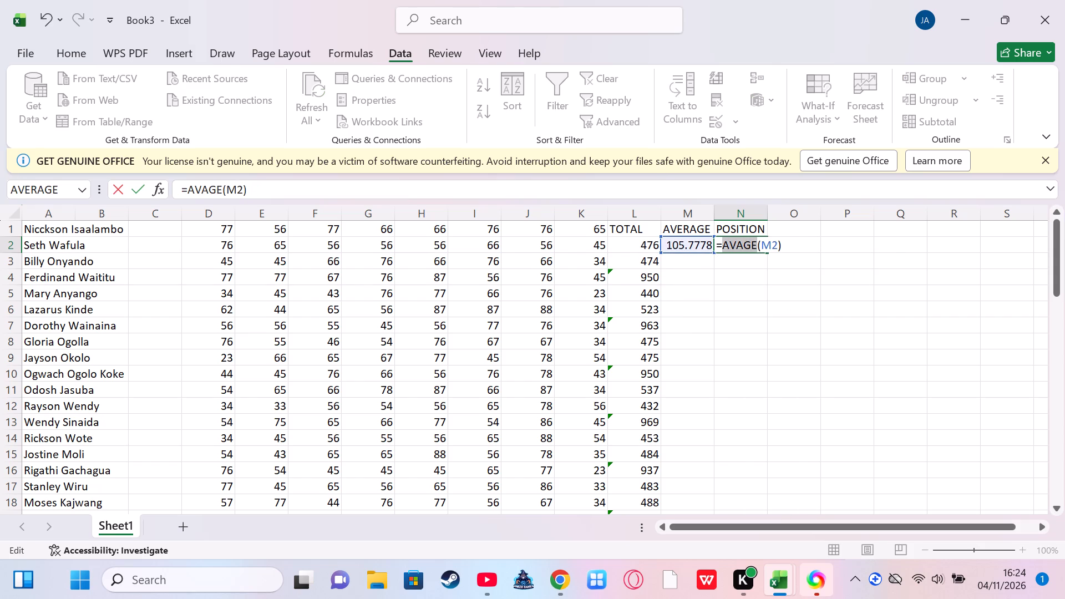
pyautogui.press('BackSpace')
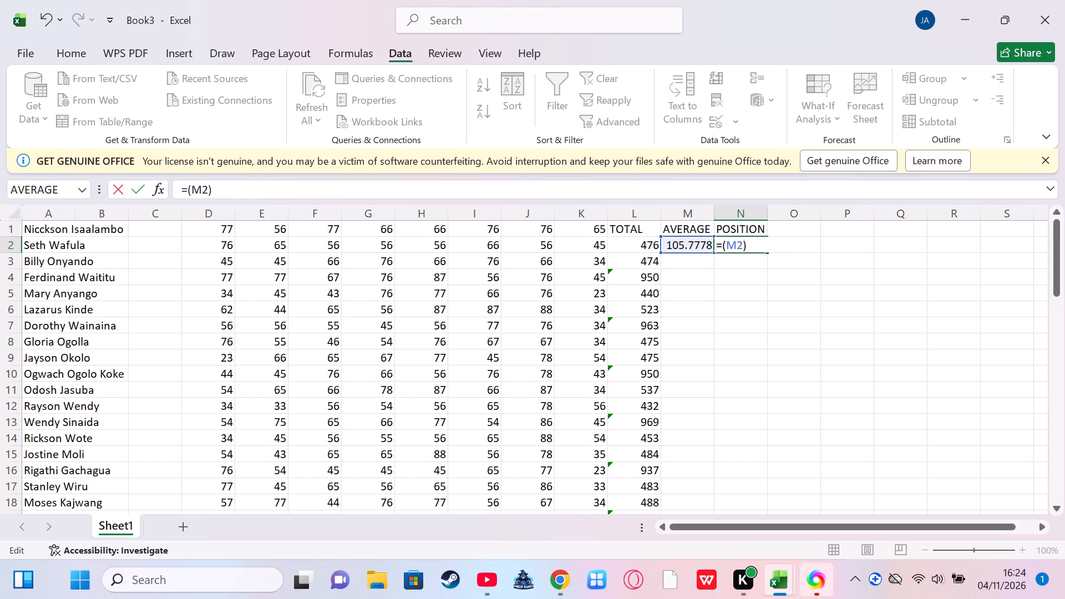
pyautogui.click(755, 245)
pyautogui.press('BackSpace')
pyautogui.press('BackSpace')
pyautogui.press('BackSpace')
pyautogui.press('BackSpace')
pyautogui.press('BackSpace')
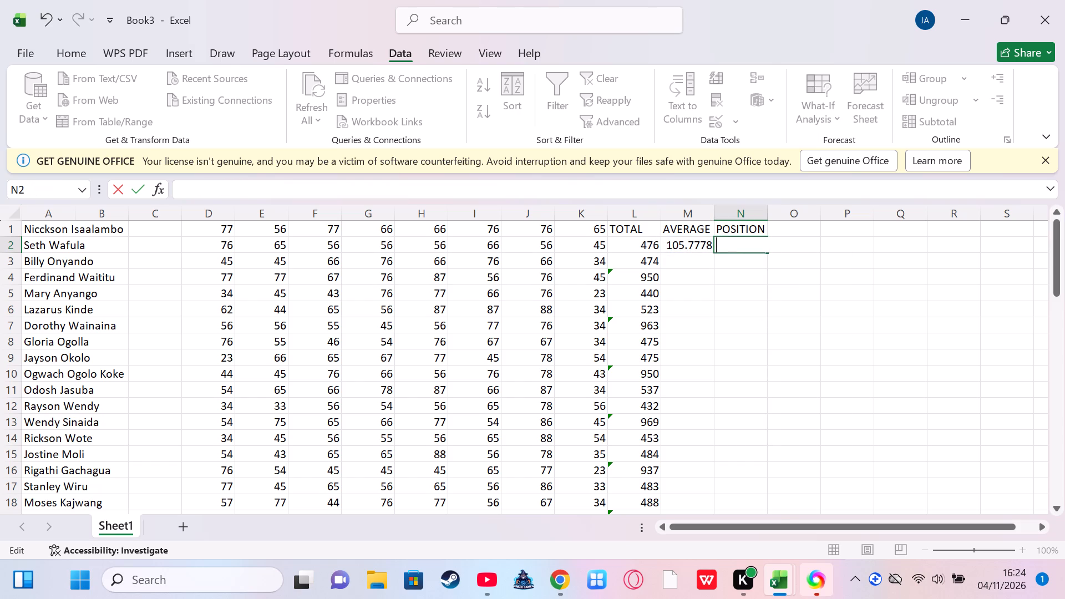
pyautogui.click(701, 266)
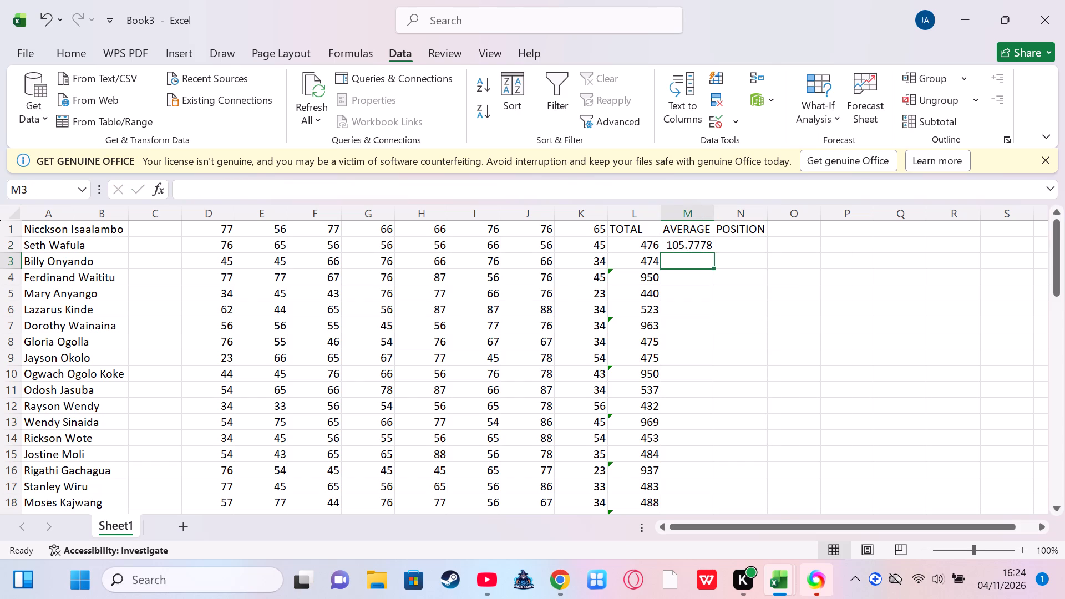
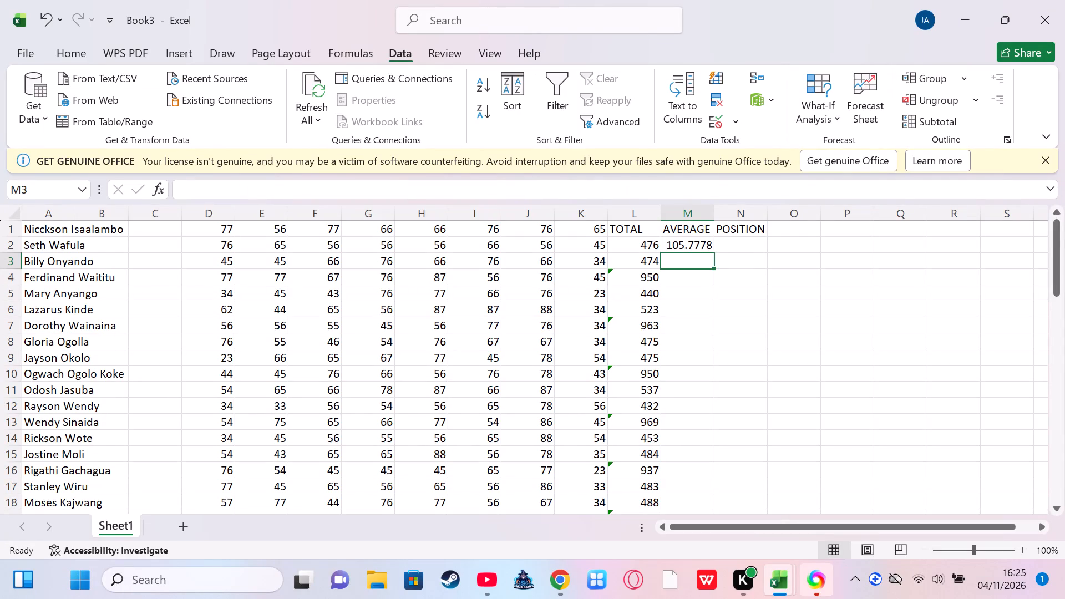
# Clear the AVERAGE formula from cell M2 under the AVERAGE heading.
pyautogui.click(682, 262)
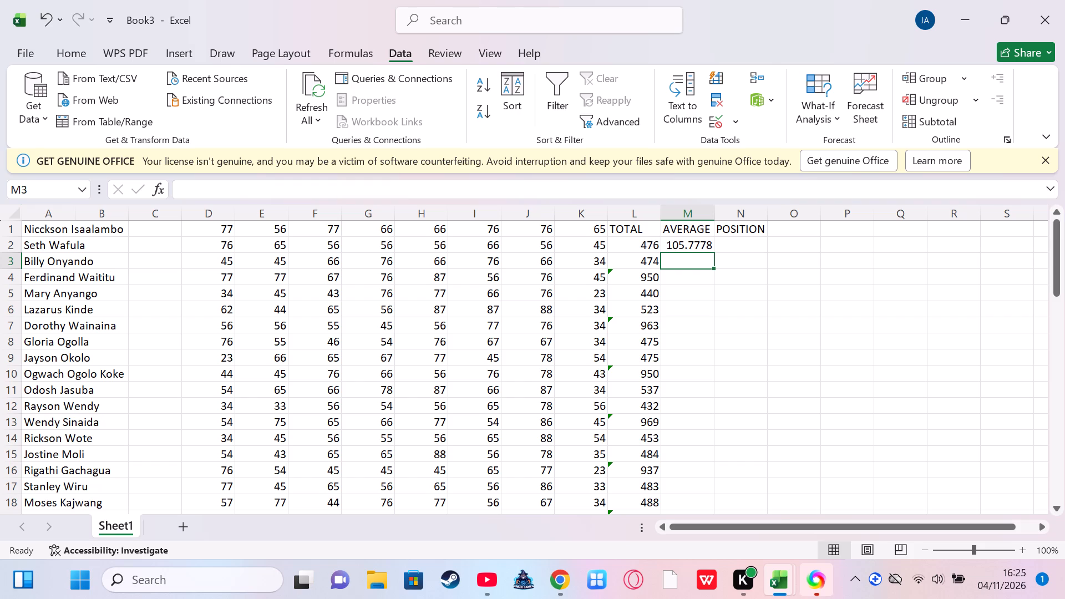
pyautogui.click(712, 249)
pyautogui.press('BackSpace')
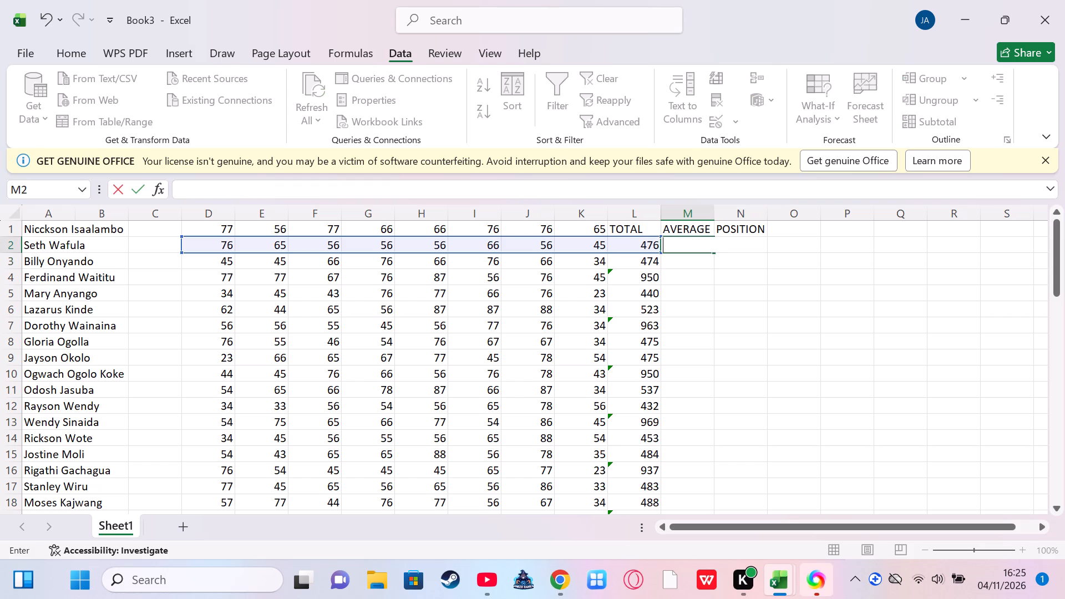
# Replace the TOTAL heading in cell L1 with the SUM function over the range D1:K1.
pyautogui.click(651, 226)
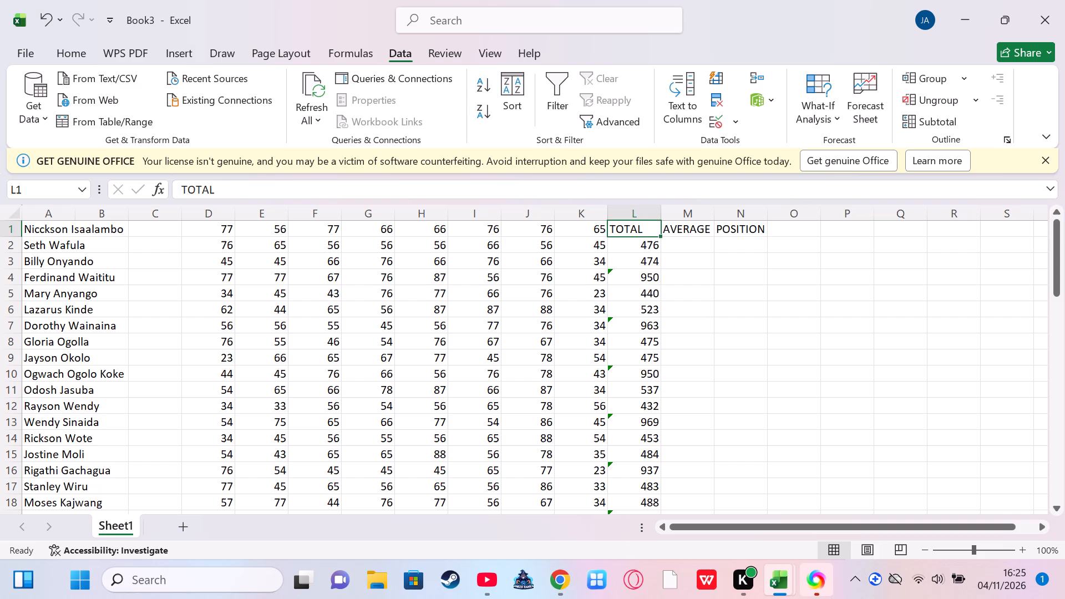
pyautogui.press('BackSpace')
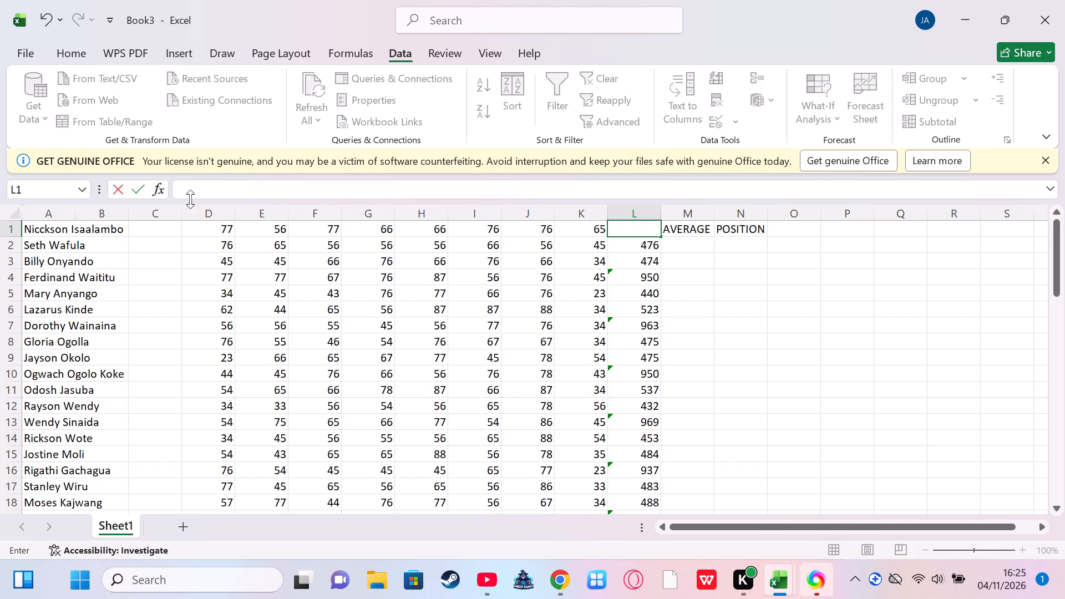
pyautogui.click(158, 193)
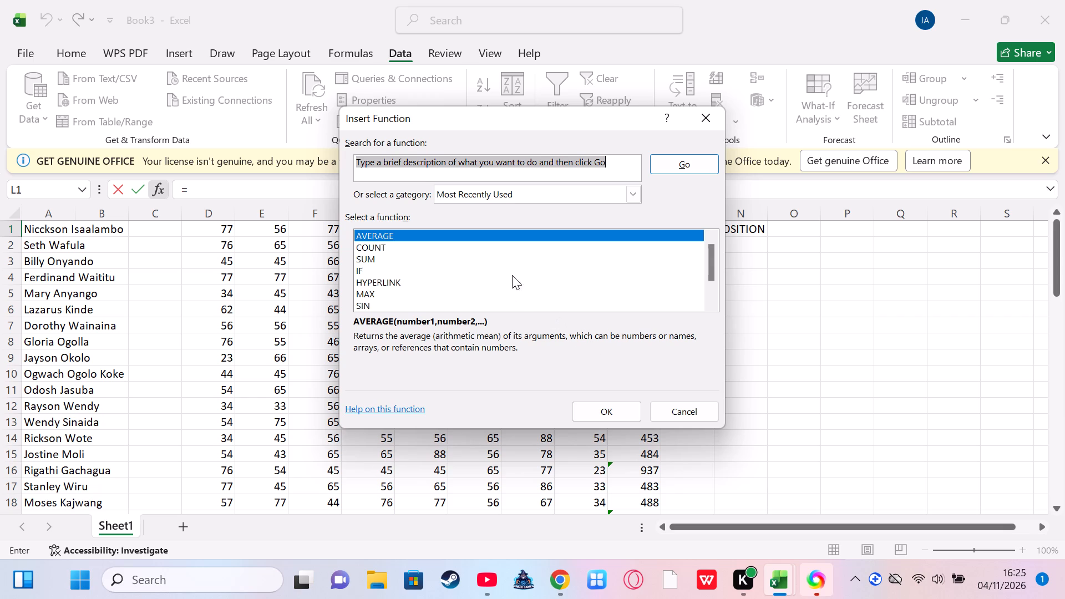
pyautogui.click(493, 267)
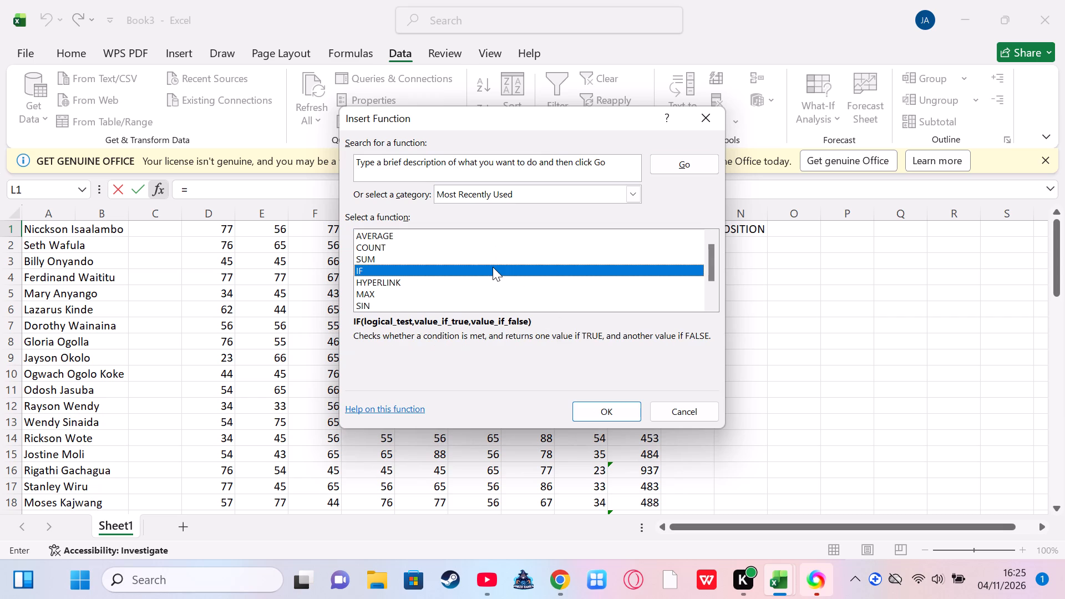
pyautogui.click(491, 261)
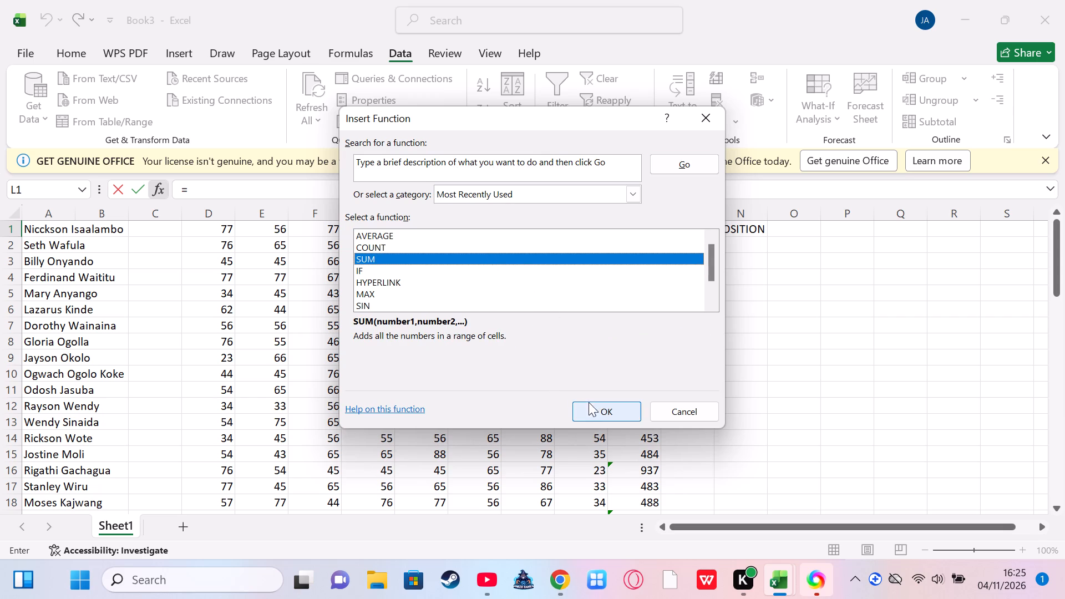
pyautogui.click(597, 408)
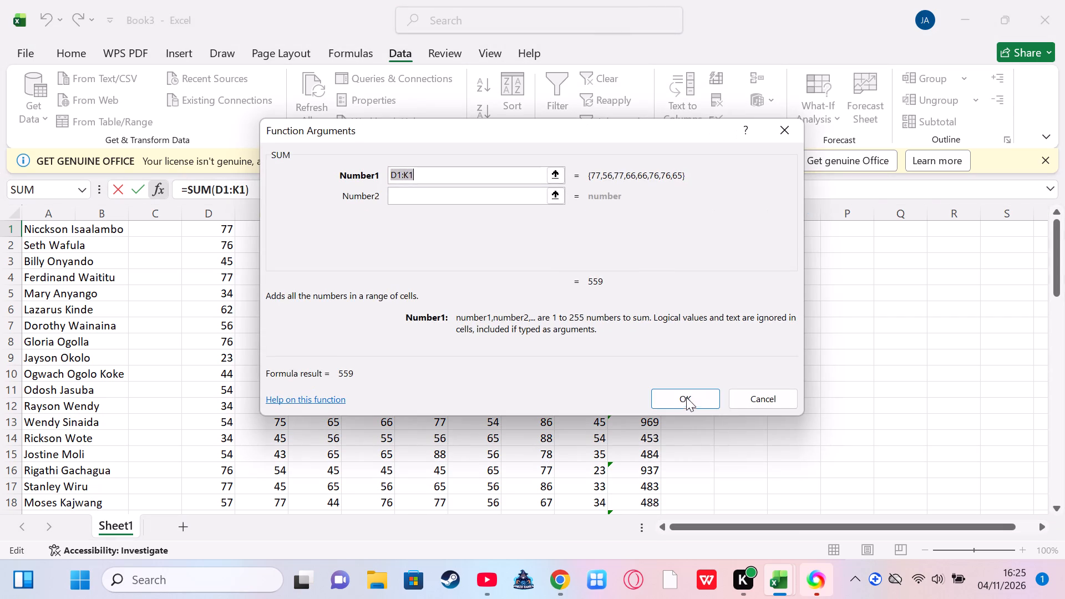
pyautogui.click(684, 399)
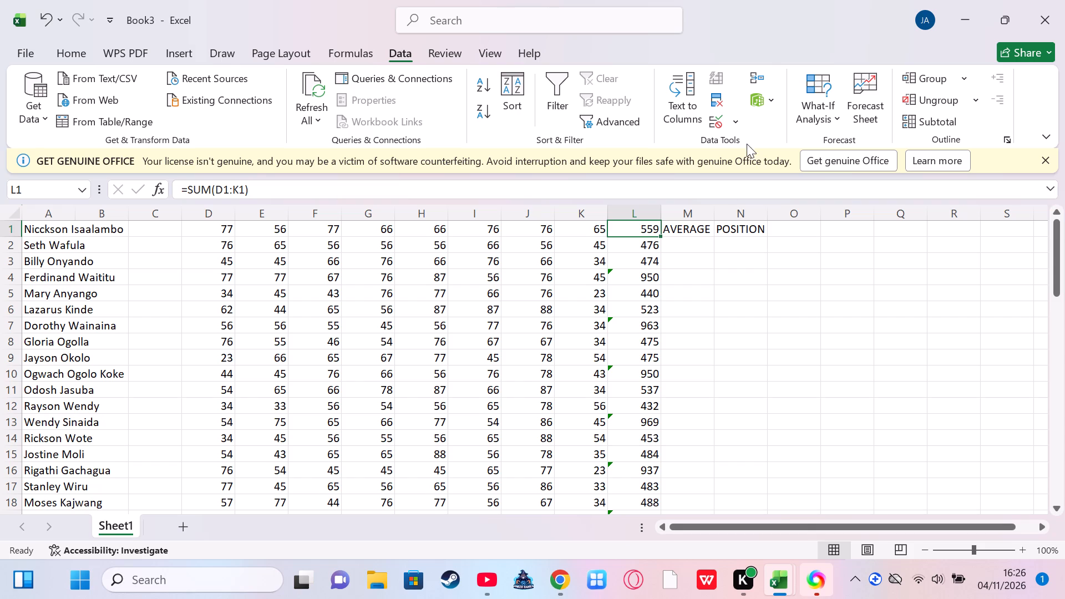
# Delete the AVERAGE heading from cell M1 and the POSITION heading from cell N1.
pyautogui.click(708, 221)
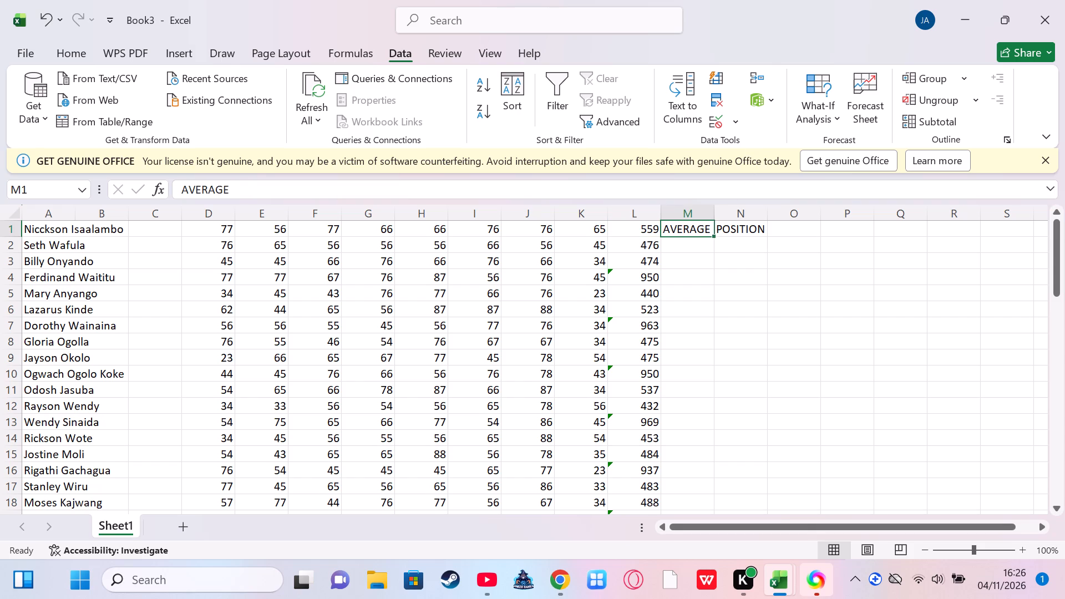
pyautogui.press('BackSpace')
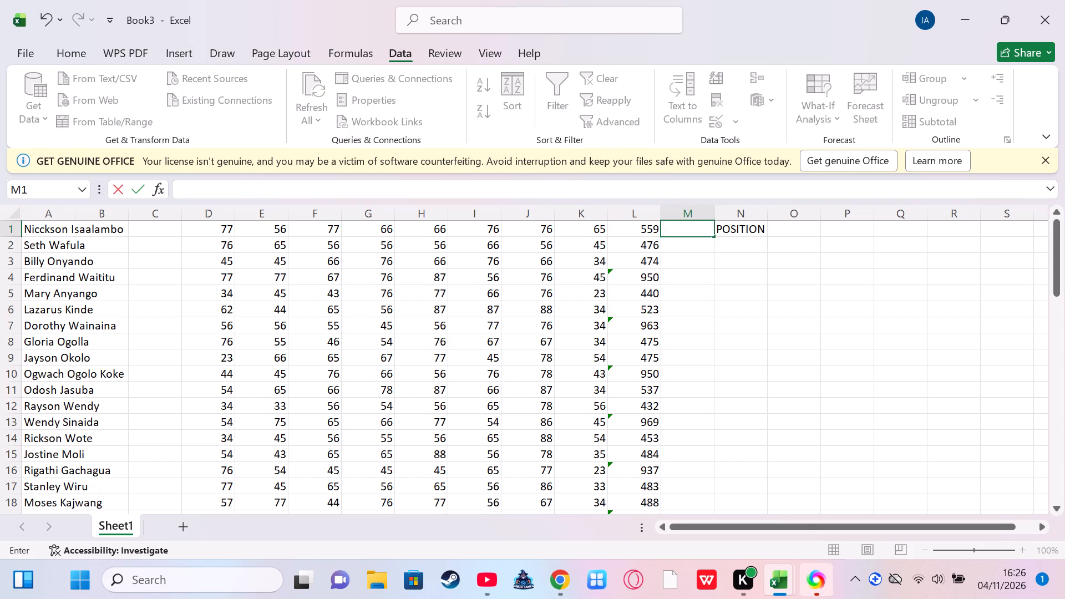
pyautogui.click(770, 226)
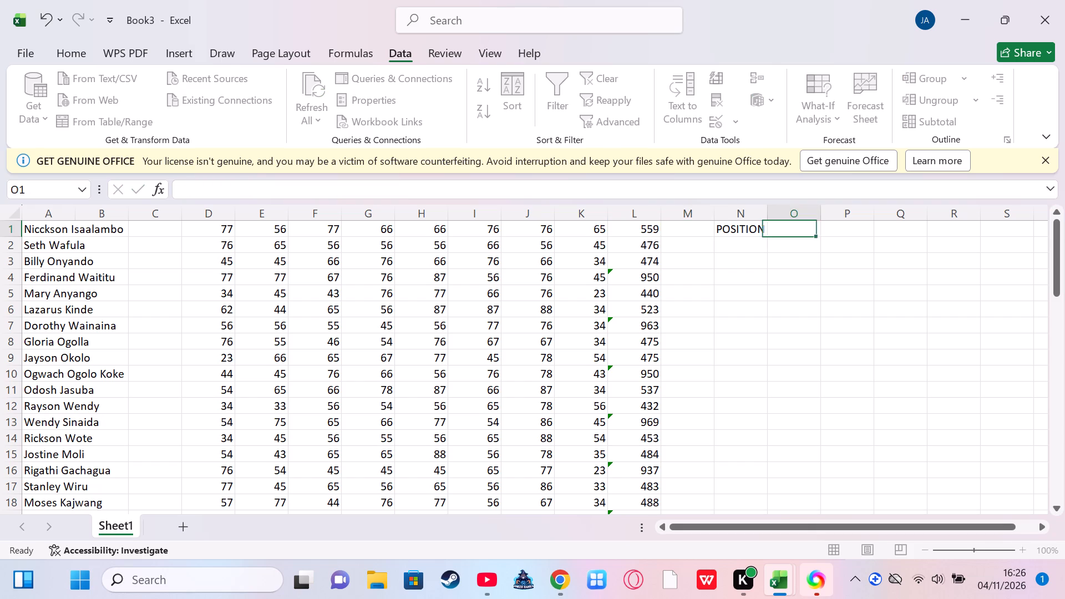
pyautogui.click(762, 228)
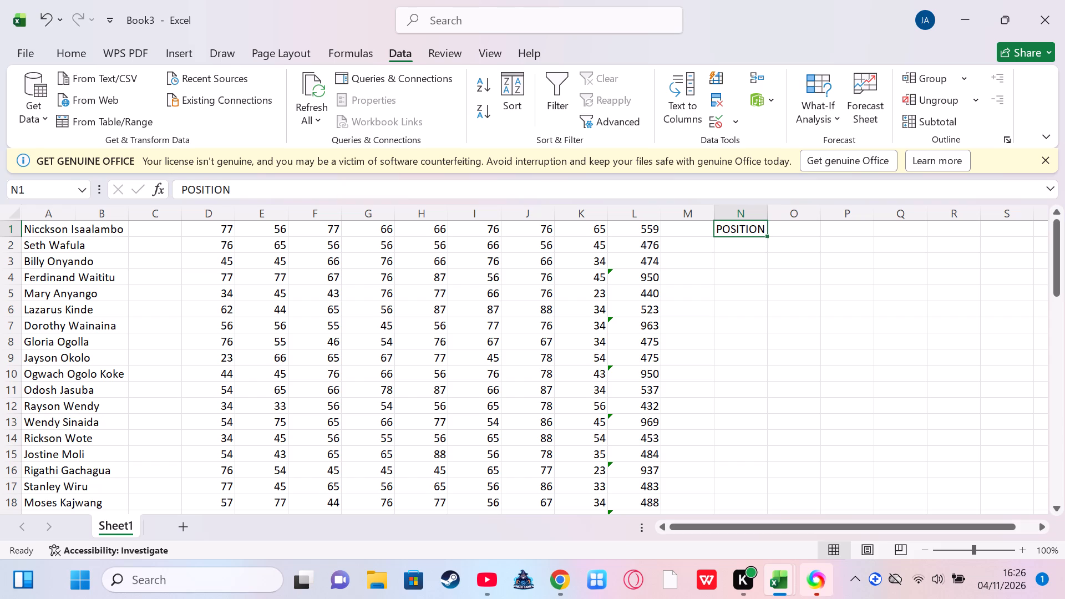
pyautogui.press('BackSpace')
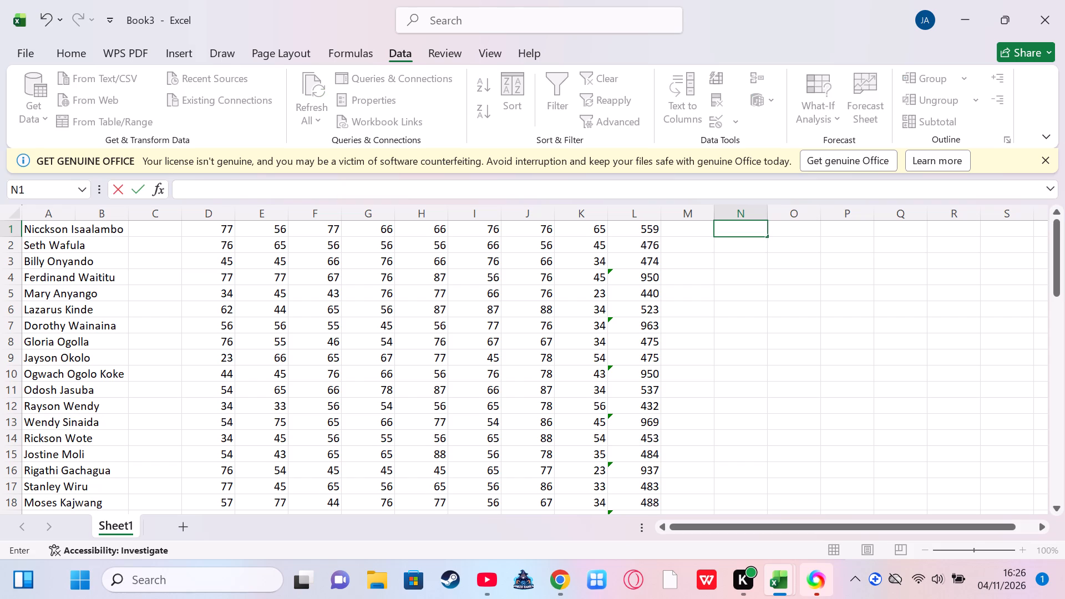
# Insert the AVERAGE function in the empty cell M1, with K12 as its argument.
pyautogui.click(690, 226)
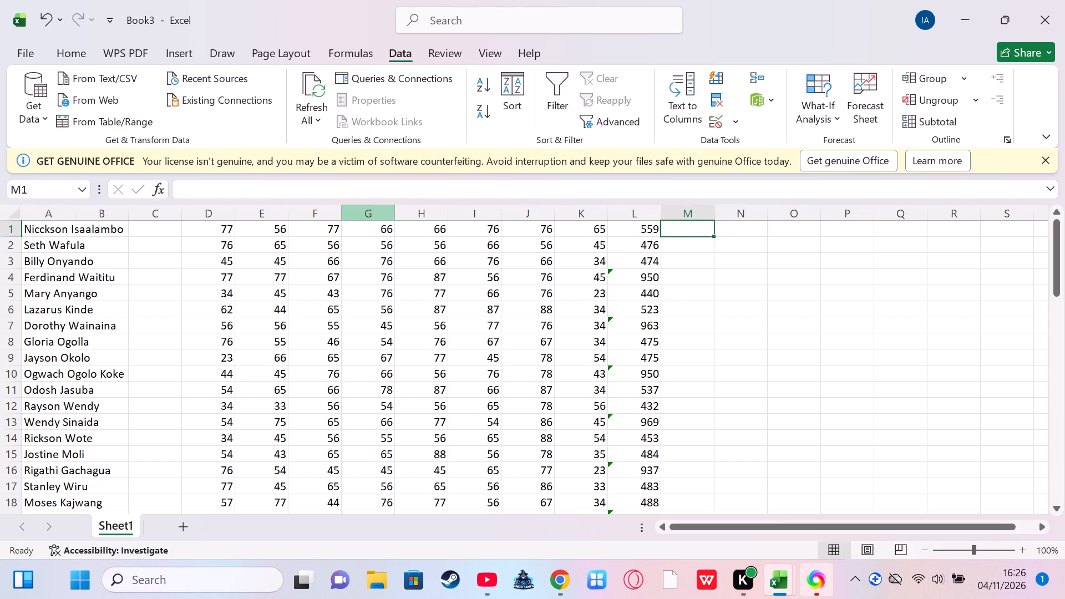
pyautogui.click(155, 184)
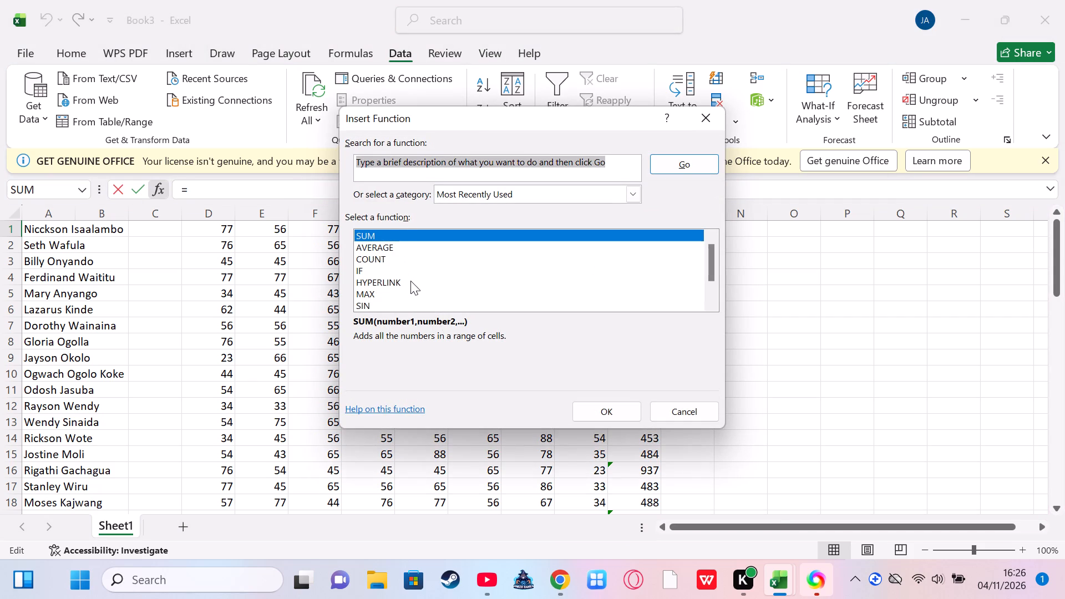
pyautogui.click(433, 247)
pyautogui.doubleClick(579, 410)
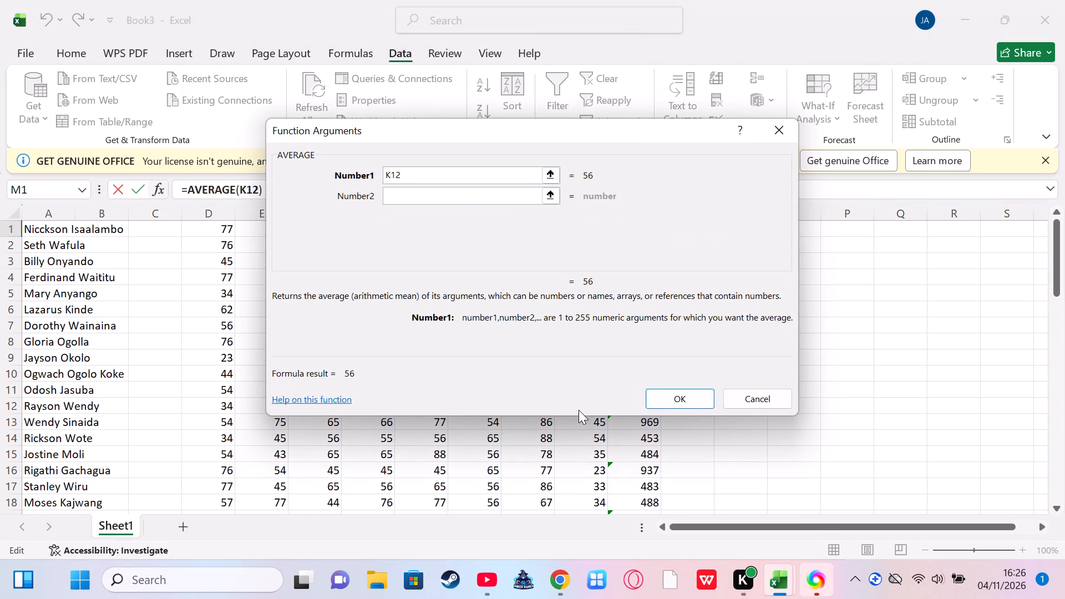
pyautogui.click(670, 396)
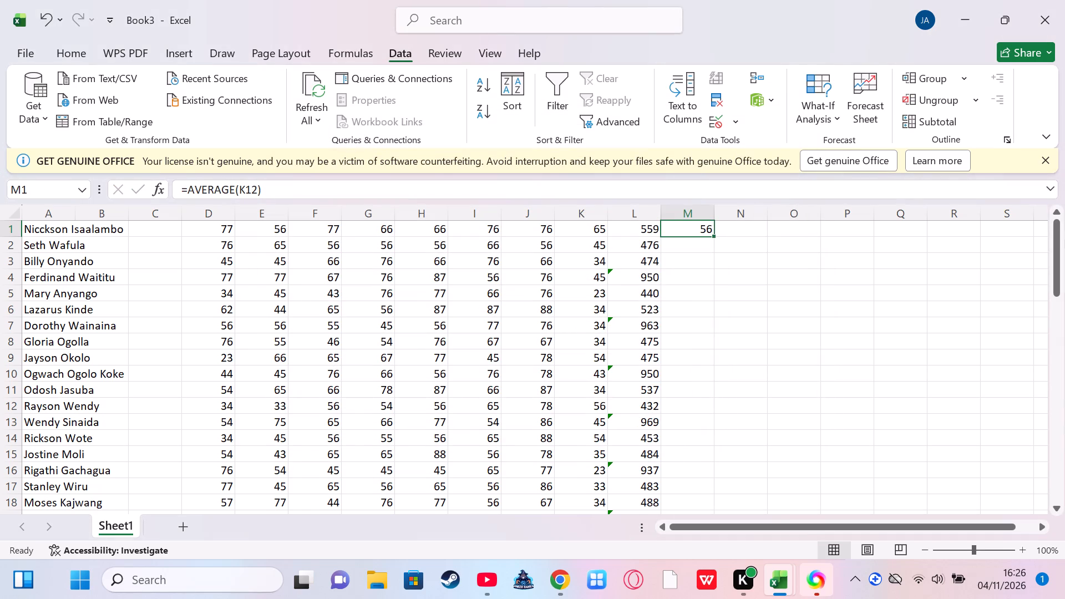
# Insert the AVERAGE function in cell M2, with M1 as its argument.
pyautogui.doubleClick(682, 248)
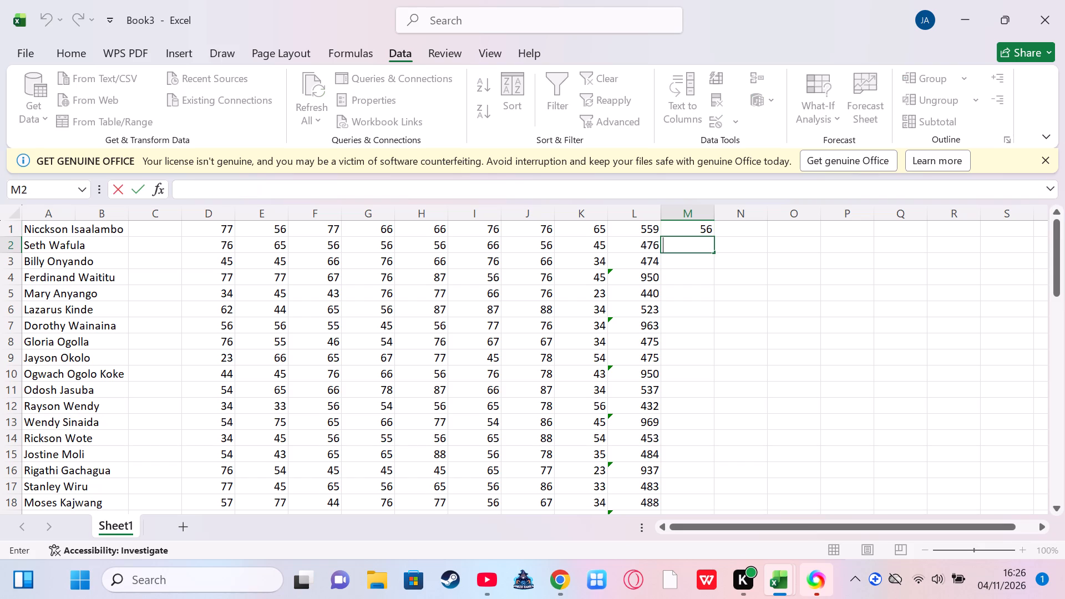
pyautogui.click(160, 184)
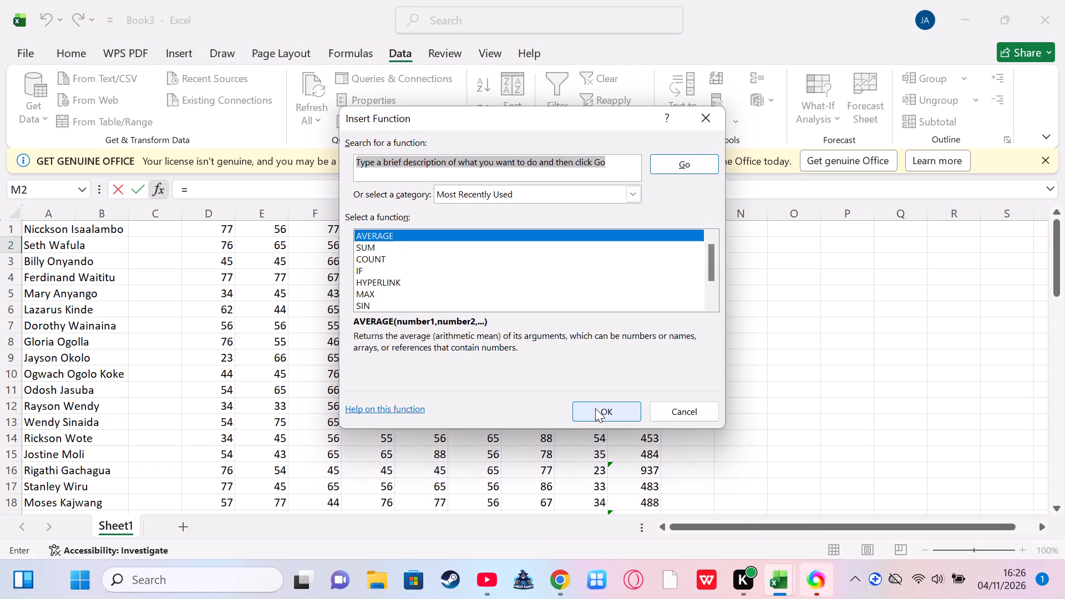
pyautogui.click(597, 412)
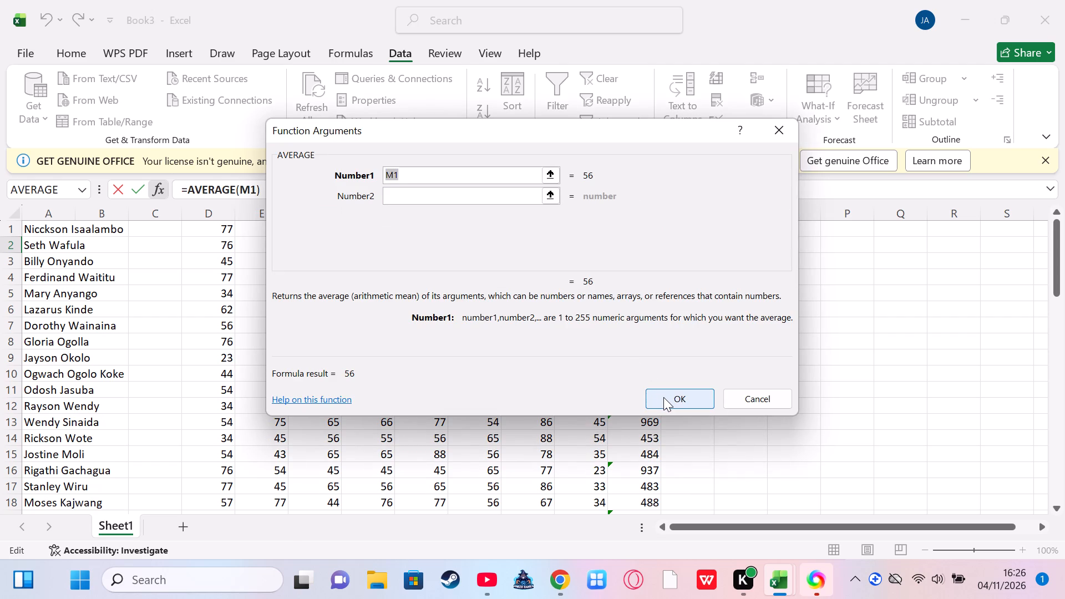
pyautogui.click(663, 397)
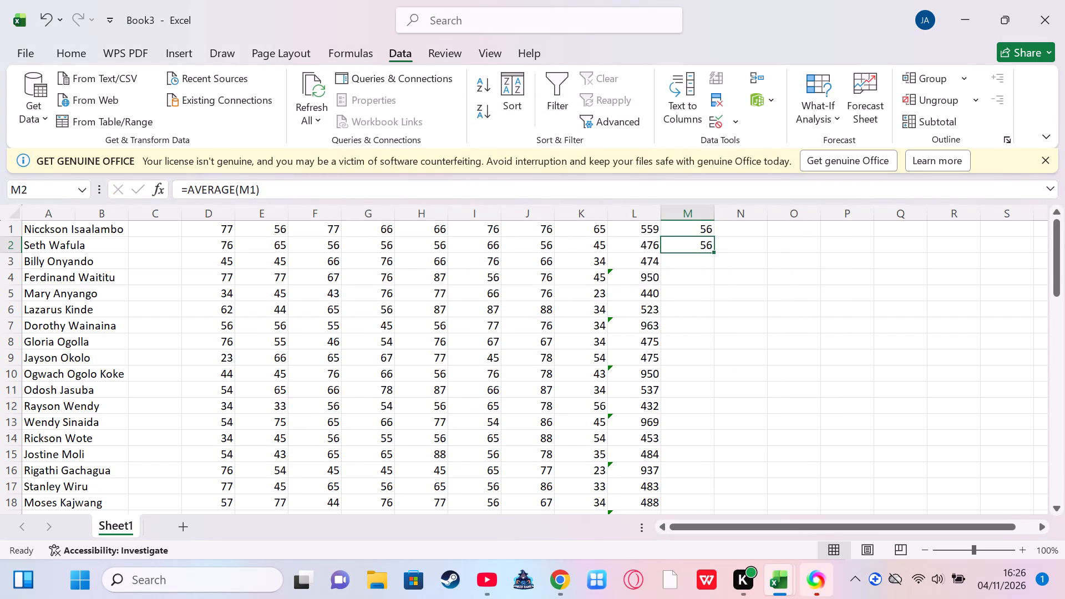
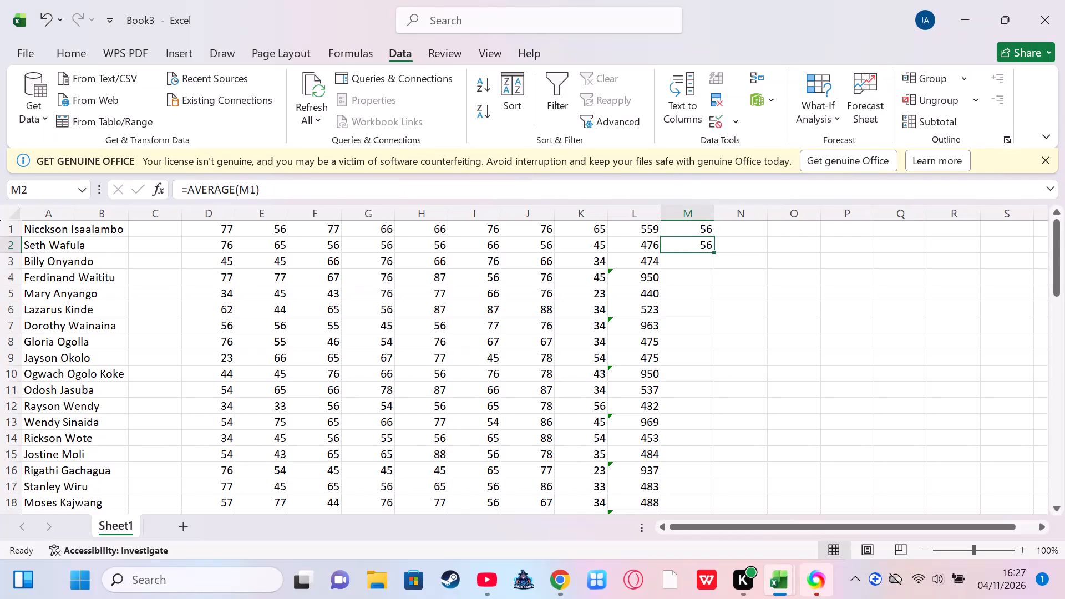
# Delete the AVERAGE formulas from cells M2 and M1, leaving both cells empty.
pyautogui.click(707, 247)
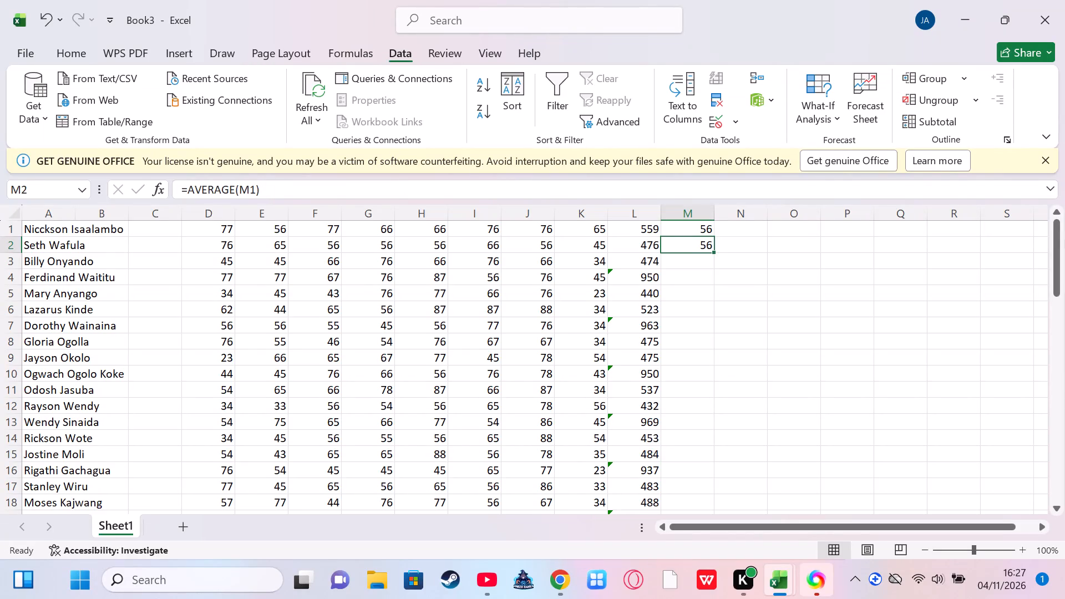
pyautogui.doubleClick(707, 247)
pyautogui.press('BackSpace')
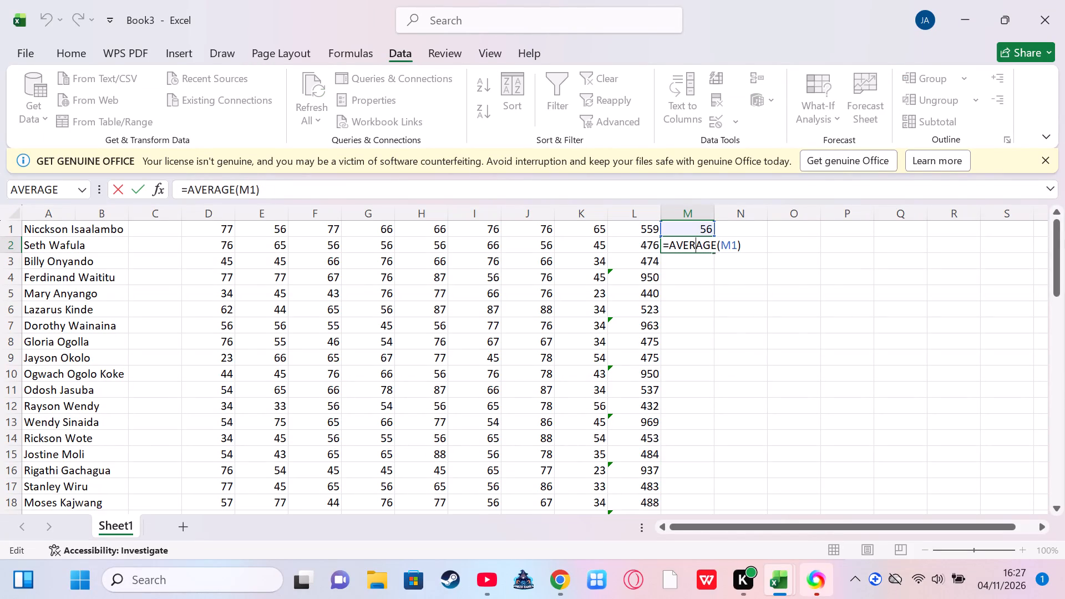
pyautogui.press('BackSpace')
pyautogui.press('BackSpace')
pyautogui.press('BackSpace')
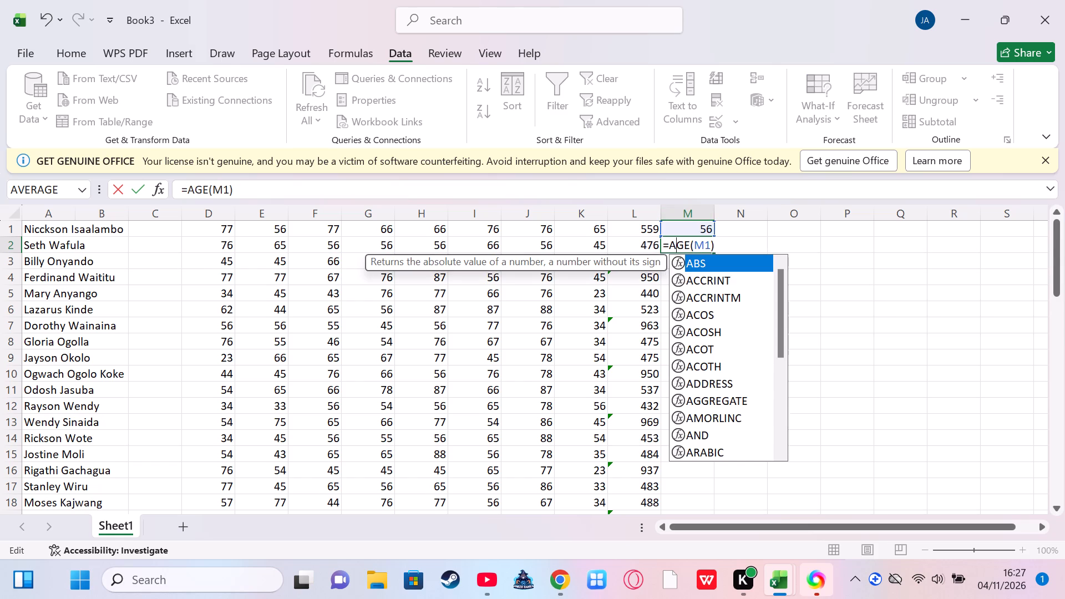
pyautogui.click(713, 230)
pyautogui.press('BackSpace')
pyautogui.press('BackSpace')
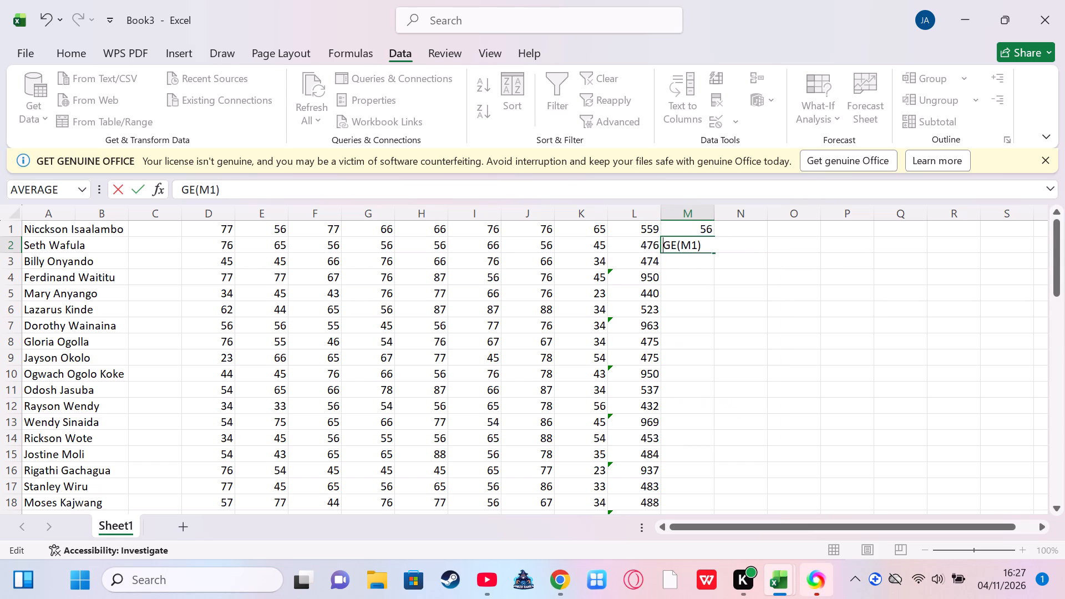
pyautogui.doubleClick(705, 245)
pyautogui.press('BackSpace')
pyautogui.press('BackSpace')
pyautogui.press('BackSpace')
pyautogui.press('BackSpace')
pyautogui.press('BackSpace')
pyautogui.press('BackSpace')
pyautogui.press('BackSpace')
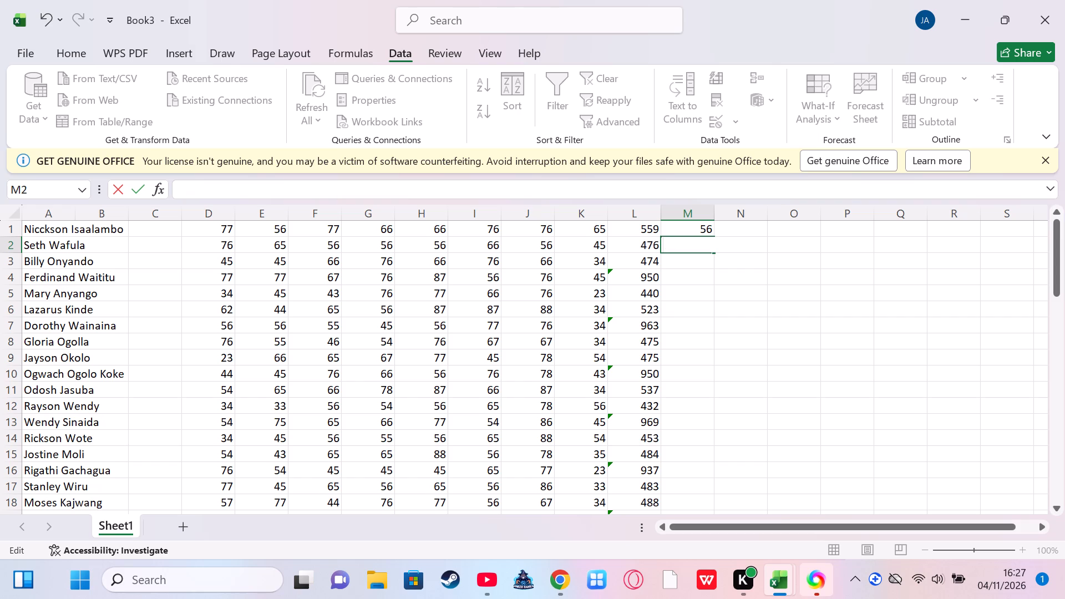
pyautogui.click(706, 231)
pyautogui.press('BackSpace')
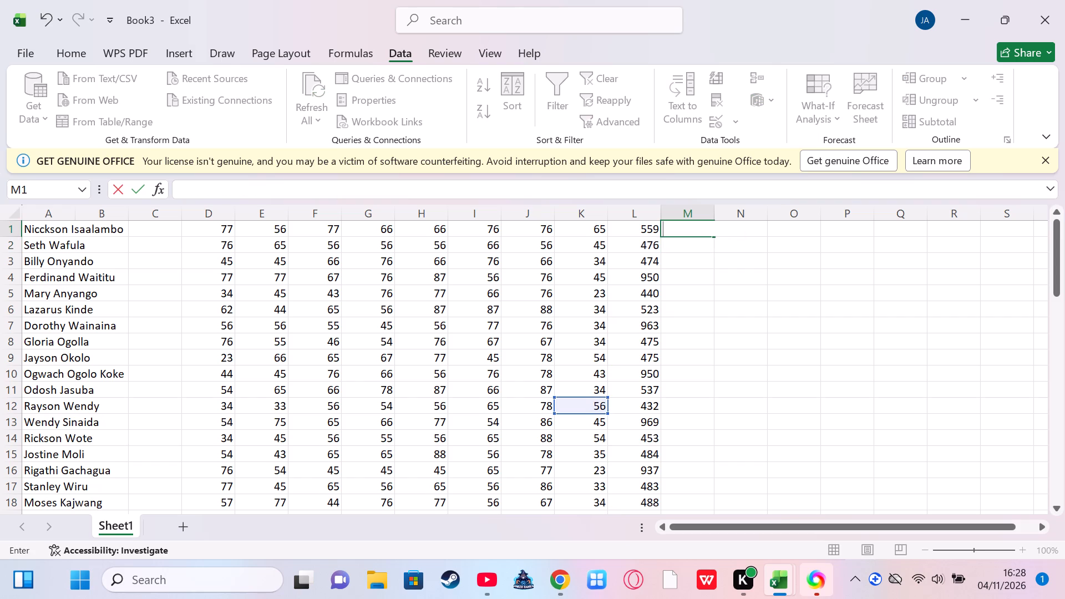
# Review the function arguments of the SUM formula in cell L1 and accept the range D1:K1.
pyautogui.click(648, 219)
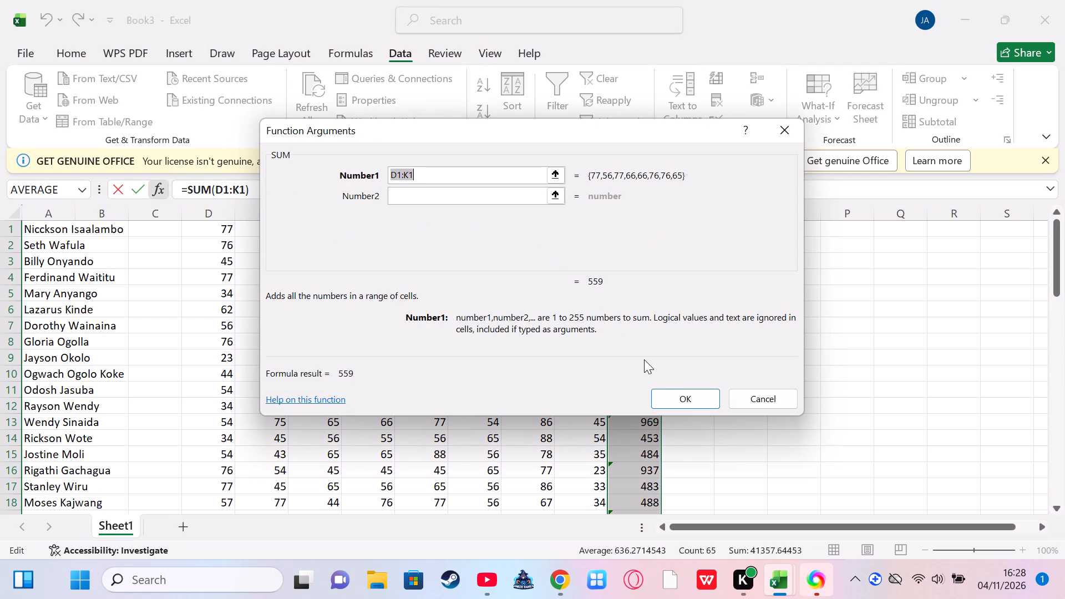
pyautogui.click(680, 394)
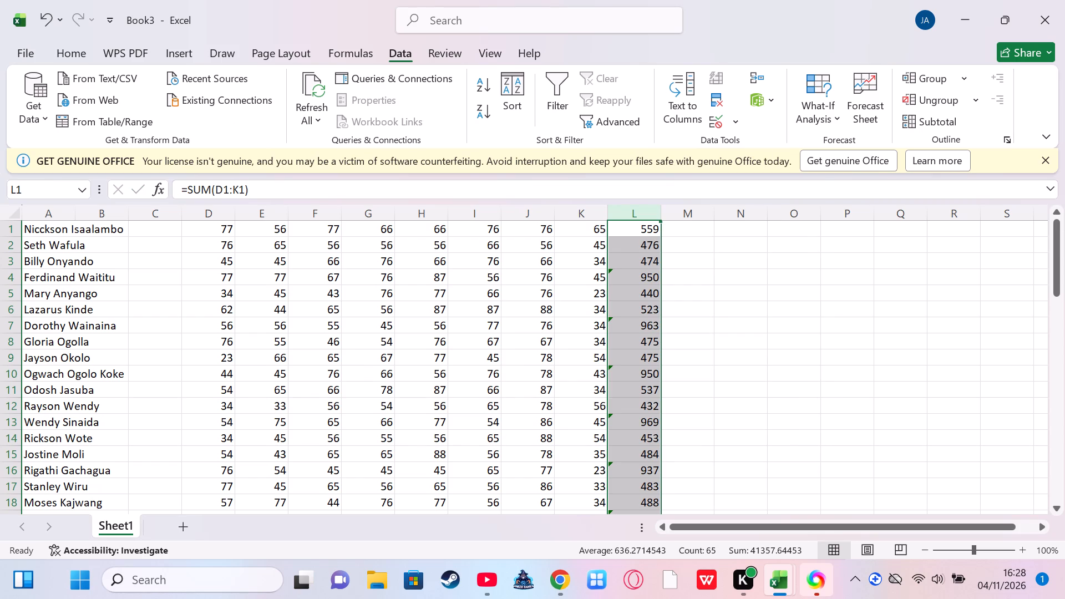
# Widen column K to about twice its width.
pyautogui.moveTo(610, 228); pyautogui.dragTo(629, 205)
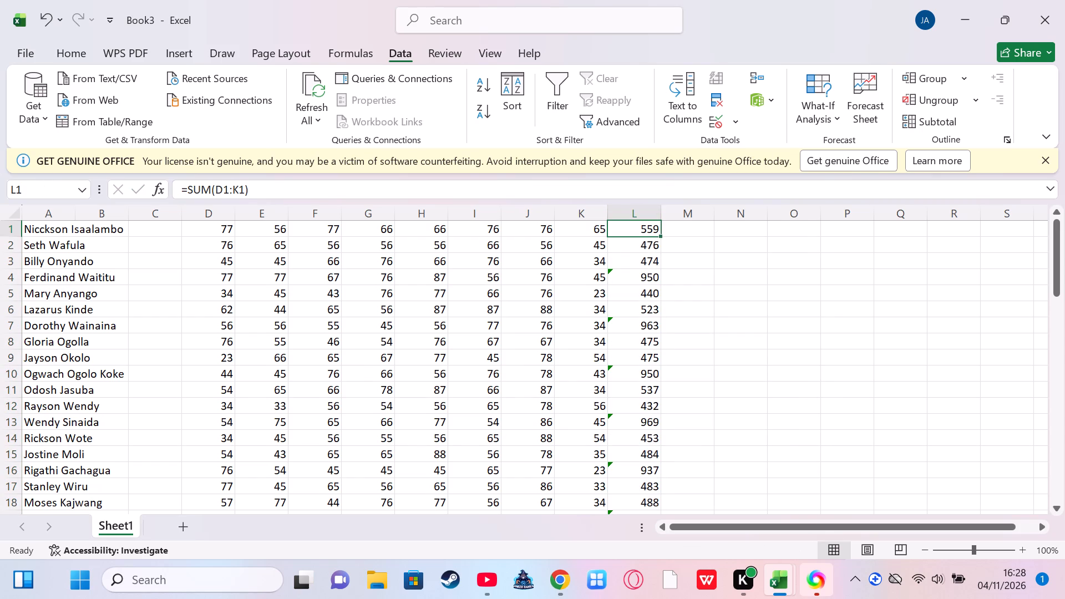
pyautogui.moveTo(607, 219); pyautogui.dragTo(647, 238)
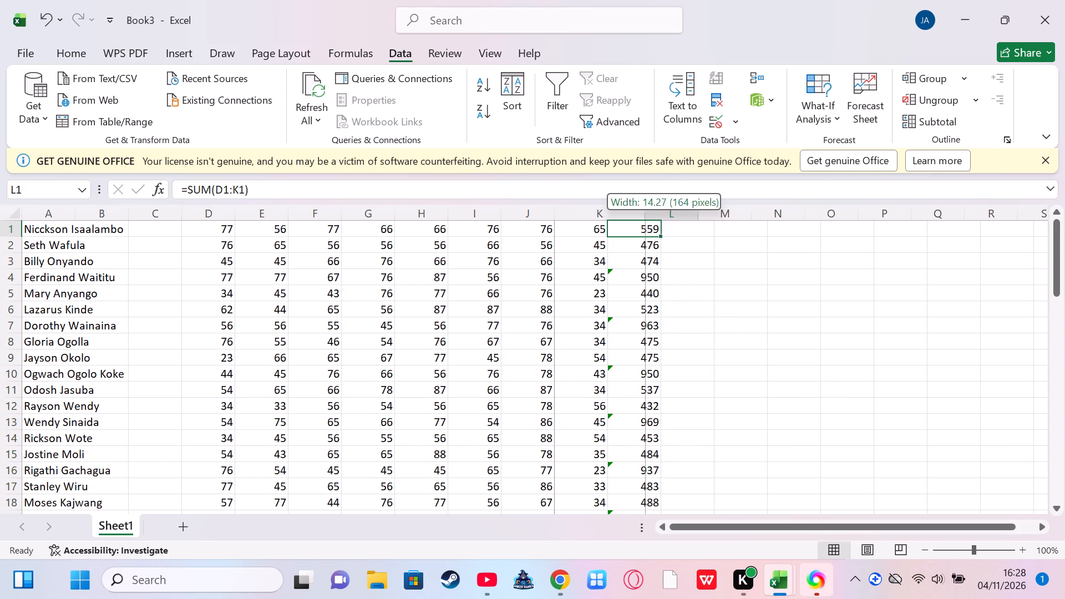
pyautogui.moveTo(647, 238); pyautogui.dragTo(662, 241)
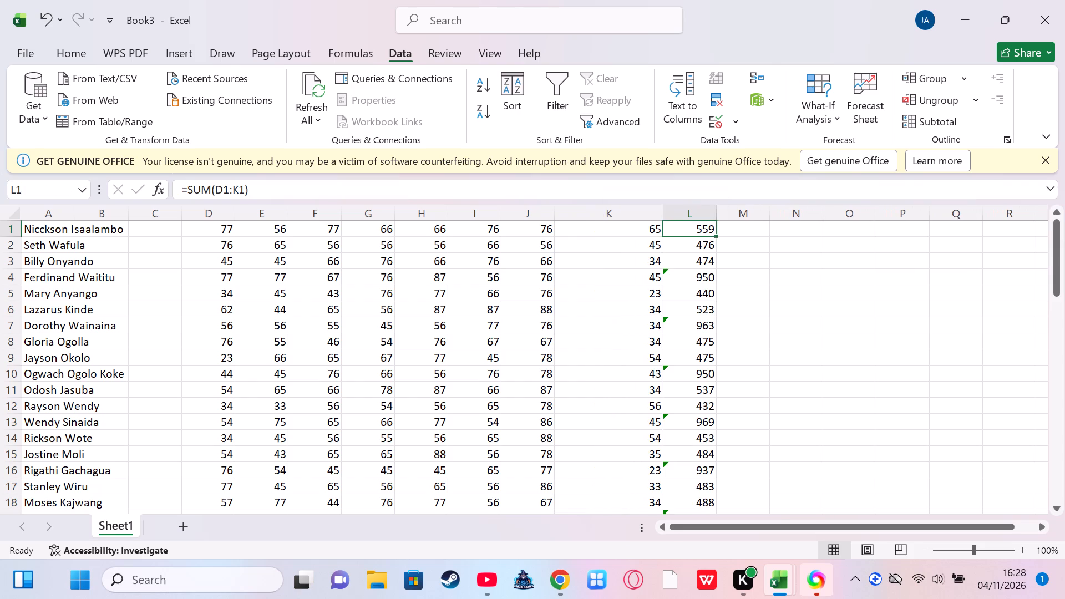
# Widen the totals column L to slightly more than the width of column K.
pyautogui.moveTo(720, 221); pyautogui.dragTo(753, 228)
pyautogui.moveTo(712, 221); pyautogui.dragTo(760, 219)
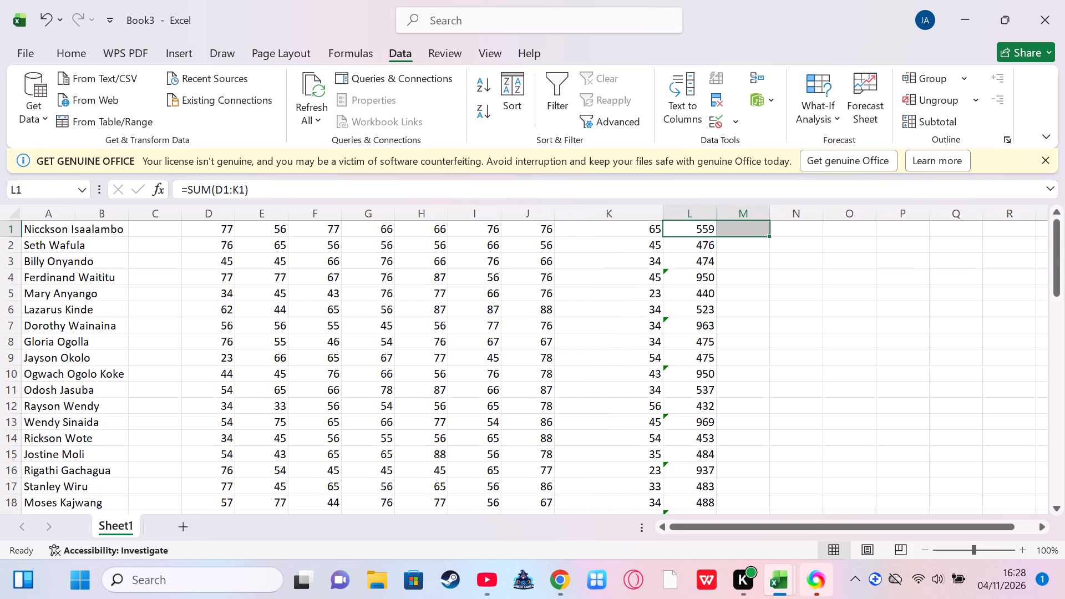
pyautogui.click(712, 216)
pyautogui.moveTo(712, 216); pyautogui.dragTo(733, 219)
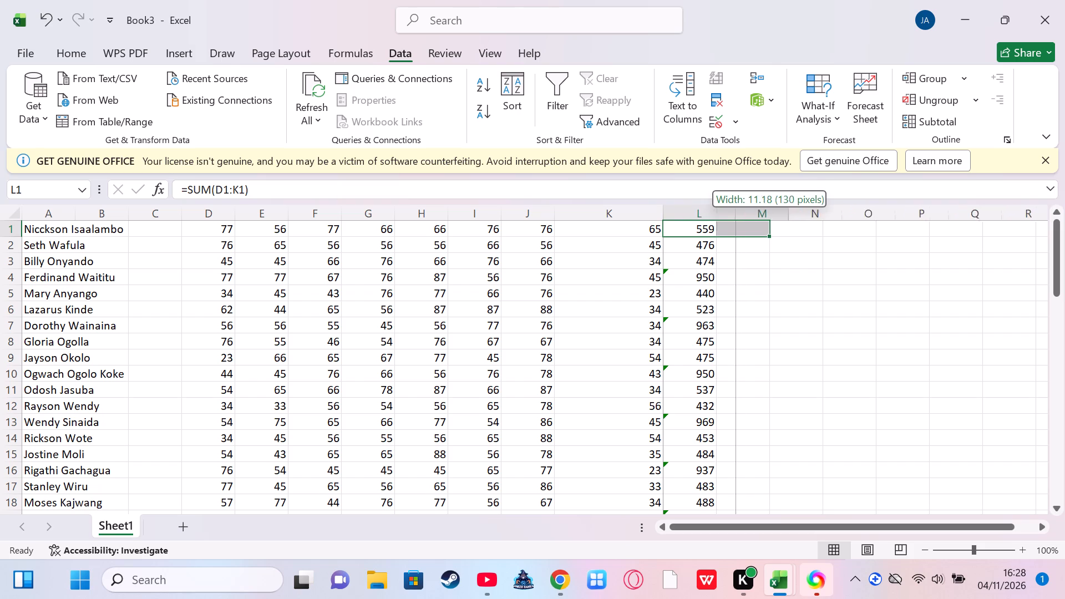
pyautogui.moveTo(733, 219); pyautogui.dragTo(785, 229)
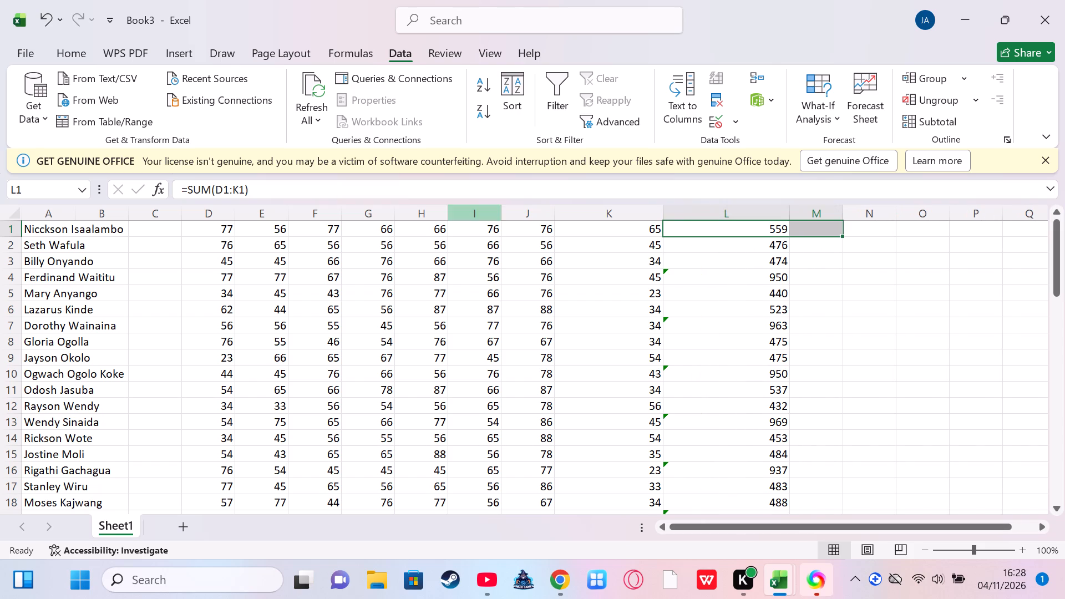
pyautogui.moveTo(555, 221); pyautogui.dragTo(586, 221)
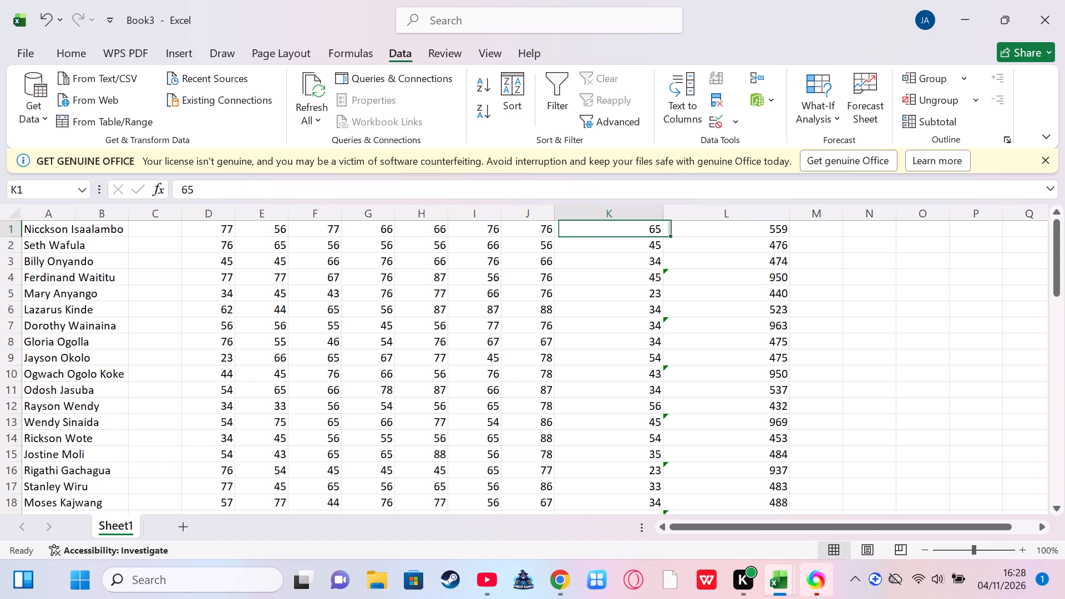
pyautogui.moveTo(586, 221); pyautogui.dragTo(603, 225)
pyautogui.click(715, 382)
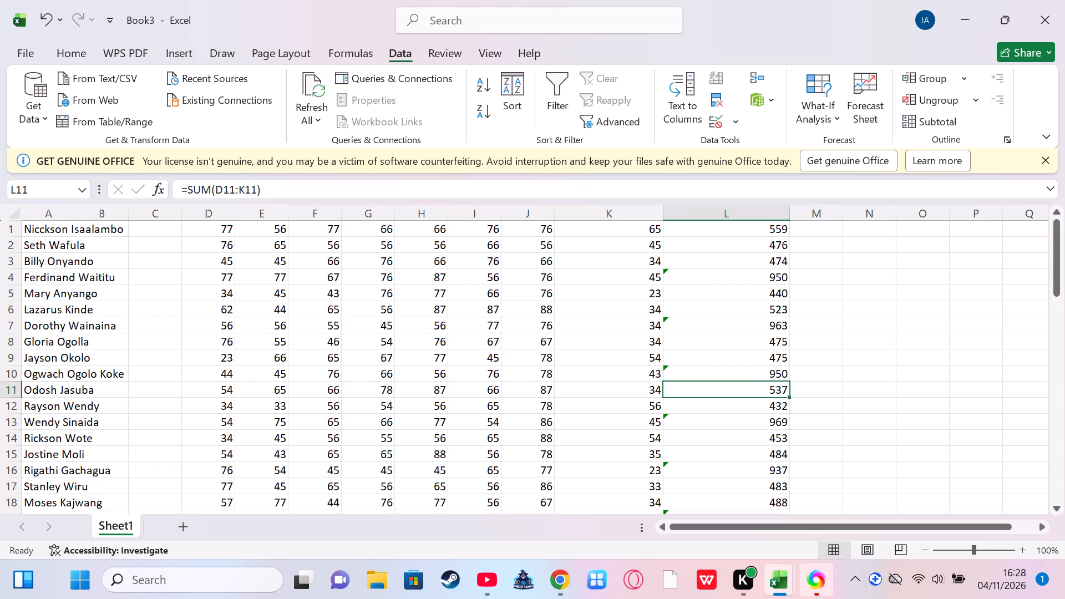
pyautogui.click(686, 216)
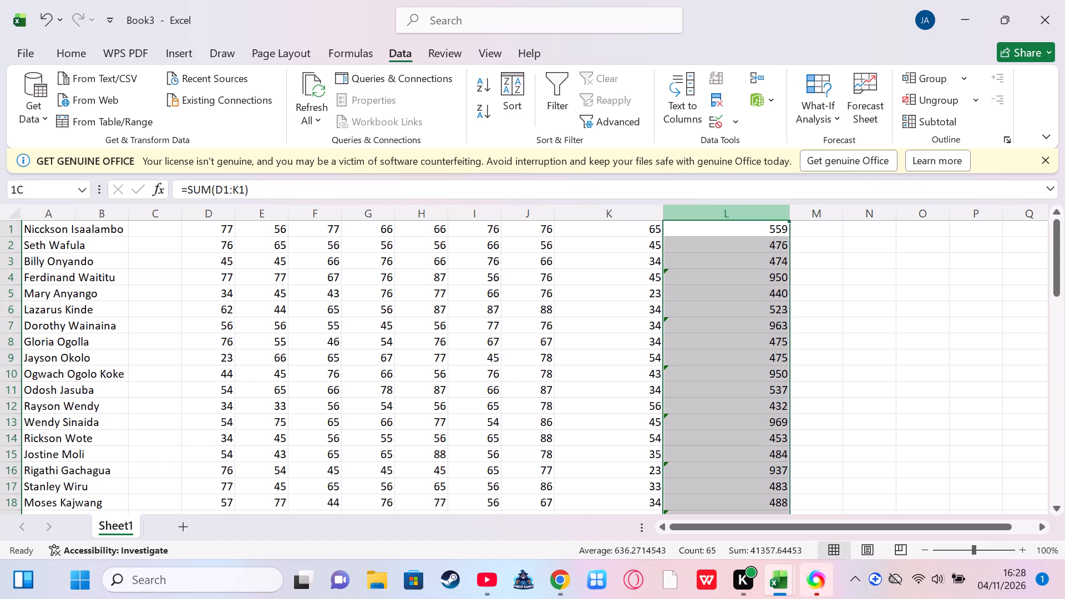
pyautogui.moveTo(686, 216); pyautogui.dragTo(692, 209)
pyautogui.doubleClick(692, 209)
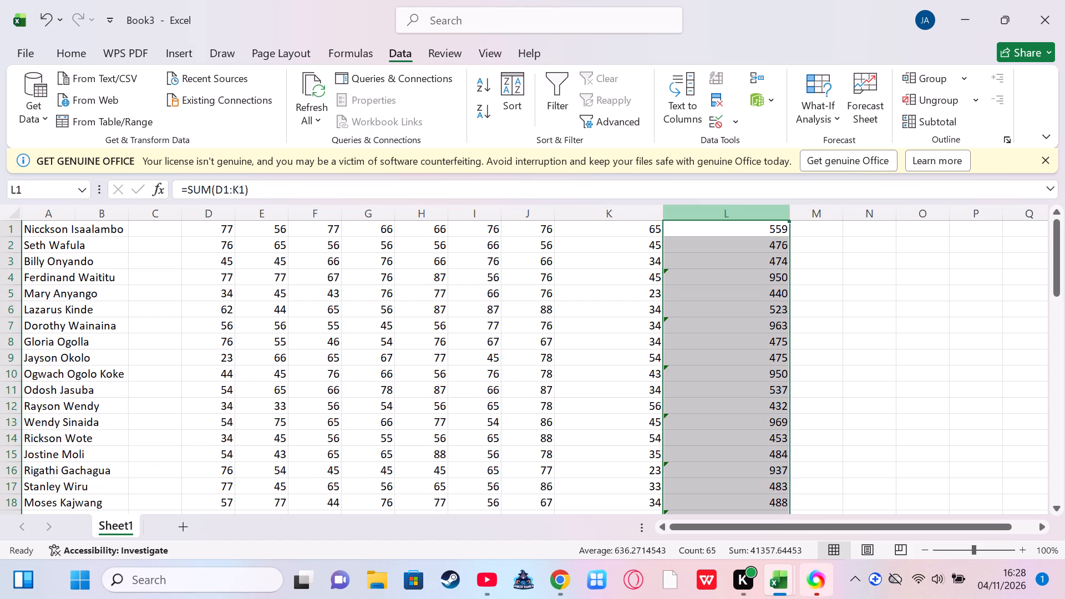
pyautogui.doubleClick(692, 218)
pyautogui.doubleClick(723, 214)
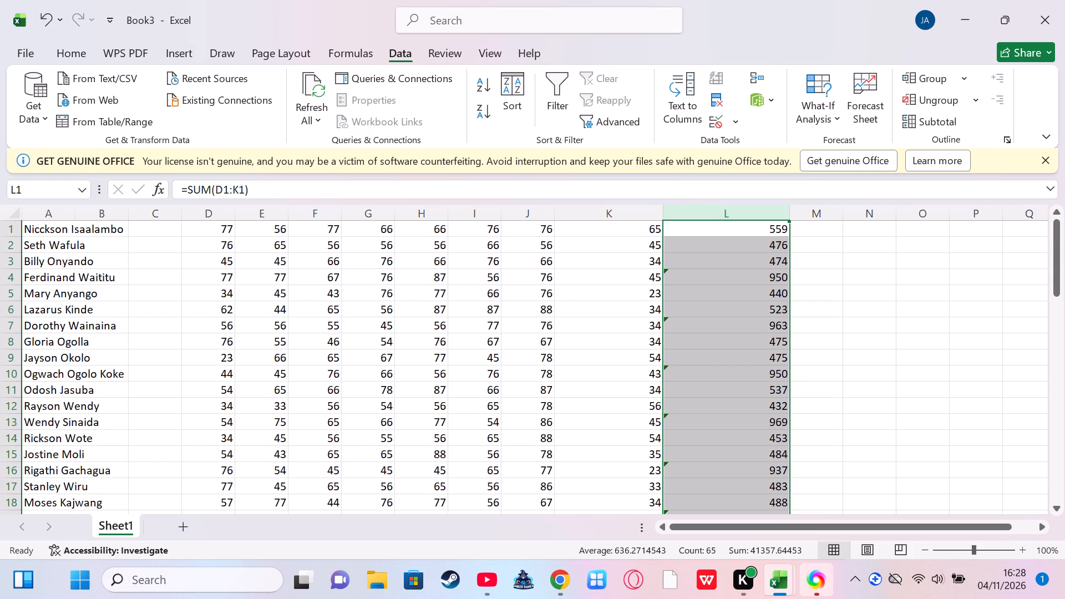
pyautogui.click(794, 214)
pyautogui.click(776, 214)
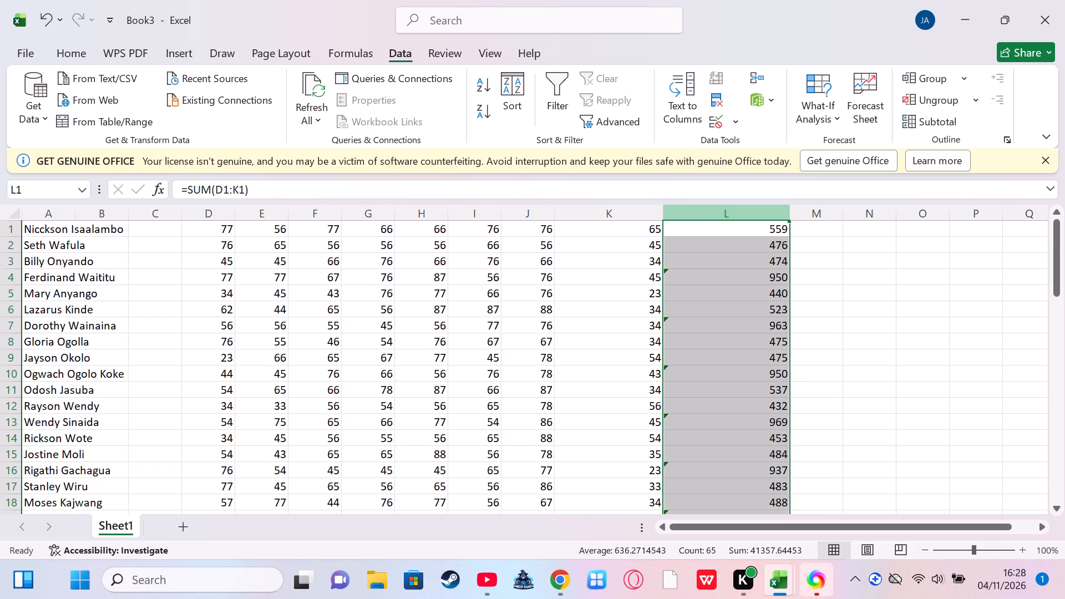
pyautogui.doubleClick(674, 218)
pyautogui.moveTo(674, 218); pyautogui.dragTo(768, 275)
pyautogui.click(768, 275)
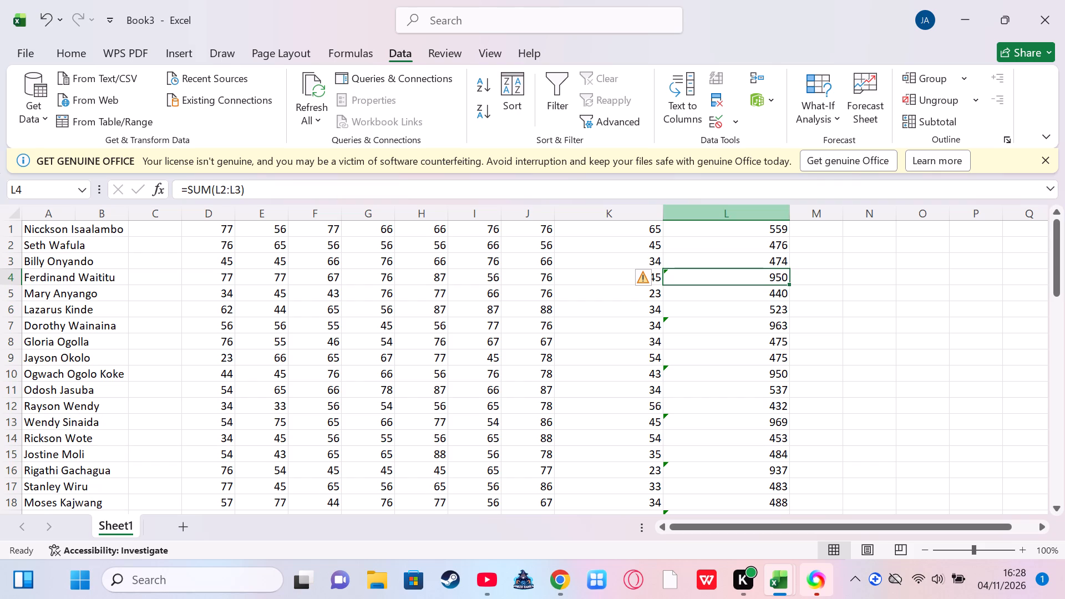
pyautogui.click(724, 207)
# Widen the empty columns M and N together to about the width of column L.
pyautogui.click(817, 210)
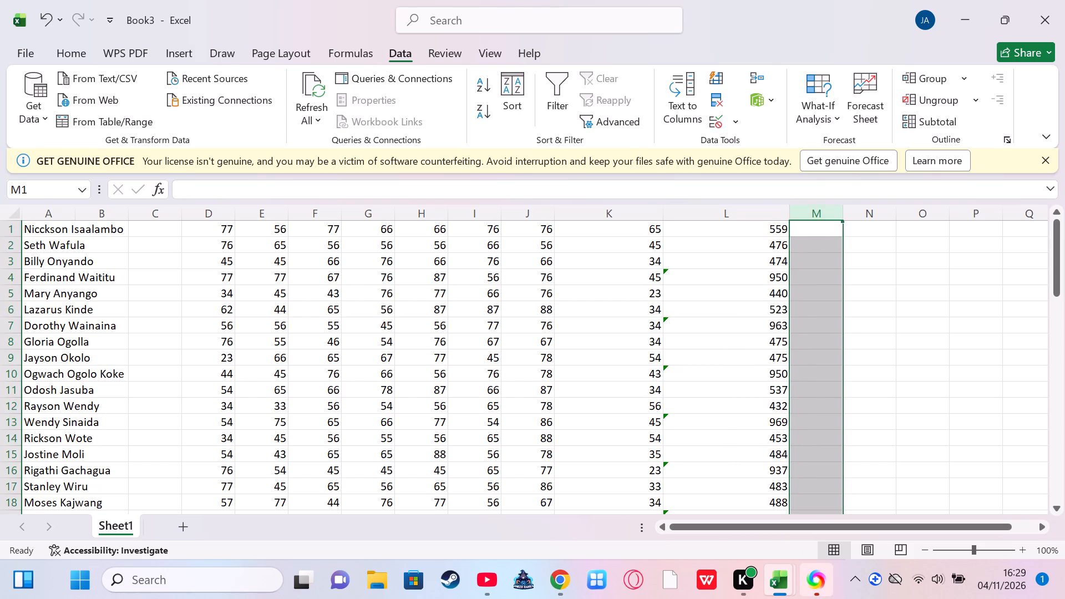
pyautogui.moveTo(841, 224); pyautogui.dragTo(891, 229)
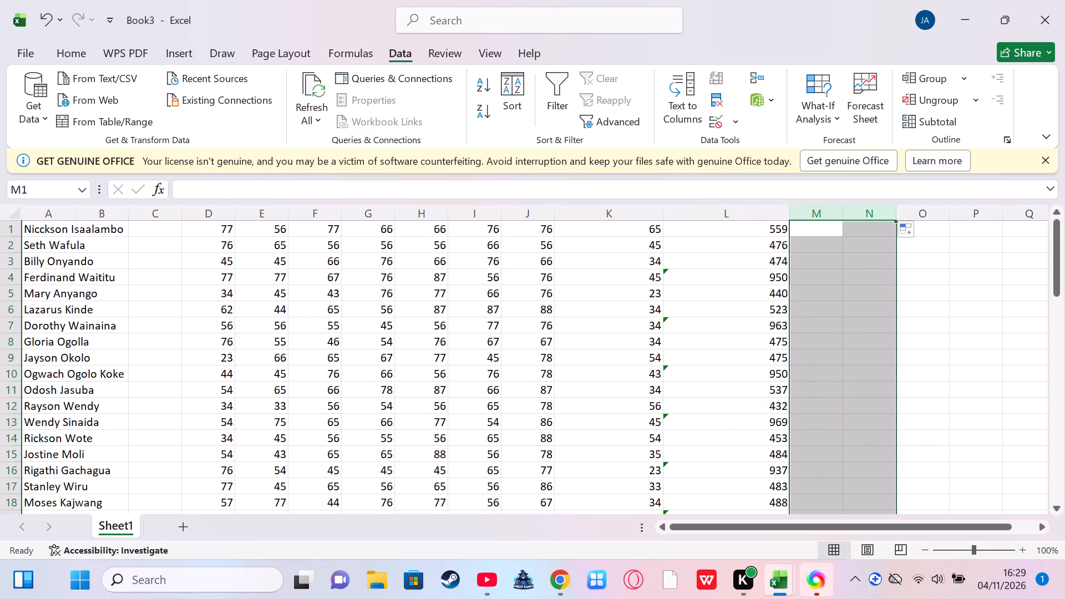
pyautogui.click(844, 214)
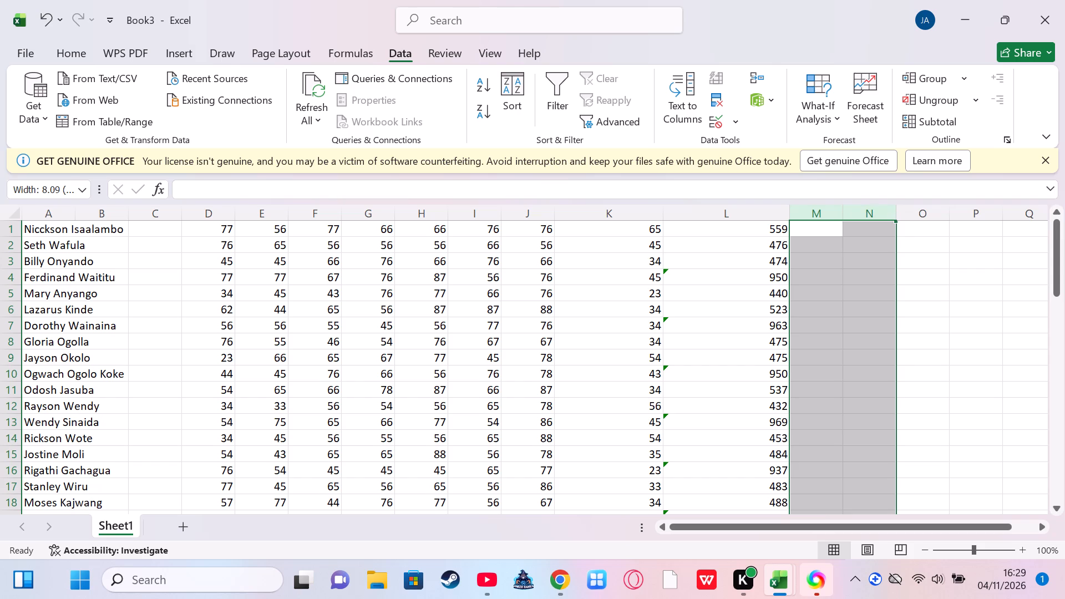
pyautogui.moveTo(844, 214); pyautogui.dragTo(919, 220)
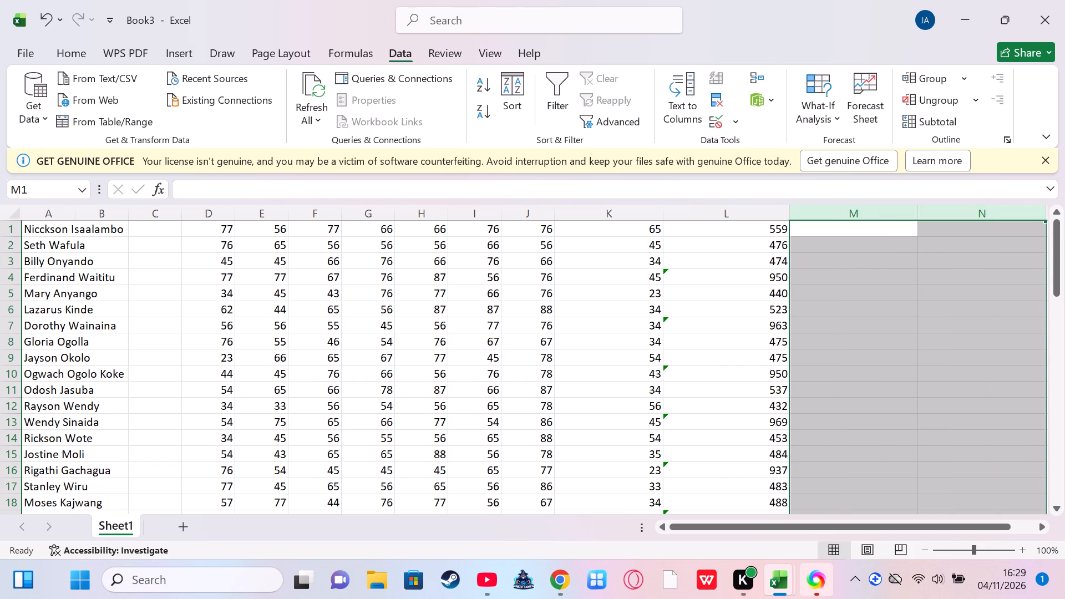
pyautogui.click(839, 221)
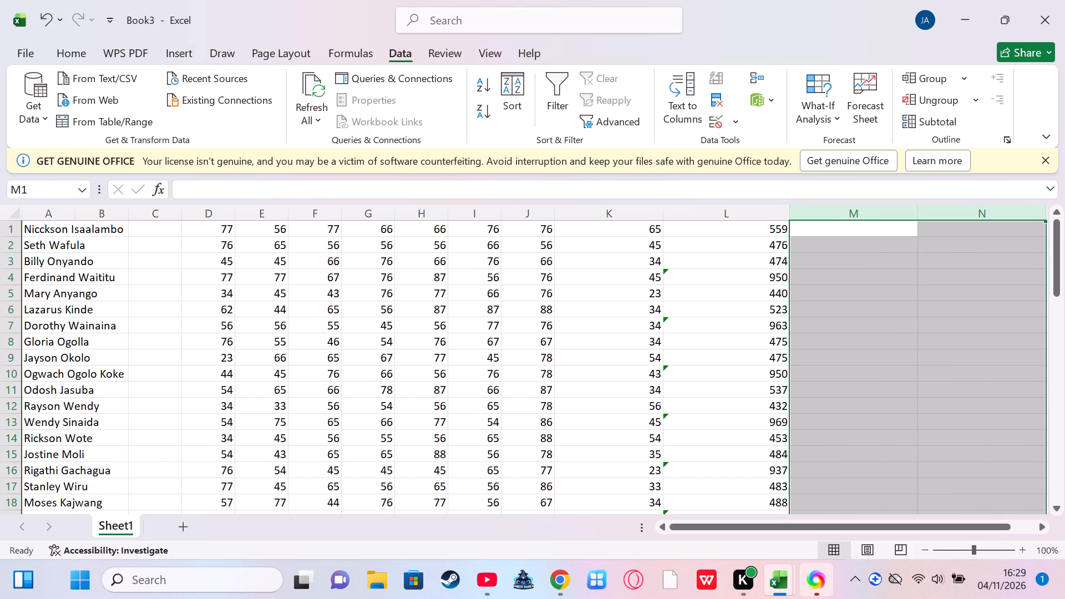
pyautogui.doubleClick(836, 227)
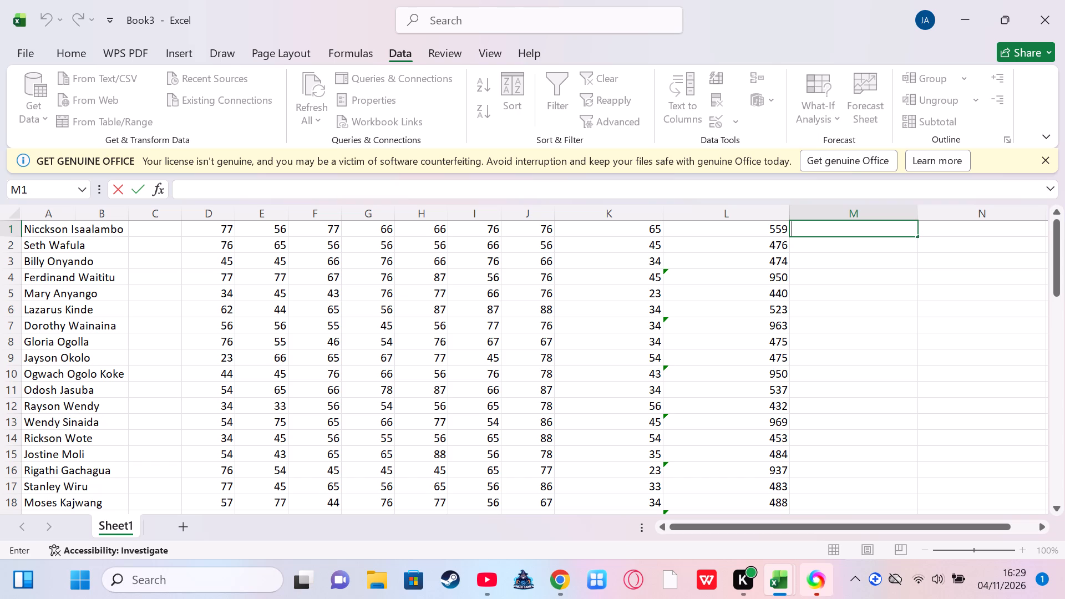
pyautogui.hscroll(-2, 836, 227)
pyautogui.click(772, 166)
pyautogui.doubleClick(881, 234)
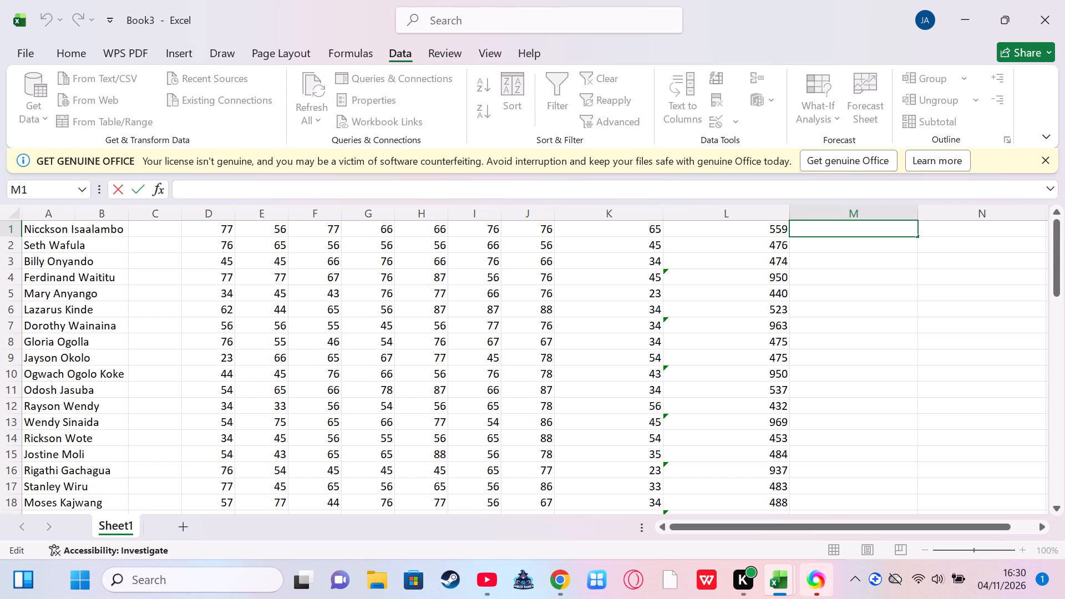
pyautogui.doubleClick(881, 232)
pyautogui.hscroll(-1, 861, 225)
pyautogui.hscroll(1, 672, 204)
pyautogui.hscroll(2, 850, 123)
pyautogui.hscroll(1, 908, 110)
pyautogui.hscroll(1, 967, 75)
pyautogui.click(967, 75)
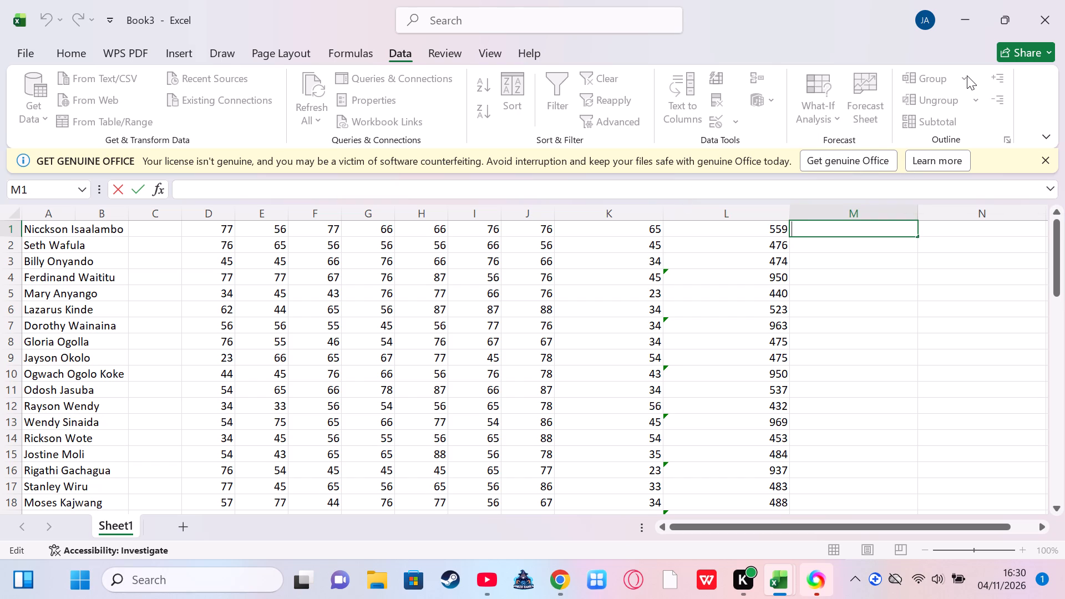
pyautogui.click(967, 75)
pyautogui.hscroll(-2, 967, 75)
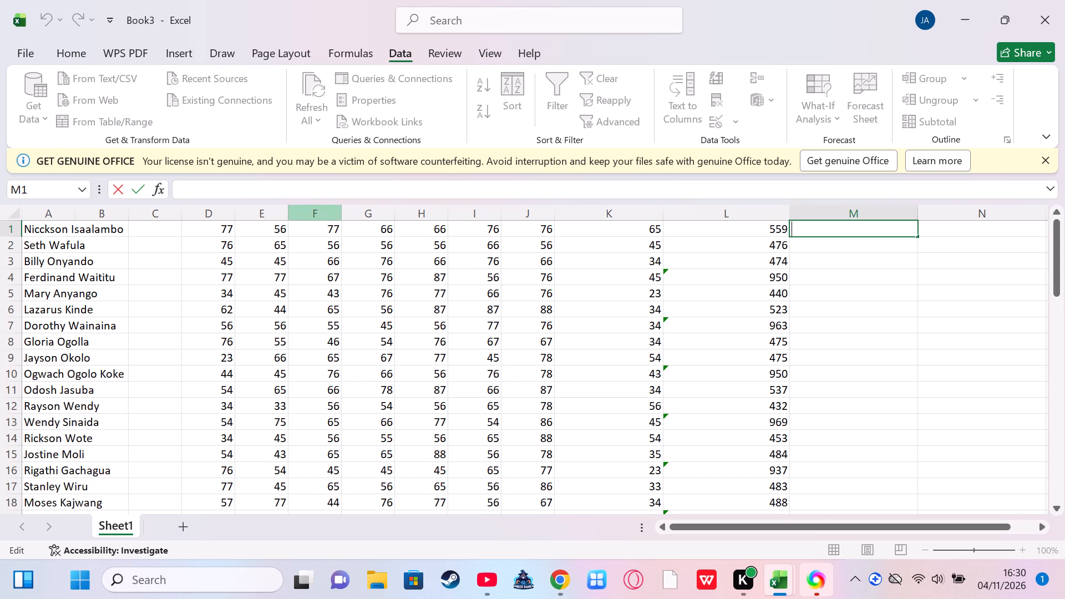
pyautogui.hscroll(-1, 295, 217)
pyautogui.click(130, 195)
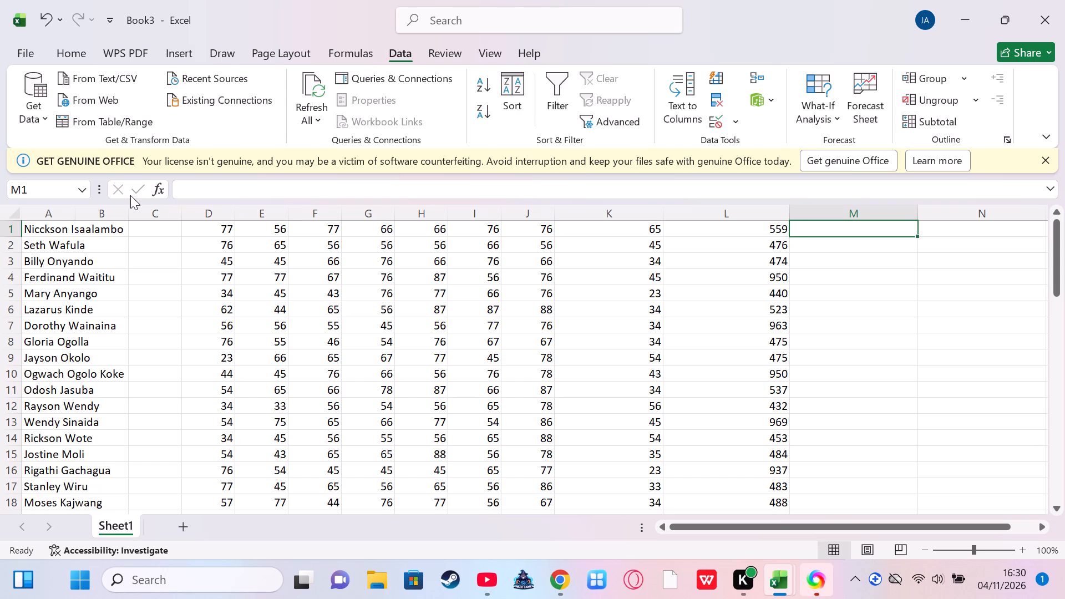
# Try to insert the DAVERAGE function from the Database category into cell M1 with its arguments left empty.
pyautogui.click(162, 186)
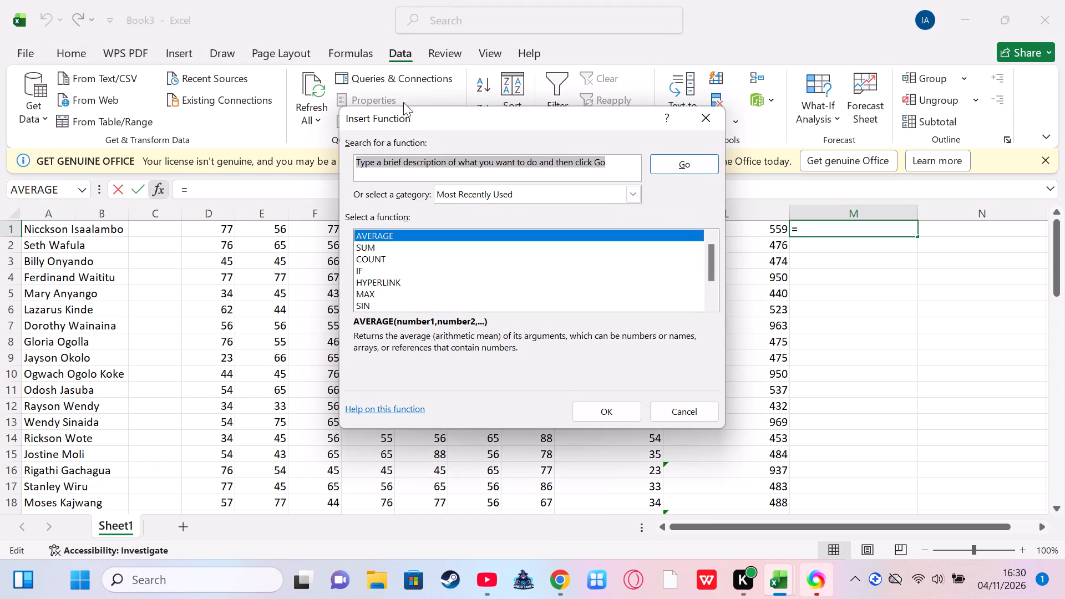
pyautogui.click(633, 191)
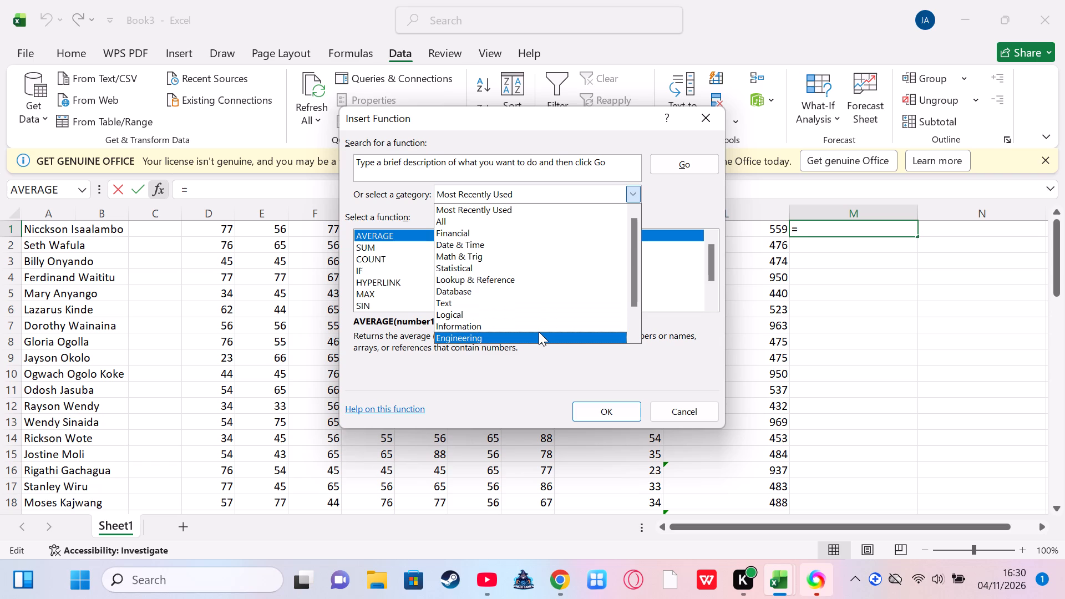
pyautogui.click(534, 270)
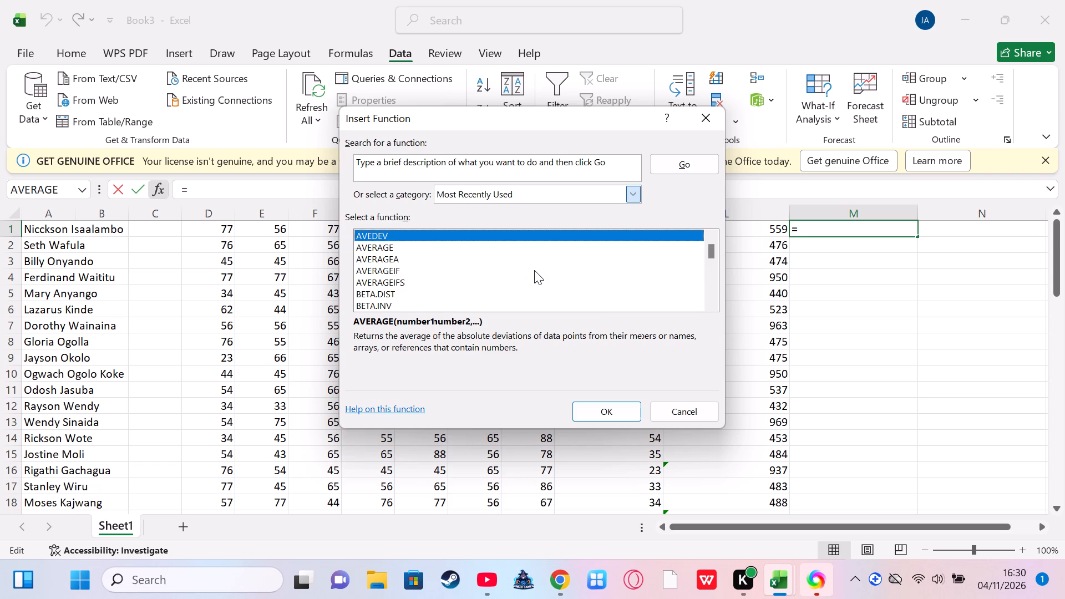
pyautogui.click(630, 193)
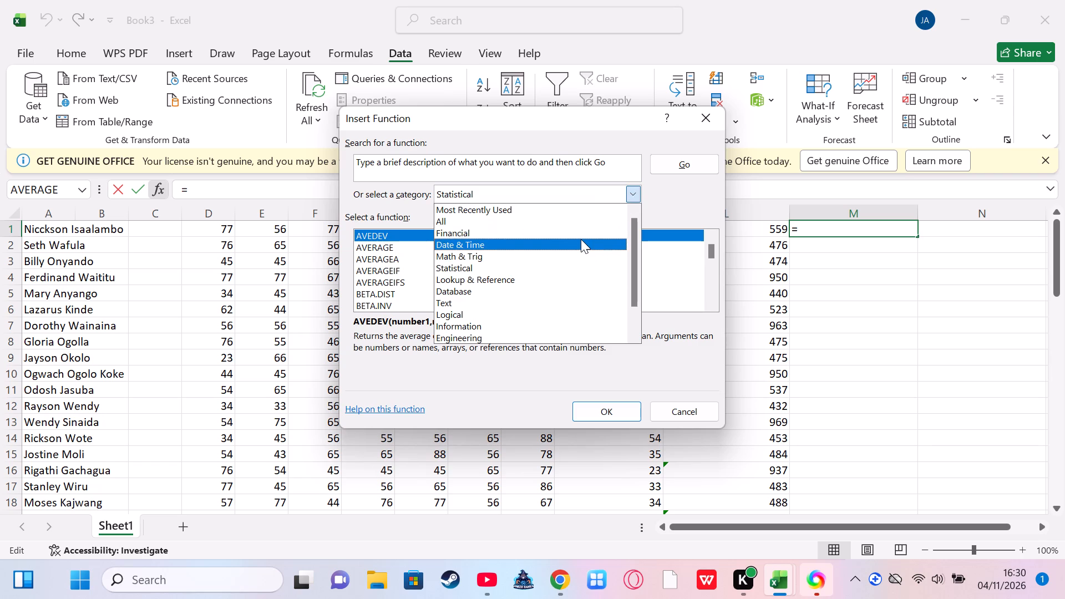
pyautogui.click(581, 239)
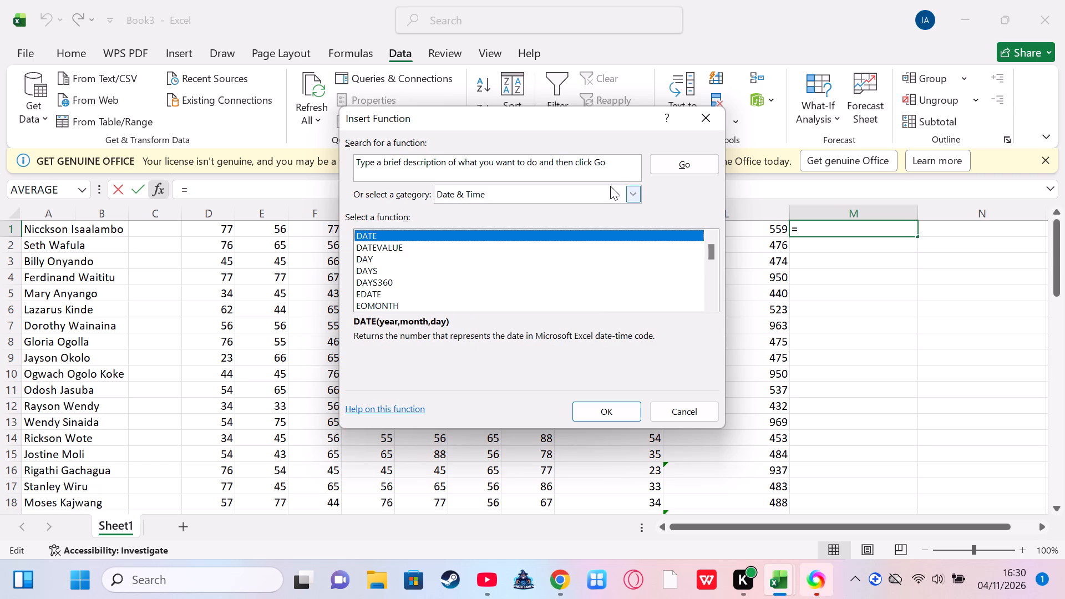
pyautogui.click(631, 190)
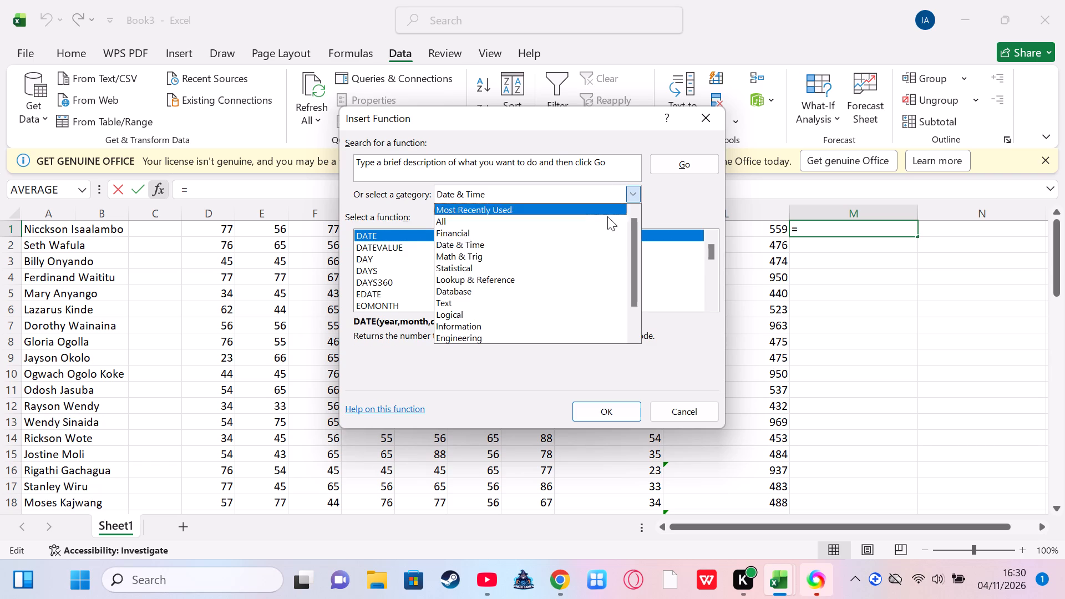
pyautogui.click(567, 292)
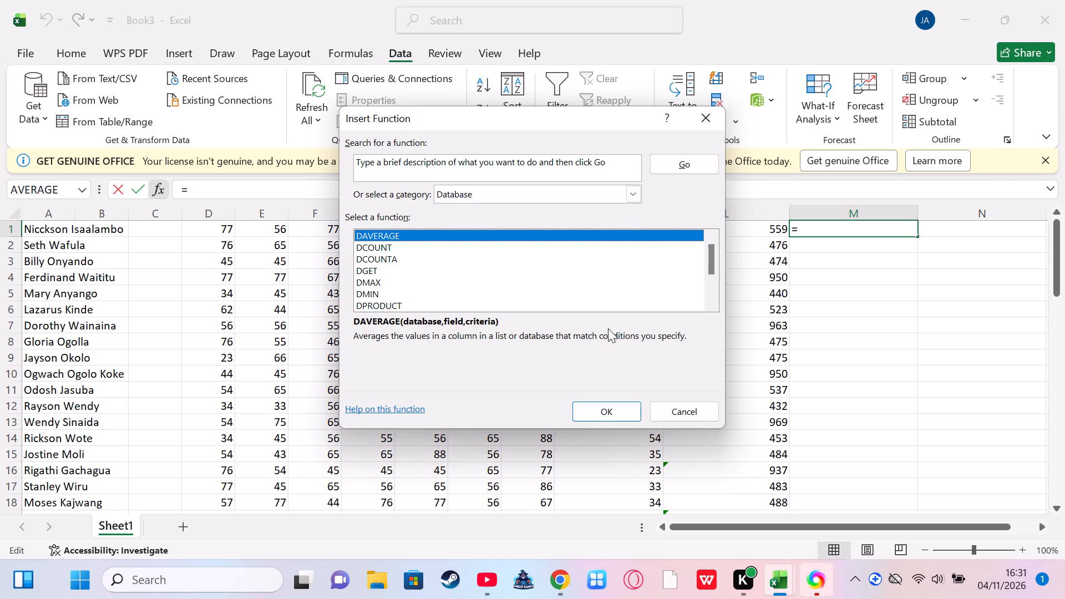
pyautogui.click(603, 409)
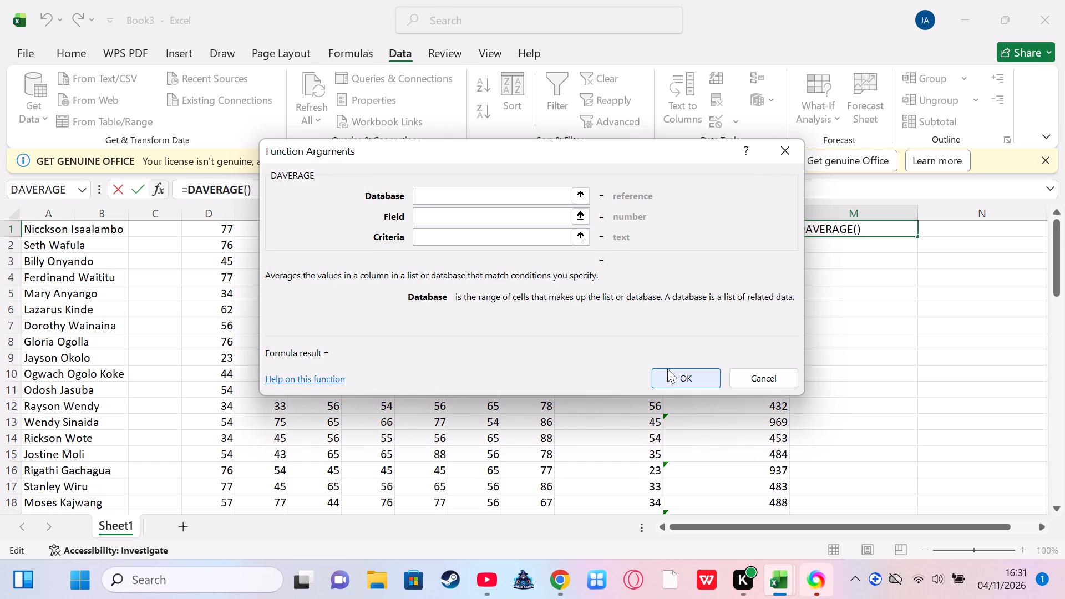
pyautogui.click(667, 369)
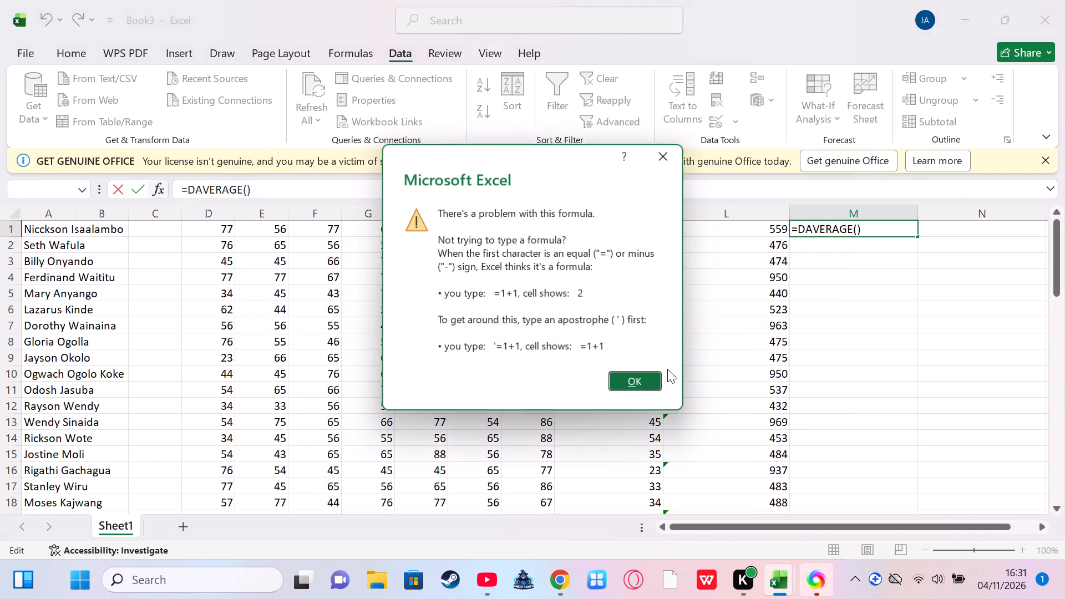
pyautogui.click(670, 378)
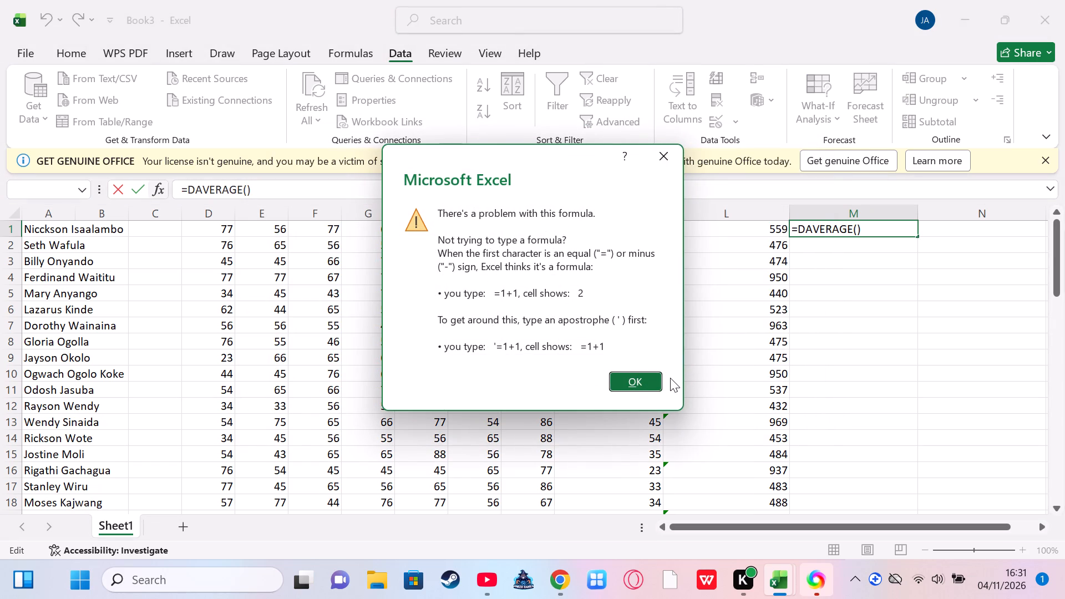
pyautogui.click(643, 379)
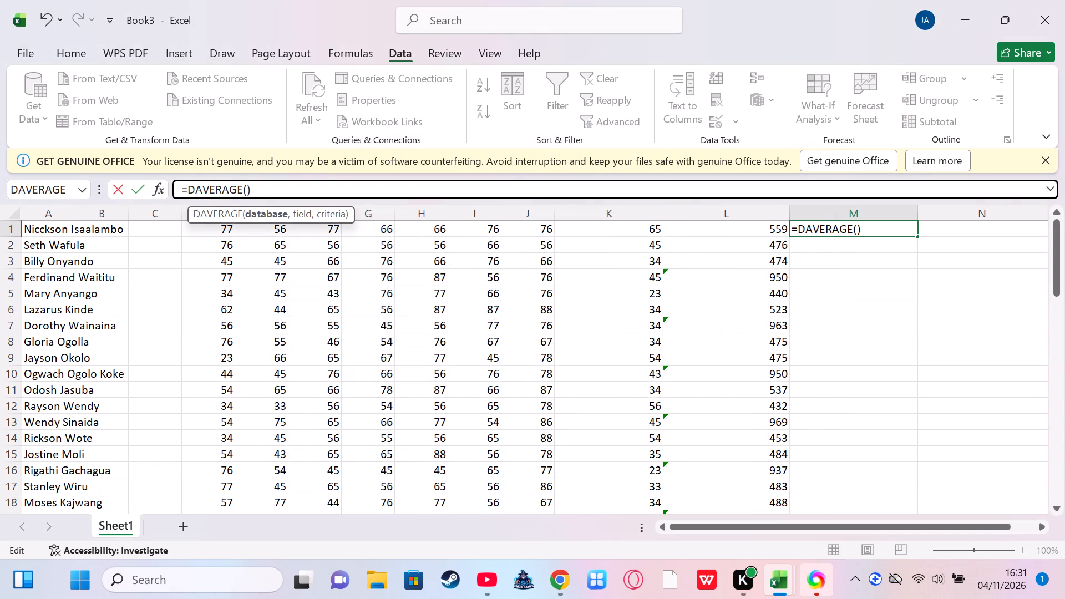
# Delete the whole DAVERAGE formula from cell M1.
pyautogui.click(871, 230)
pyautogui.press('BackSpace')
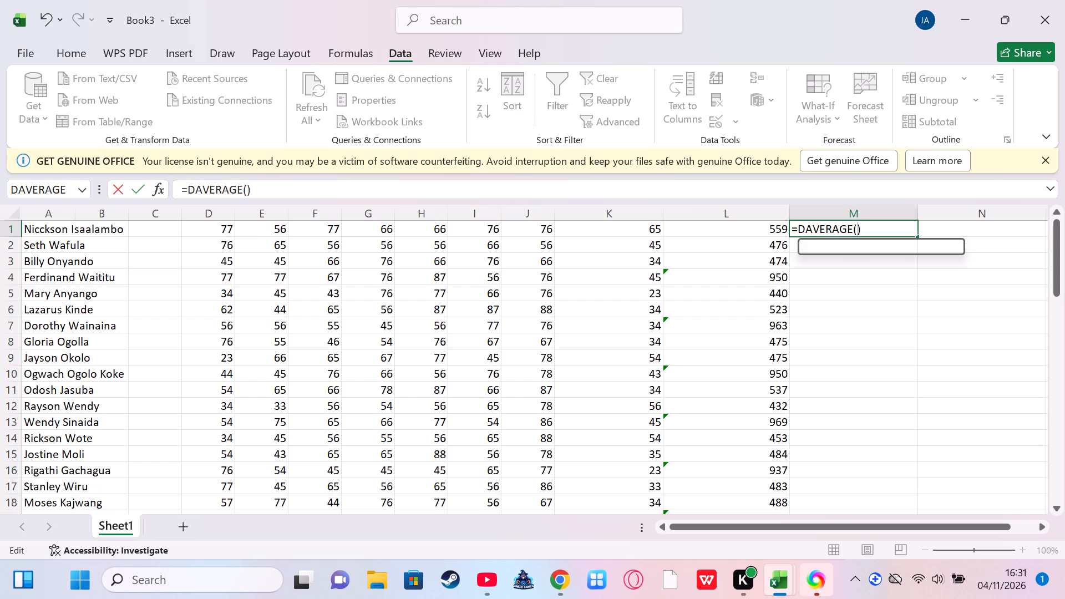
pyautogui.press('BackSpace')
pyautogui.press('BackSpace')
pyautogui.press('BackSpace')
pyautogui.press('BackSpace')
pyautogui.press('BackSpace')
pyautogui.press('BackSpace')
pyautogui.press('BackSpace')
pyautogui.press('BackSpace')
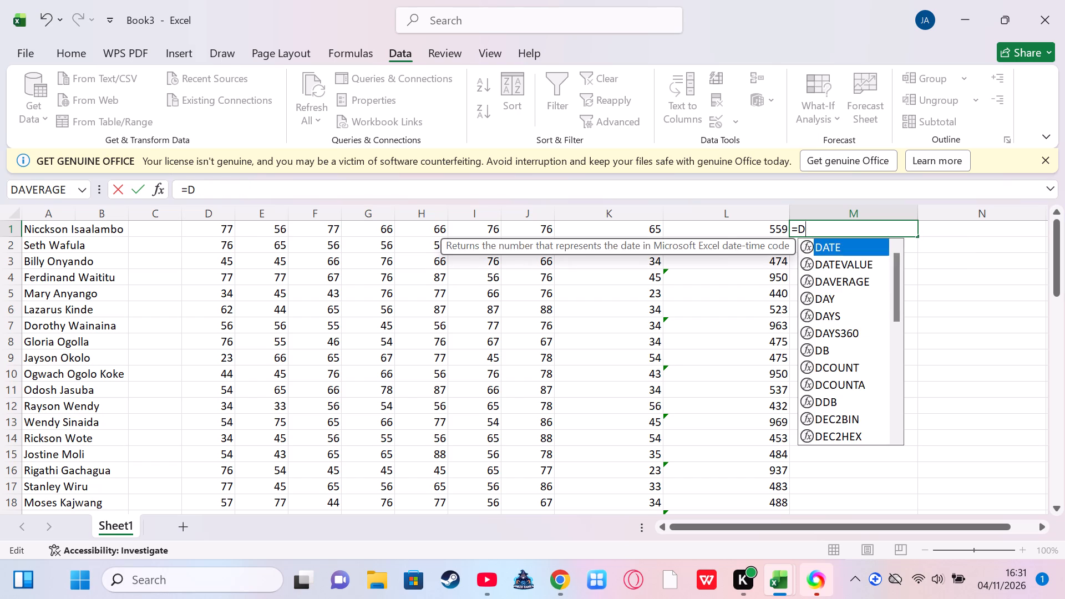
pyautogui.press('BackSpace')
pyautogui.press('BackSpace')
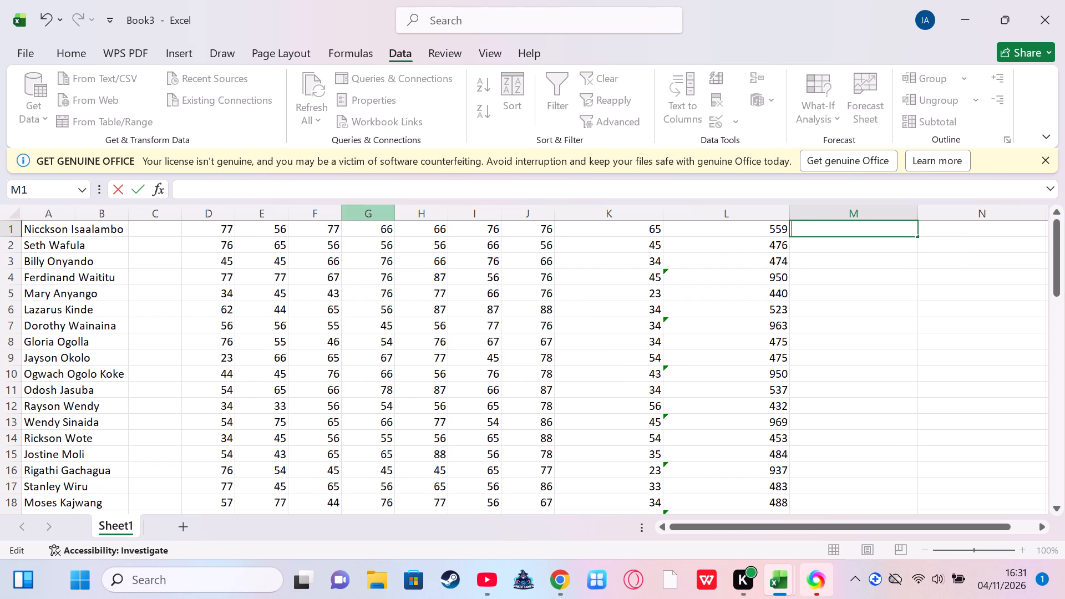
# Try to insert the Math & Trig function AGGREGATE into cell M1, using the function_num,options,array,k argument list with all arguments left empty.
pyautogui.click(160, 185)
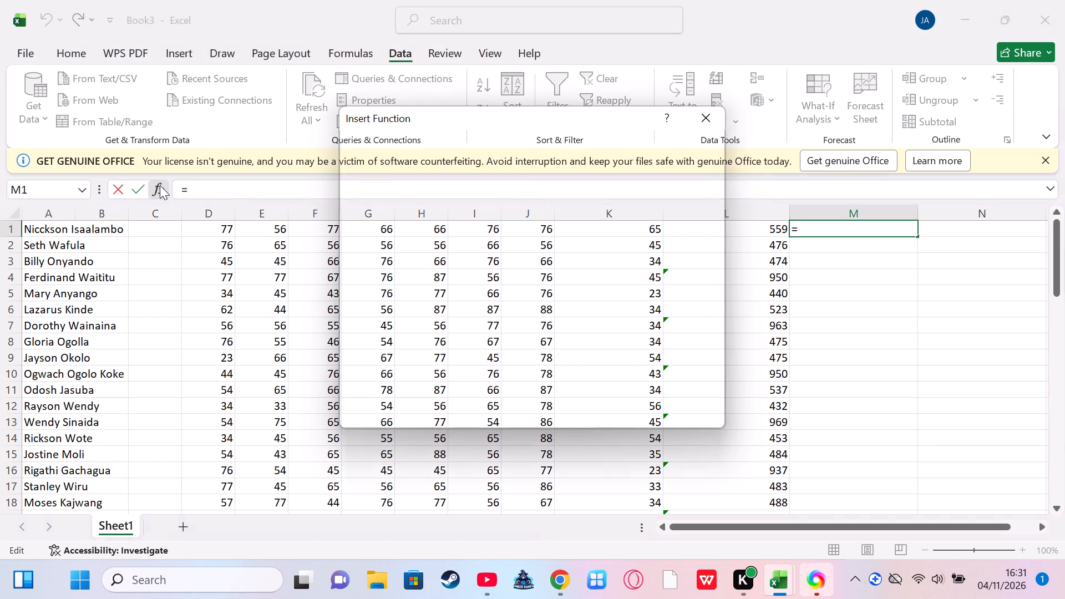
pyautogui.click(628, 192)
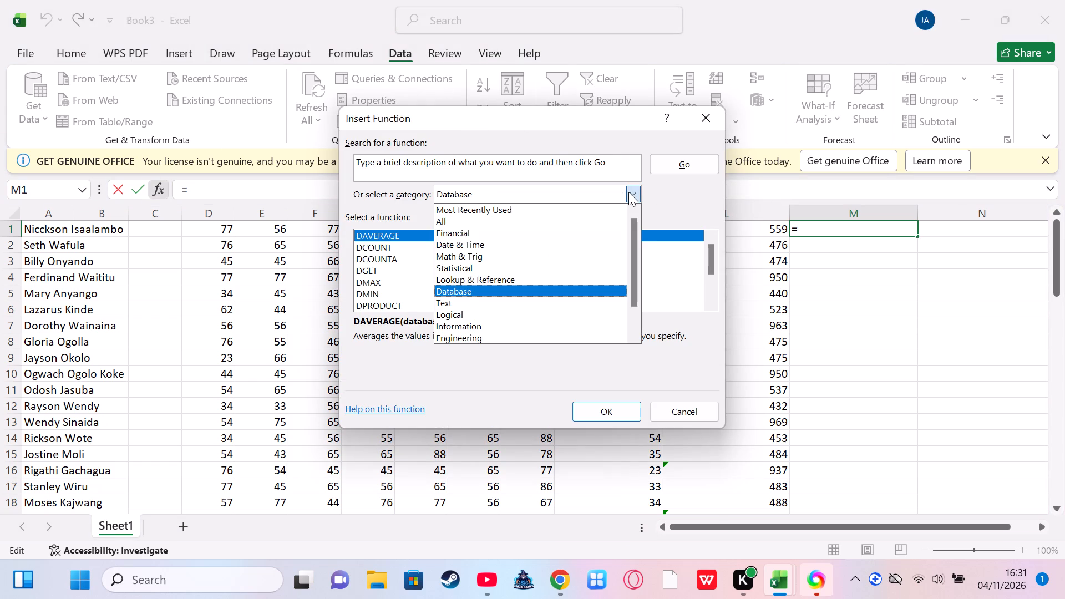
pyautogui.click(535, 260)
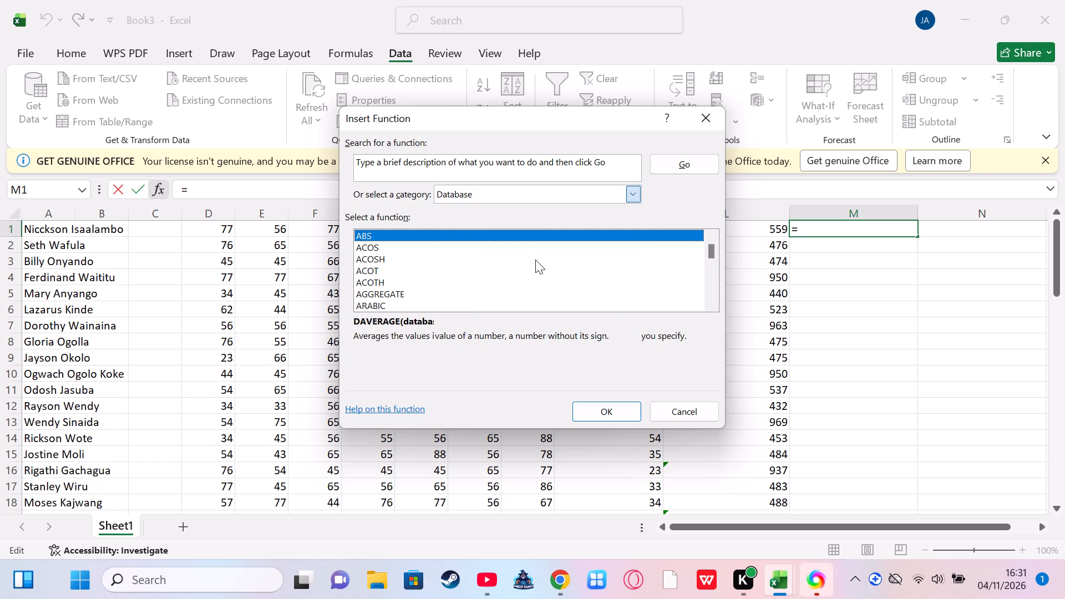
pyautogui.click(501, 302)
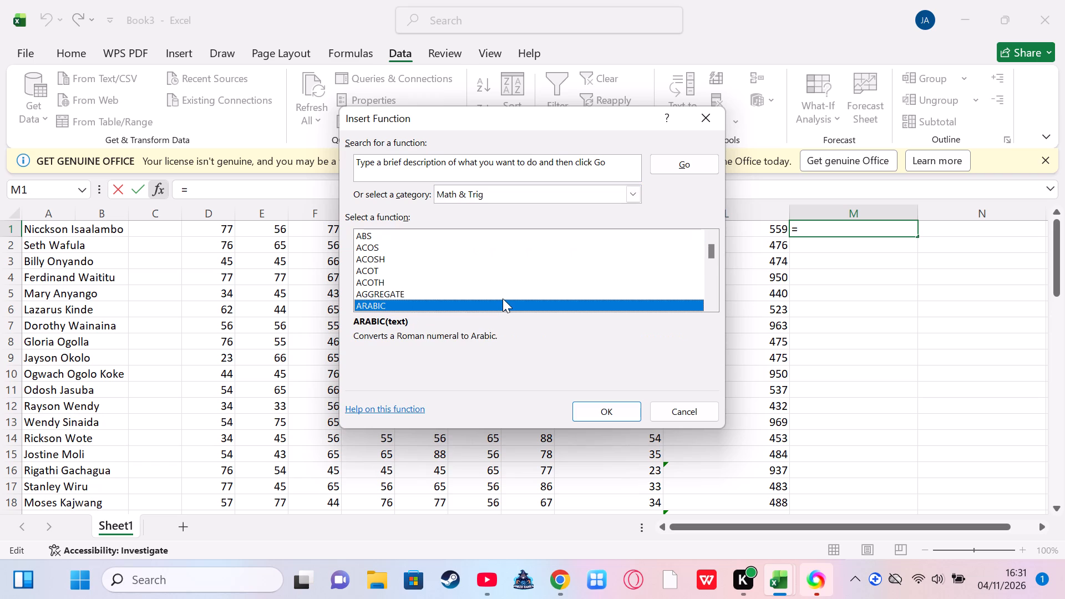
pyautogui.click(503, 296)
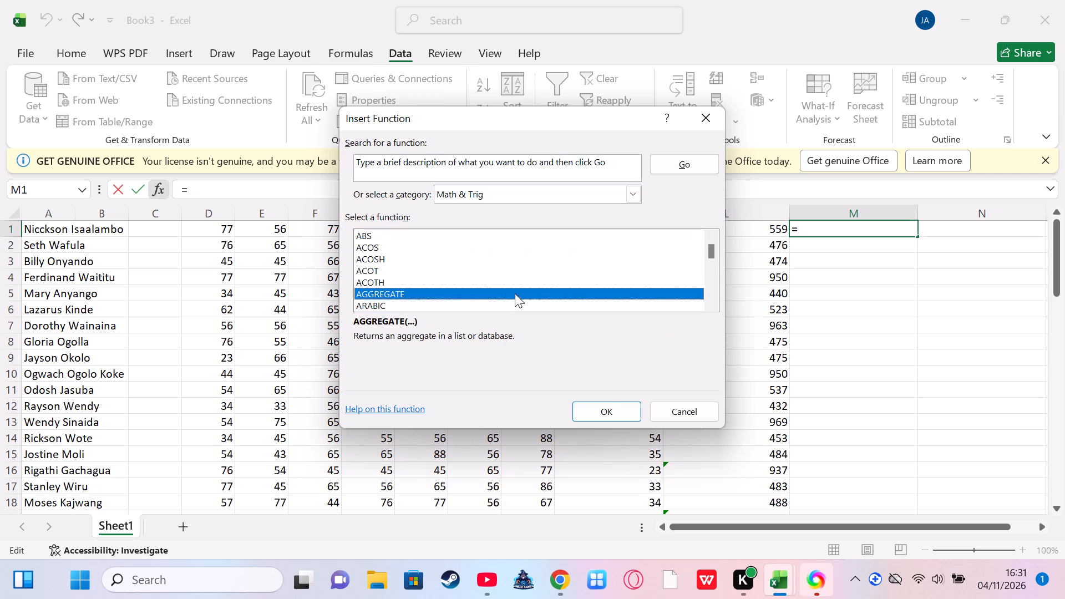
pyautogui.click(604, 402)
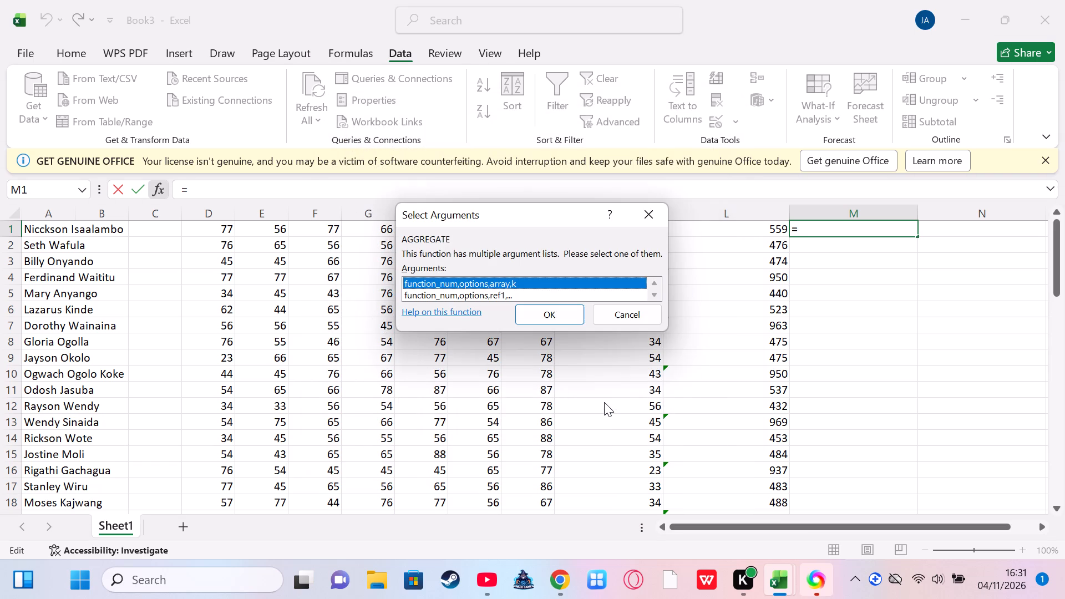
pyautogui.click(565, 310)
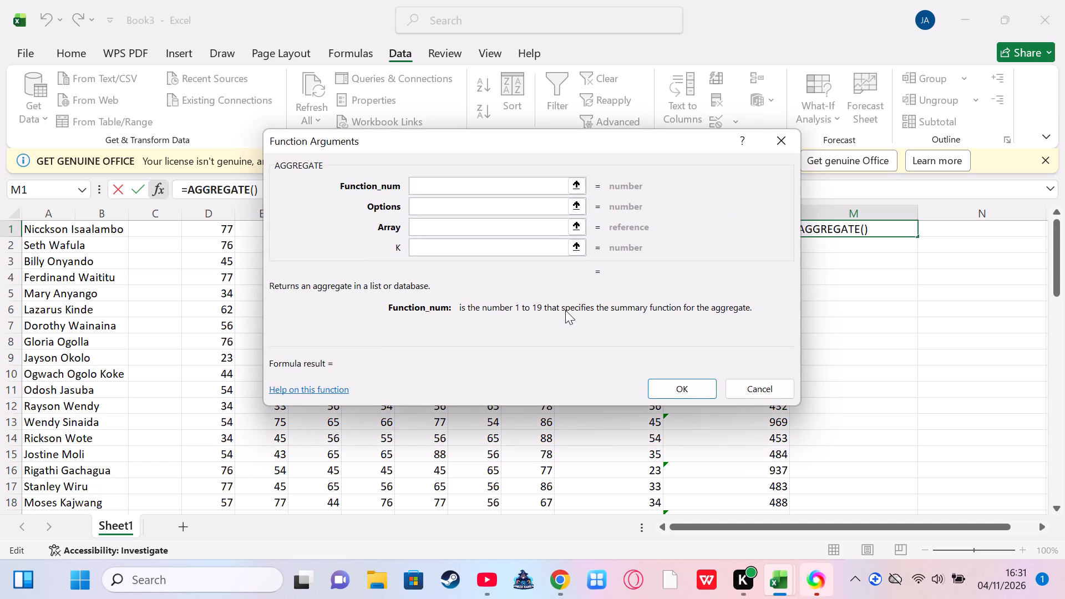
pyautogui.click(690, 385)
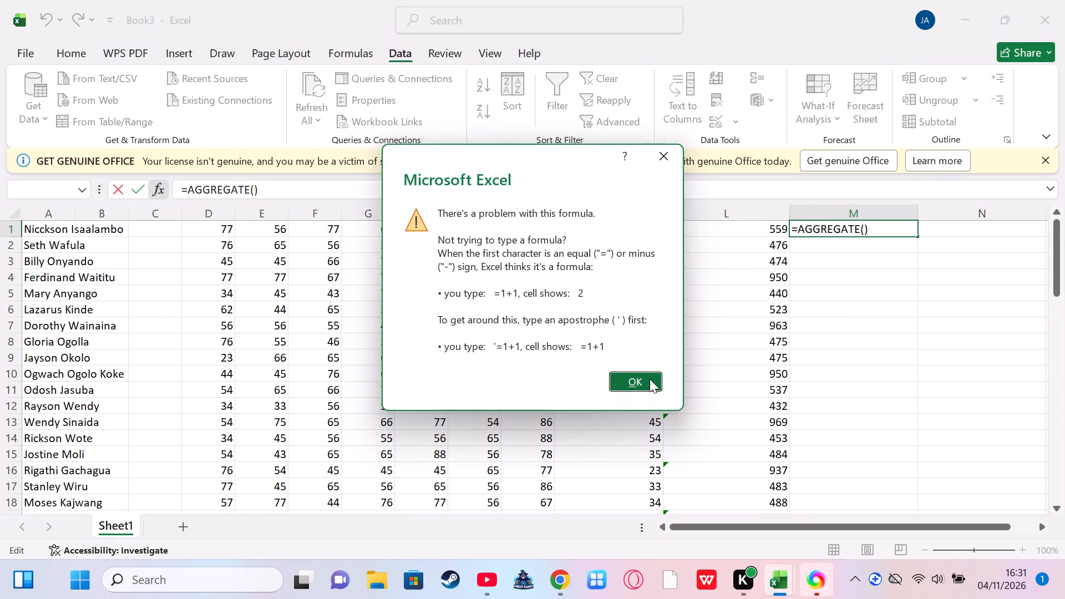
pyautogui.moveTo(632, 367); pyautogui.dragTo(635, 379)
pyautogui.click(635, 379)
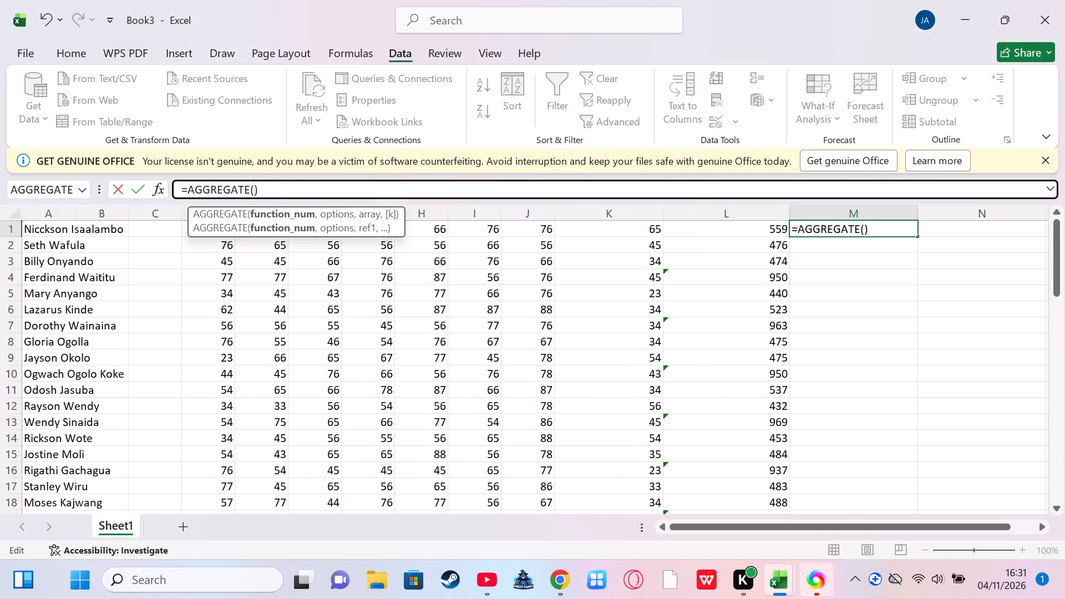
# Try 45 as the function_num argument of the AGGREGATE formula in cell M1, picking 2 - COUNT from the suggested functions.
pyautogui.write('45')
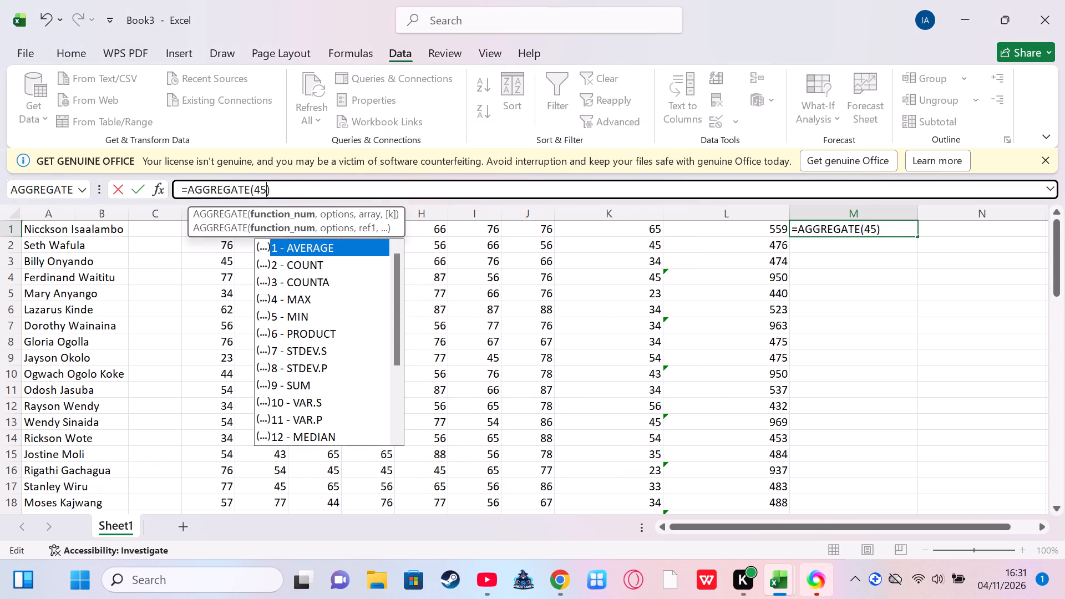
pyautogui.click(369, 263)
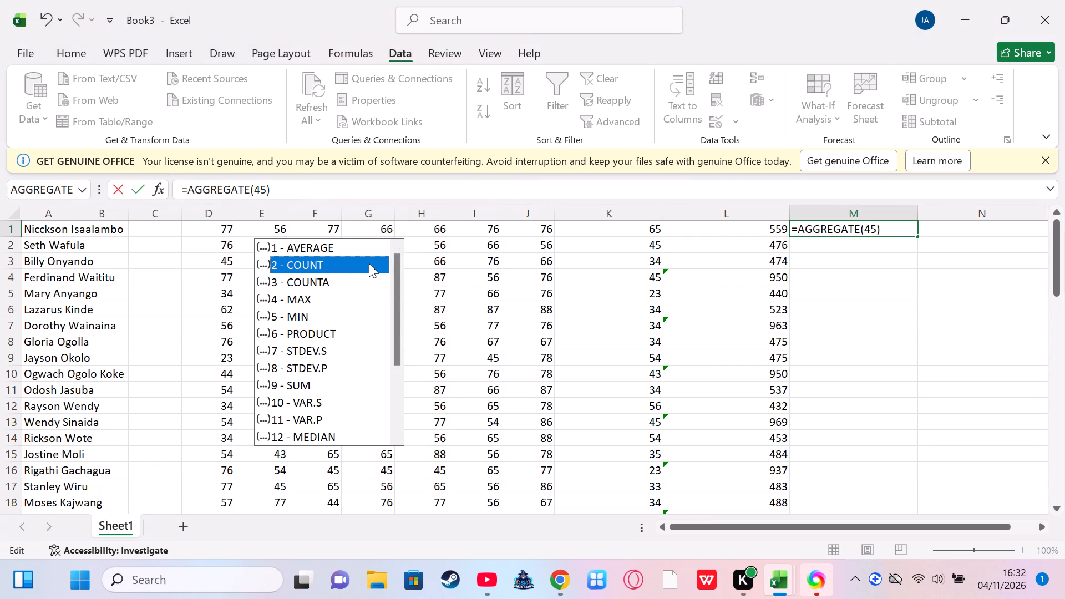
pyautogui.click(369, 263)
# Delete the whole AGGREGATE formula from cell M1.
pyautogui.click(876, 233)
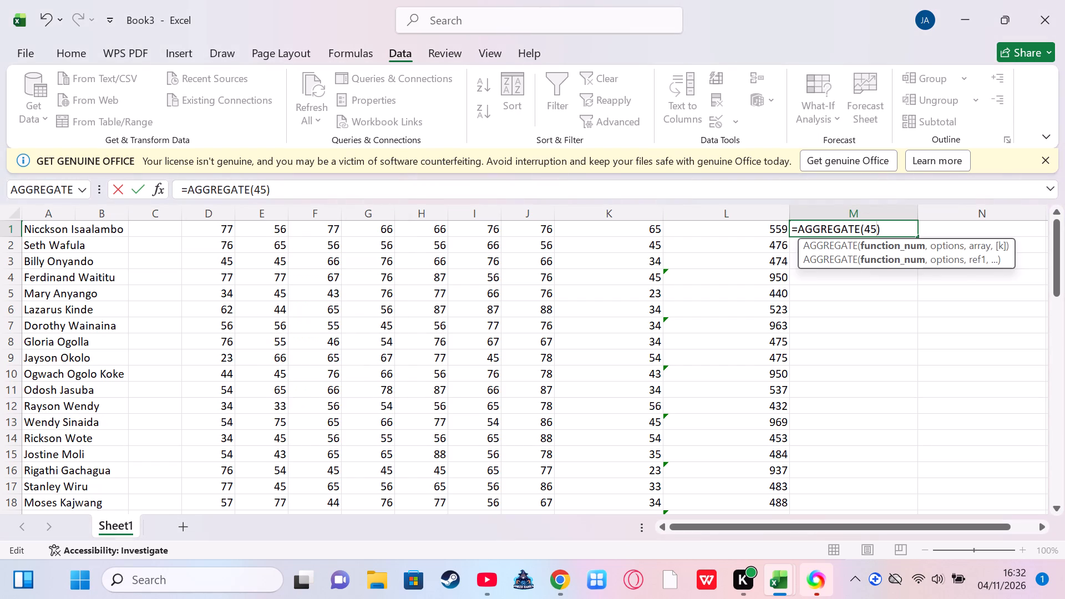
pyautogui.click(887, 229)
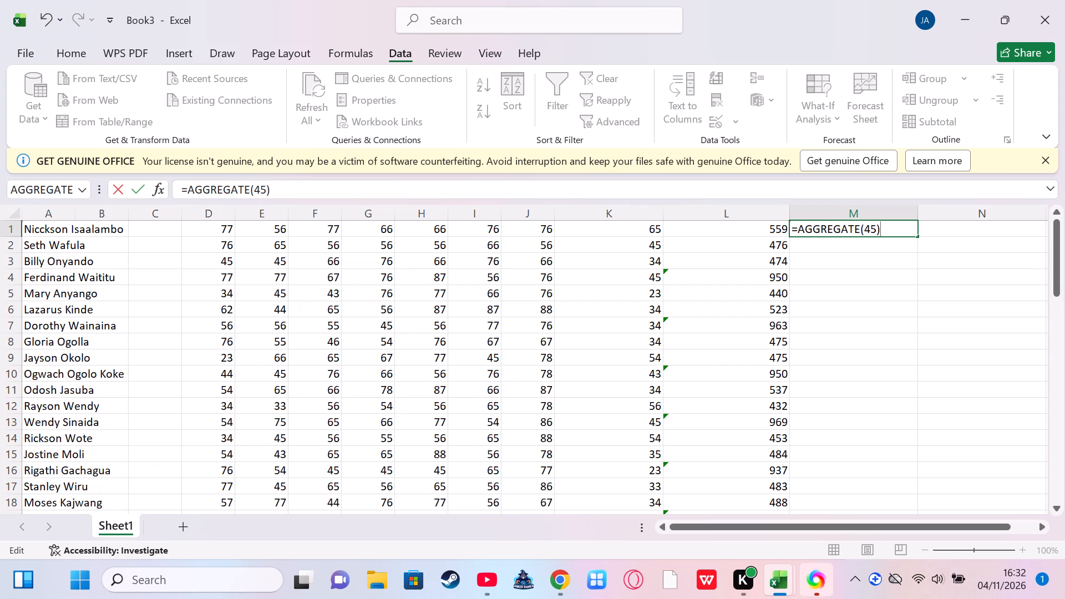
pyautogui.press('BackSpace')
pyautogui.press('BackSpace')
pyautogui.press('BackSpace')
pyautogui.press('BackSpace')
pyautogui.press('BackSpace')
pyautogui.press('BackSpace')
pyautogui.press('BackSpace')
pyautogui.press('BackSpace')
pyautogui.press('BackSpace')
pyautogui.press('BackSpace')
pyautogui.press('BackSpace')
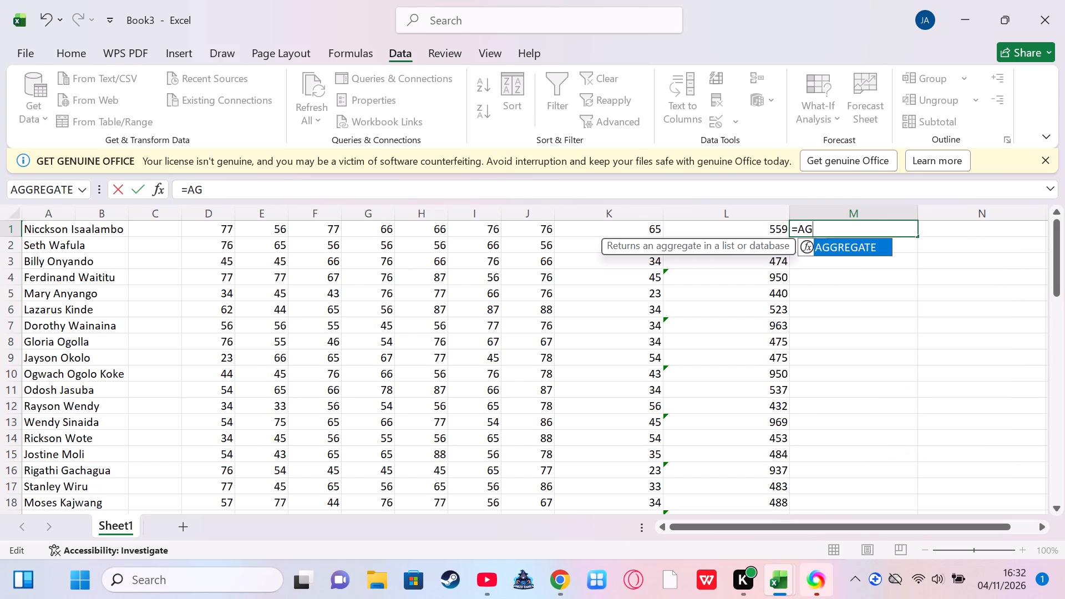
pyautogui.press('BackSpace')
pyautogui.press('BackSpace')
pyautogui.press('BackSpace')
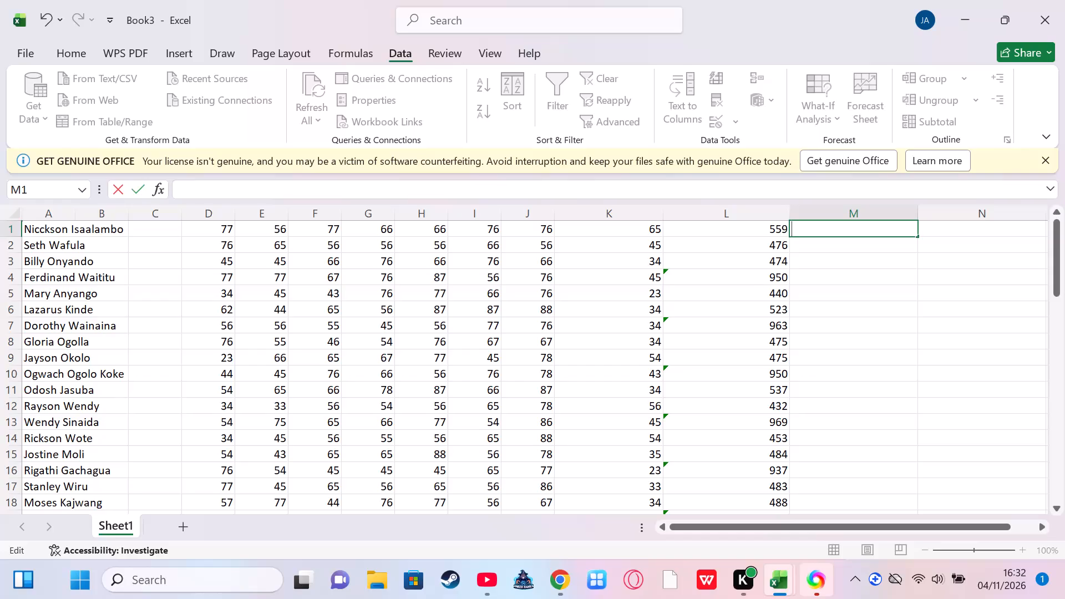
# Open cell L1 for editing and delete its whole SUM formula.
pyautogui.scroll(2, 432, 333)
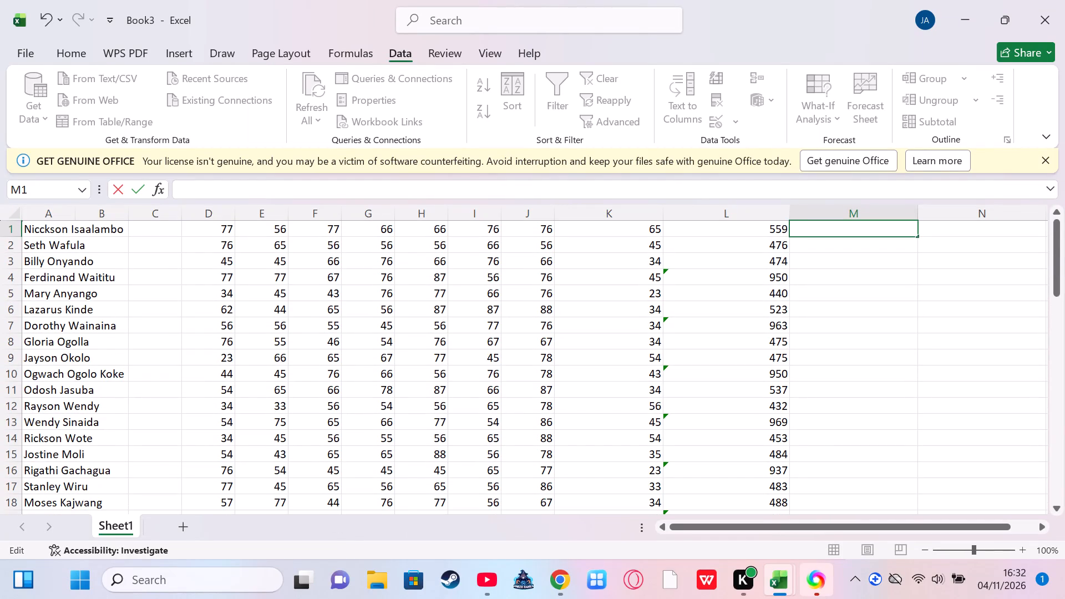
pyautogui.click(729, 233)
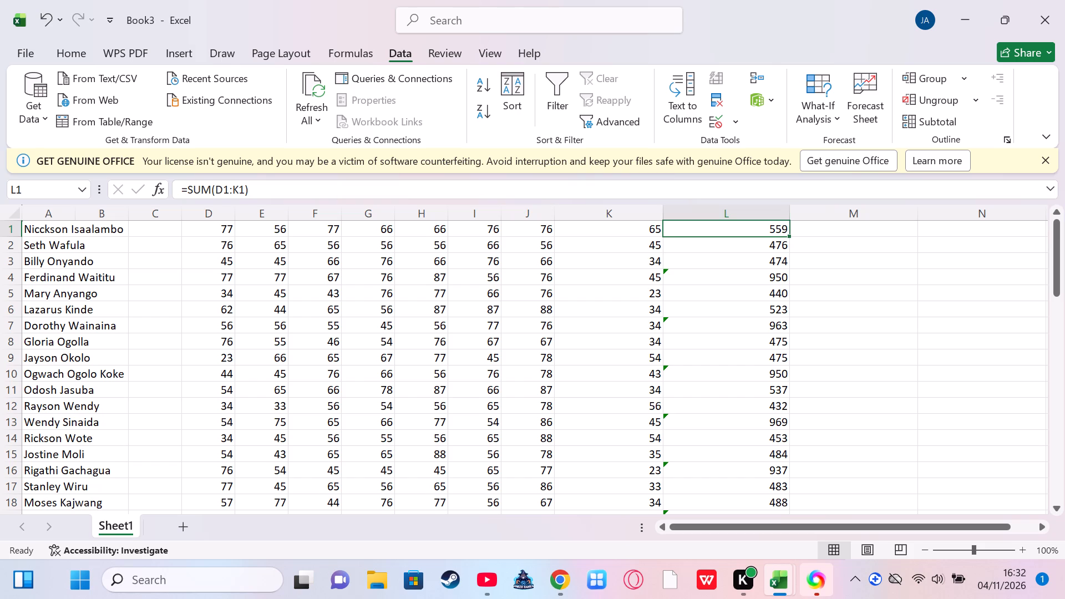
pyautogui.click(781, 230)
pyautogui.doubleClick(781, 230)
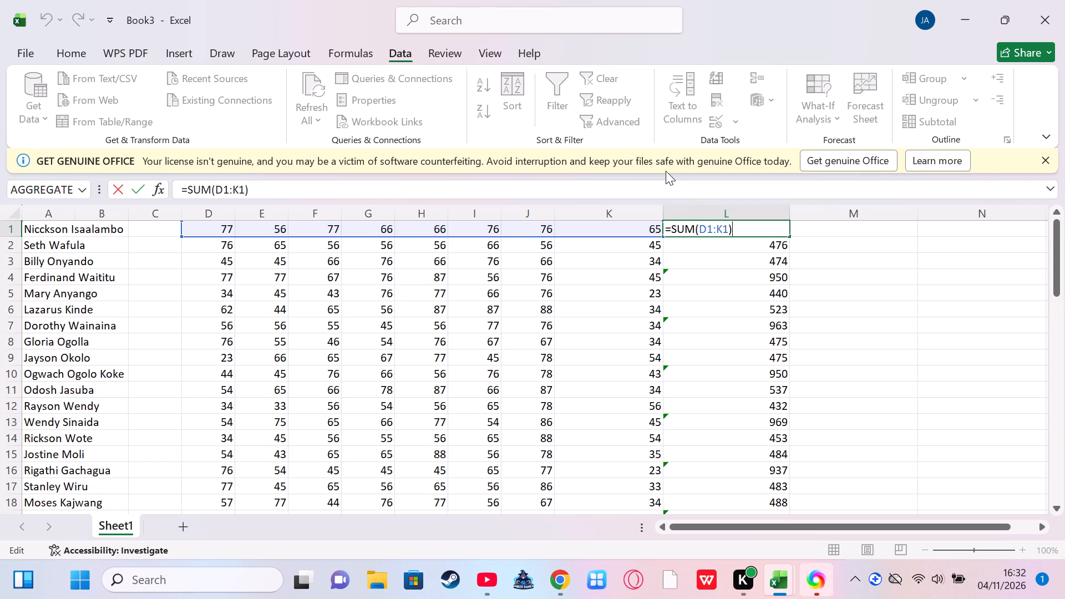
pyautogui.press('BackSpace')
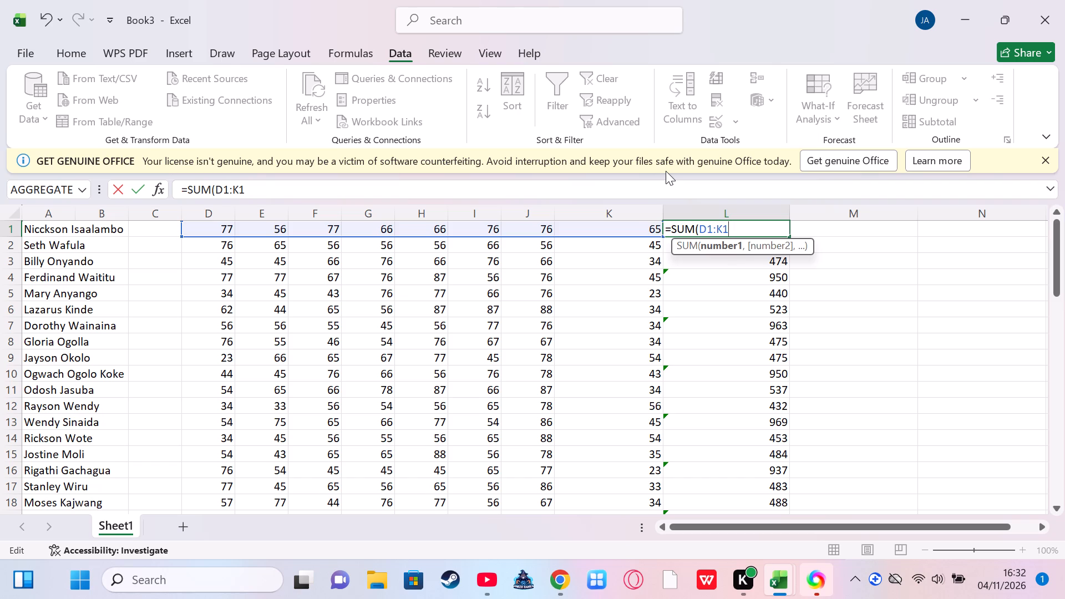
pyautogui.press('BackSpace')
pyautogui.press('BackSpace')
pyautogui.press('BackSpace')
pyautogui.press('BackSpace')
pyautogui.press('BackSpace')
pyautogui.press('BackSpace')
pyautogui.press('BackSpace')
pyautogui.press('BackSpace')
pyautogui.press('BackSpace')
pyautogui.press('BackSpace')
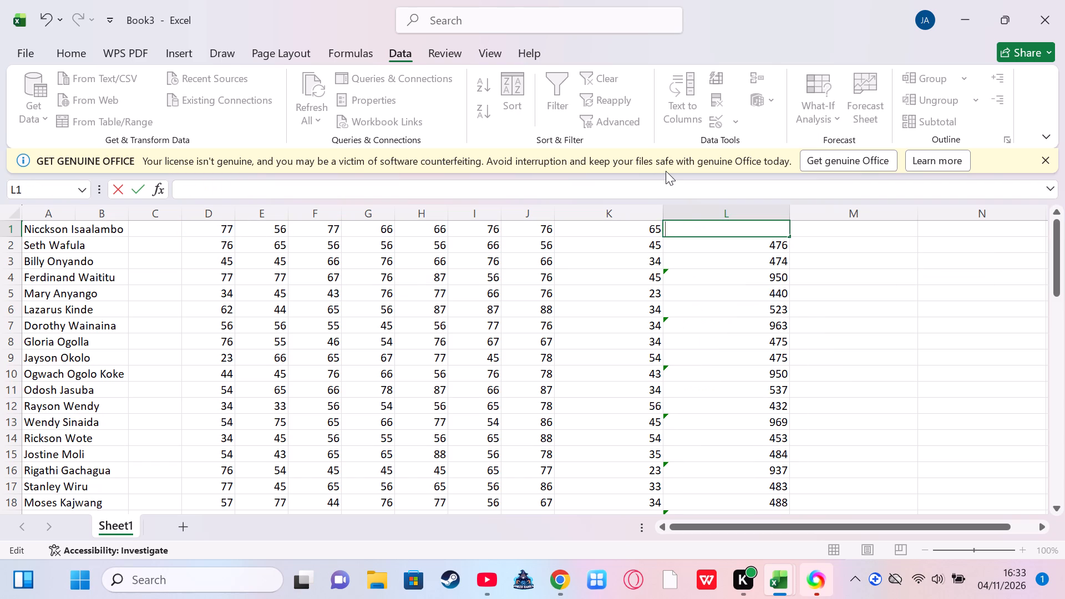
# Insert the AVERAGE function from the Most Recently Used category into cell L1, with D1:K1 as its range.
pyautogui.click(154, 192)
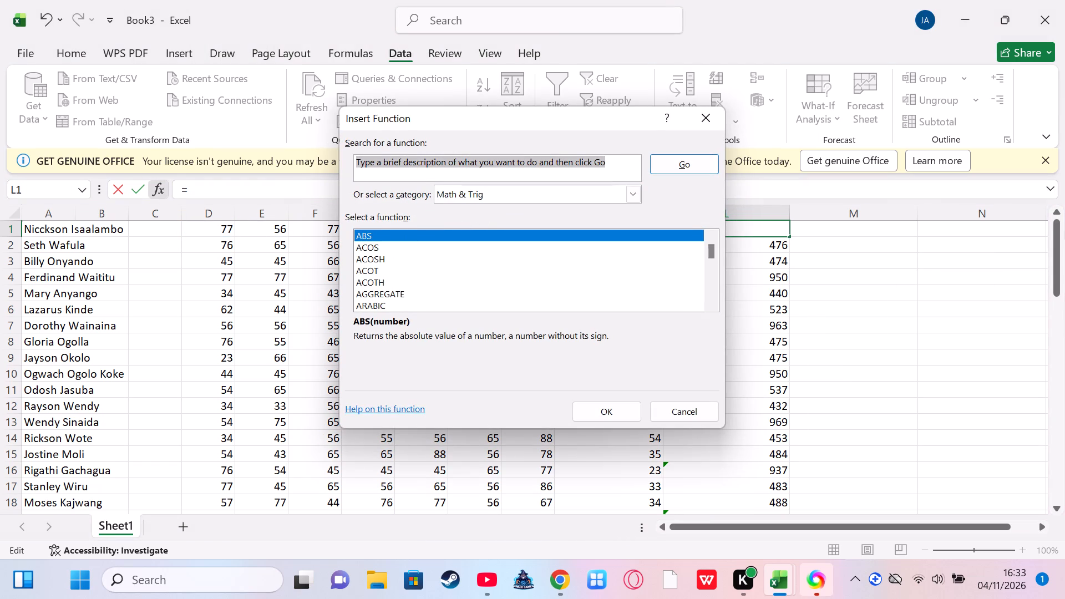
pyautogui.click(636, 192)
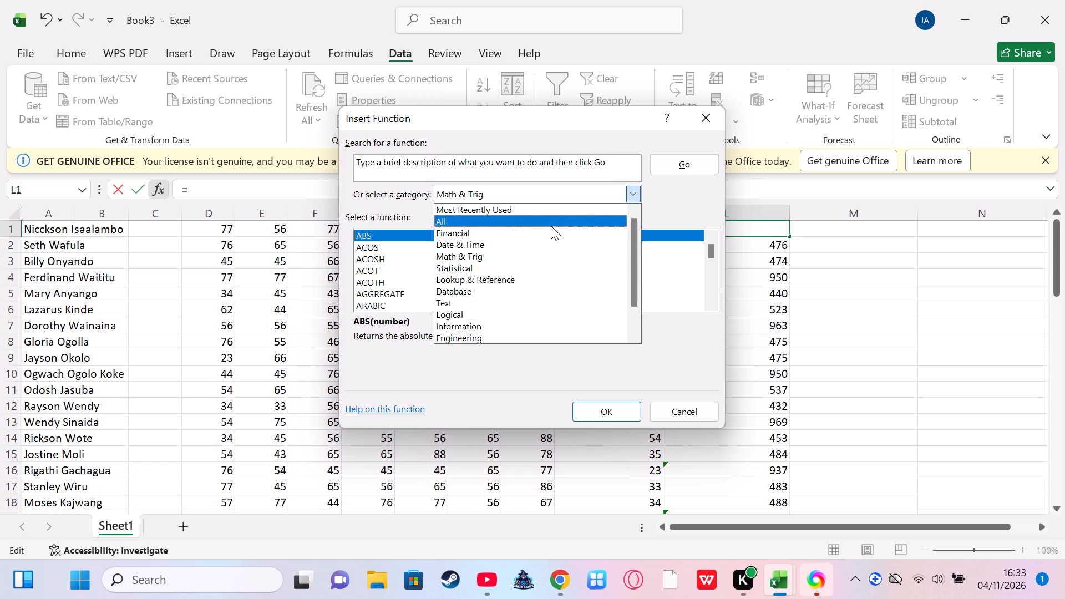
pyautogui.click(549, 210)
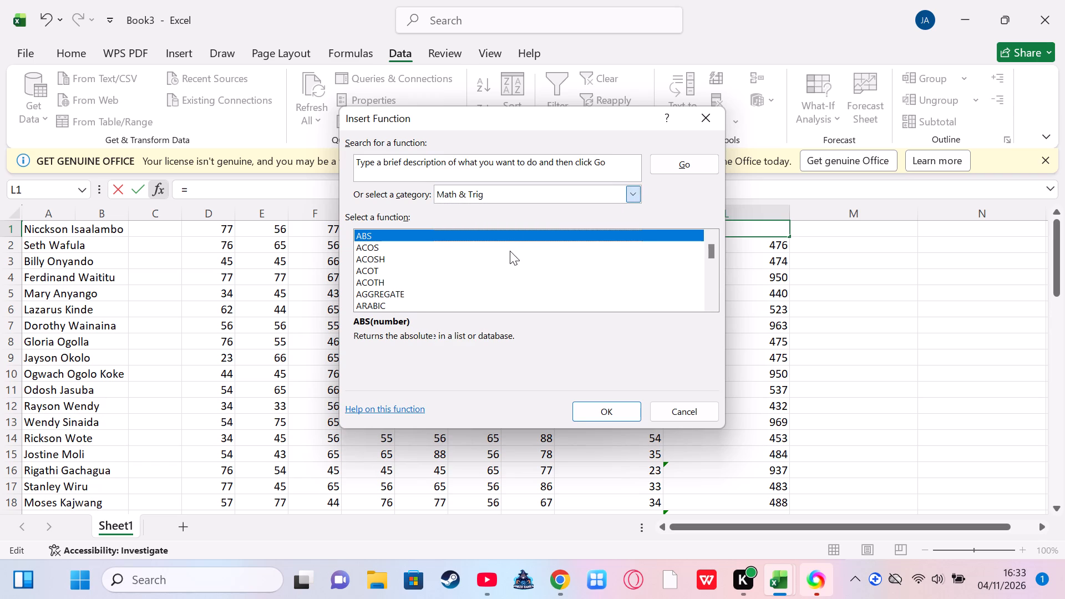
pyautogui.click(406, 261)
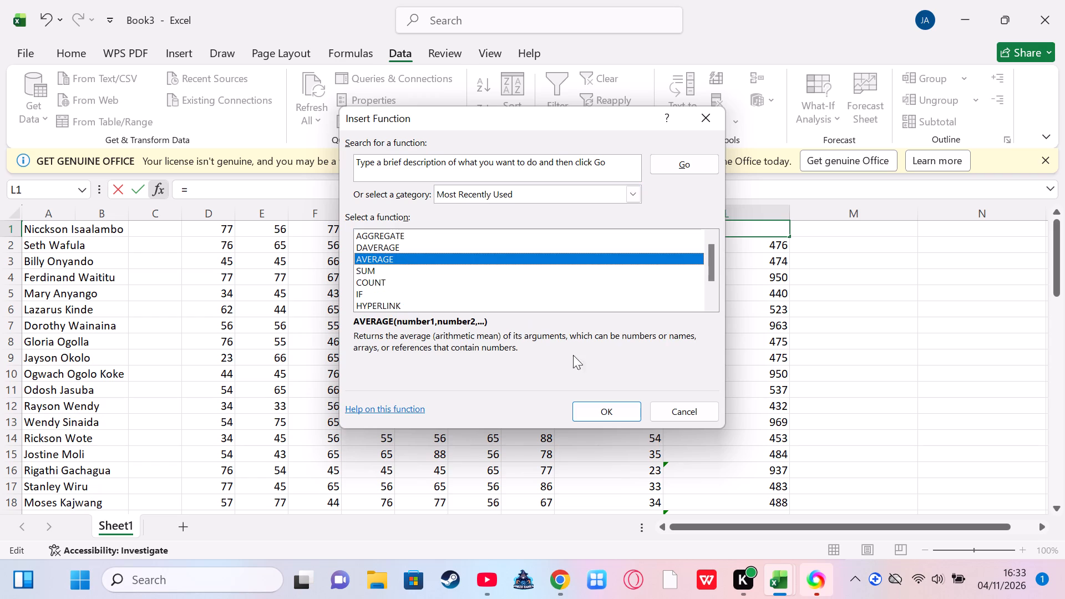
pyautogui.click(626, 413)
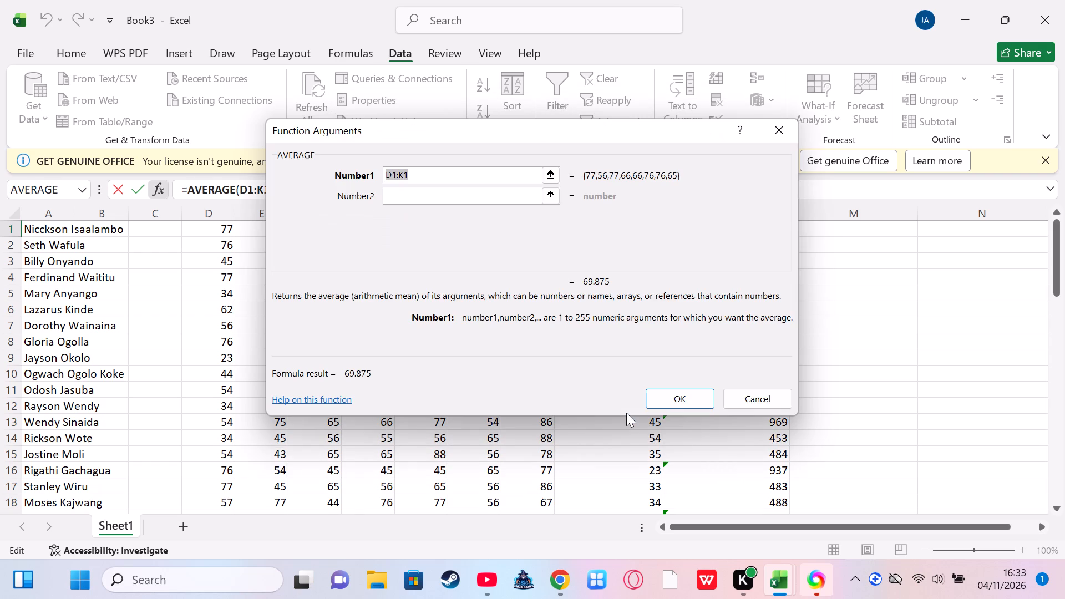
pyautogui.click(661, 396)
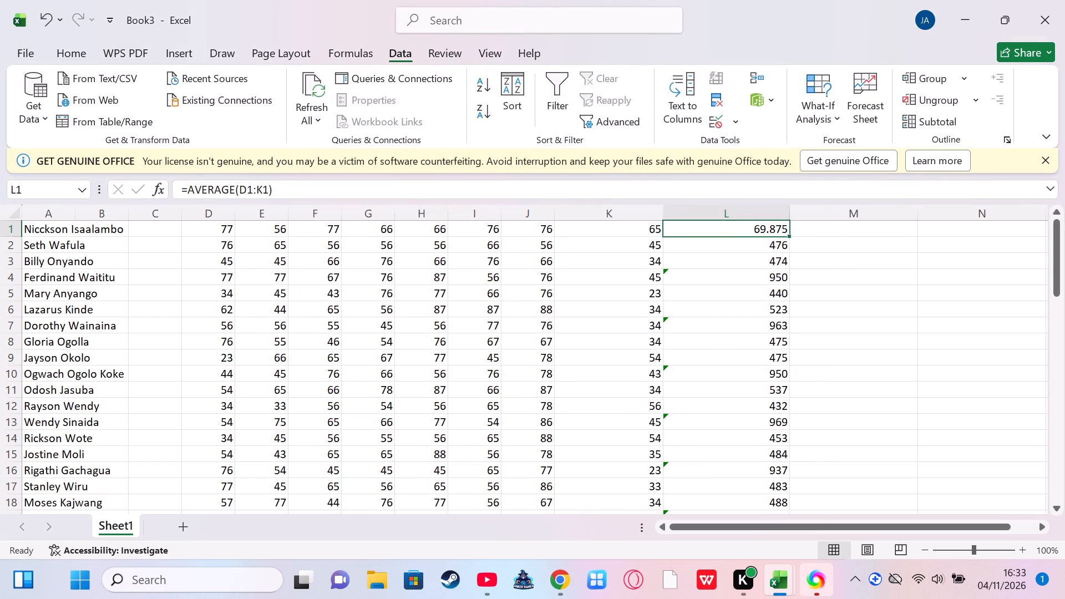
# Replace the SUM formula in cell L2 with the AVERAGE function, accepting the suggested argument L1.
pyautogui.click(769, 252)
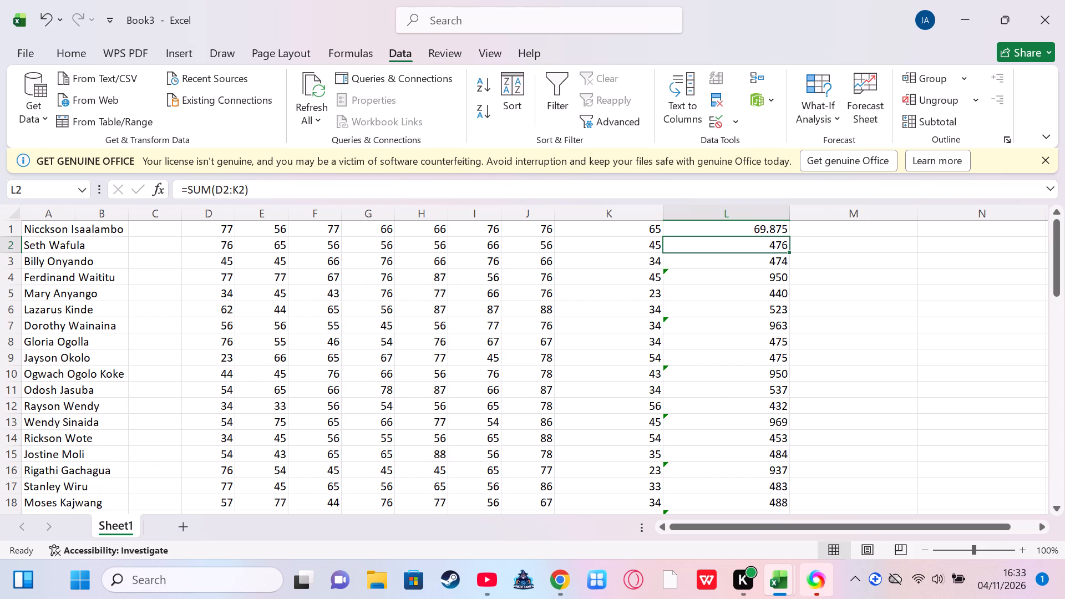
pyautogui.press('BackSpace')
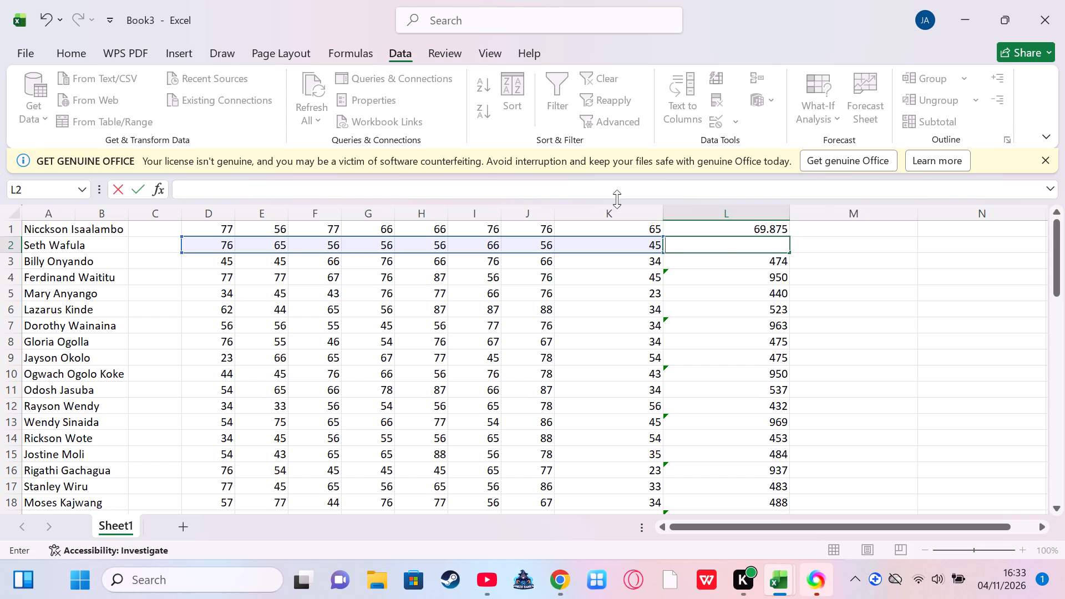
pyautogui.click(158, 184)
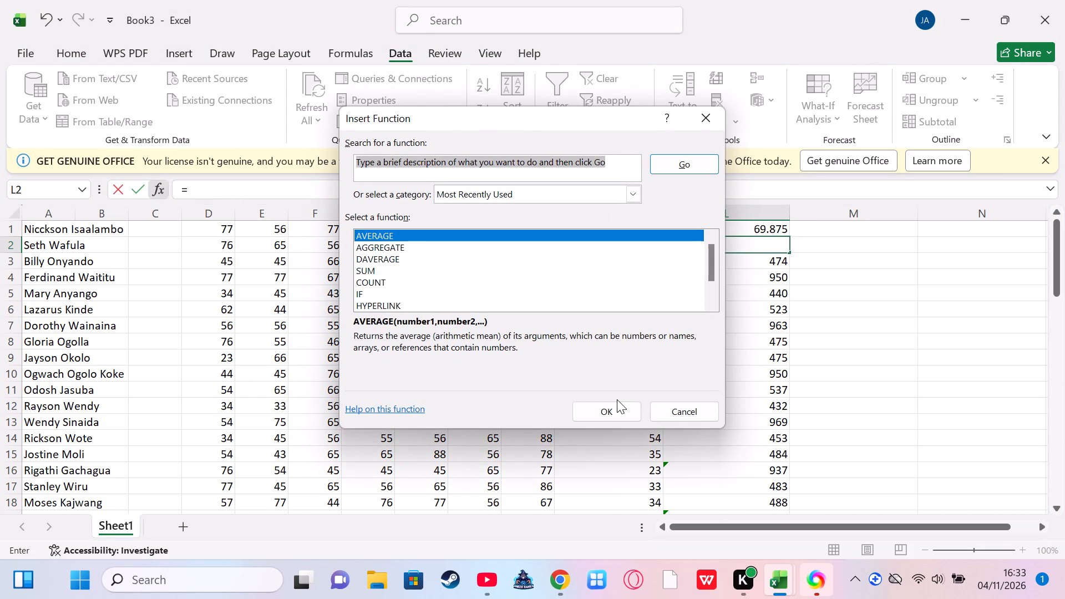
pyautogui.click(617, 414)
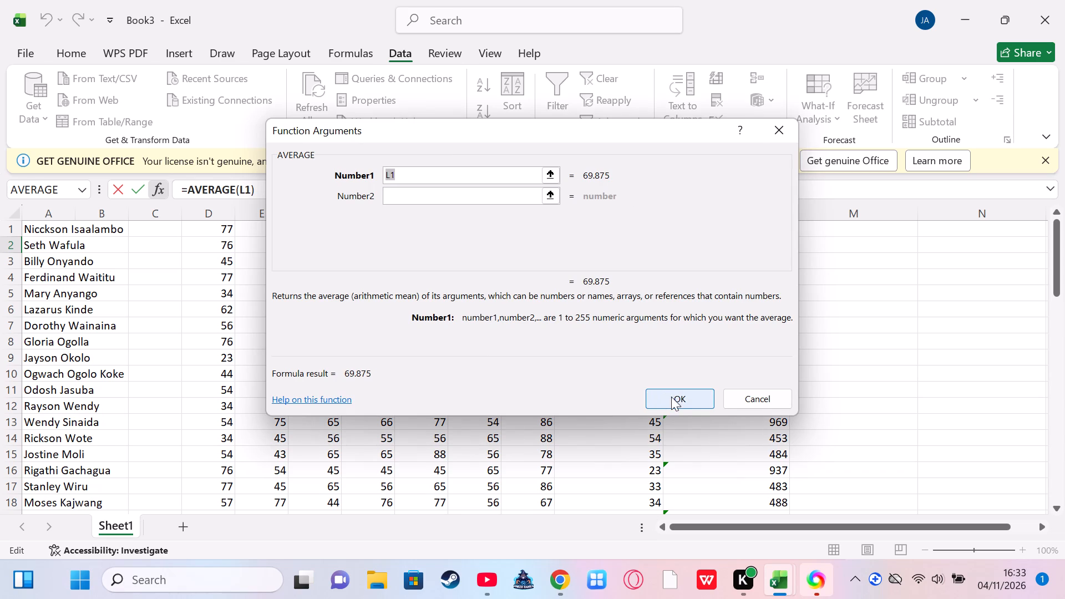
pyautogui.click(678, 397)
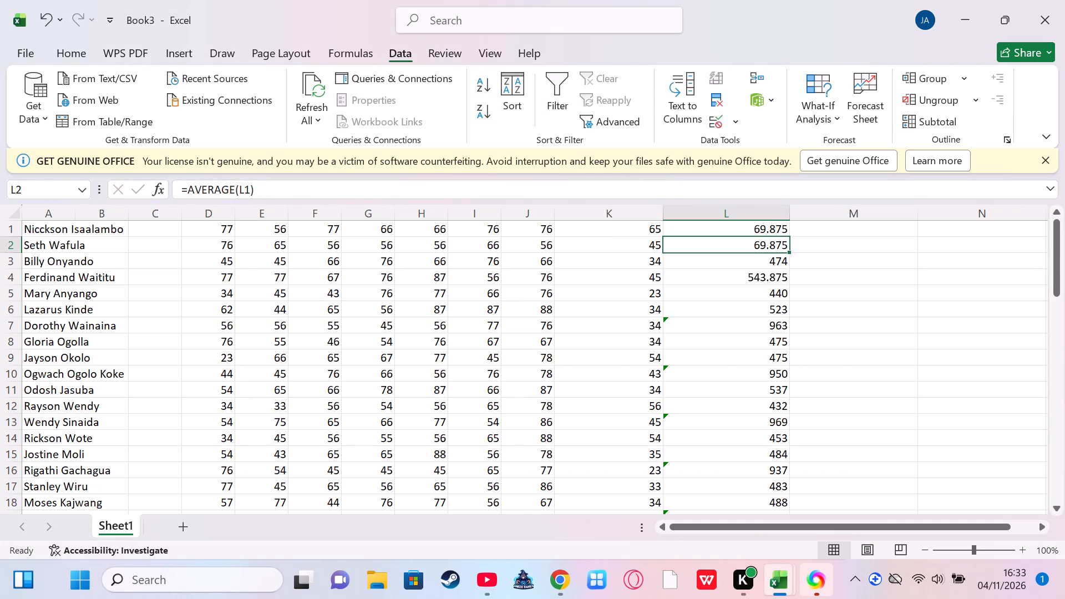
# Replace the SUM formula in cell L3 with the AVERAGE function, accepting the suggested range L1:L2.
pyautogui.click(733, 265)
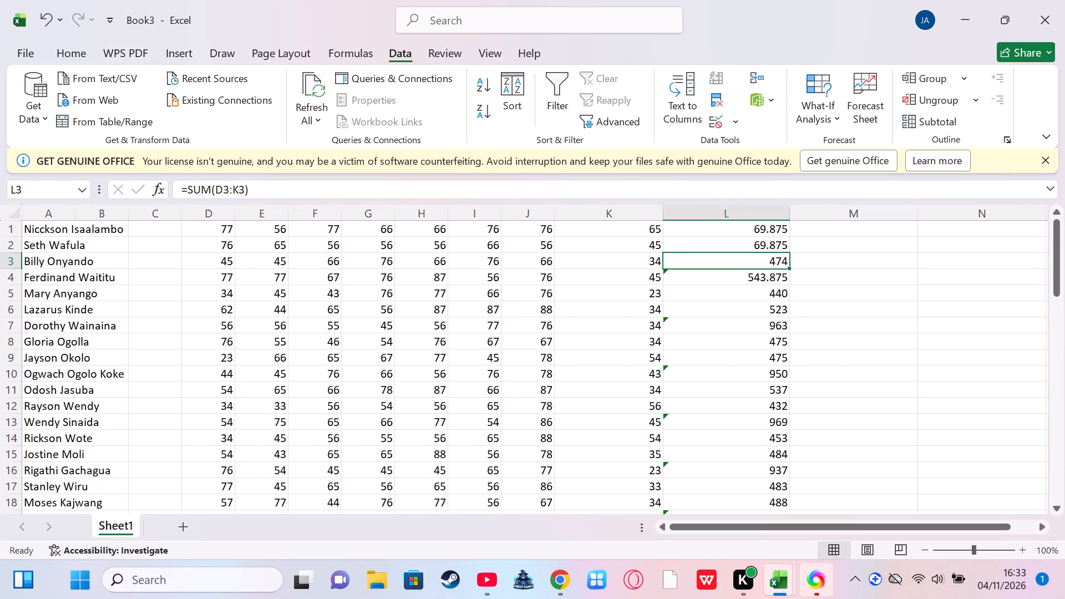
pyautogui.press('BackSpace')
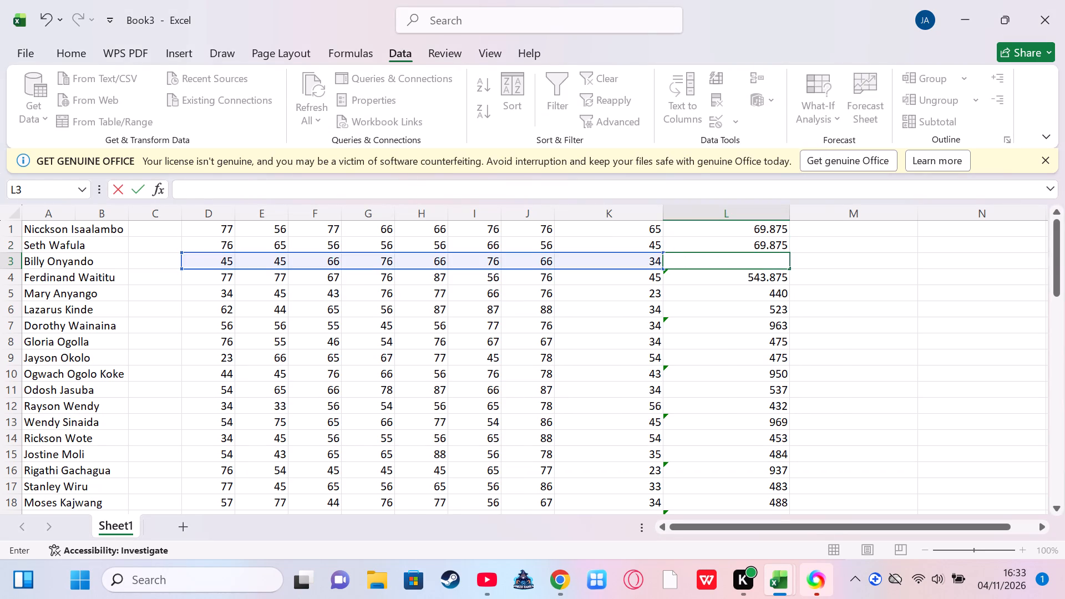
pyautogui.click(158, 190)
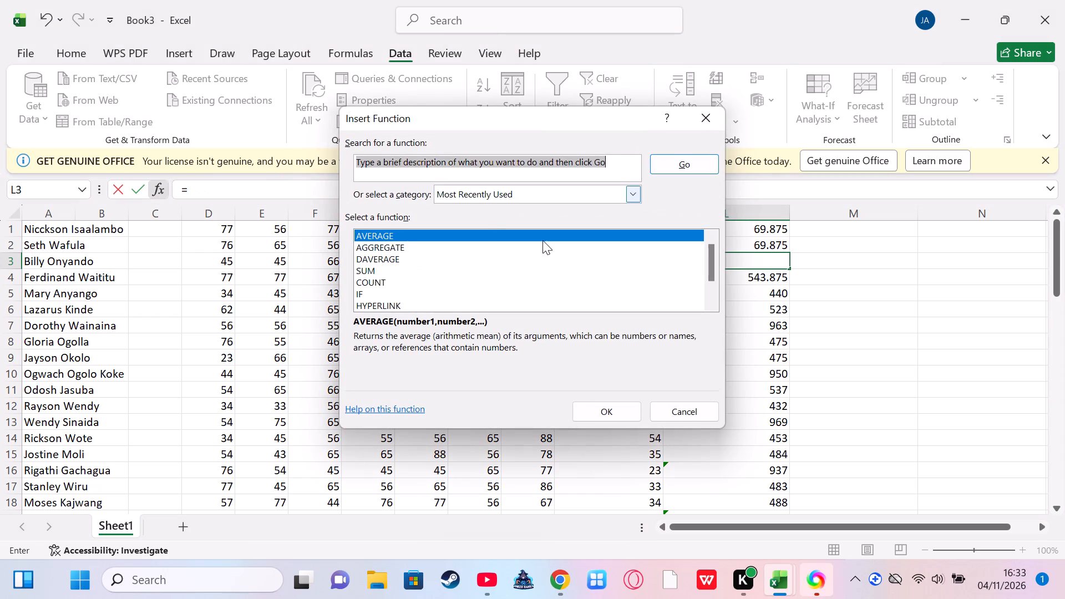
pyautogui.click(597, 408)
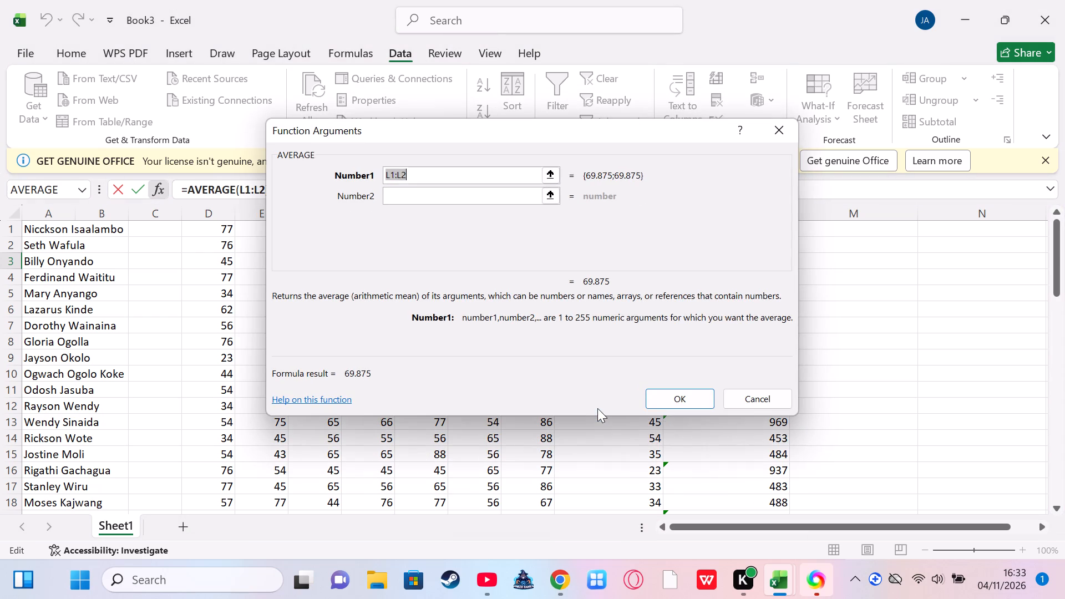
pyautogui.click(679, 390)
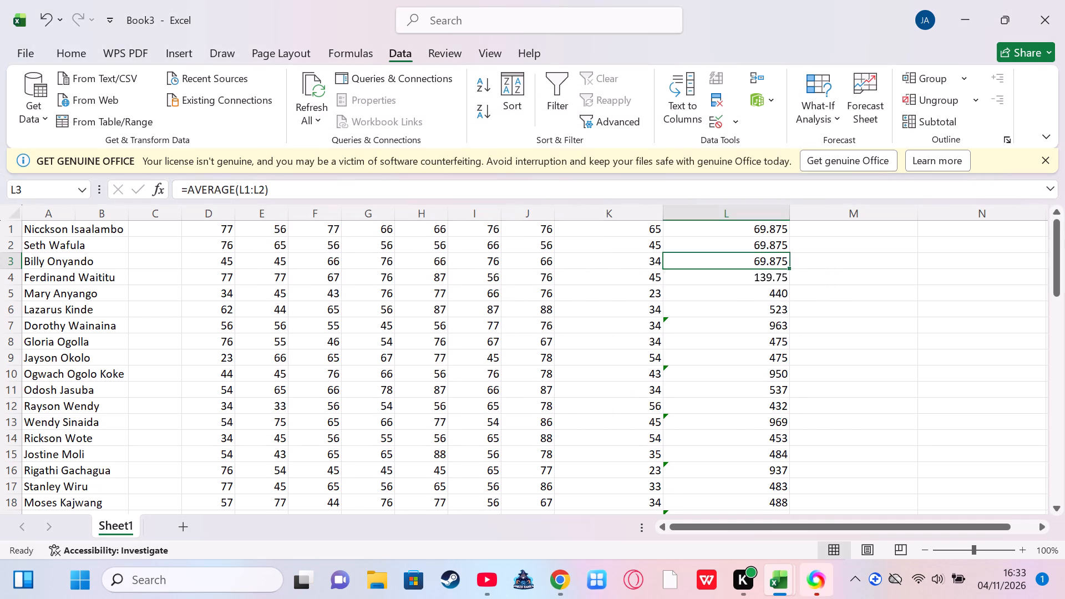
# Replace the SUM formula in cell L4 with the AVERAGE function, accepting the suggested range L1:L3.
pyautogui.click(739, 277)
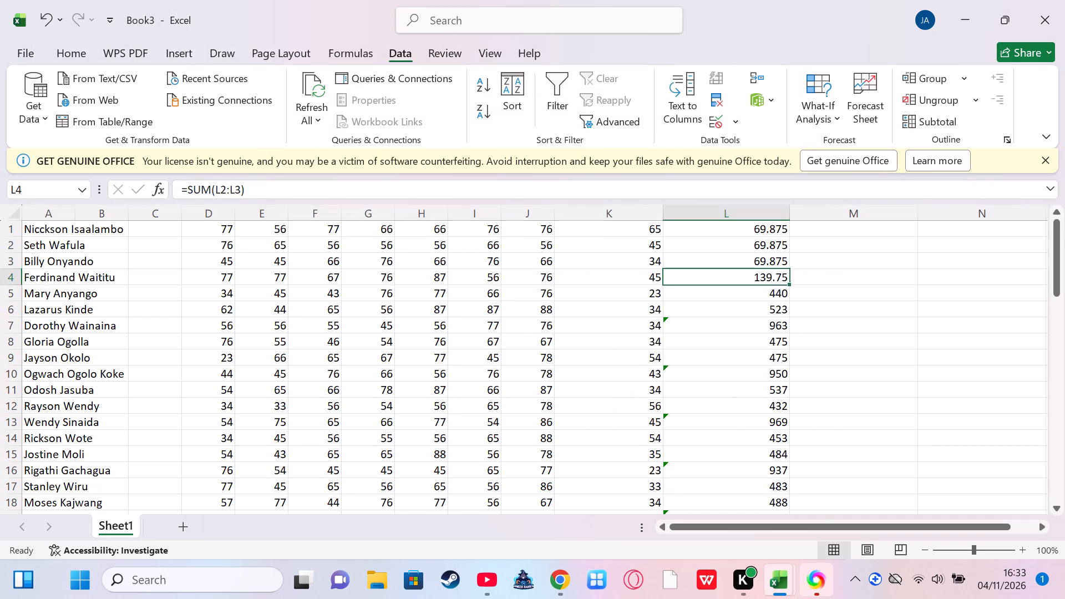
pyautogui.press('BackSpace')
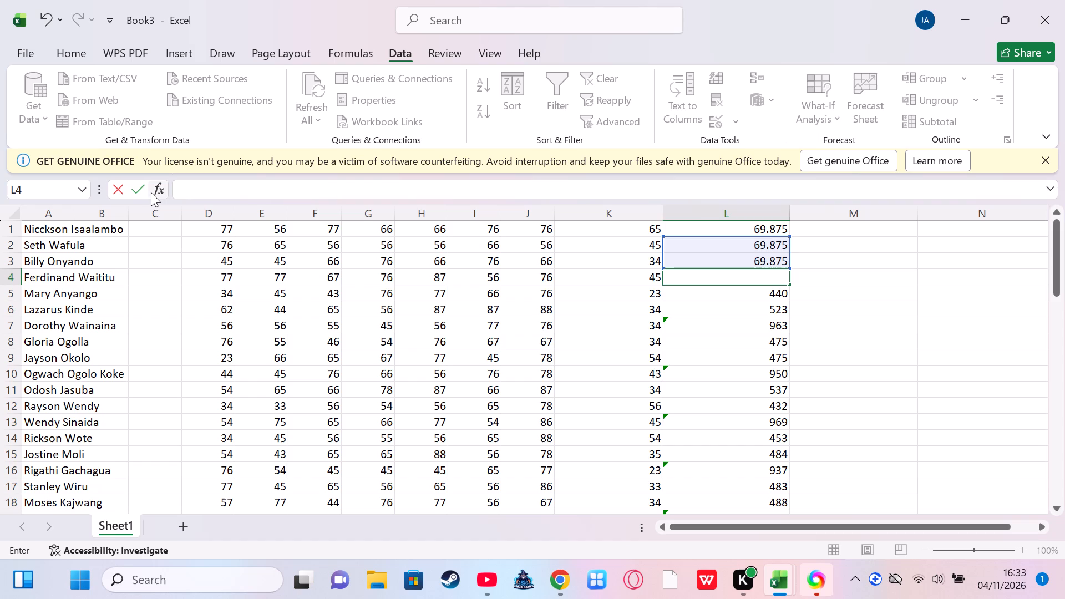
pyautogui.click(151, 192)
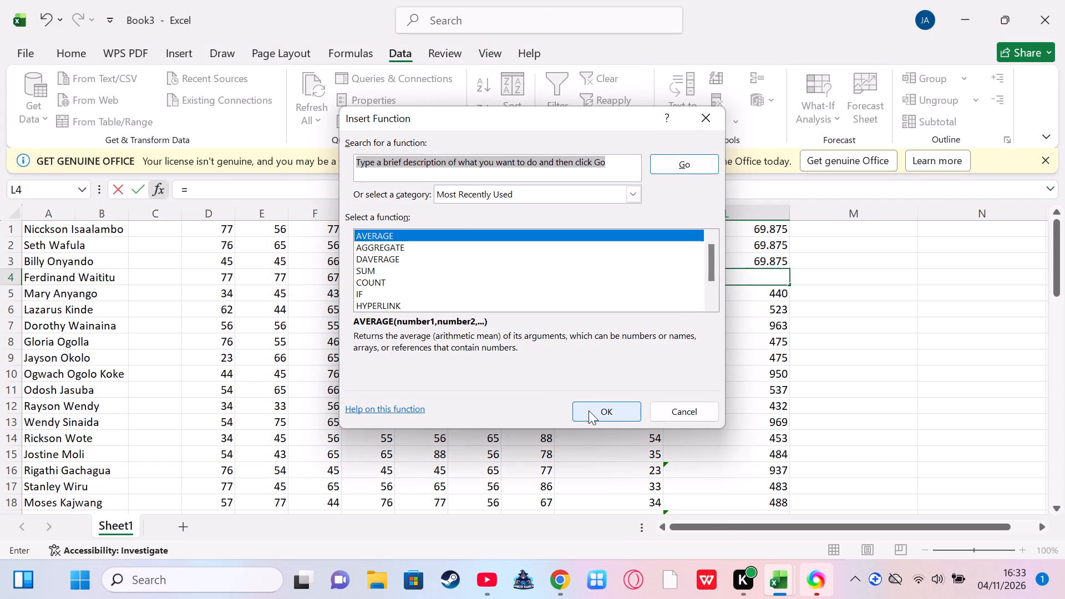
pyautogui.click(589, 410)
pyautogui.click(651, 393)
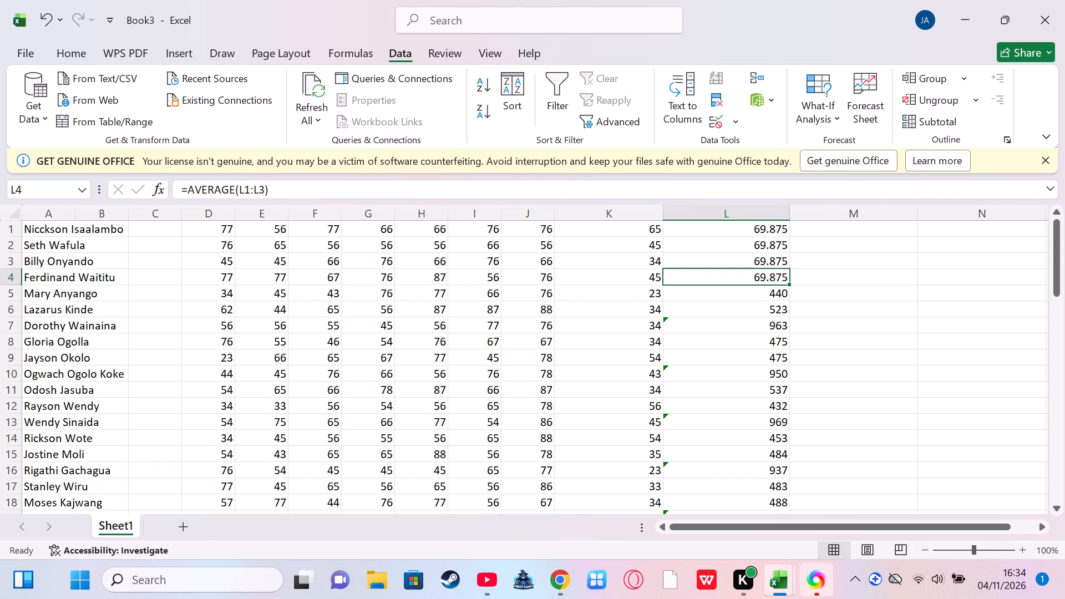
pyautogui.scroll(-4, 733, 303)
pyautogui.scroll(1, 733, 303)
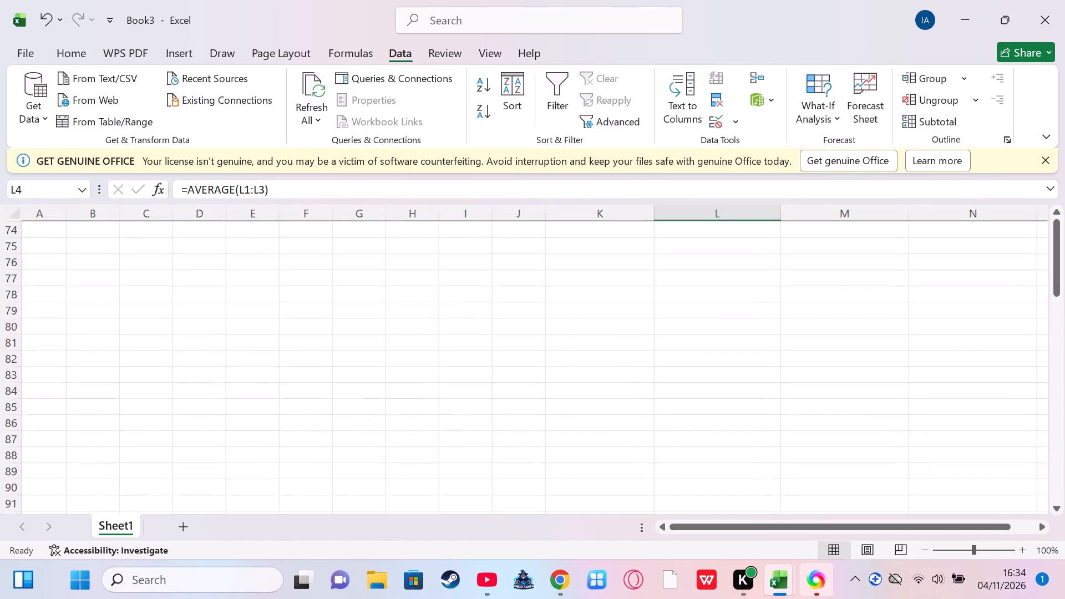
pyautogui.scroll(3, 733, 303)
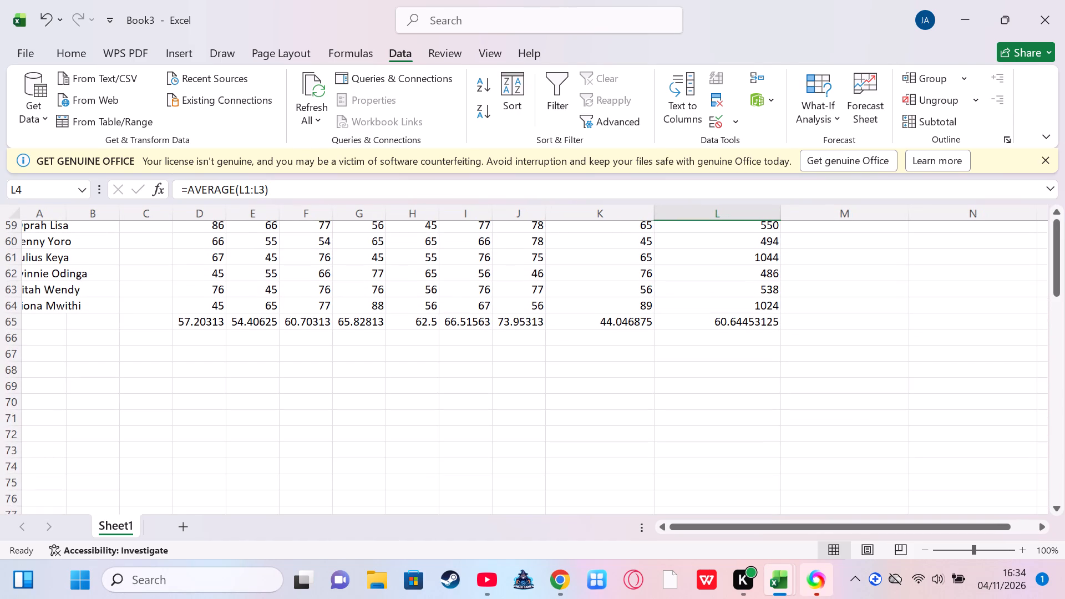
# Examine the AVERAGE function arguments in cell L4, keeping its range L1:L3, and the formula in cell L65 below the marks.
pyautogui.scroll(2, 733, 303)
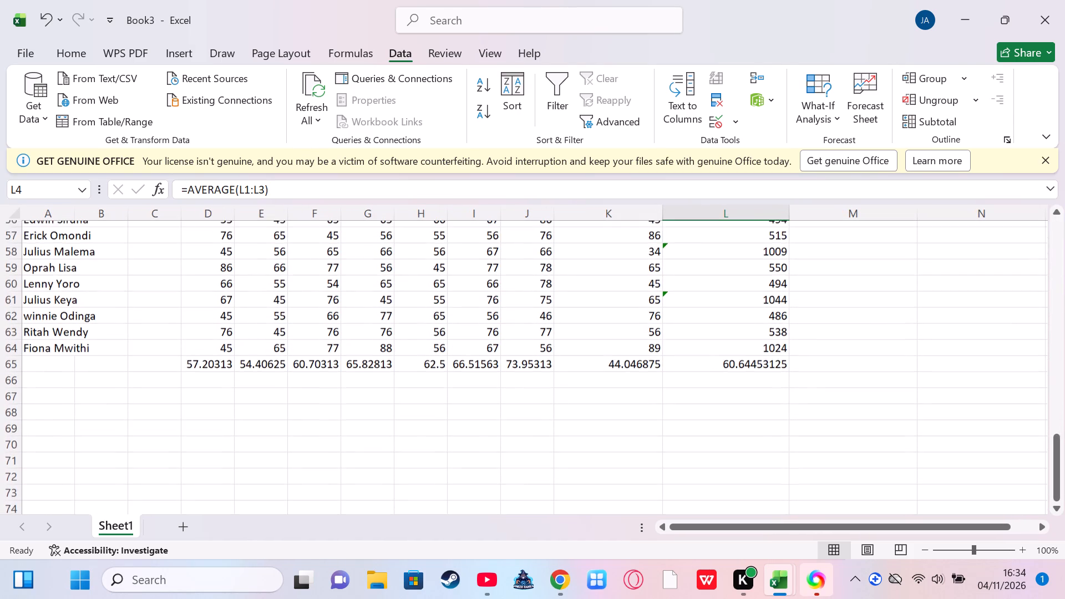
pyautogui.scroll(2, 733, 303)
pyautogui.scroll(-1, 733, 303)
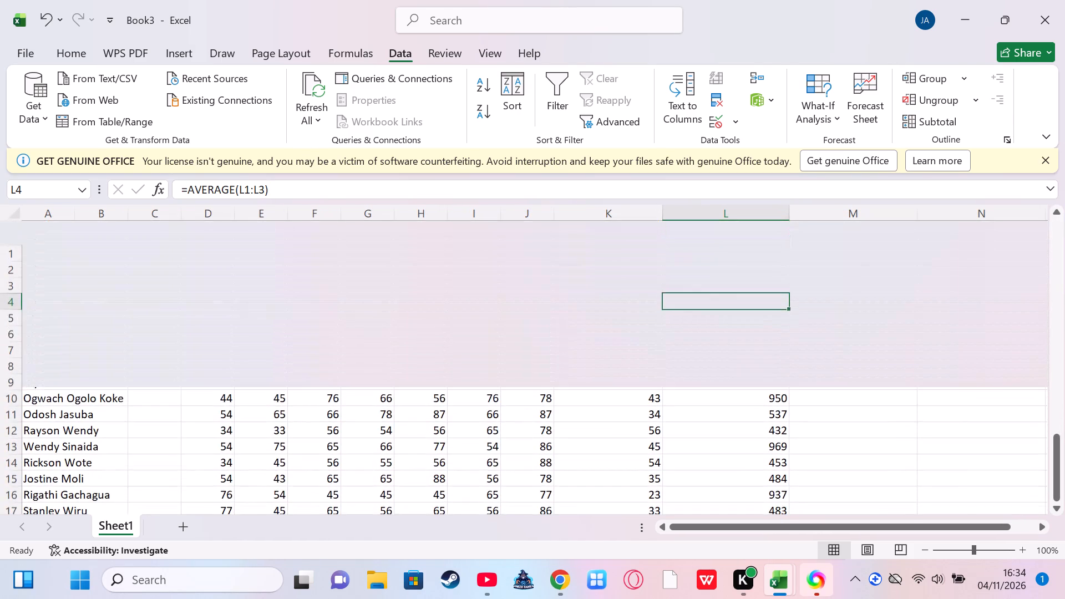
pyautogui.scroll(-1, 733, 303)
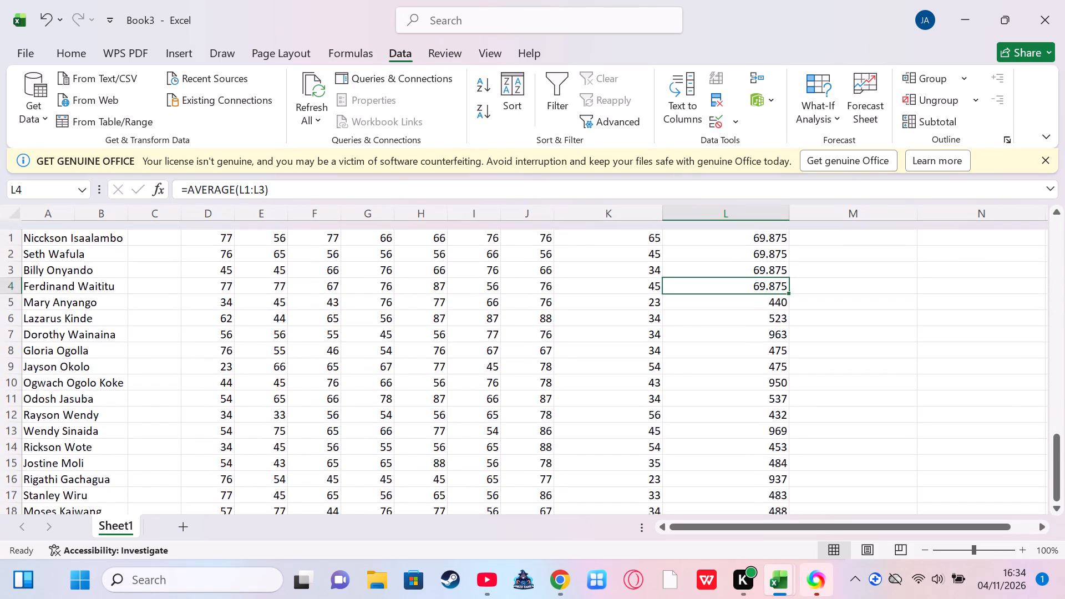
pyautogui.click(754, 271)
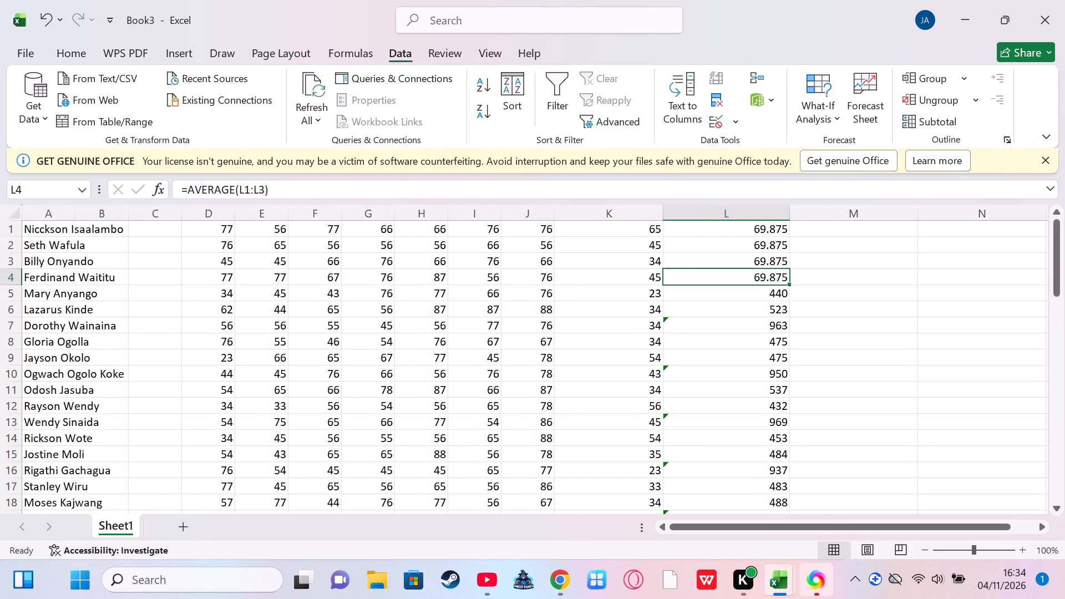
pyautogui.doubleClick(743, 283)
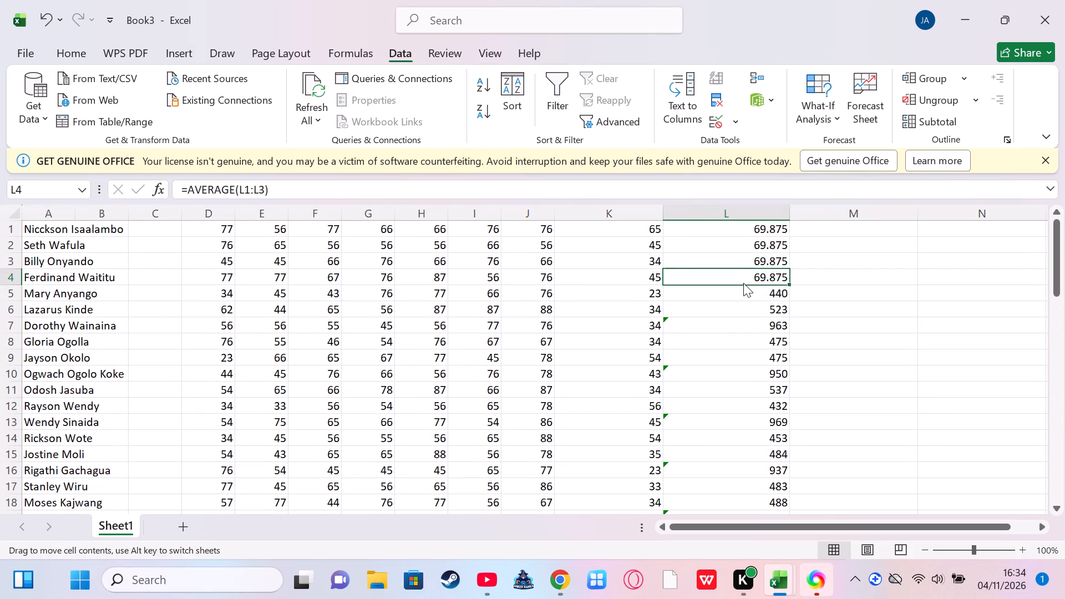
pyautogui.scroll(2, 745, 307)
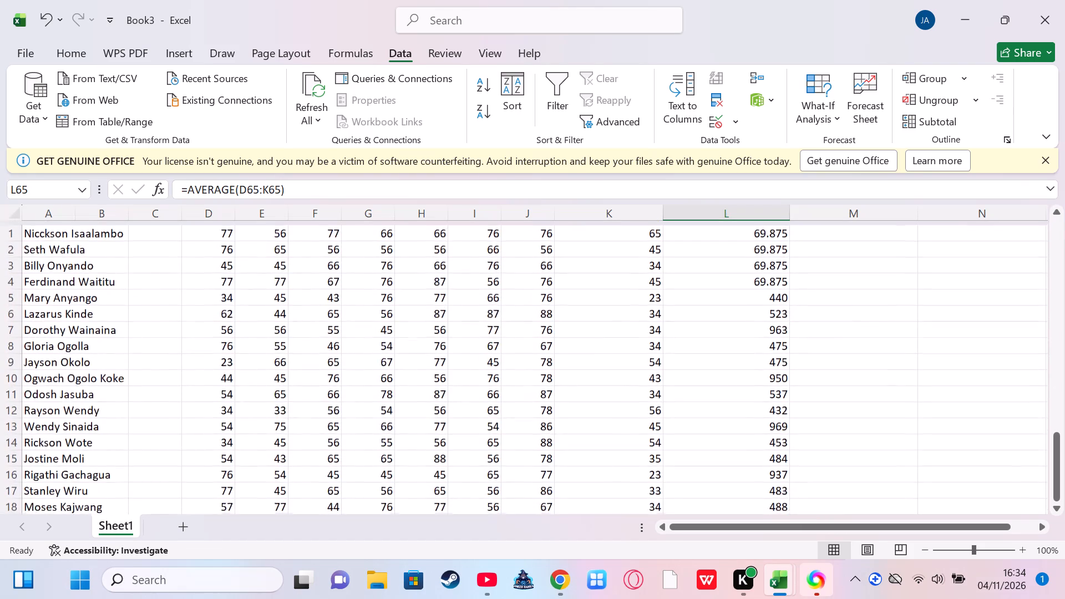
pyautogui.scroll(4, 745, 307)
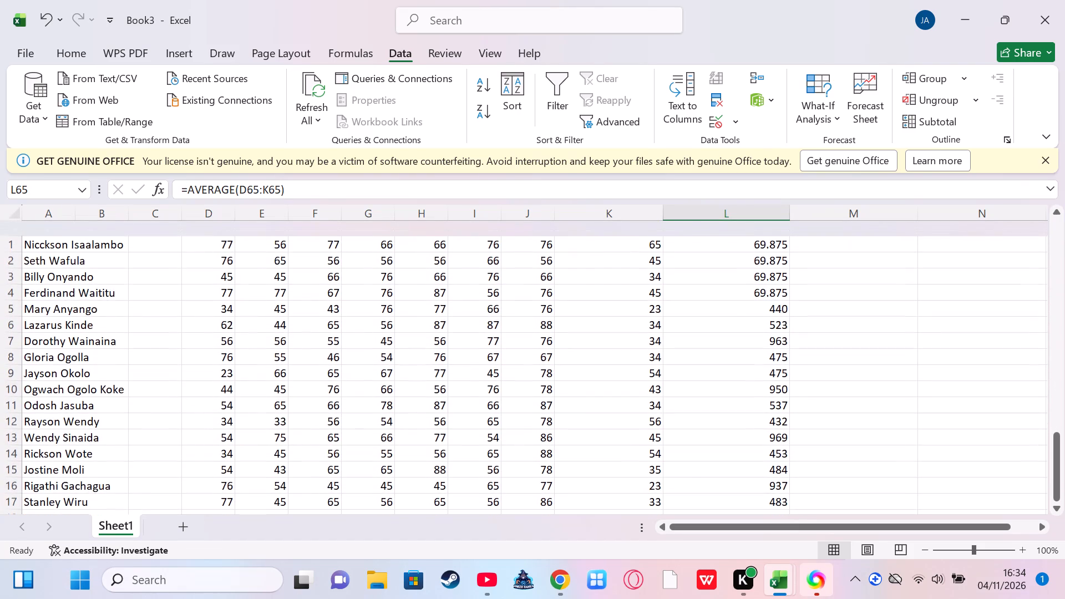
pyautogui.scroll(2, 745, 307)
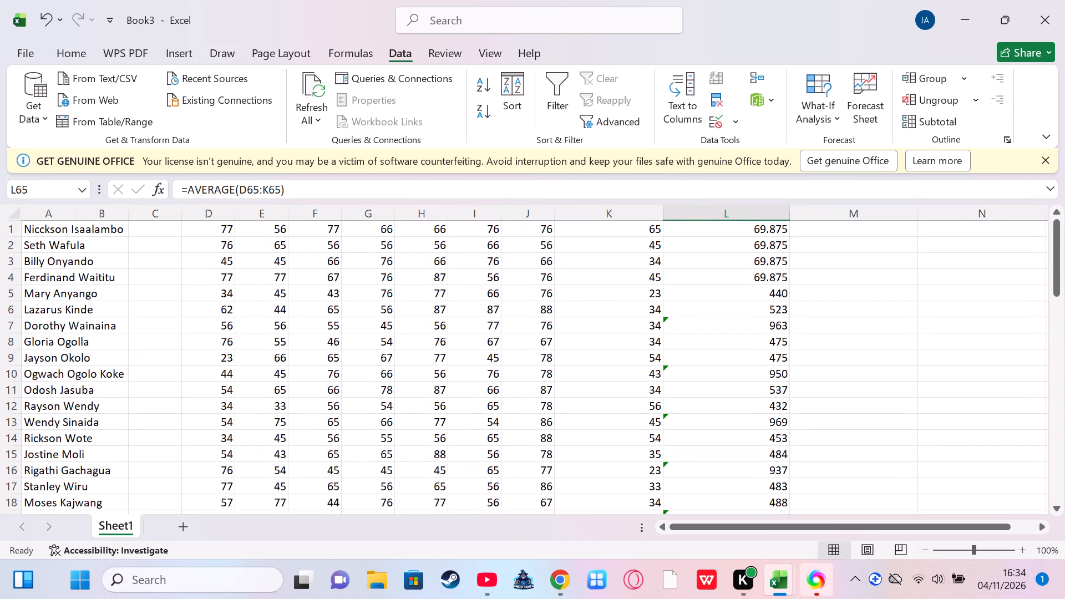
pyautogui.click(746, 281)
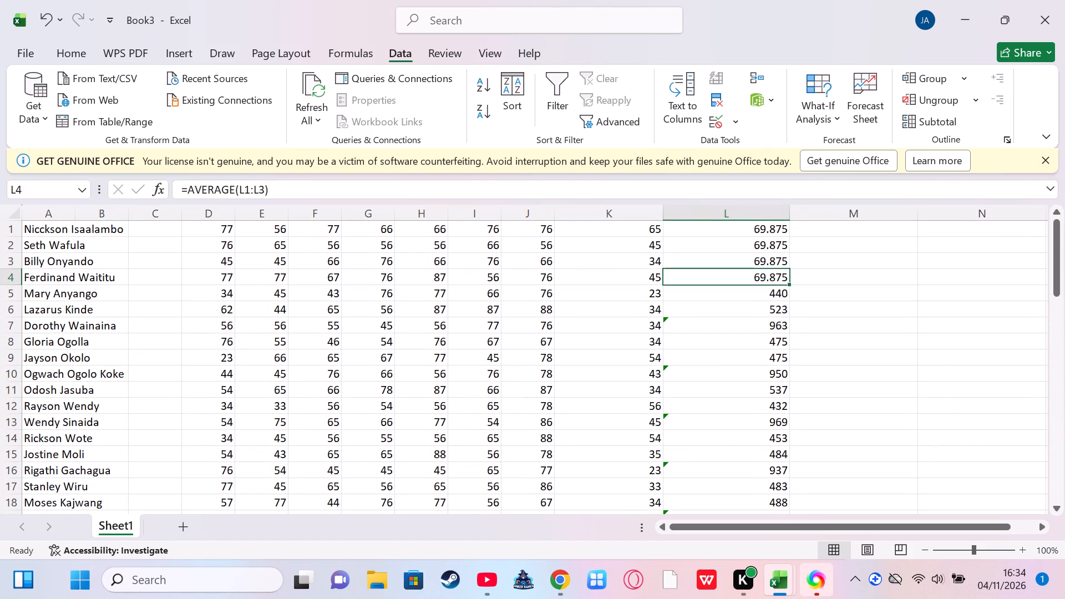
pyautogui.click(152, 185)
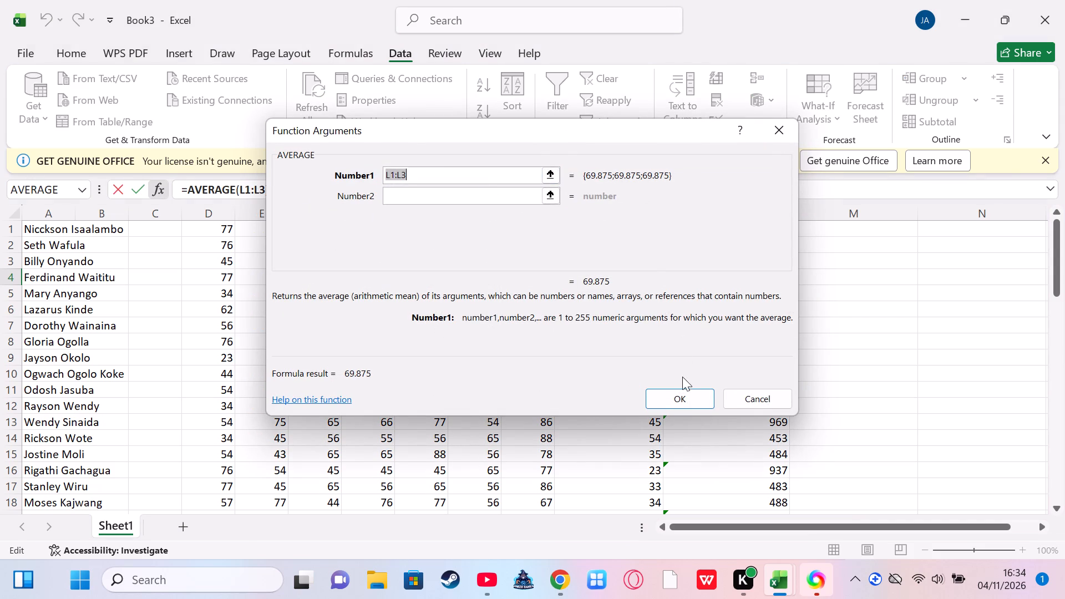
pyautogui.click(682, 393)
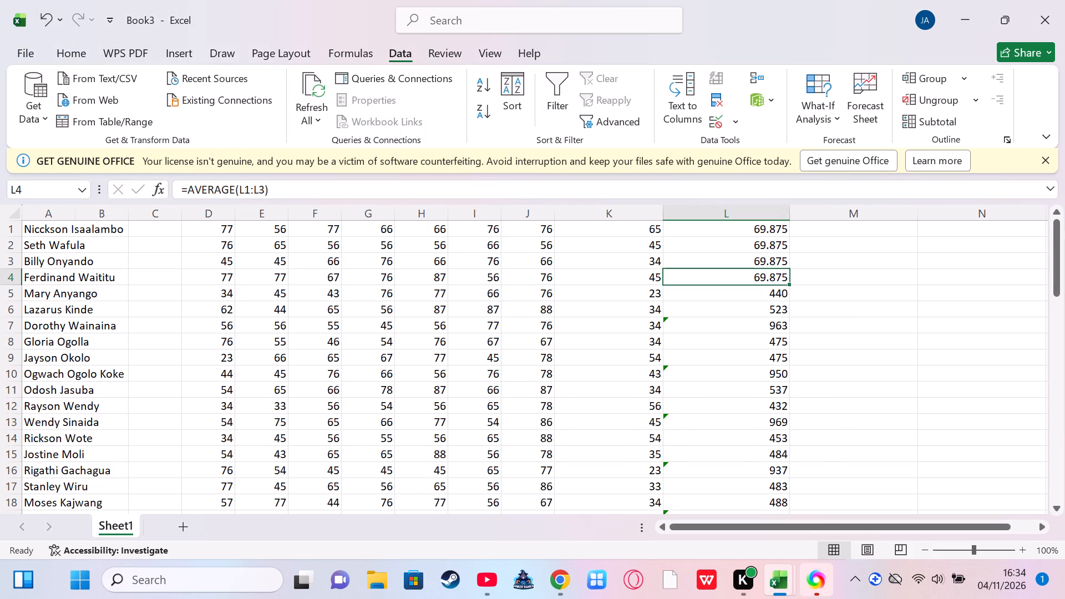
pyautogui.scroll(-5, 768, 352)
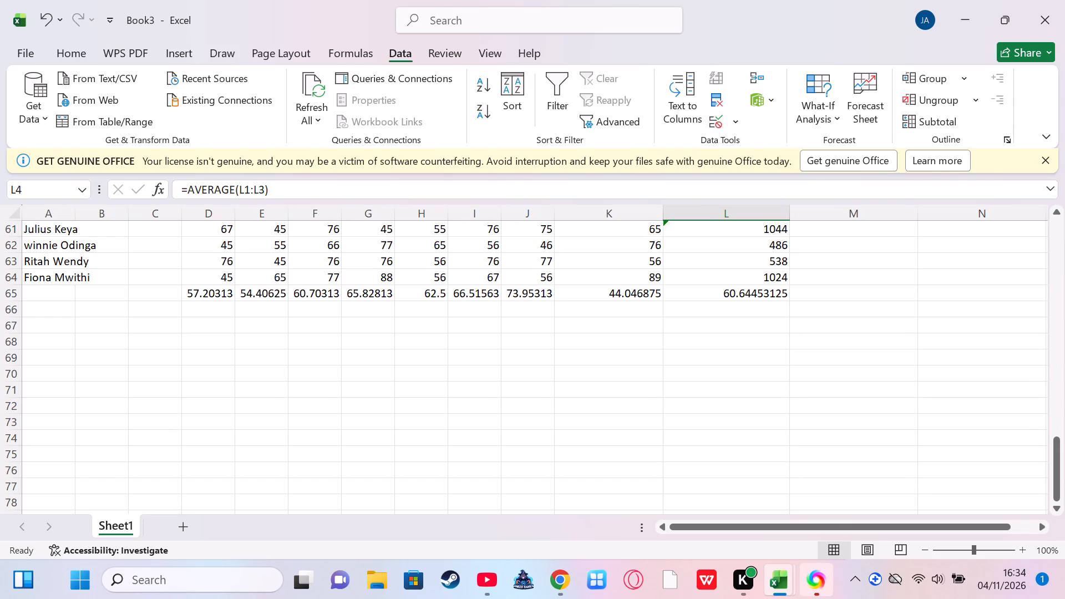
pyautogui.click(717, 295)
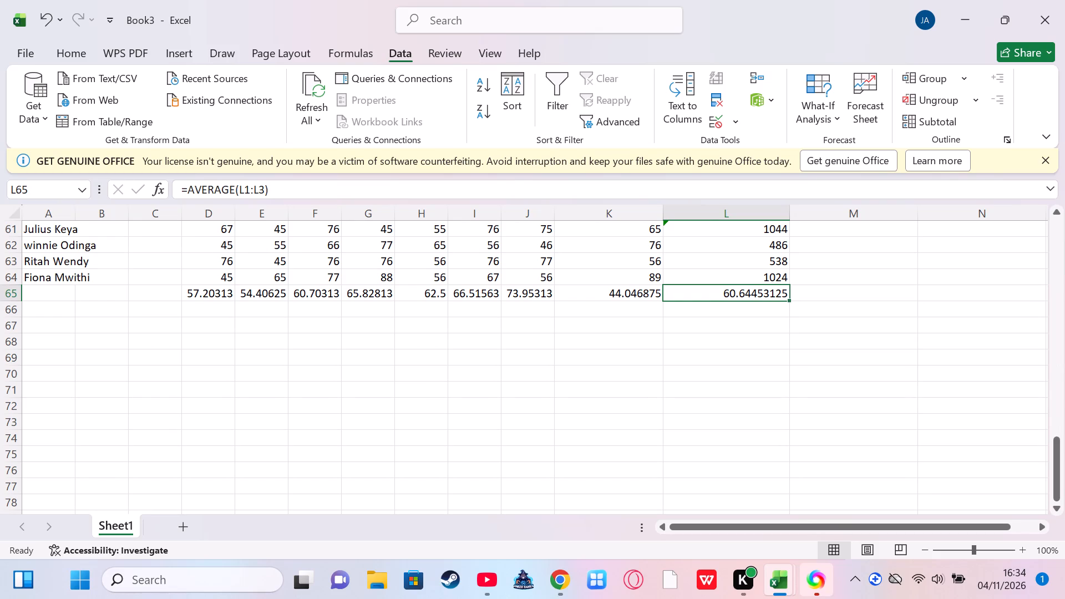
# Clear cell L1 and reinsert the AVERAGE function with D1:K1 as its range.
pyautogui.scroll(4, 717, 295)
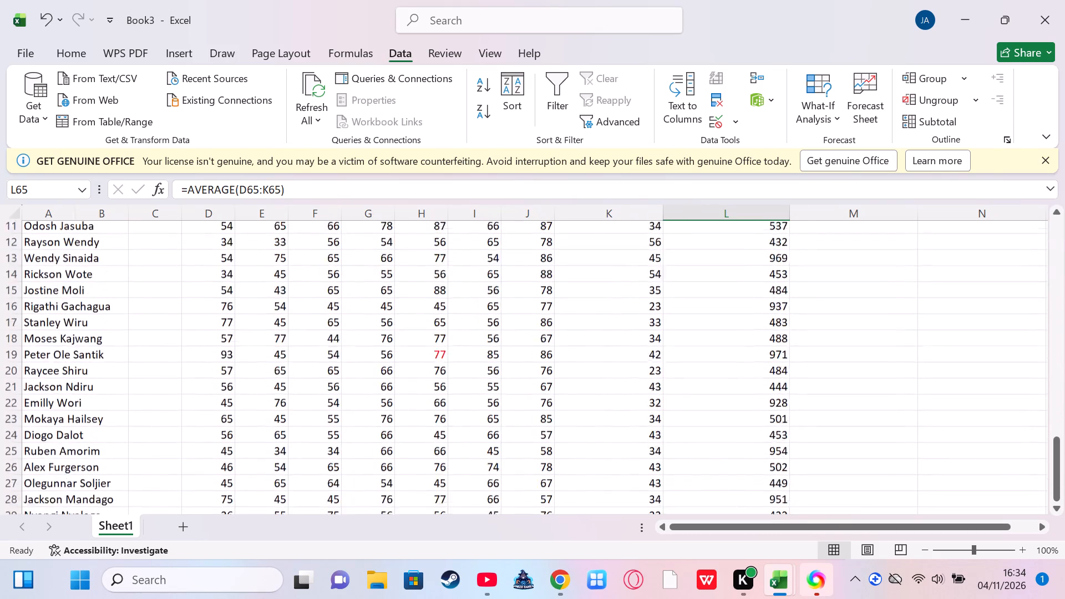
pyautogui.scroll(3, 717, 295)
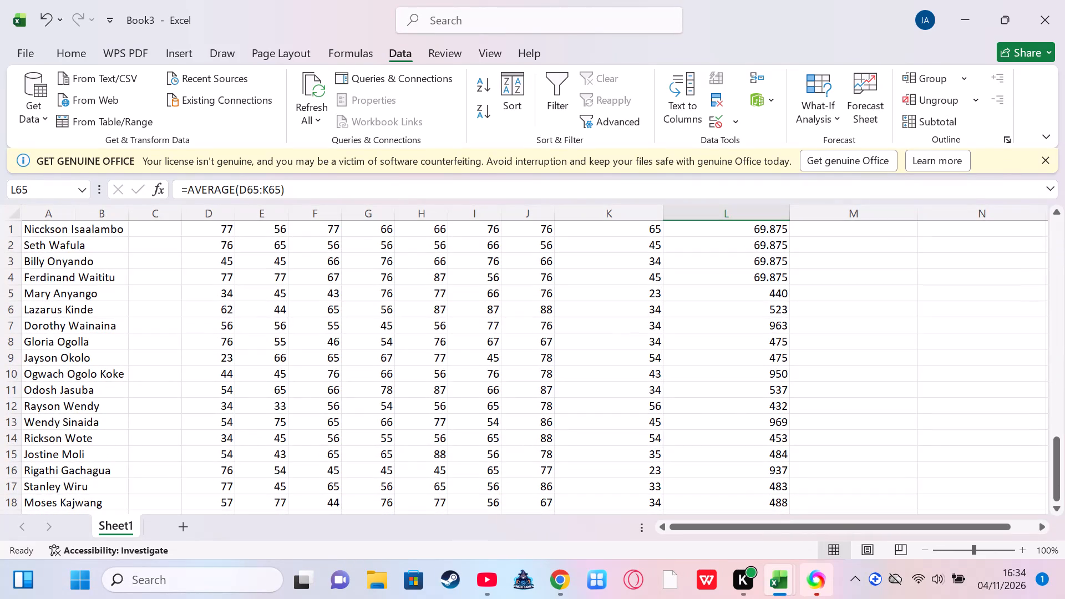
pyautogui.click(734, 239)
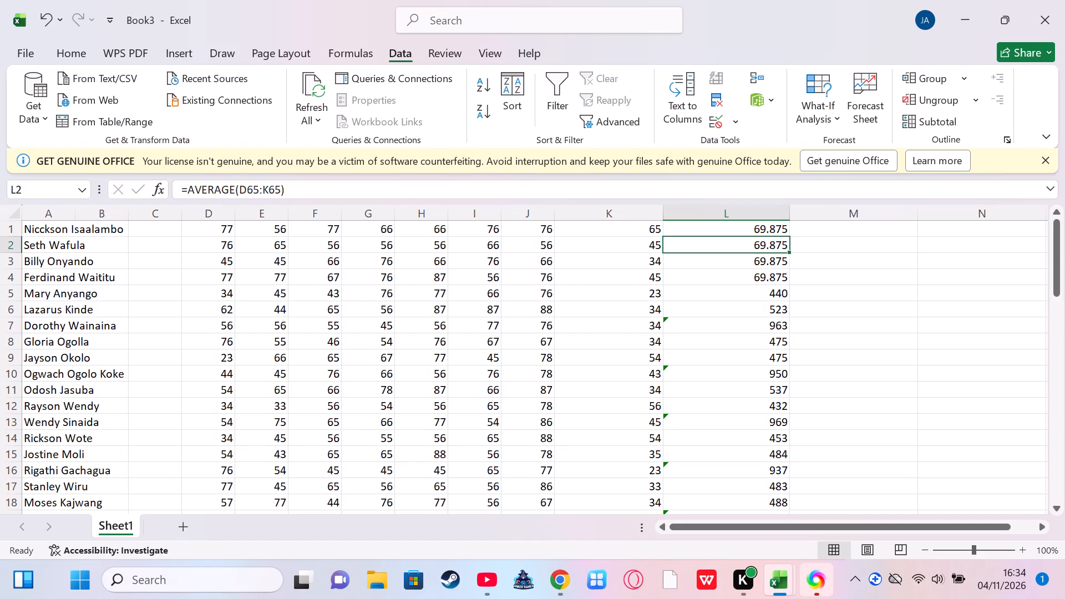
pyautogui.click(738, 230)
pyautogui.press('BackSpace')
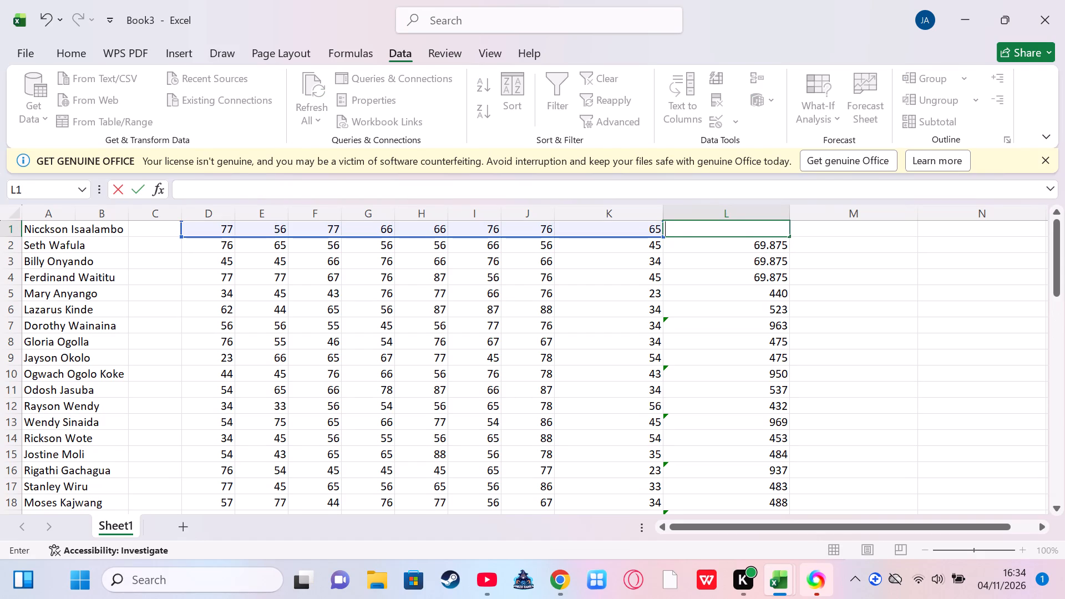
pyautogui.click(166, 186)
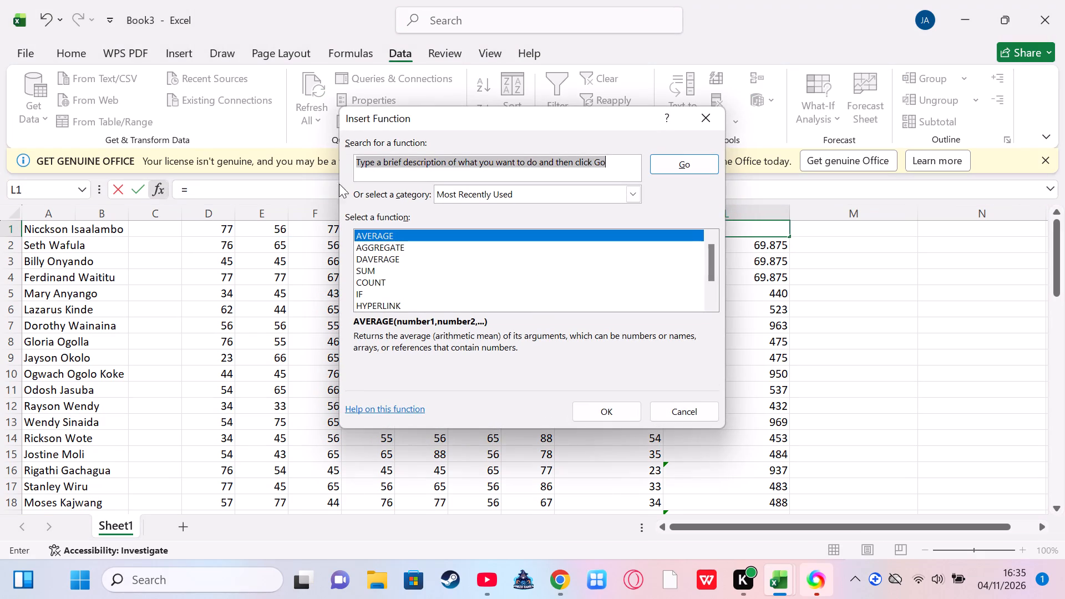
pyautogui.click(611, 397)
pyautogui.click(610, 409)
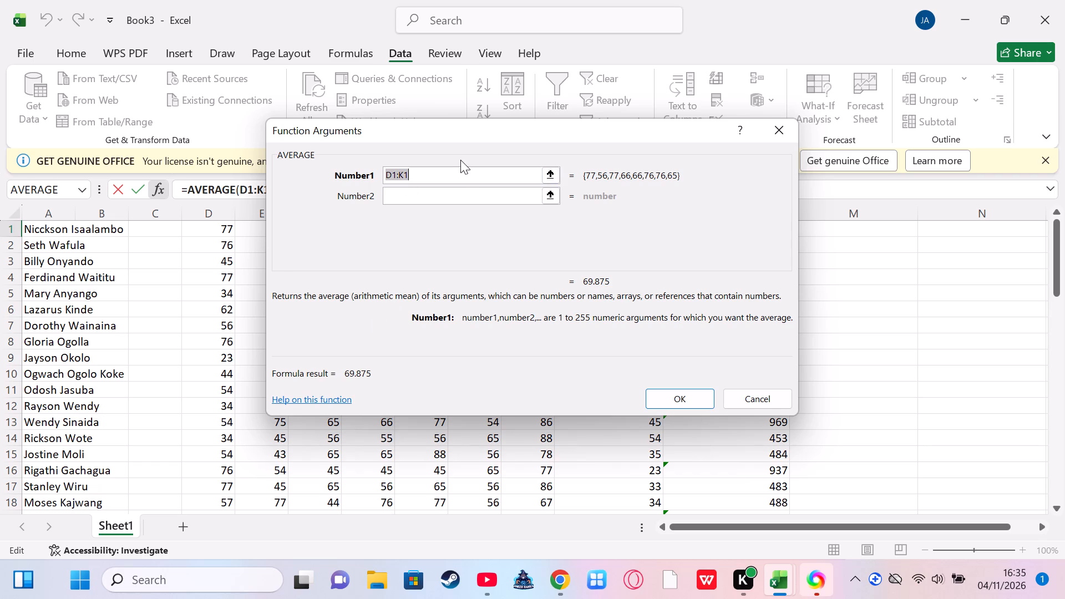
pyautogui.click(547, 175)
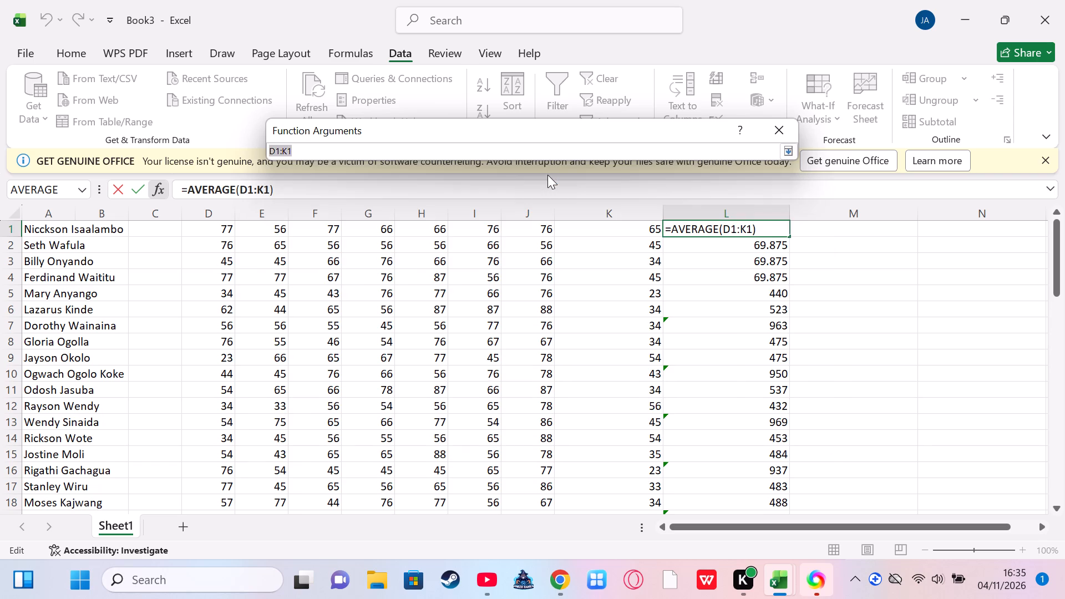
pyautogui.click(792, 151)
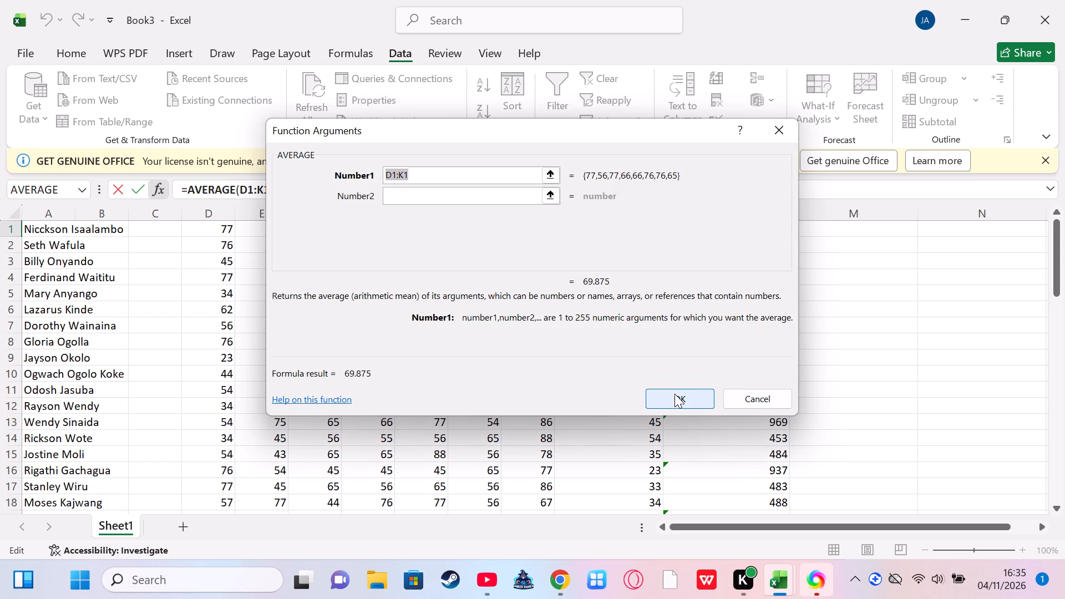
pyautogui.click(674, 394)
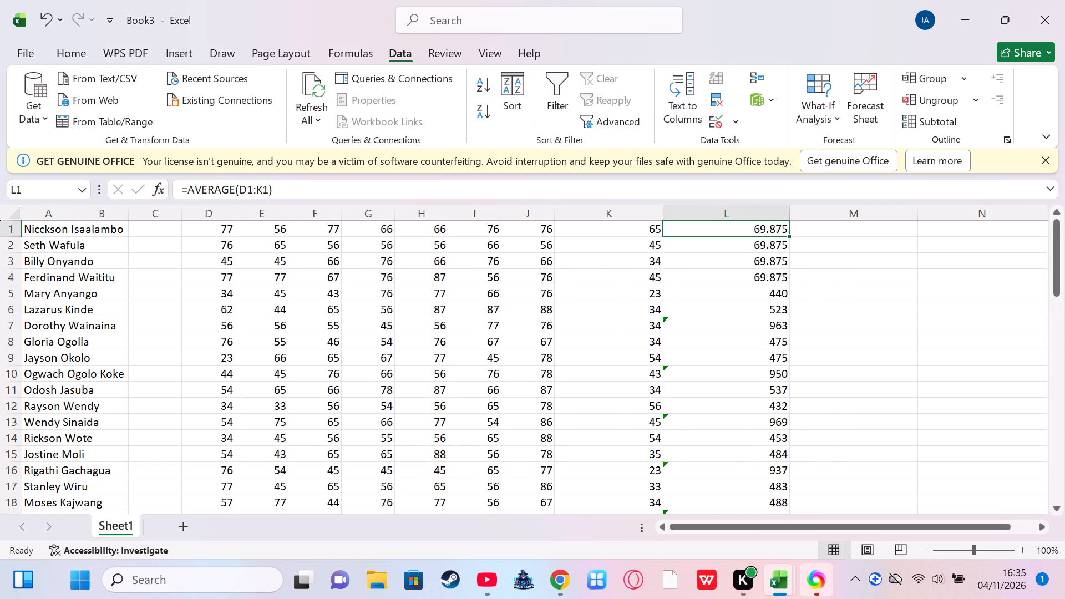
# Change the Number1 argument of the AVERAGE function in cell L2 to L1K2.
pyautogui.click(752, 251)
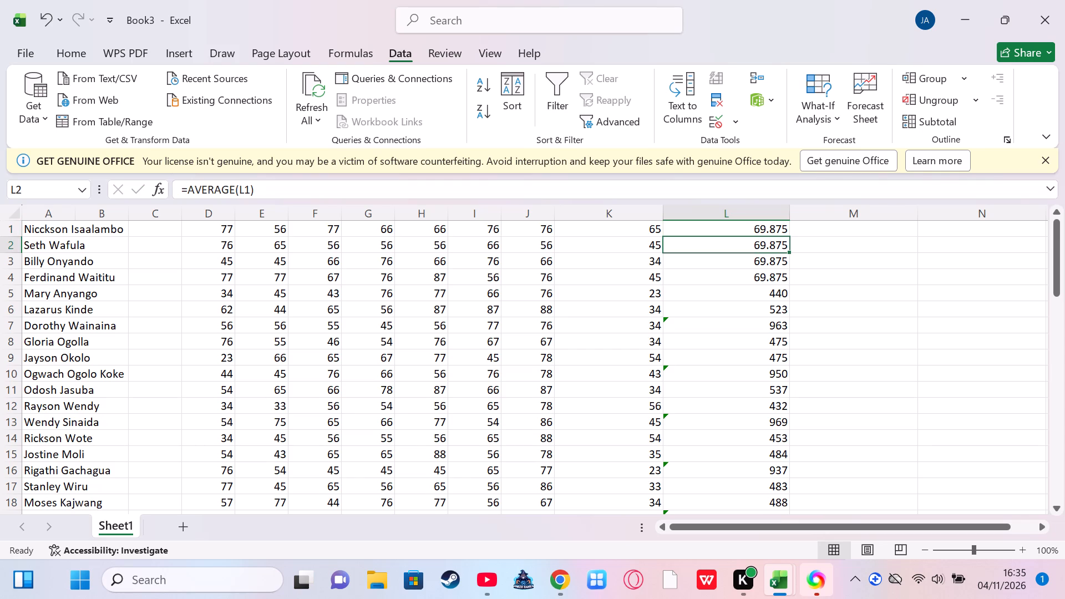
pyautogui.click(154, 191)
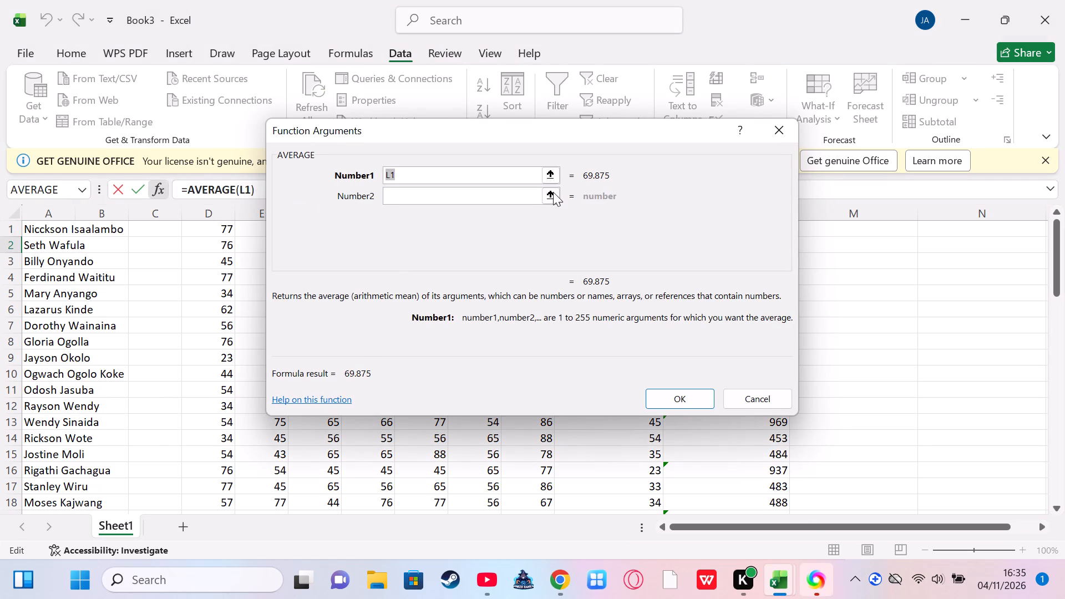
pyautogui.click(484, 176)
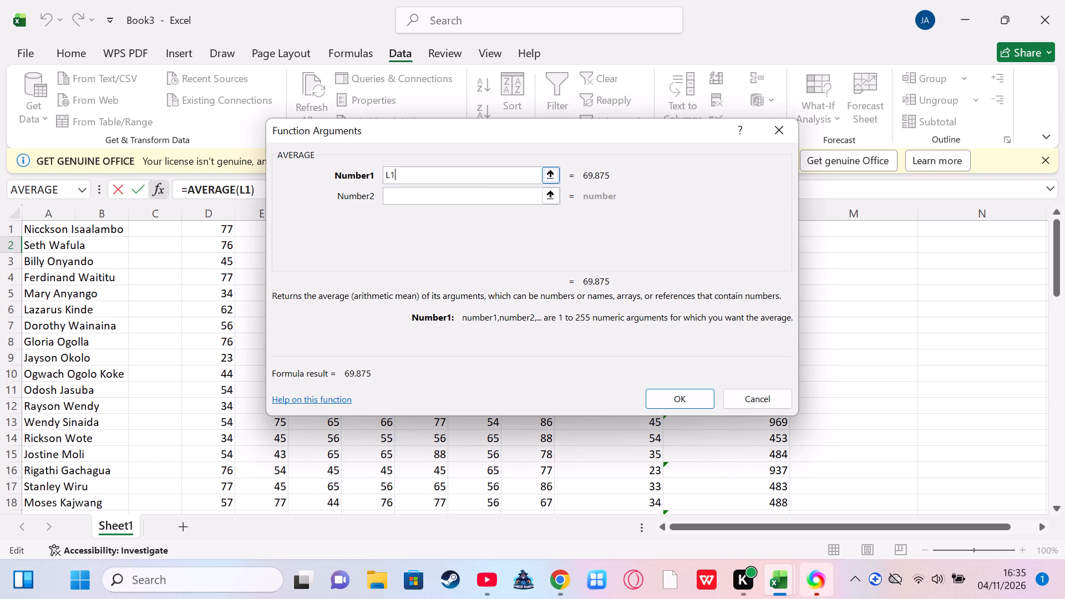
pyautogui.press('k')
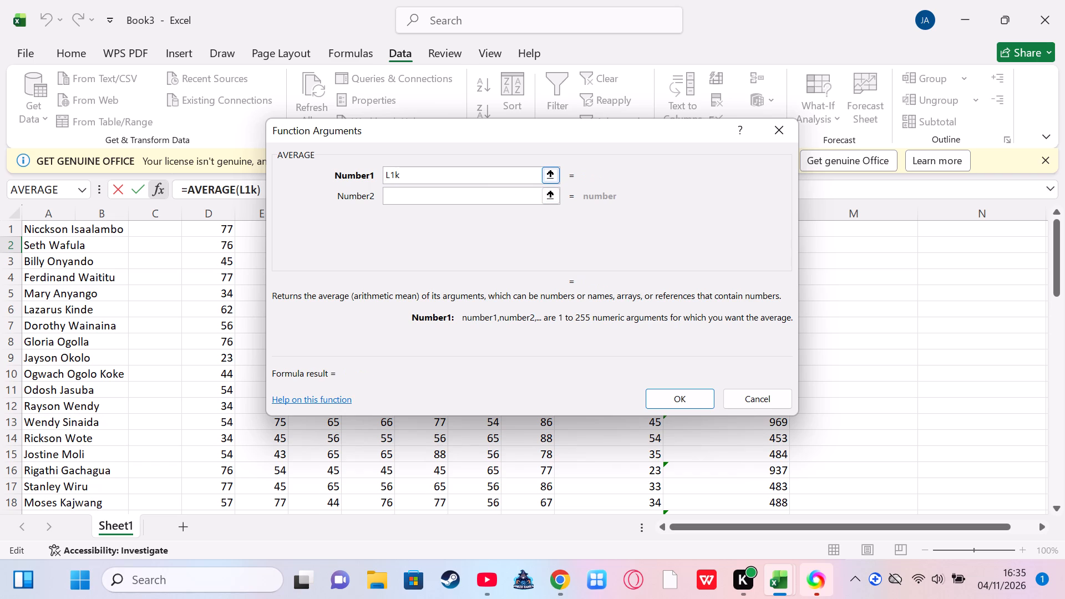
pyautogui.press('BackSpace')
pyautogui.press('k')
pyautogui.press('2')
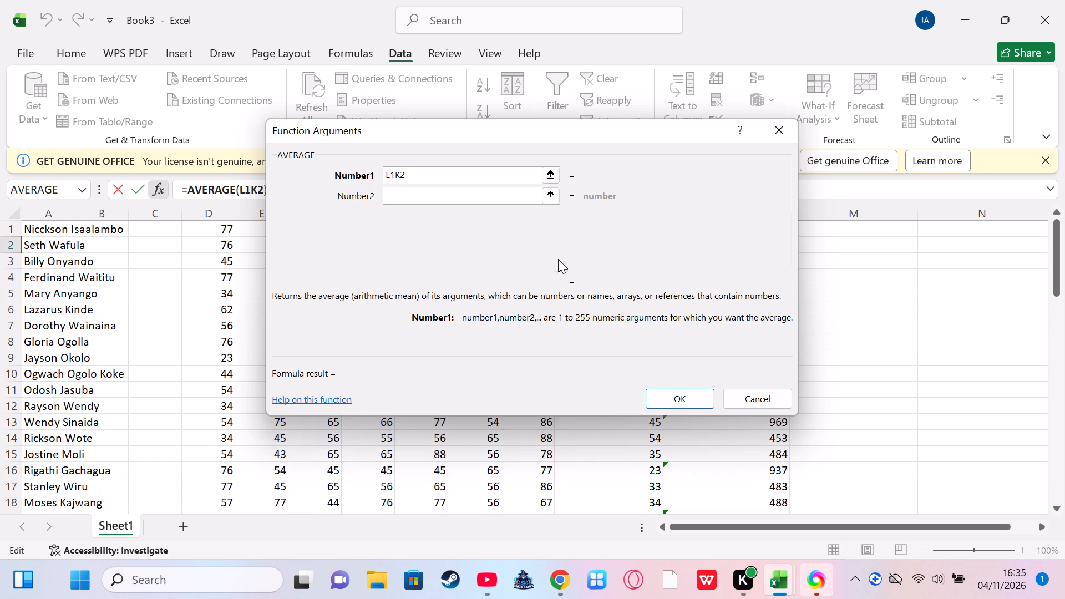
pyautogui.click(684, 392)
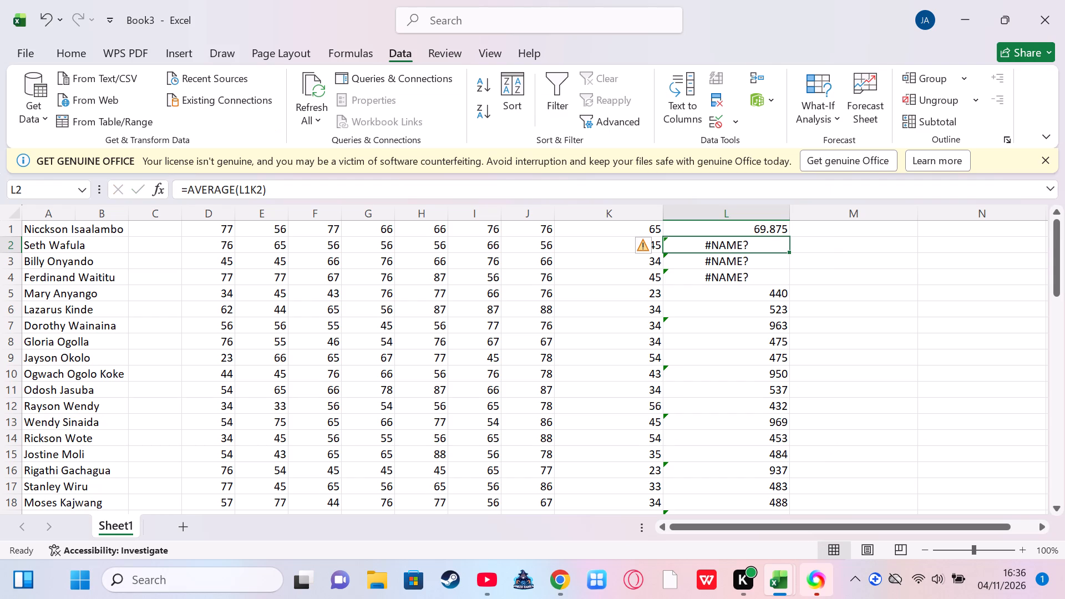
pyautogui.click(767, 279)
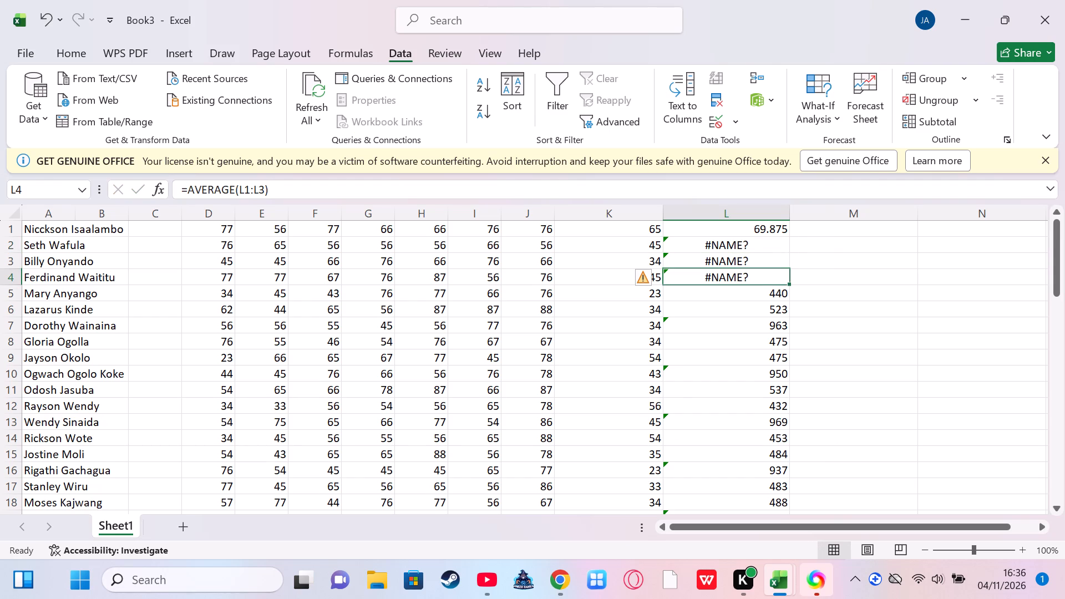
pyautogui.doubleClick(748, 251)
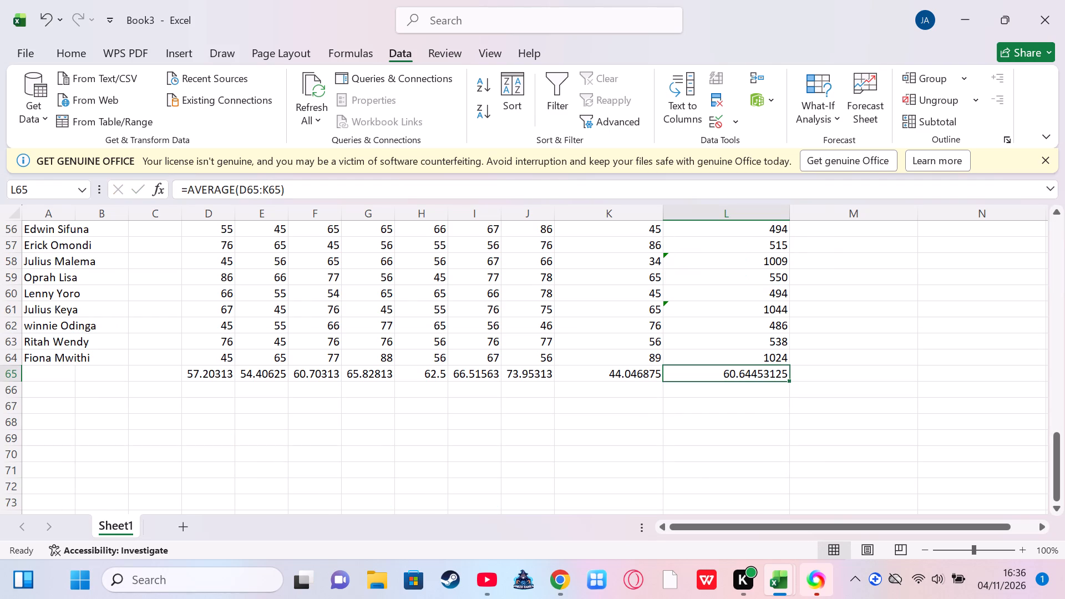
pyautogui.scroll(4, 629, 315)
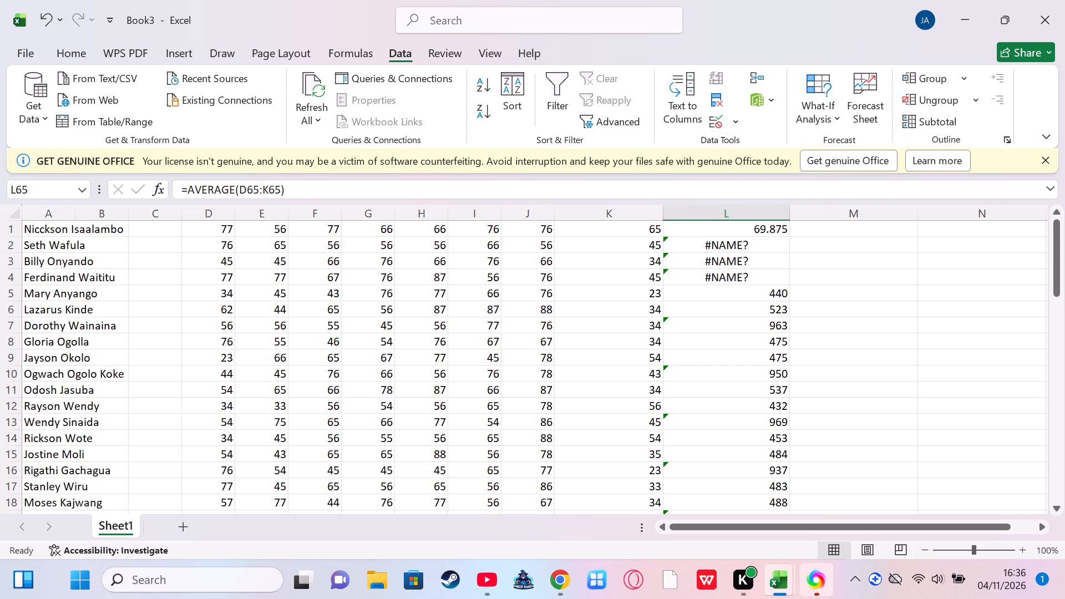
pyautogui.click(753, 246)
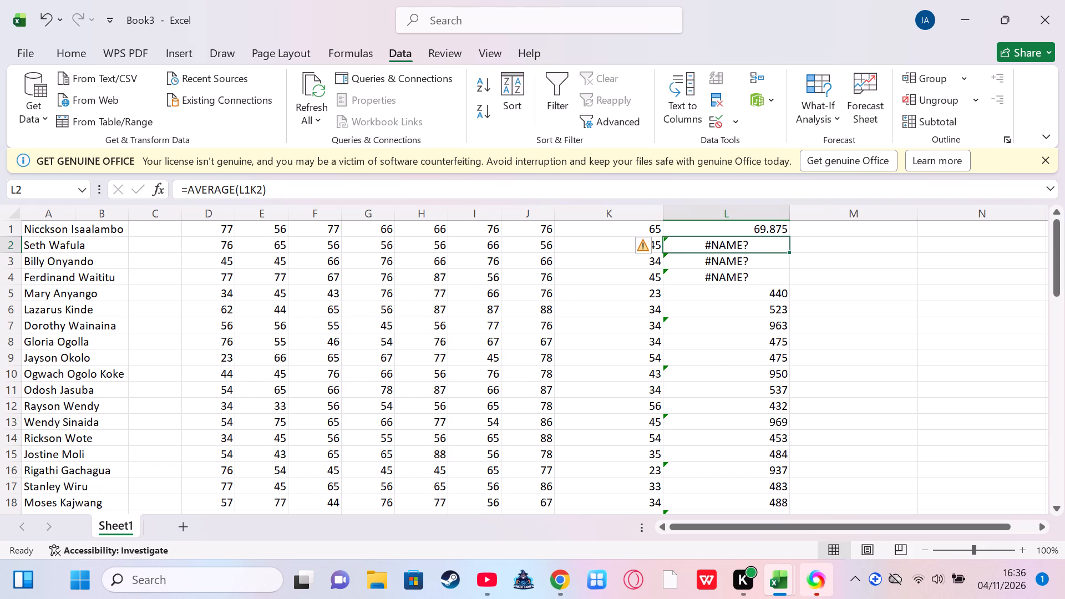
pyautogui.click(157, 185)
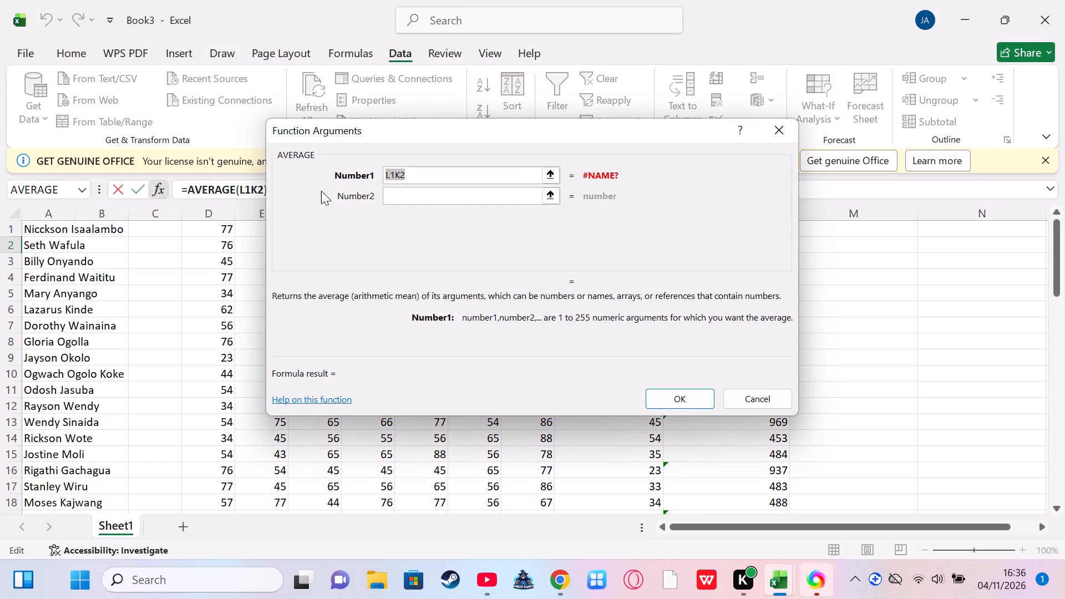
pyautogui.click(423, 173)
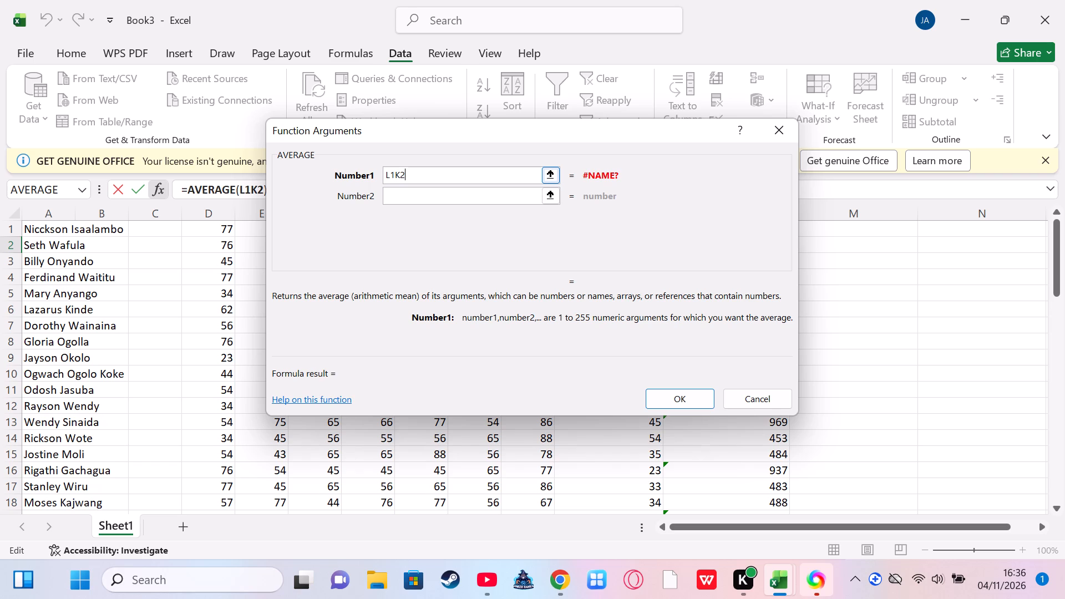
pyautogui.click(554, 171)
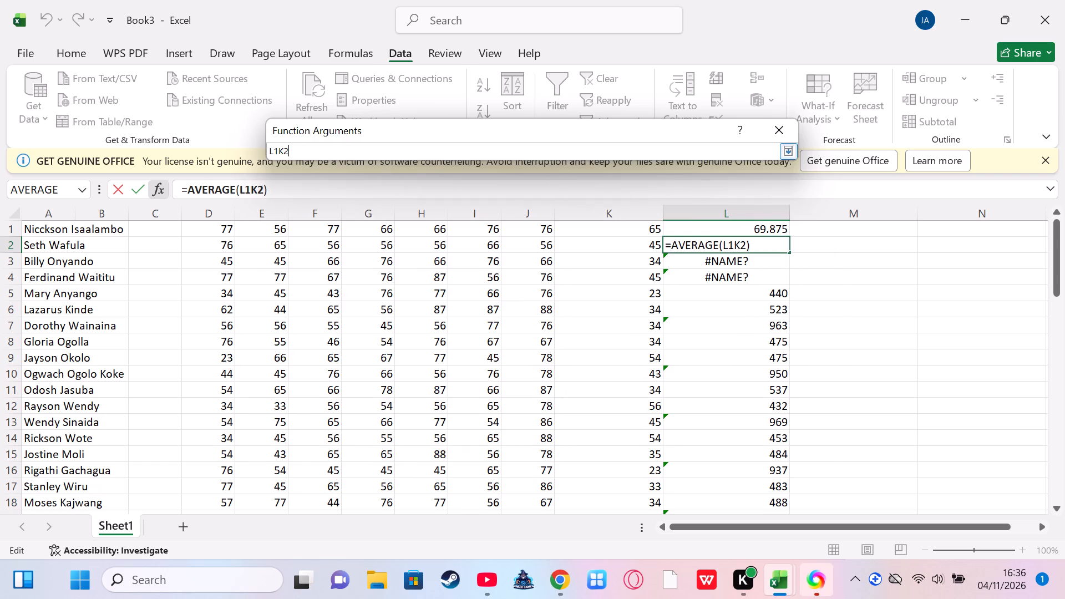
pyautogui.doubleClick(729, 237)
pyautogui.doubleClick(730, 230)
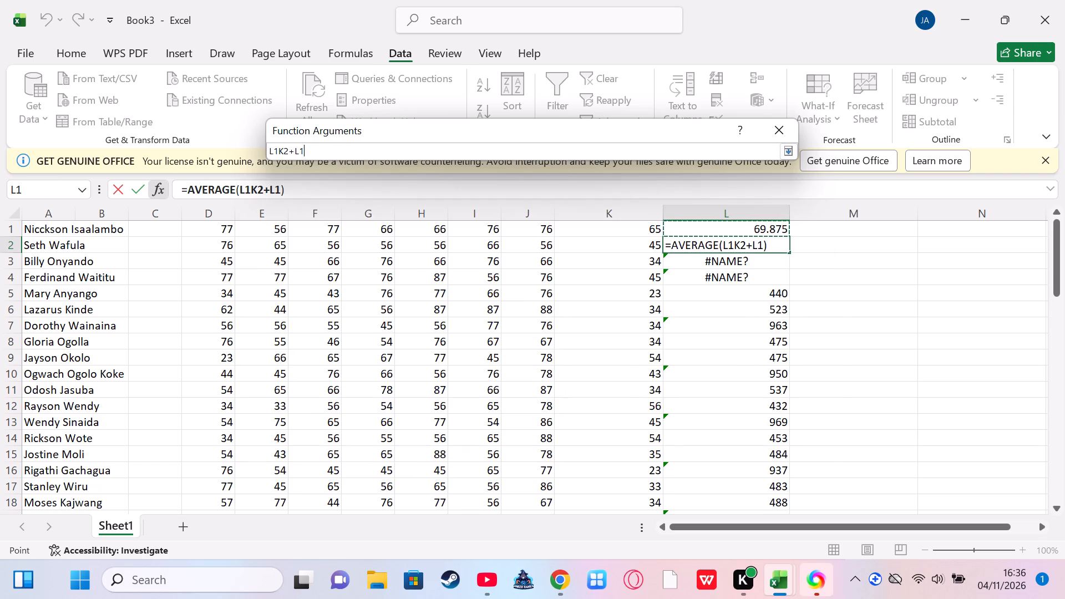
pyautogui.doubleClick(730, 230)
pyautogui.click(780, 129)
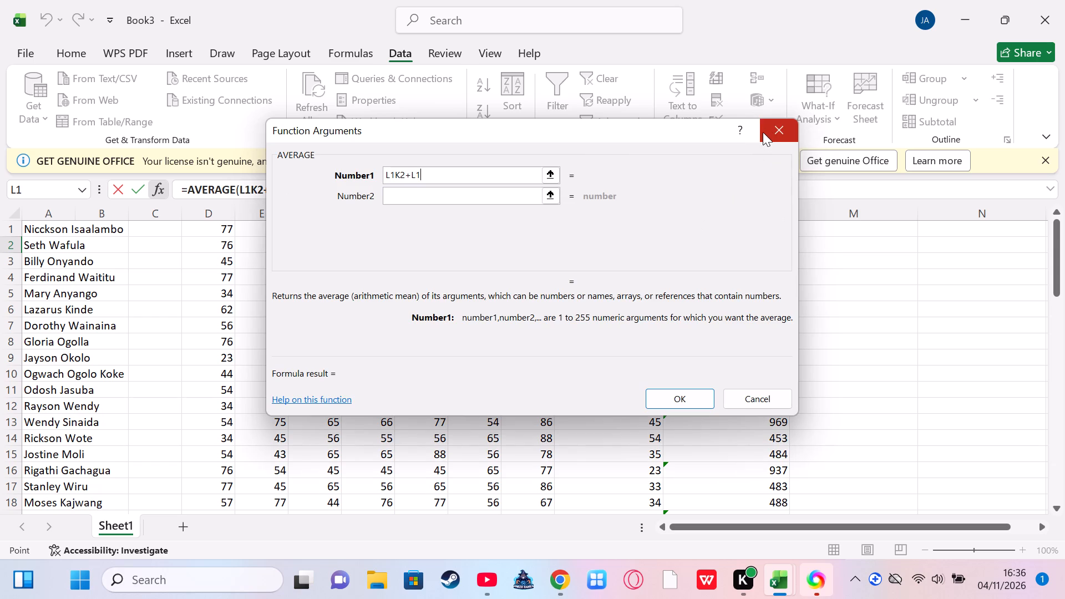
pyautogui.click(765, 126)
# Copy the range D1:K1 from inside the AVERAGE formula in cell L1.
pyautogui.doubleClick(749, 233)
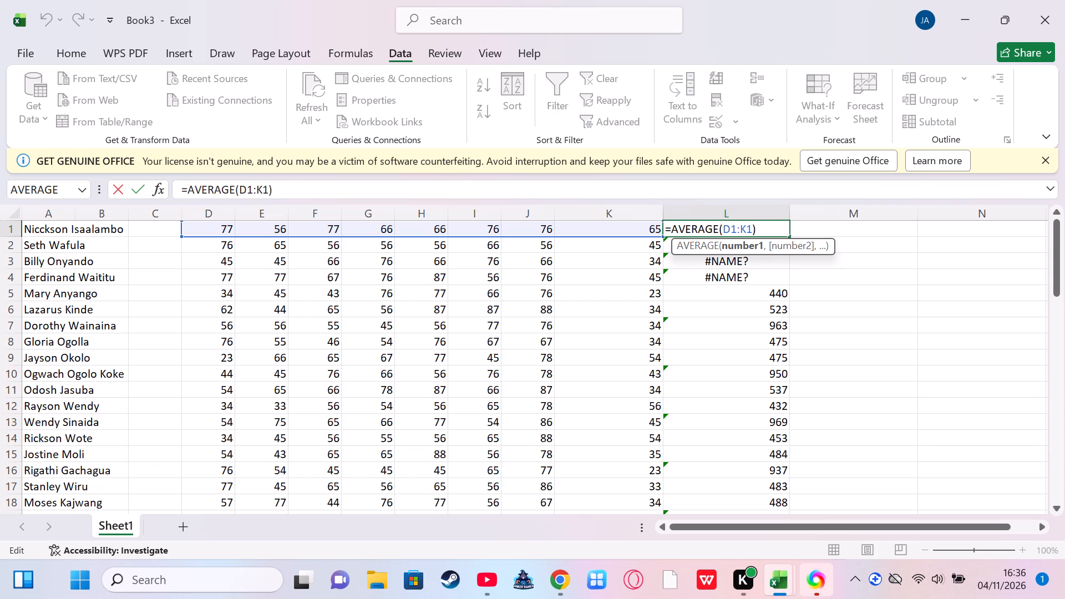
pyautogui.doubleClick(707, 351)
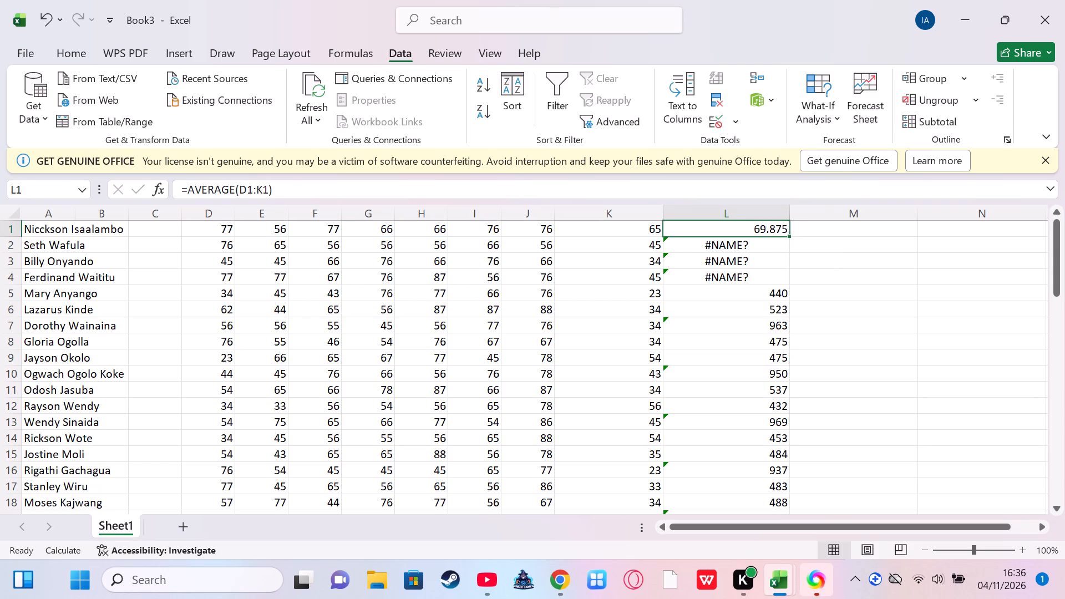
pyautogui.doubleClick(716, 250)
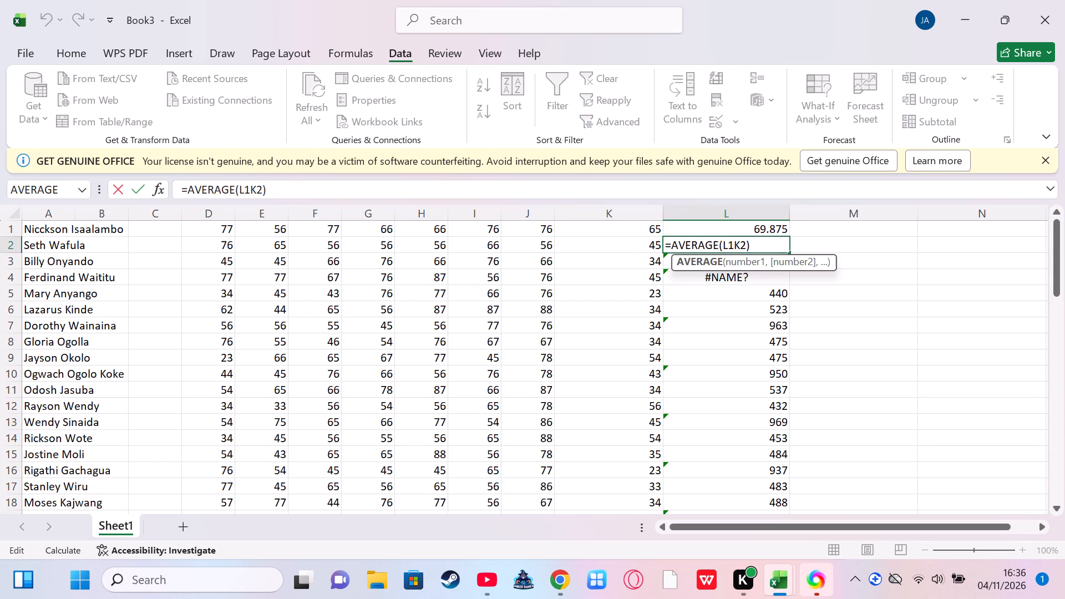
pyautogui.click(728, 224)
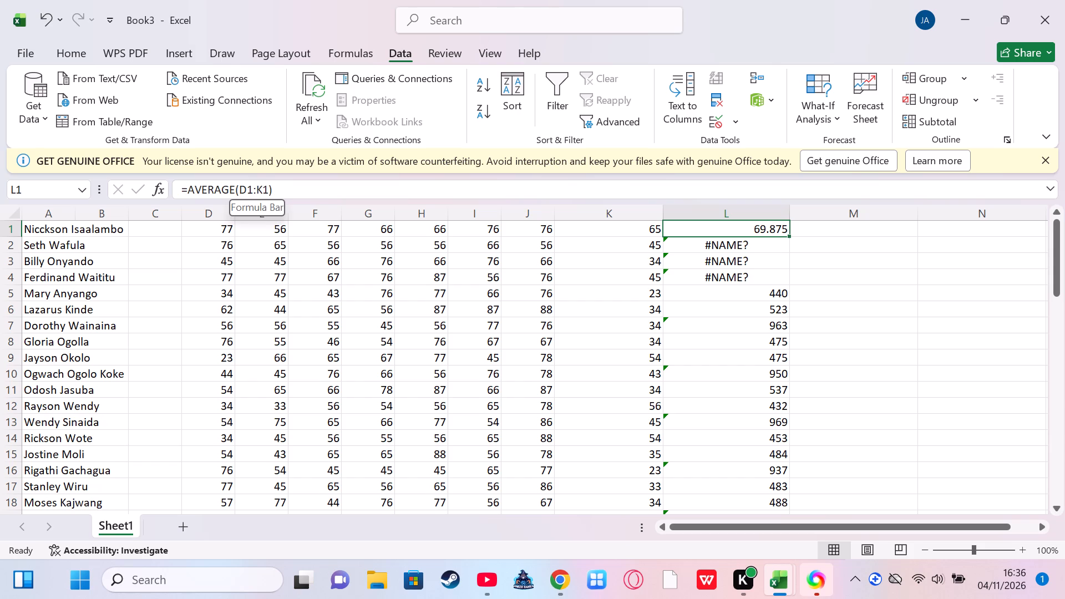
pyautogui.moveTo(238, 189); pyautogui.dragTo(270, 186)
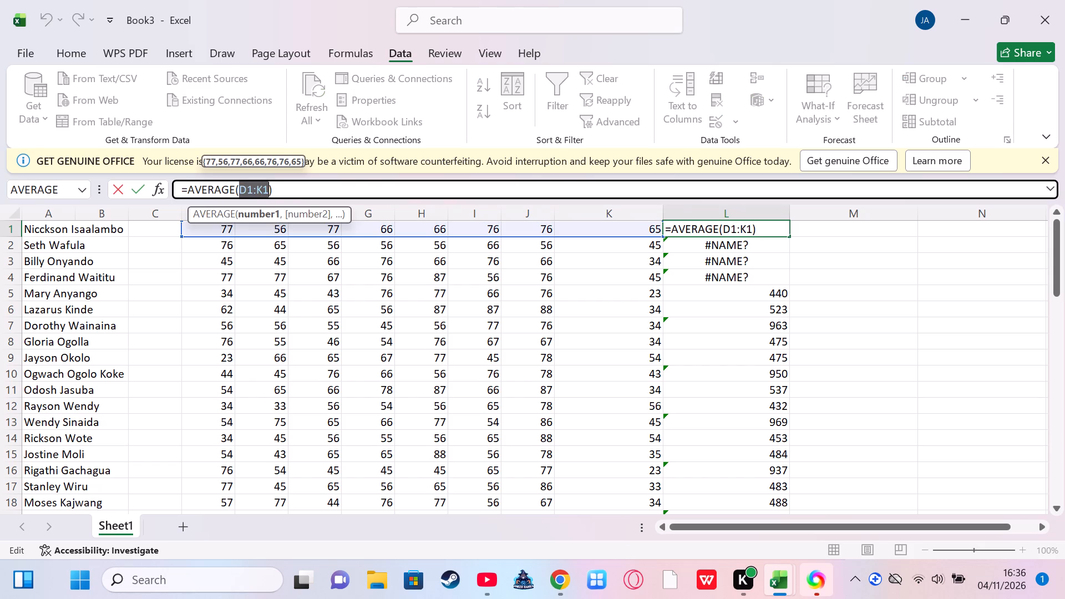
pyautogui.rightClick(271, 187)
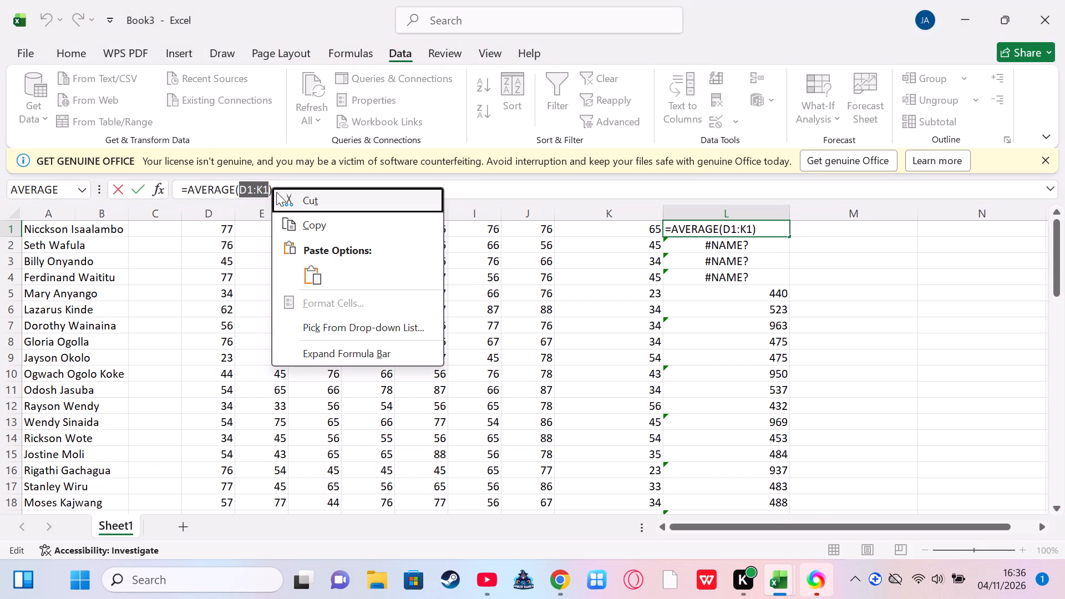
pyautogui.click(315, 227)
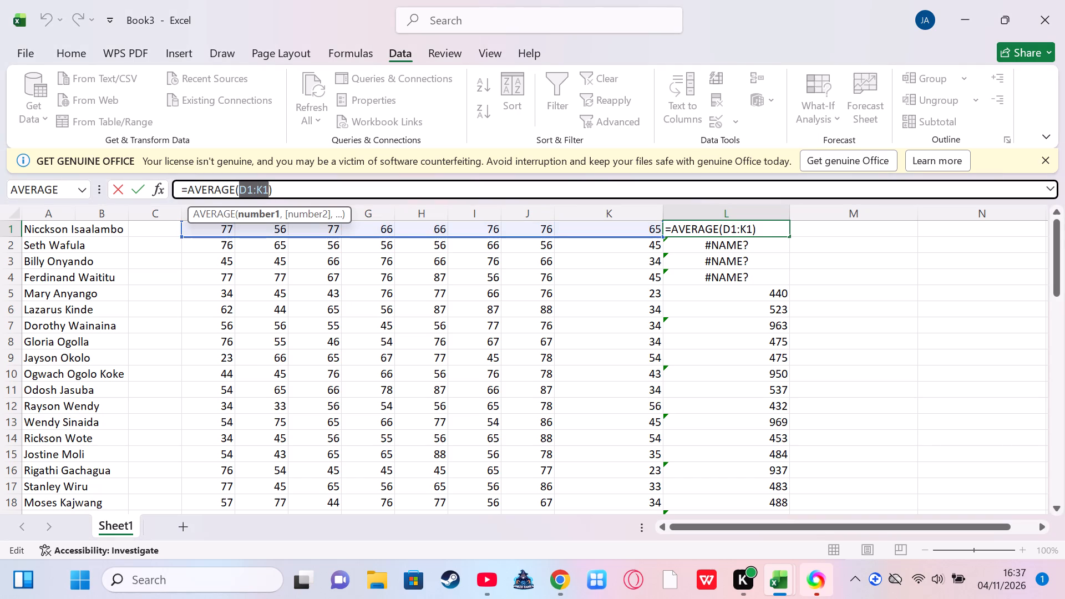
pyautogui.click(153, 186)
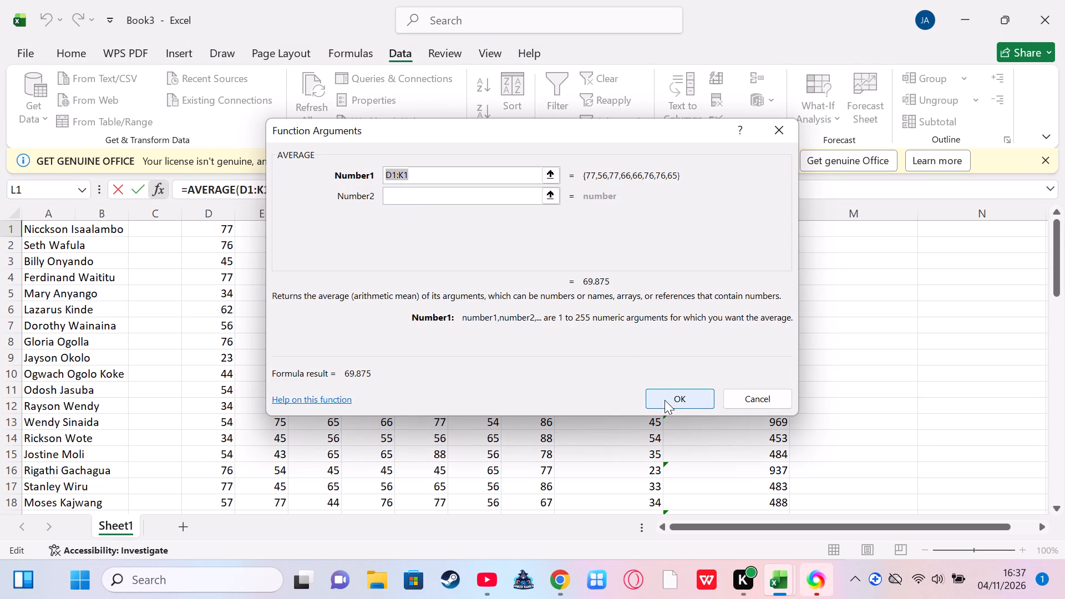
pyautogui.click(665, 400)
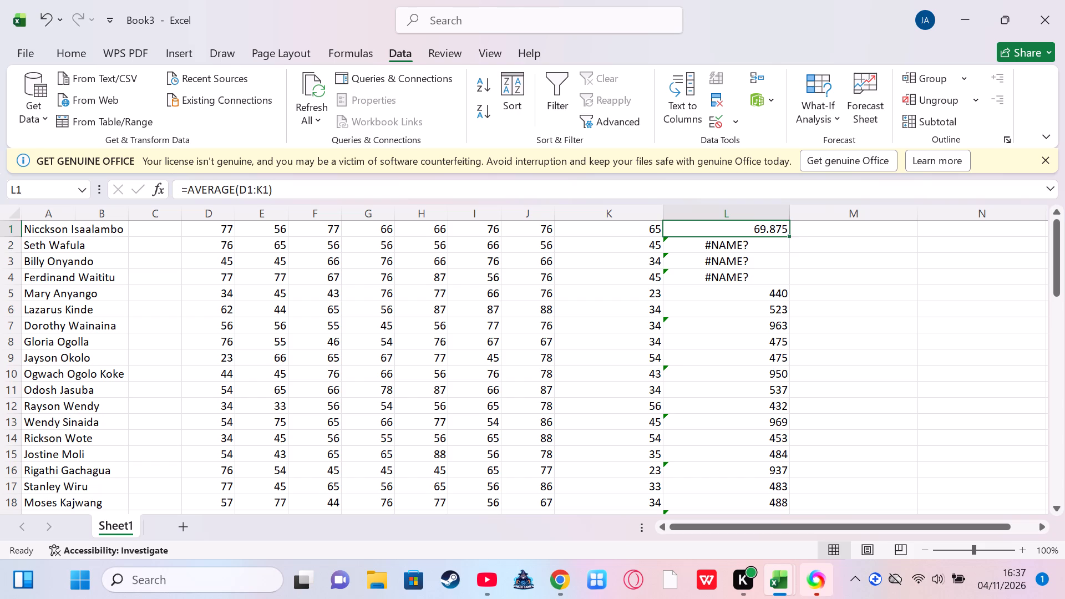
# Replace the argument of the AVERAGE formula in cell L2 with the copied range D1:K1.
pyautogui.click(708, 251)
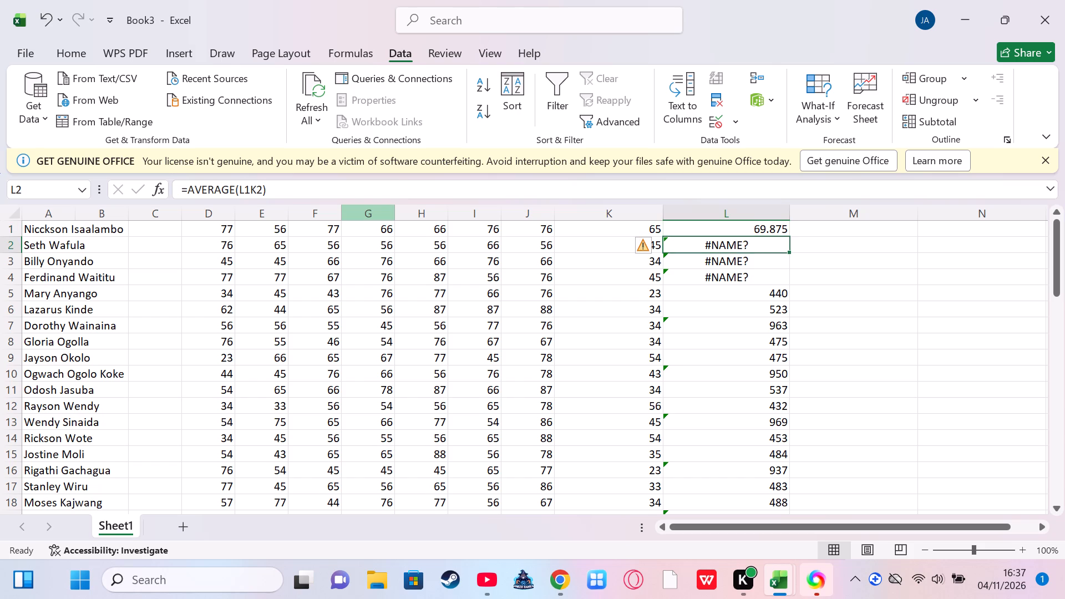
pyautogui.click(262, 188)
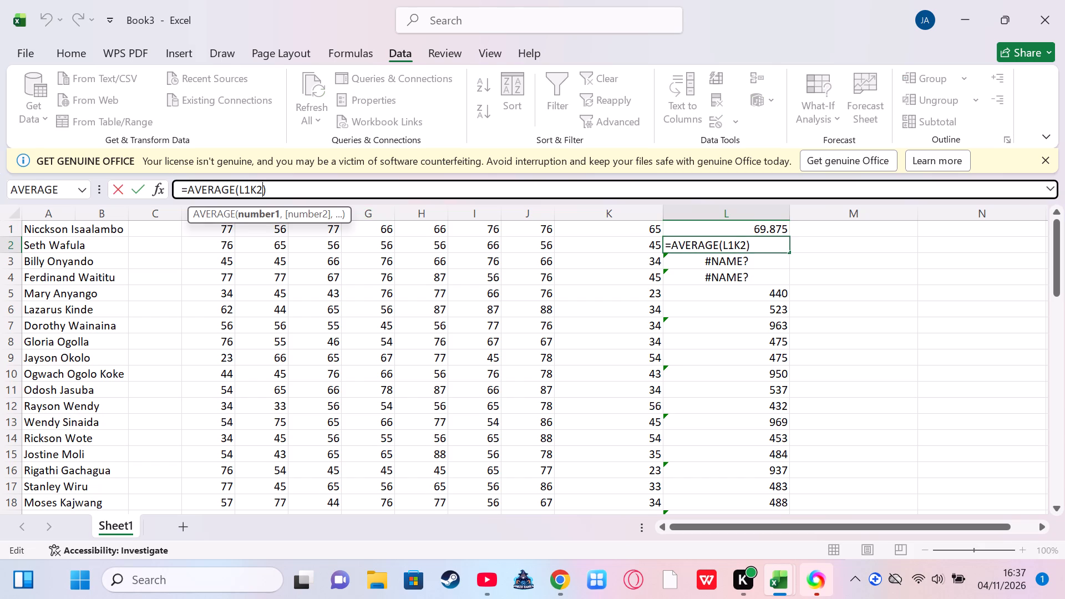
pyautogui.press('BackSpace')
pyautogui.press('BackSpace')
pyautogui.press('BackSpace')
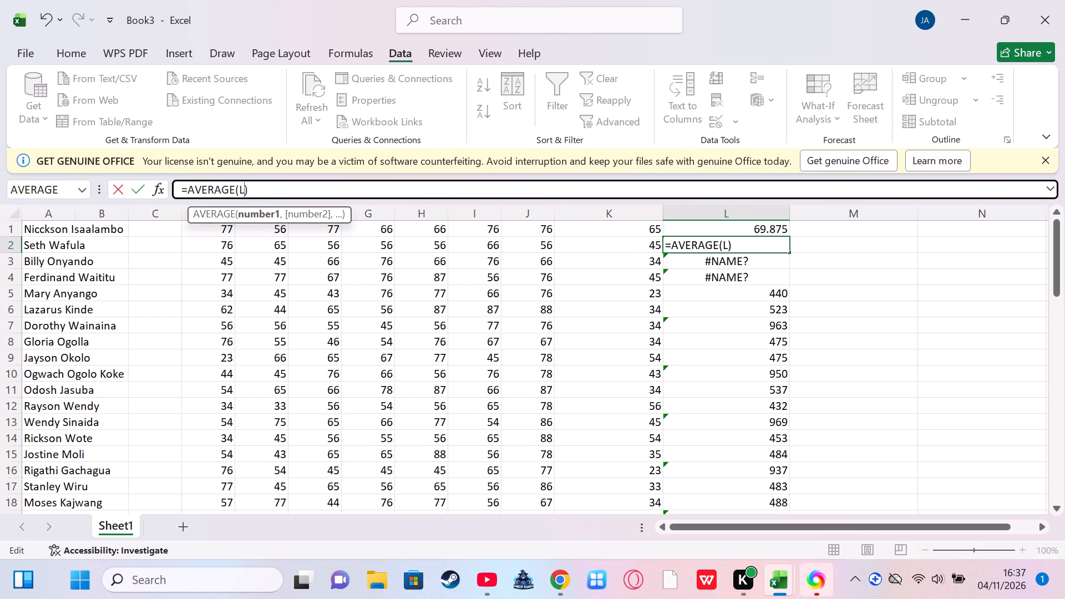
pyautogui.press('BackSpace')
pyautogui.rightClick(262, 188)
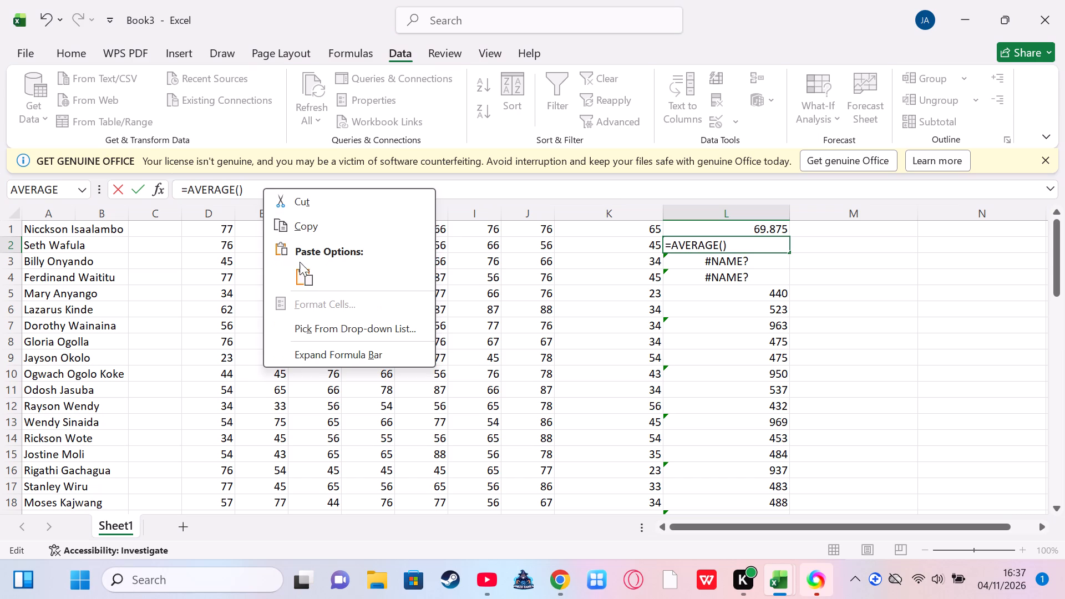
pyautogui.click(313, 251)
pyautogui.click(237, 186)
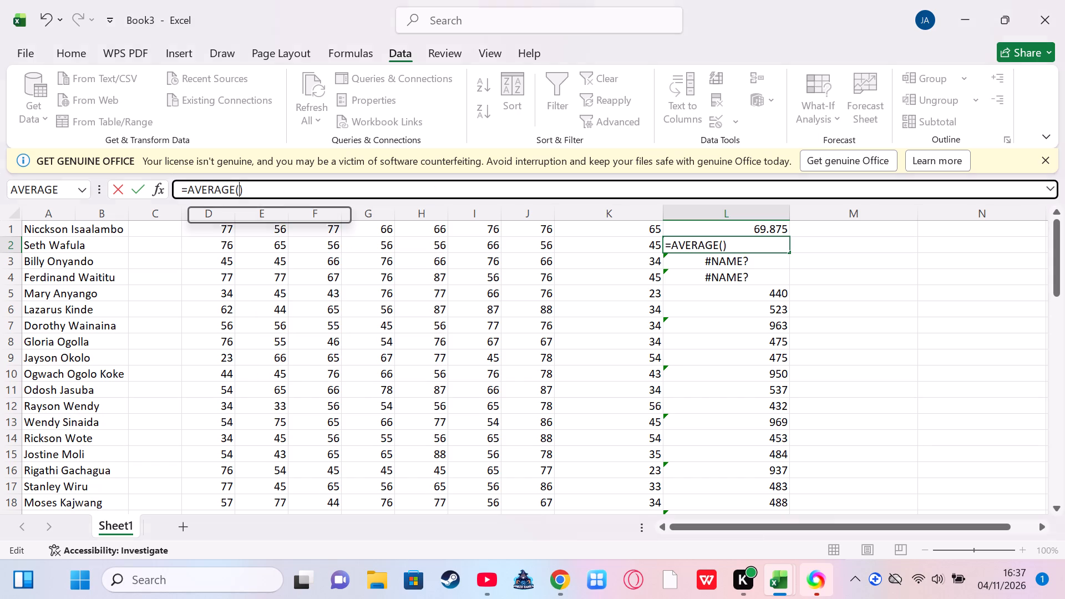
pyautogui.click(237, 186)
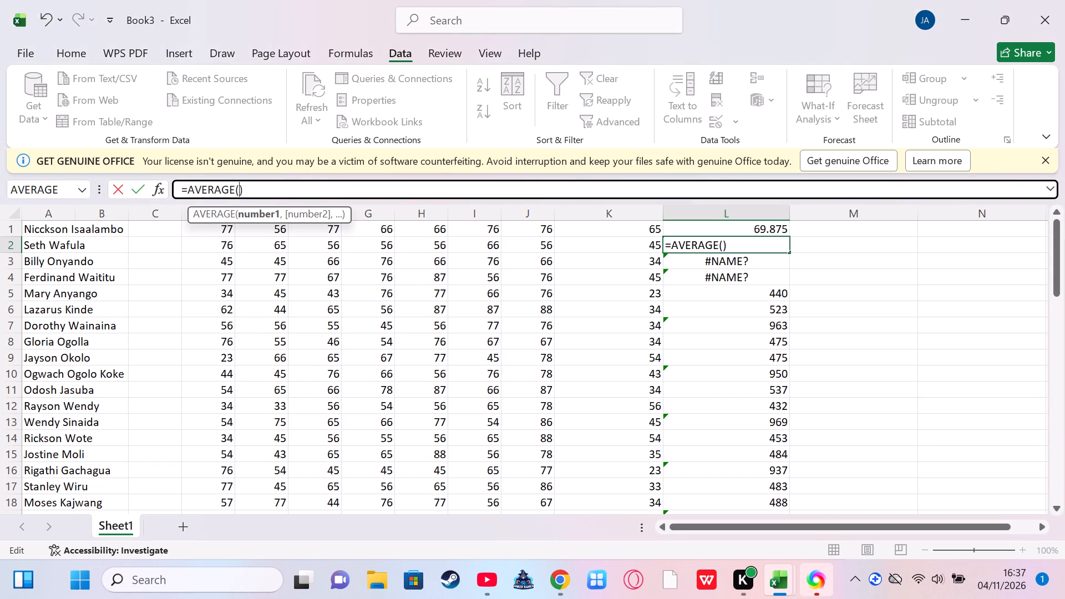
pyautogui.click(237, 186)
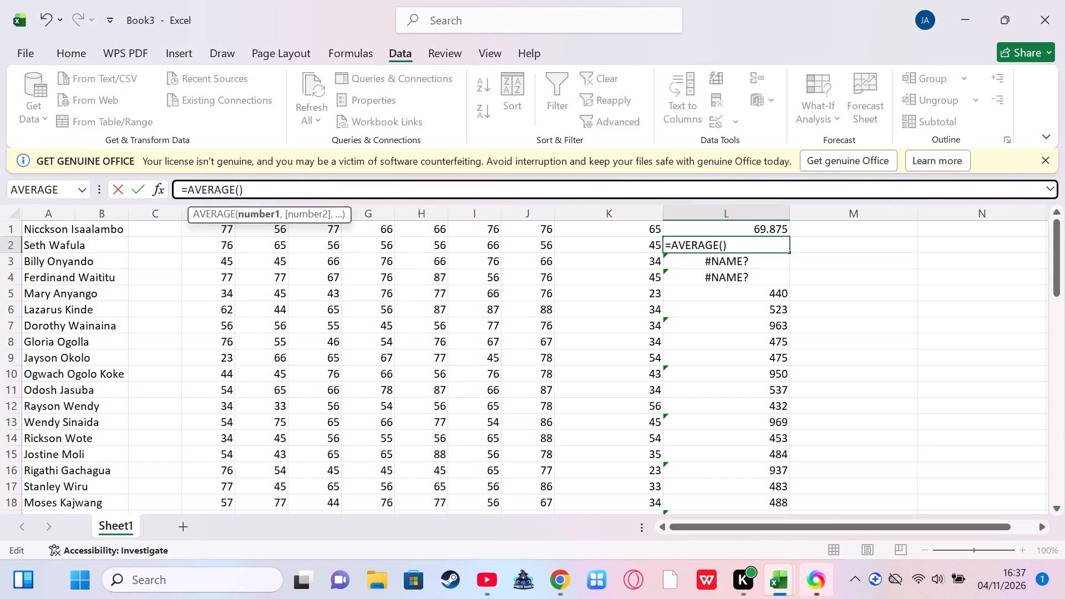
pyautogui.rightClick(237, 186)
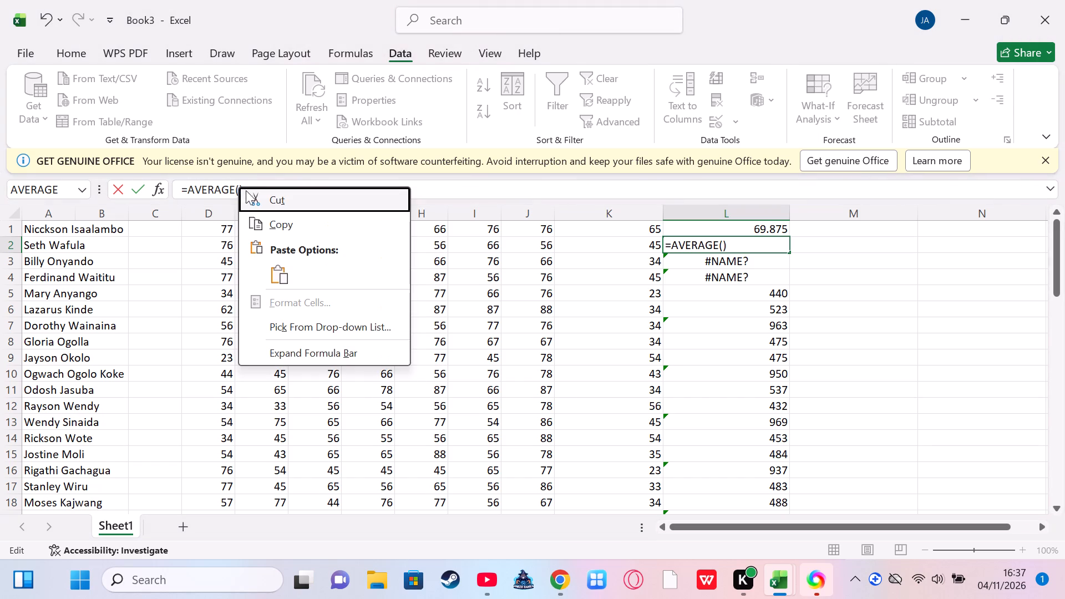
pyautogui.click(280, 271)
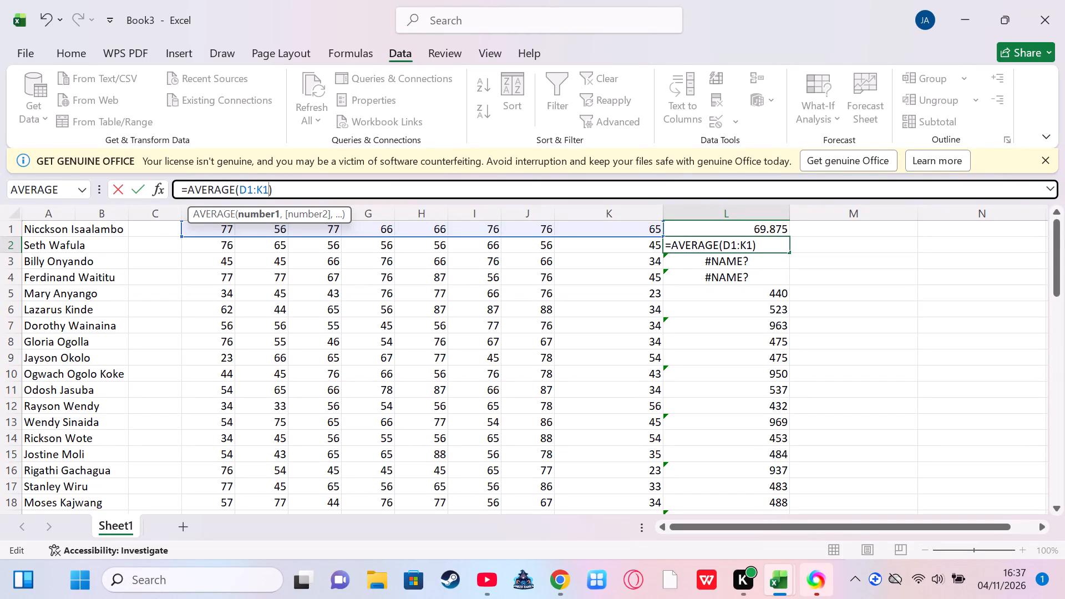
# Change the range of the AVERAGE formula in cell L2 to D2:K2.
pyautogui.press('BackSpace')
pyautogui.click(270, 195)
pyautogui.press('3')
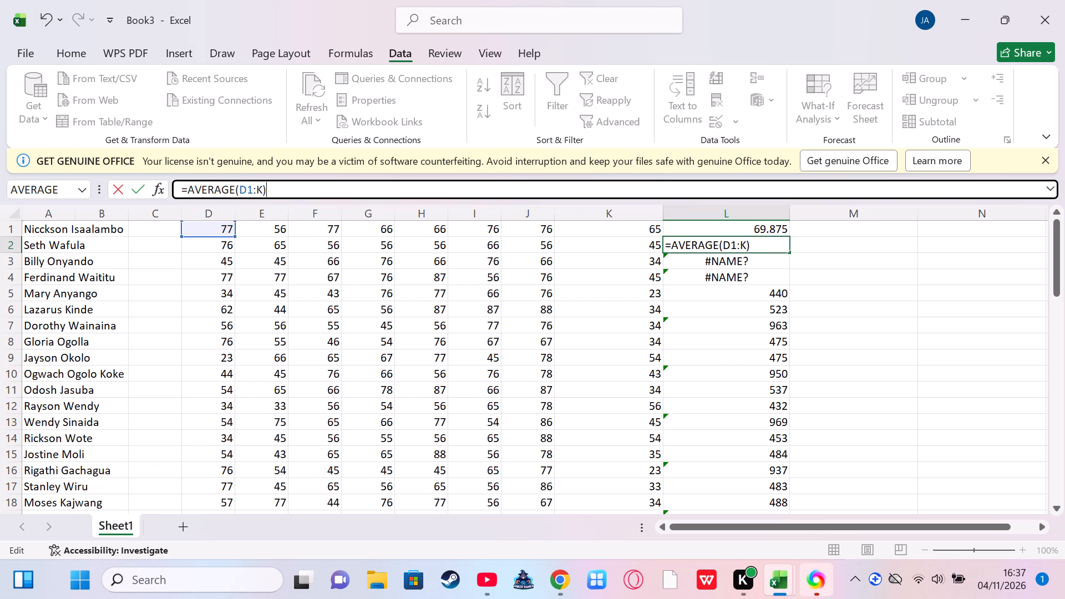
pyautogui.press('2')
pyautogui.press('BackSpace')
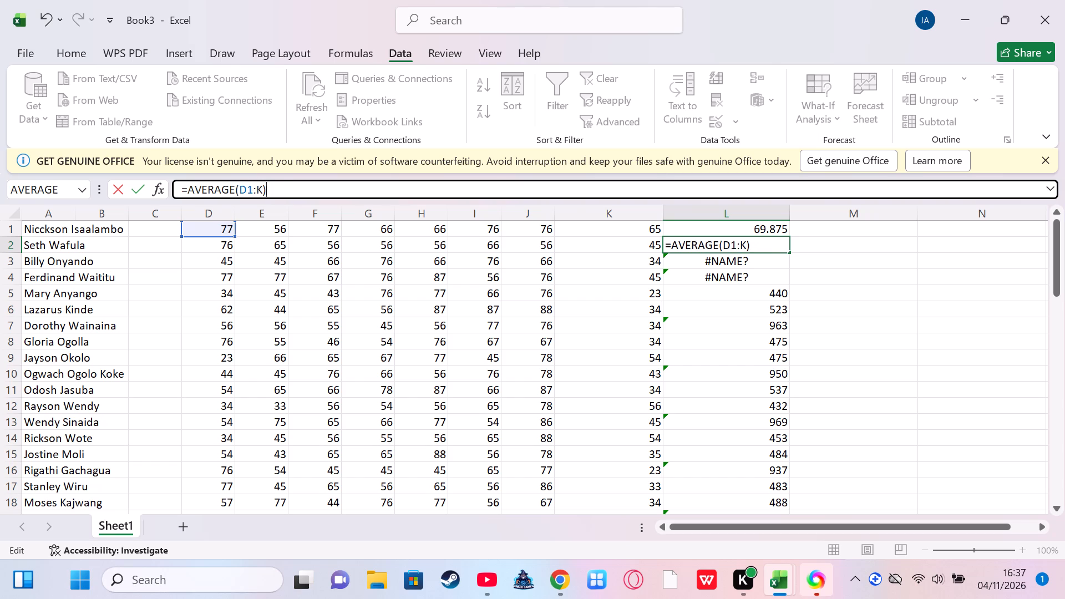
pyautogui.click(259, 191)
pyautogui.click(263, 191)
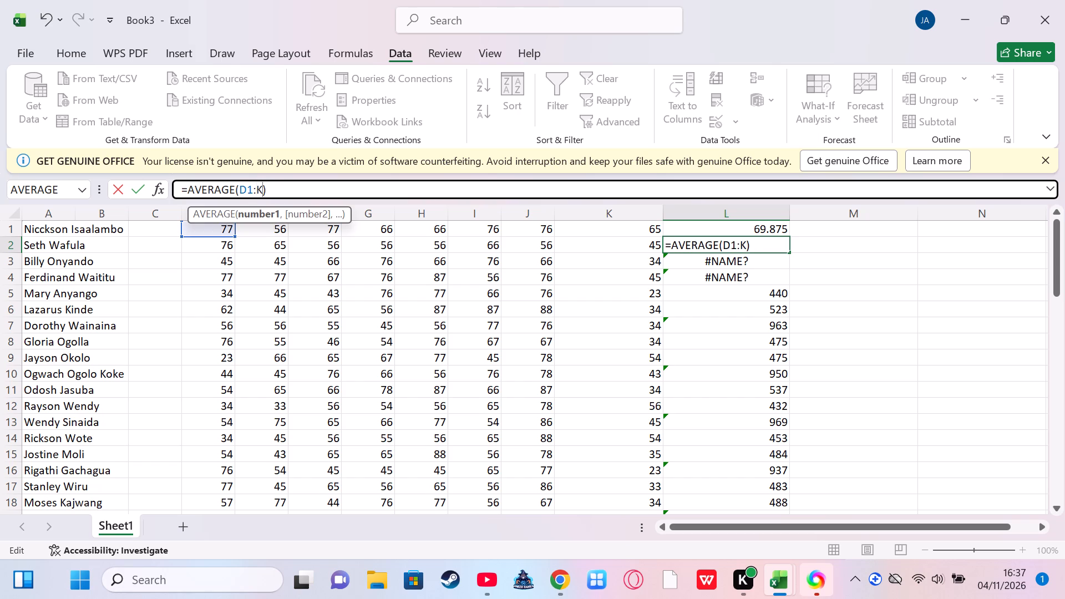
pyautogui.press('2')
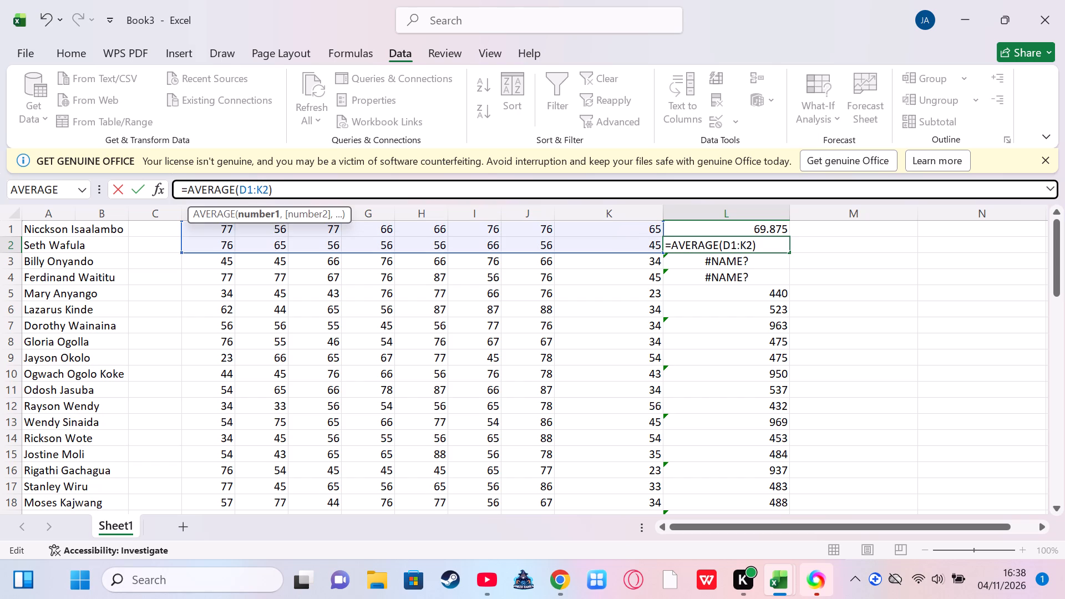
pyautogui.click(252, 187)
pyautogui.press('BackSpace')
pyautogui.press('2')
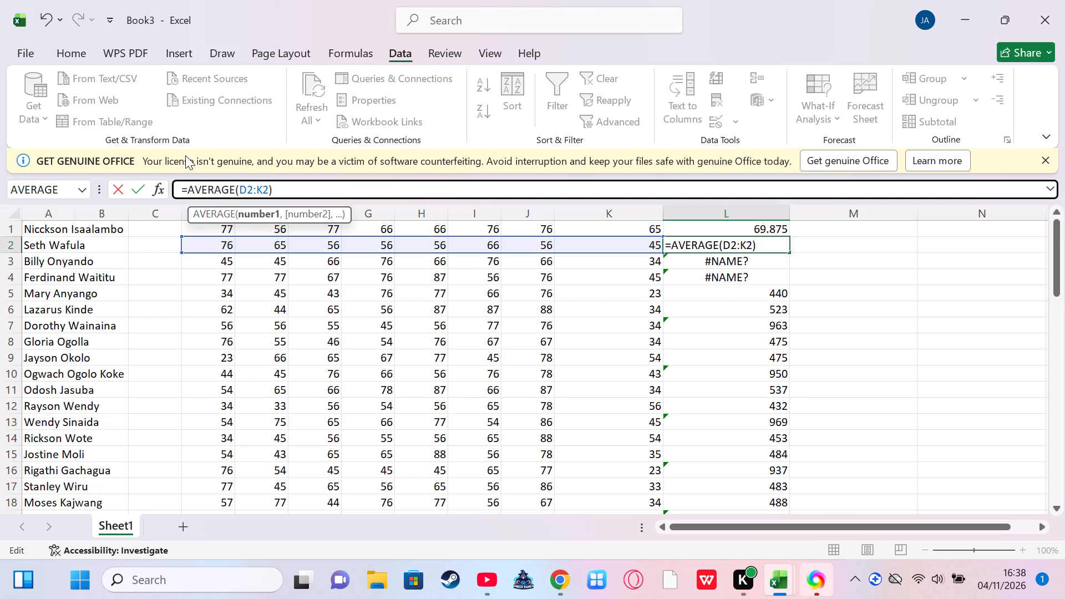
pyautogui.click(163, 181)
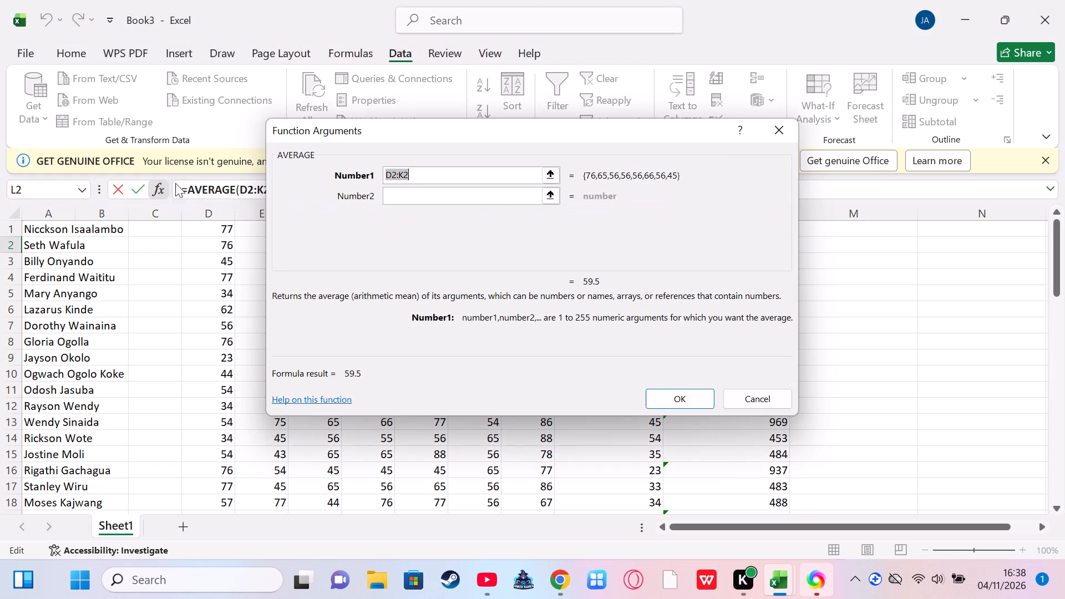
pyautogui.click(662, 395)
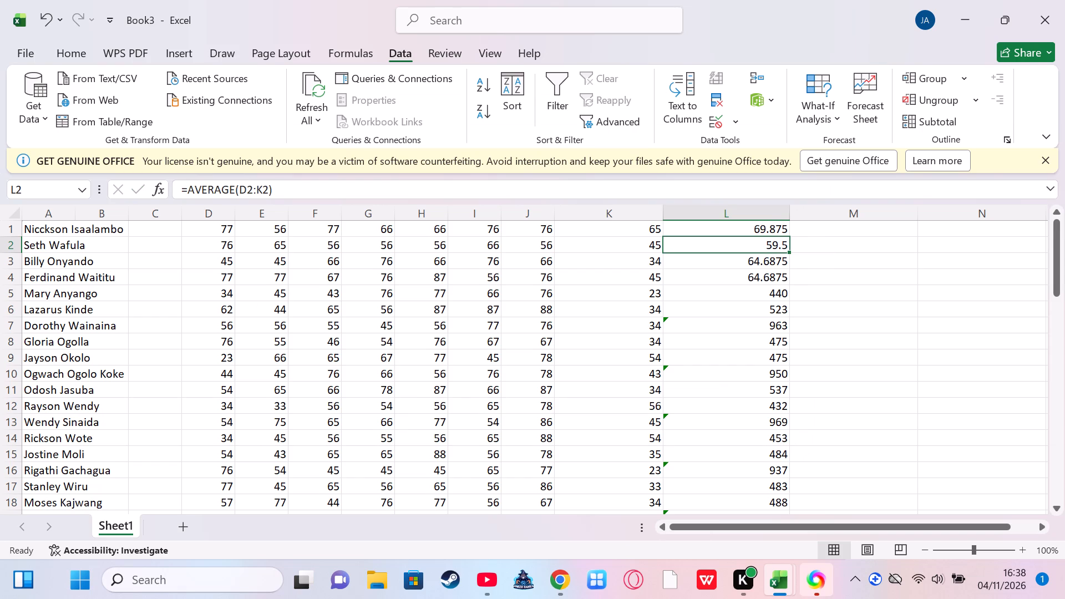
# Clear the AVERAGE formula from cell L3.
pyautogui.click(751, 266)
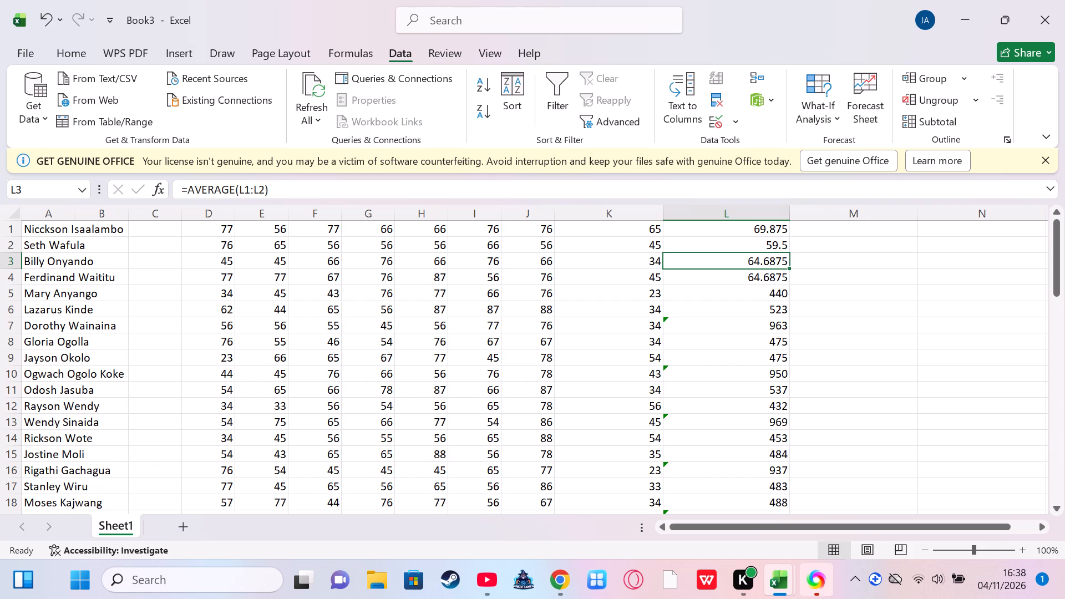
pyautogui.click(726, 262)
pyautogui.press('BackSpace')
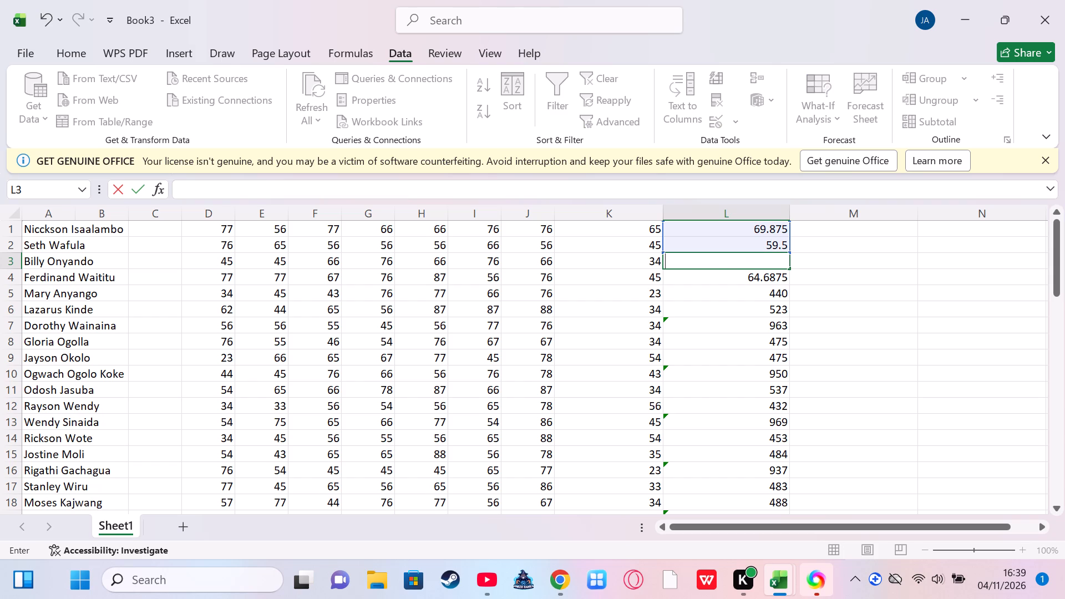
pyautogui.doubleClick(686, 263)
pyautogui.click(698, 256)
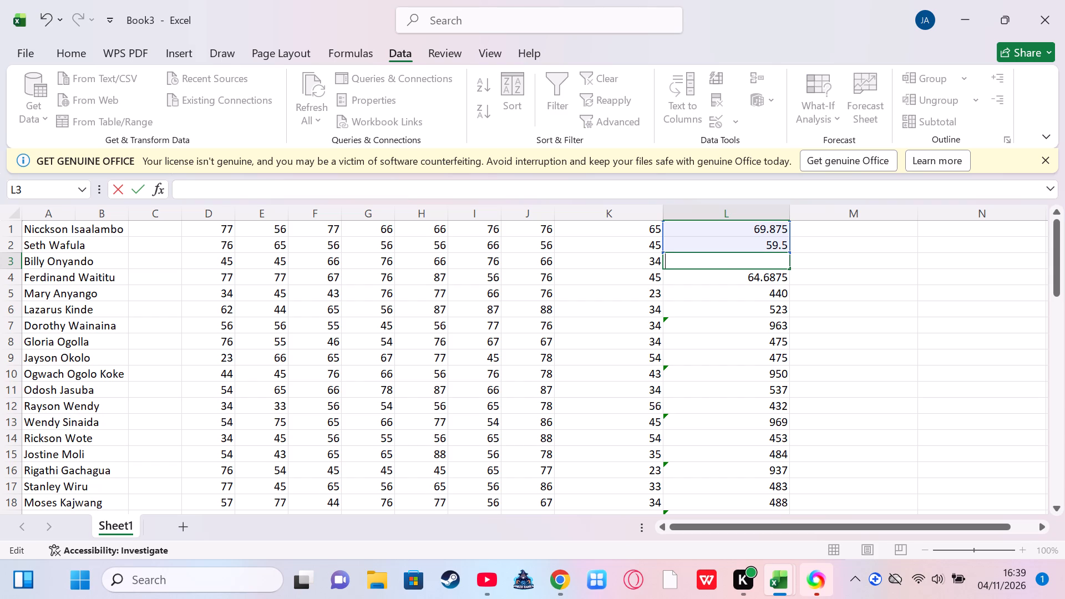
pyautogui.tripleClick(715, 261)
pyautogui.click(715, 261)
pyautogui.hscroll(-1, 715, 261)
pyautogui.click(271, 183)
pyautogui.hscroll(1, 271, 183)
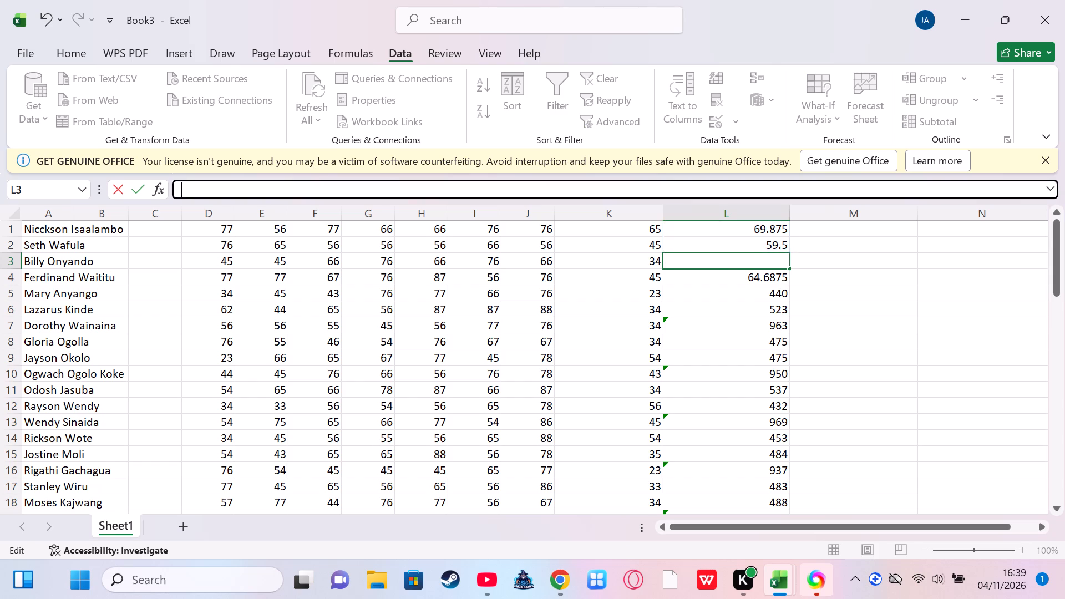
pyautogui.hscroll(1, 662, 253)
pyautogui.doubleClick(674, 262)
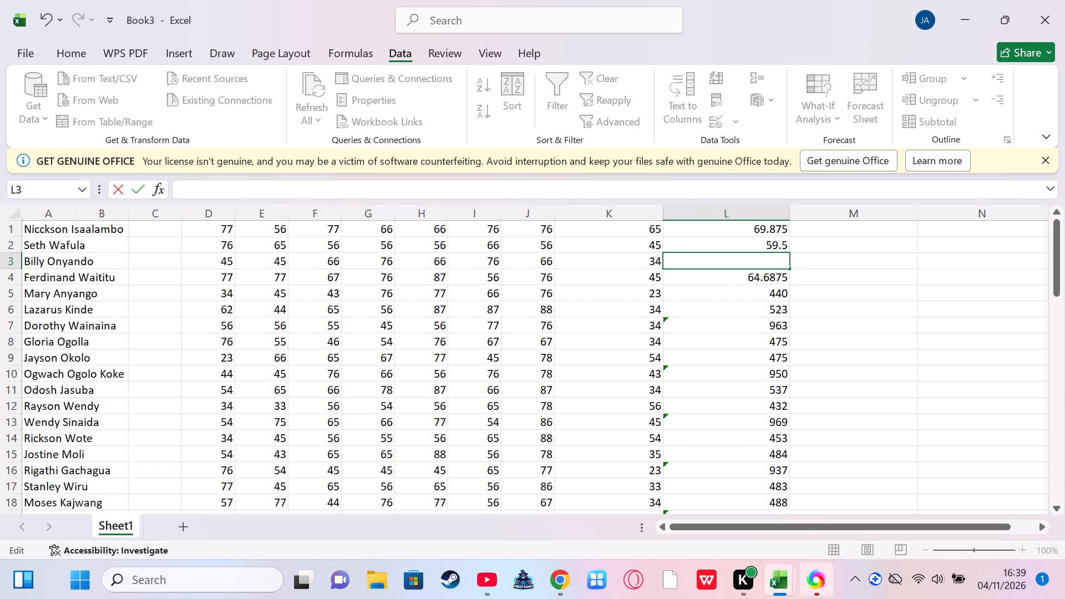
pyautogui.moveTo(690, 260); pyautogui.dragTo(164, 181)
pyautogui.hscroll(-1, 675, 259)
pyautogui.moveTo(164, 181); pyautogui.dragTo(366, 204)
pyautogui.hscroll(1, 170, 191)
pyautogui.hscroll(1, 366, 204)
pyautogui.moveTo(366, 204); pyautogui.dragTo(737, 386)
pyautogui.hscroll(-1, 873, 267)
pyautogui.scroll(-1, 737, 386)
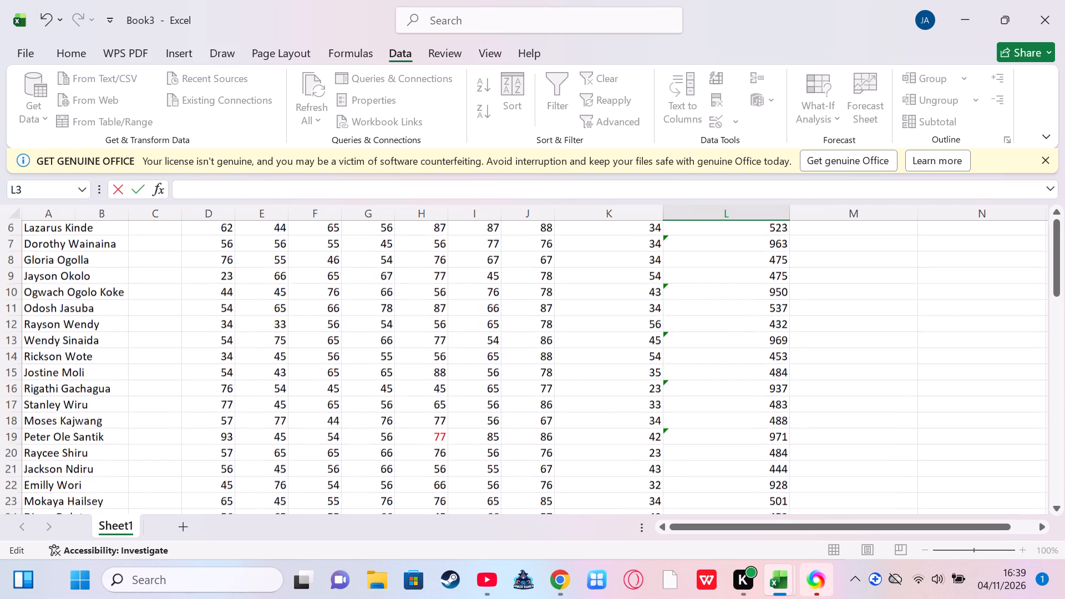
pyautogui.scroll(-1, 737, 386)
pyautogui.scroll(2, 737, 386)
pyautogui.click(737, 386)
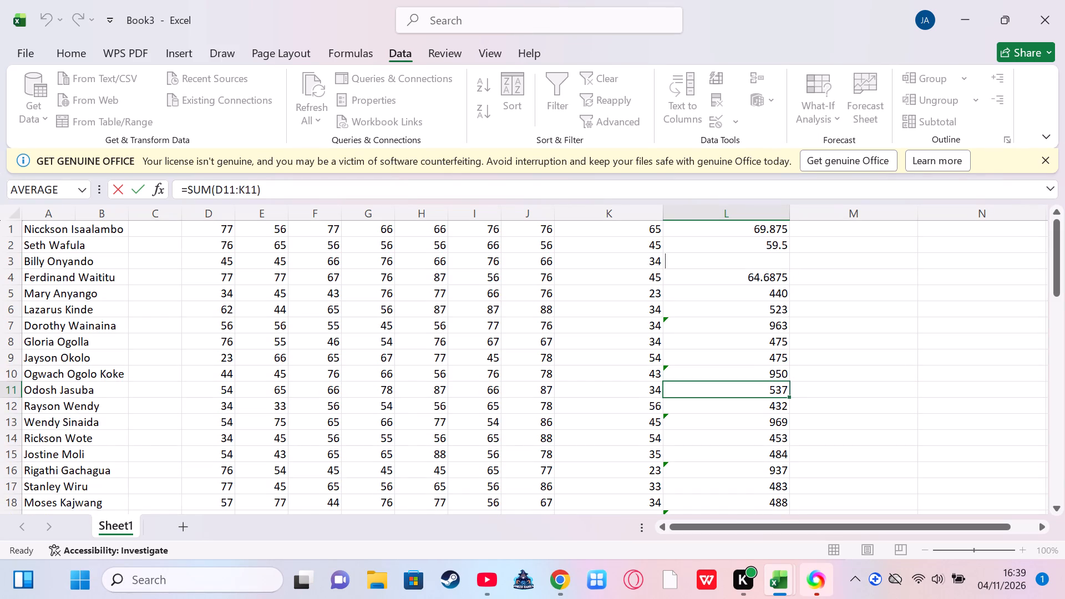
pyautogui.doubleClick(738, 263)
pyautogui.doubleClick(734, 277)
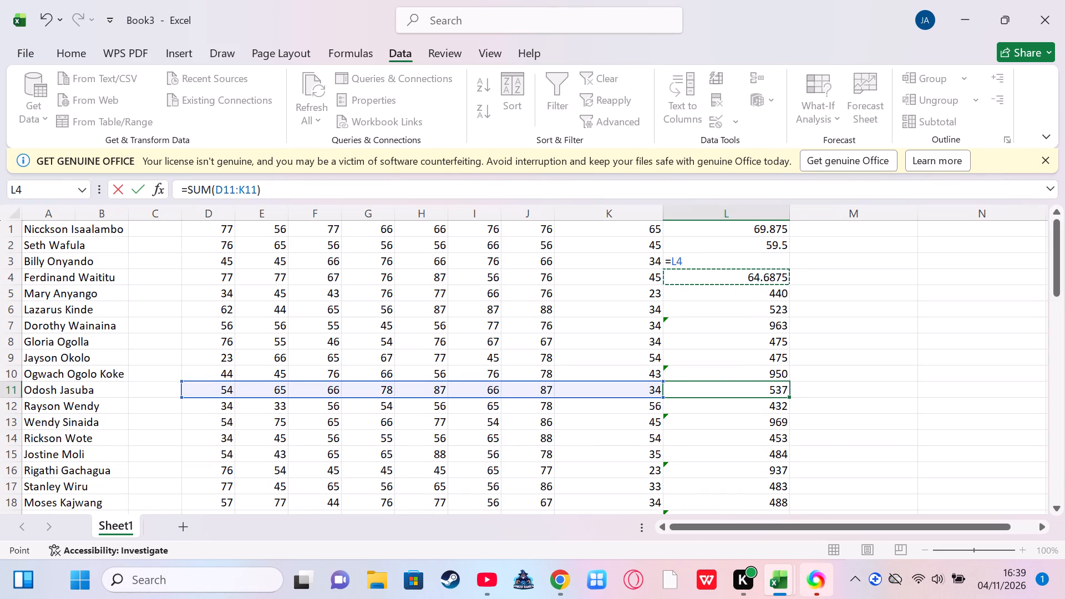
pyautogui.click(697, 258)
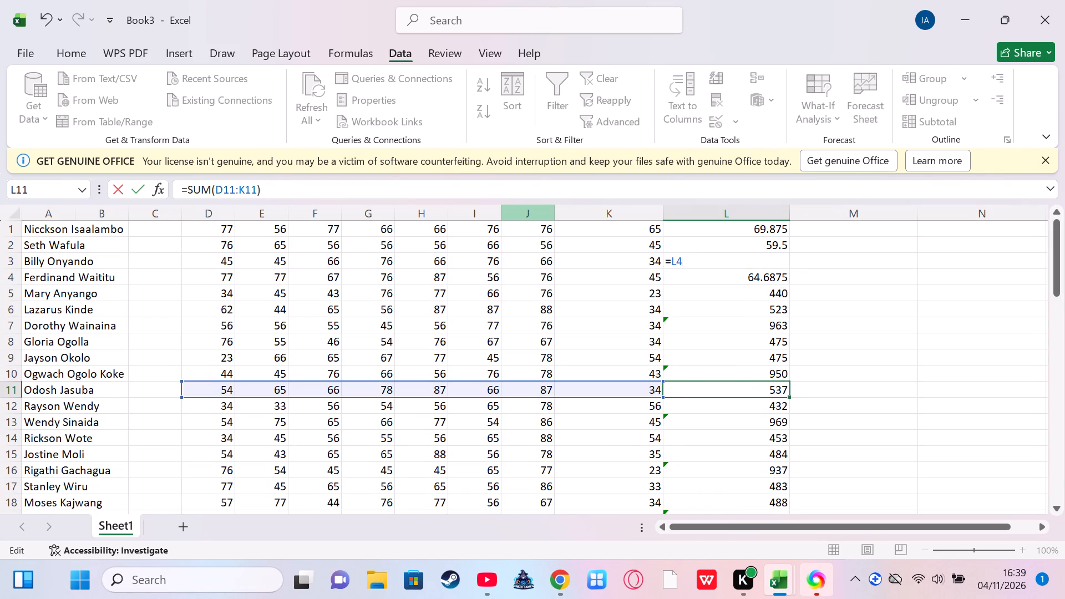
# Change the range of the AVERAGE formula in cell L4 to L4:L4.
pyautogui.click(688, 282)
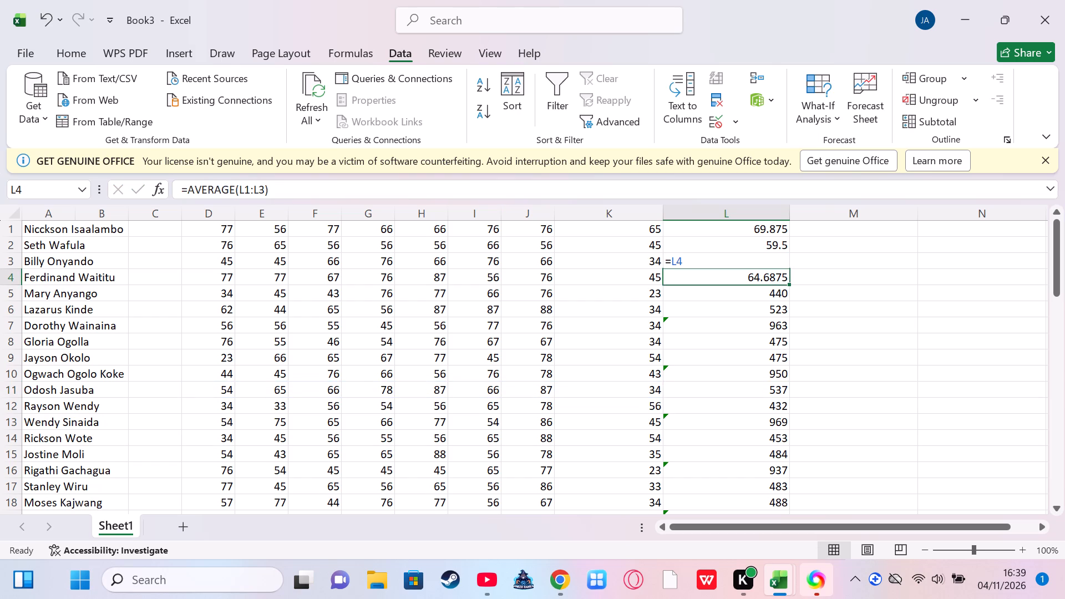
pyautogui.click(250, 189)
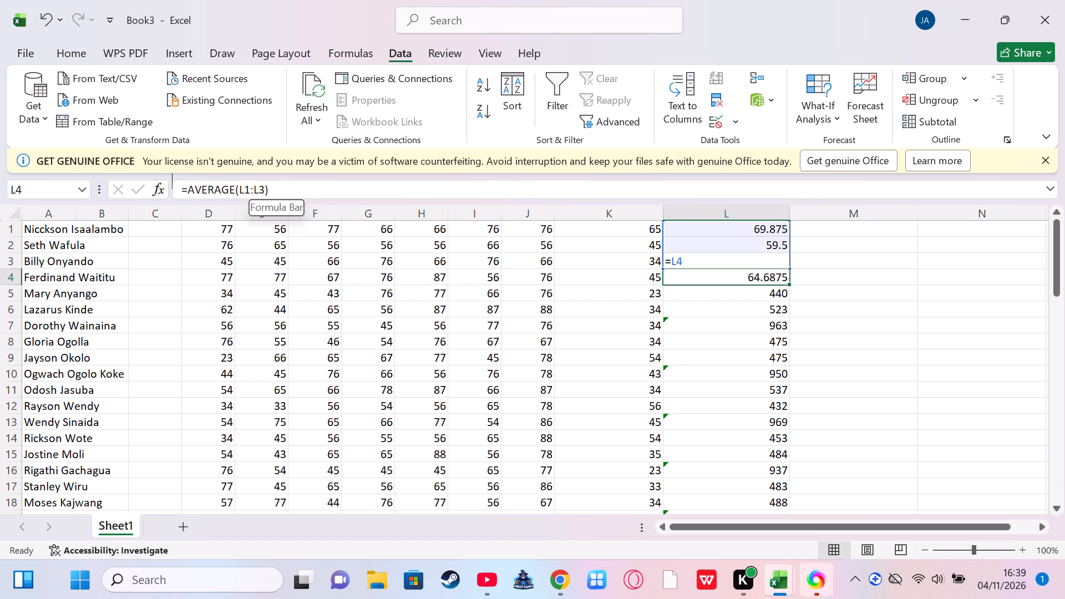
pyautogui.click(250, 189)
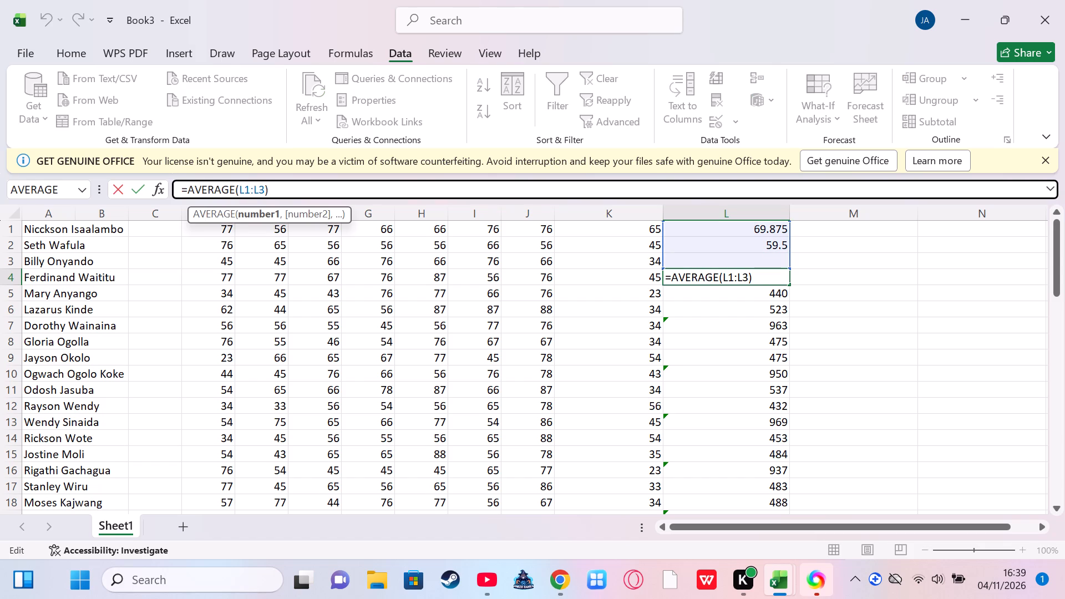
pyautogui.press('BackSpace')
pyautogui.press('4')
pyautogui.click(263, 187)
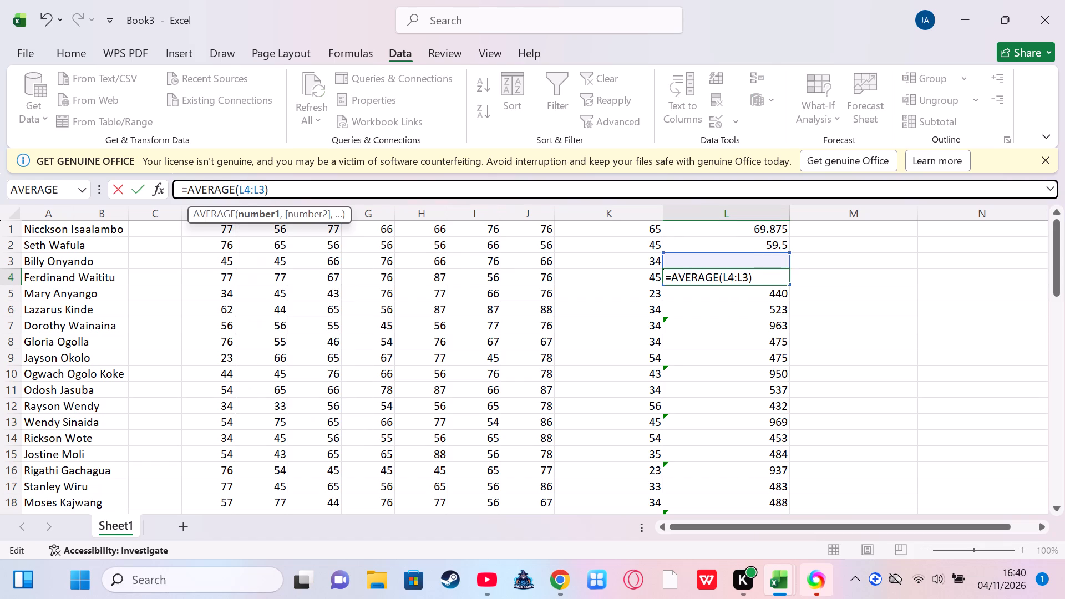
pyautogui.click(263, 187)
pyautogui.press('BackSpace')
pyautogui.press('4')
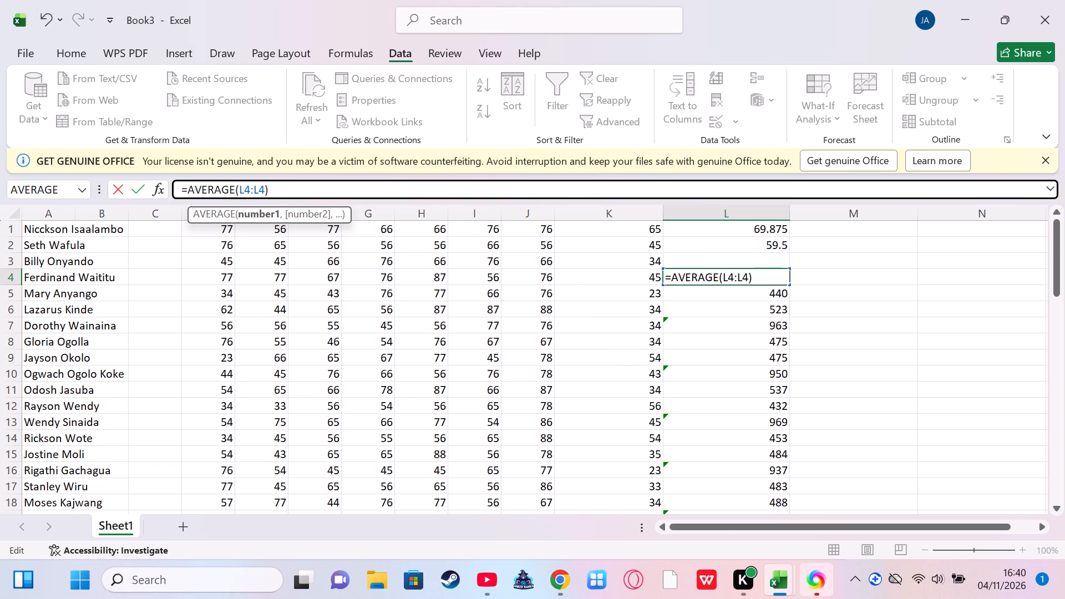
pyautogui.click(160, 191)
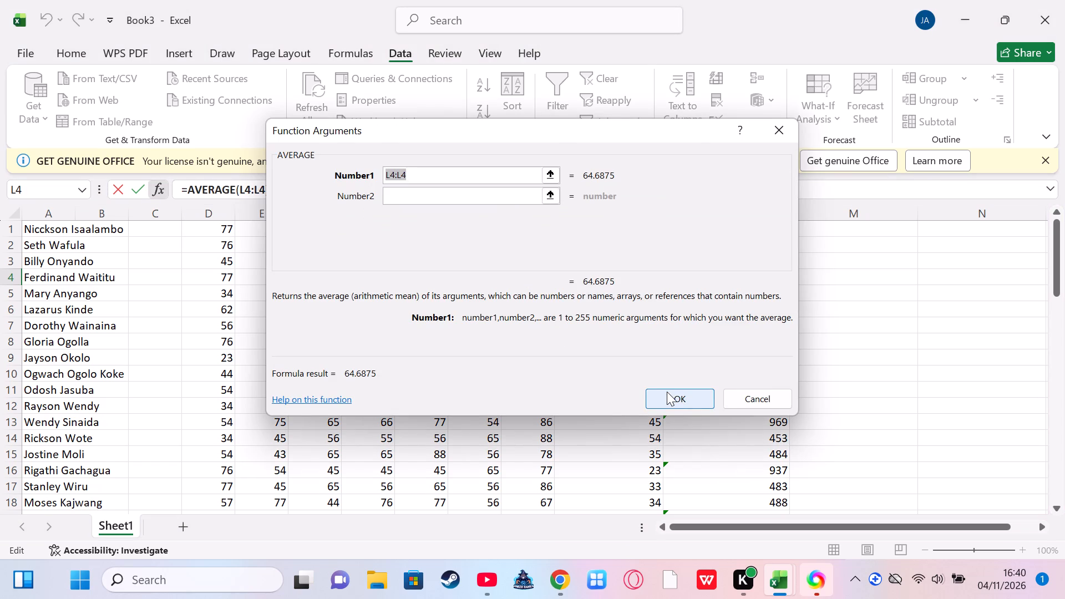
pyautogui.click(667, 392)
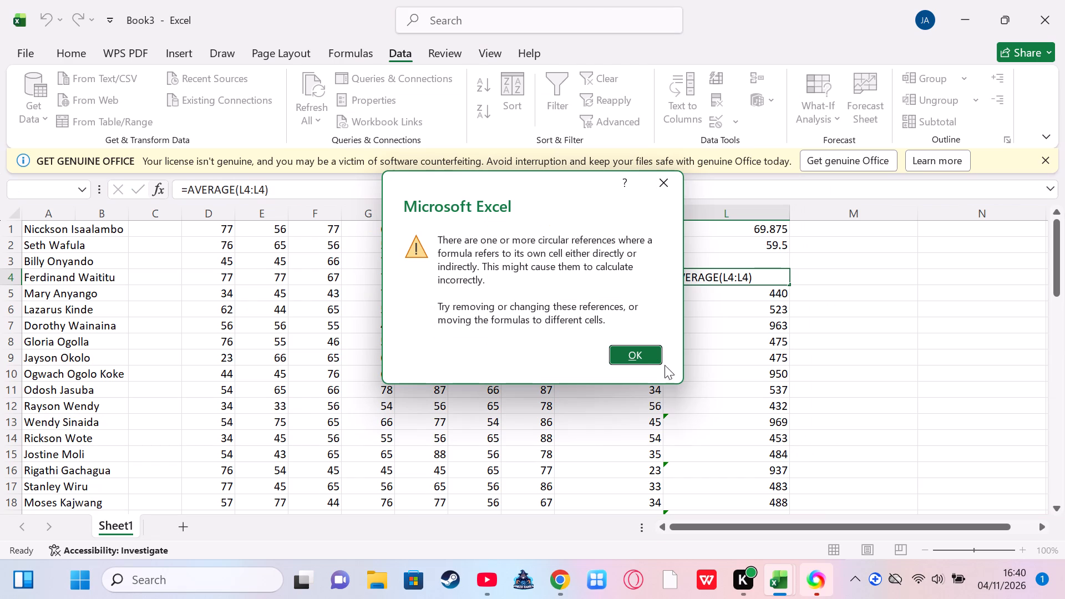
pyautogui.click(641, 349)
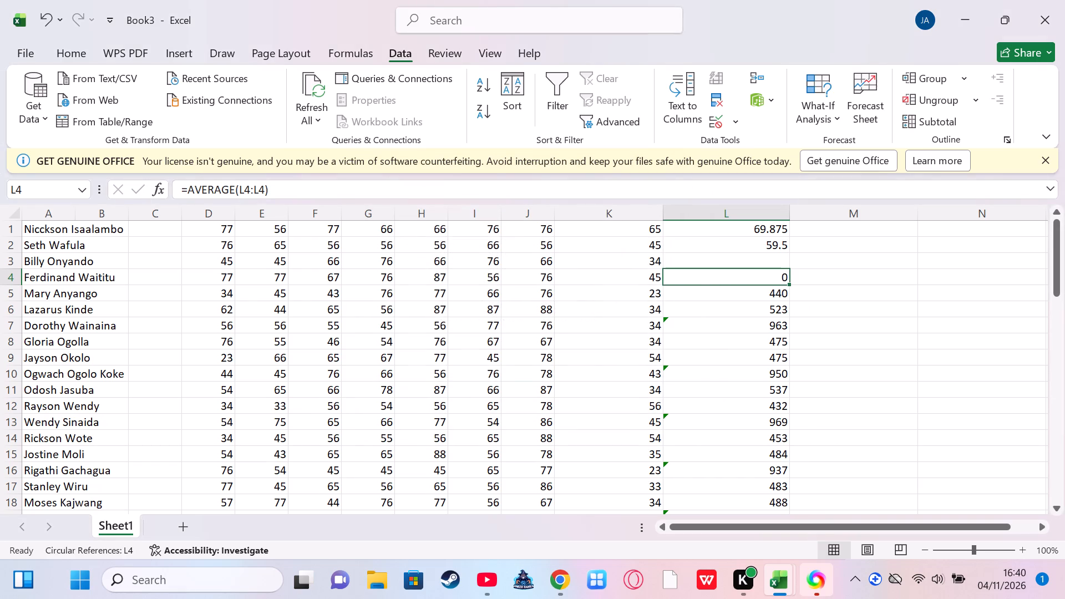
# Review the AVERAGE function arguments in cell L4 and keep them as they are.
pyautogui.click(697, 275)
pyautogui.click(164, 186)
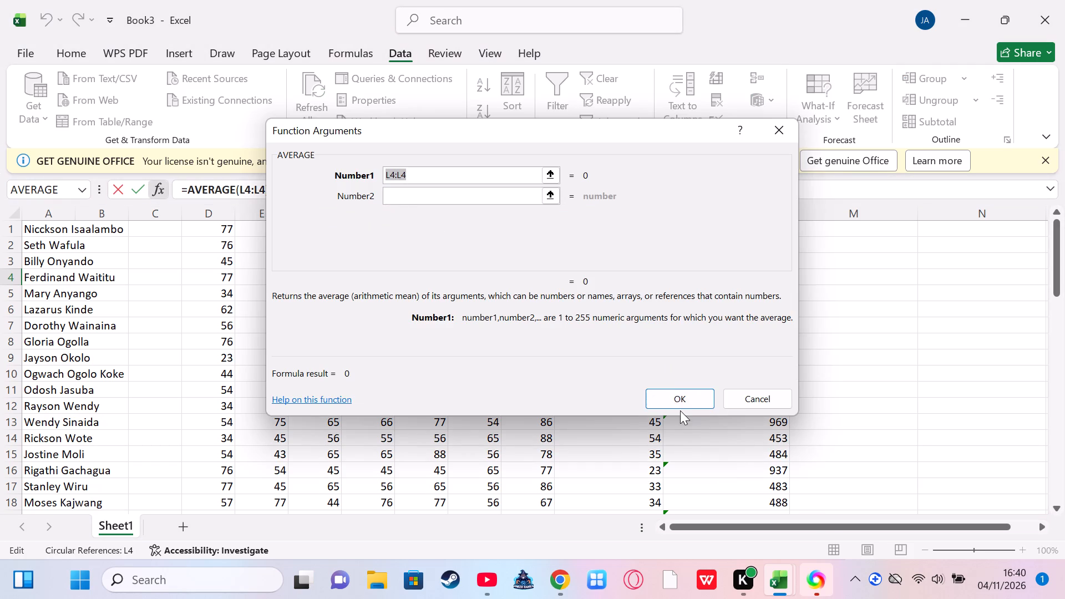
pyautogui.click(678, 401)
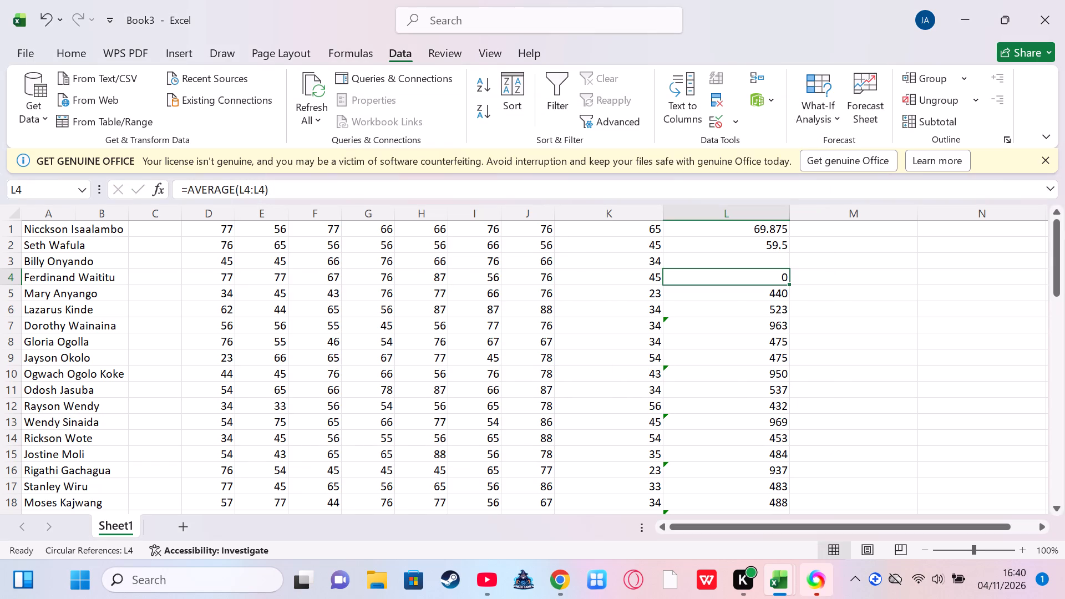
# Review the SUM function arguments in cell L5 and keep them as they are.
pyautogui.doubleClick(729, 289)
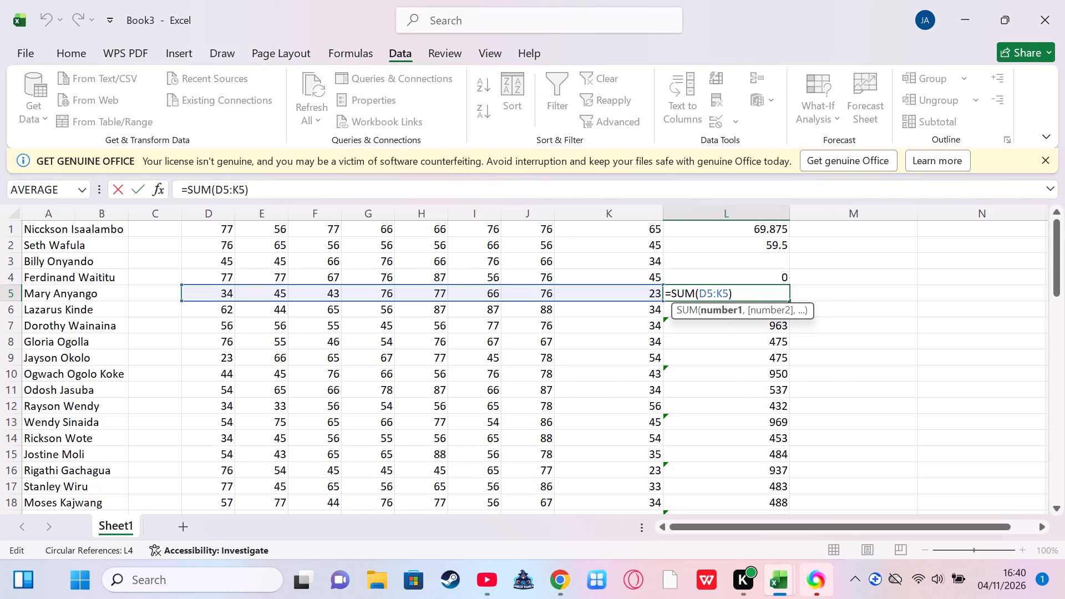
pyautogui.click(156, 183)
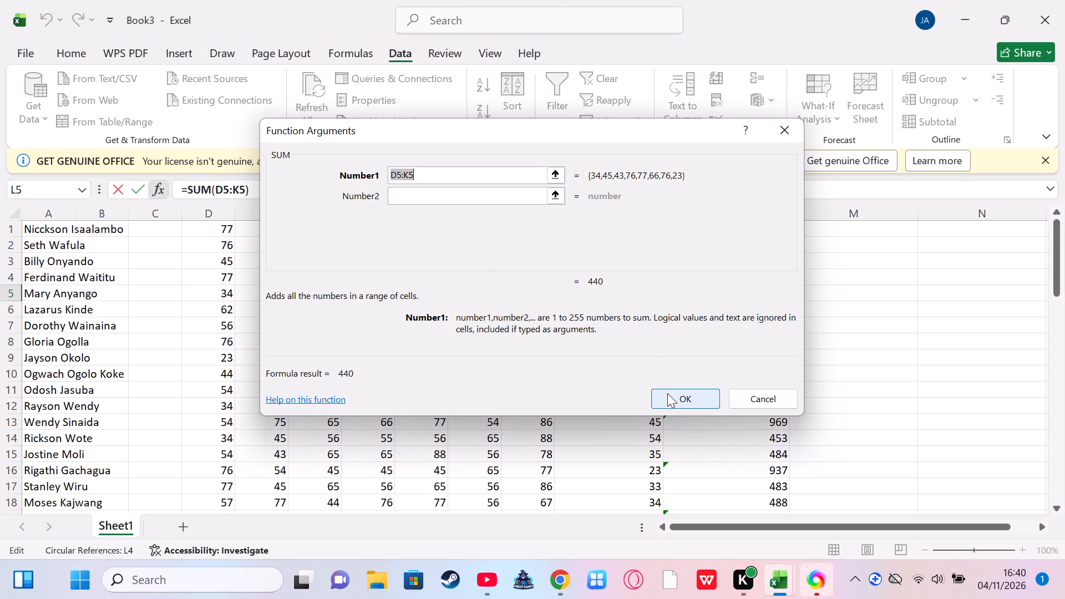
pyautogui.click(667, 393)
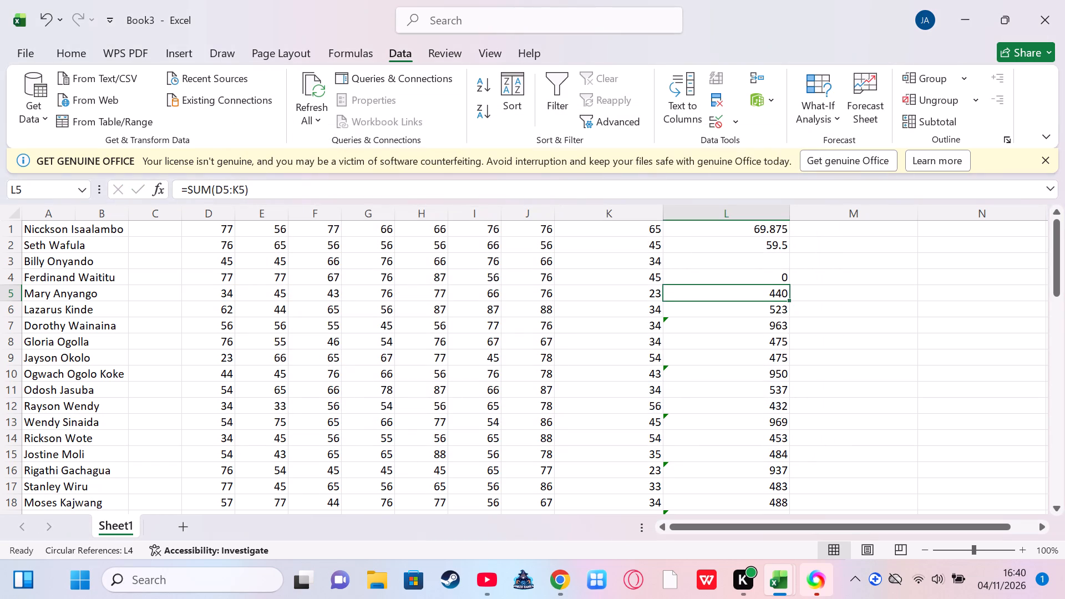
# Replace the SUM formula in cell L5 with an AVERAGE function that uses the suggested argument L4.
pyautogui.doubleClick(718, 301)
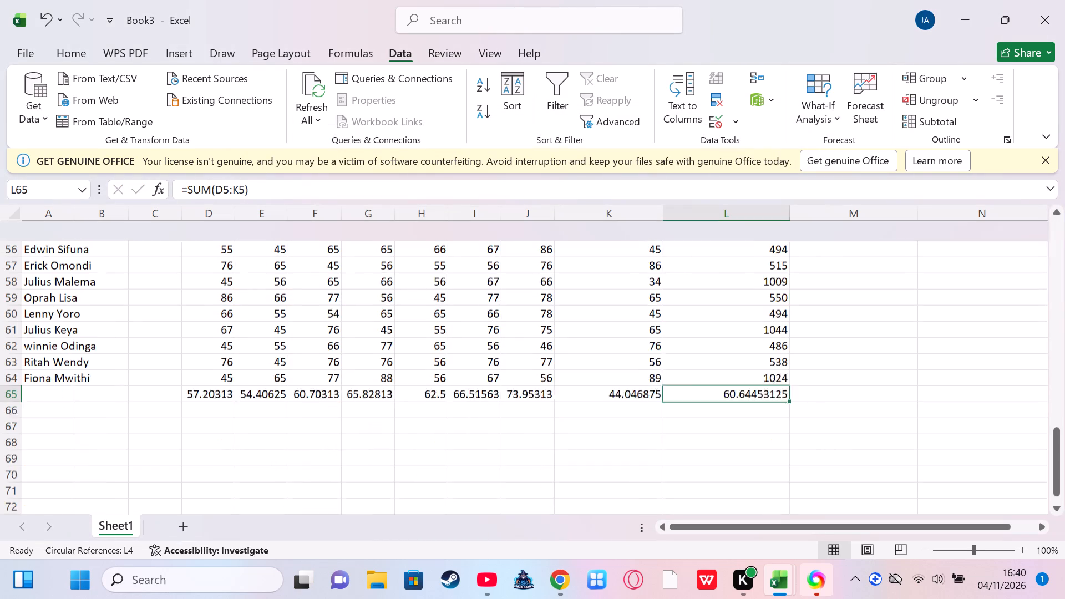
pyautogui.scroll(3, 723, 297)
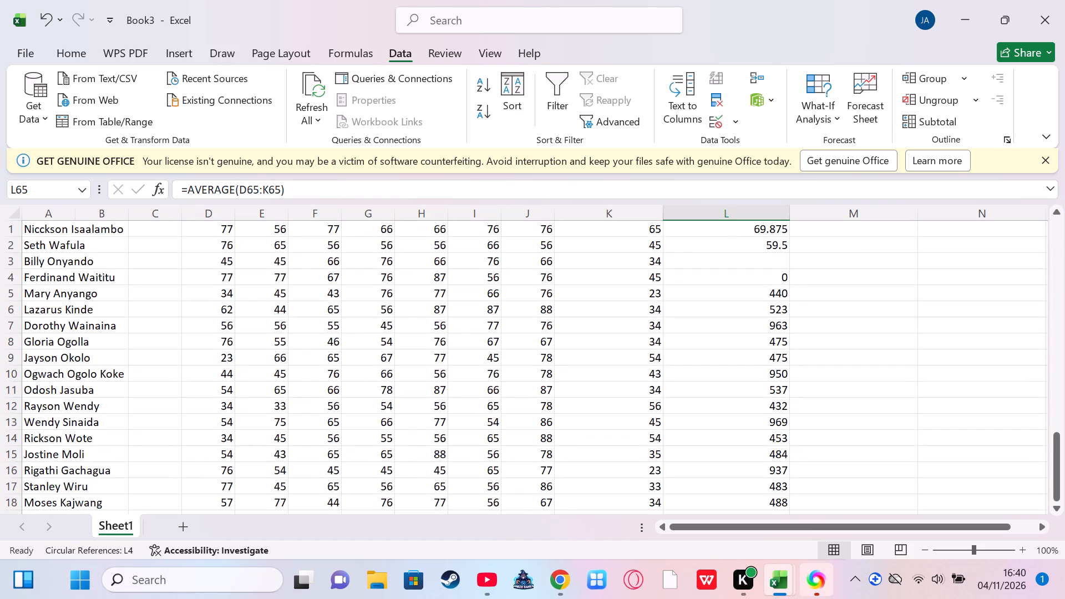
pyautogui.doubleClick(722, 293)
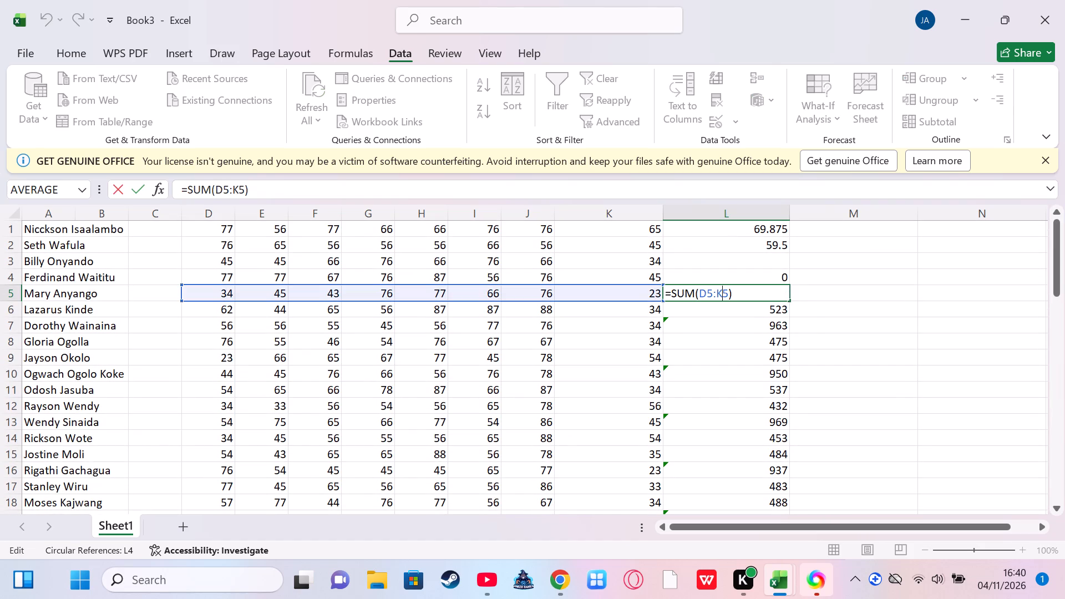
pyautogui.moveTo(529, 267); pyautogui.dragTo(599, 266)
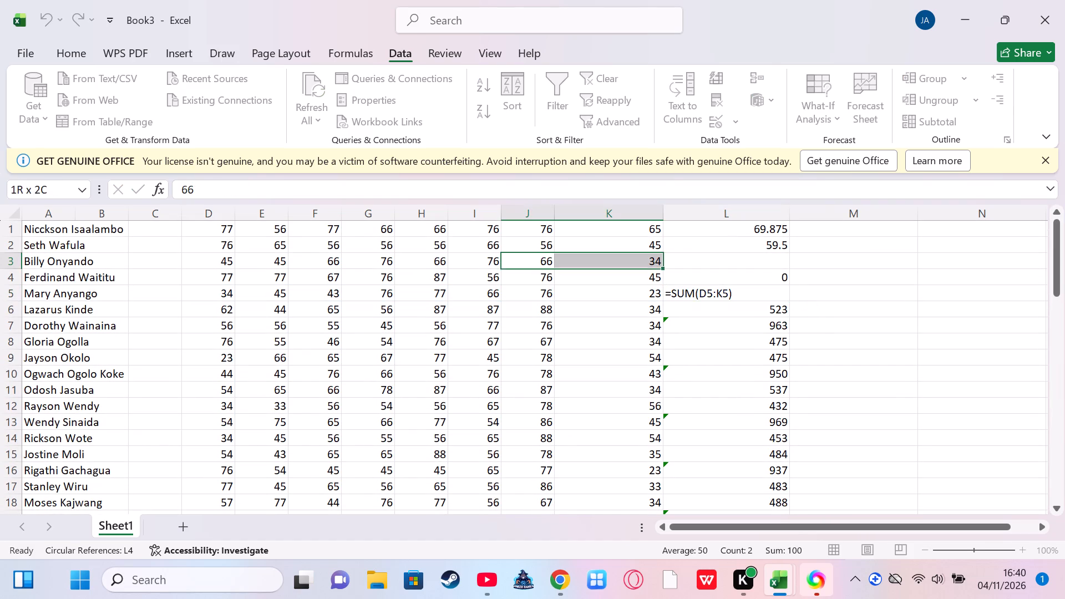
pyautogui.moveTo(599, 266); pyautogui.dragTo(620, 270)
pyautogui.click(718, 296)
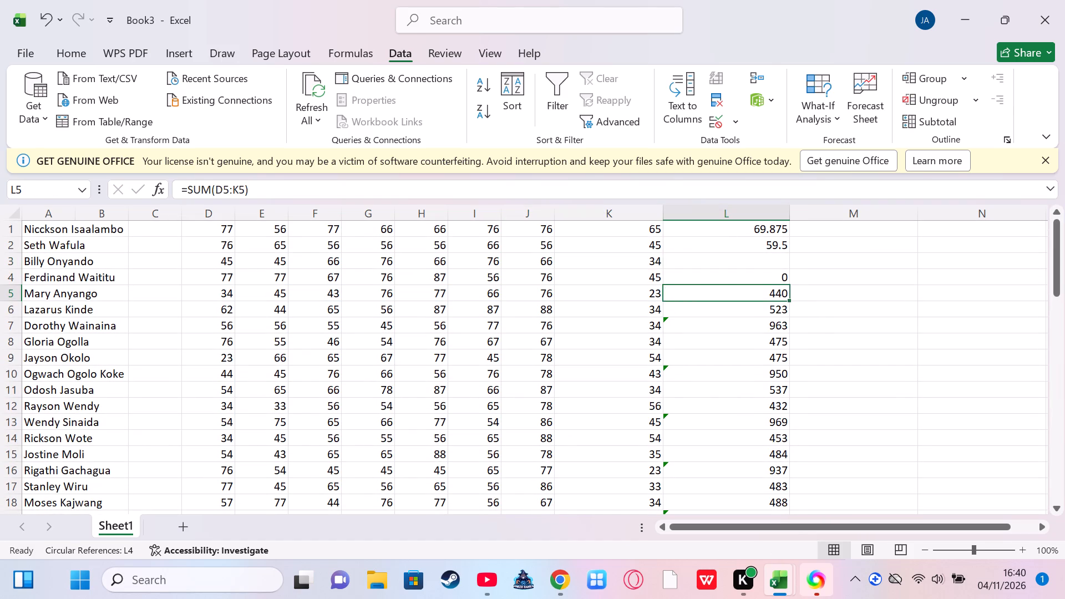
pyautogui.press('BackSpace')
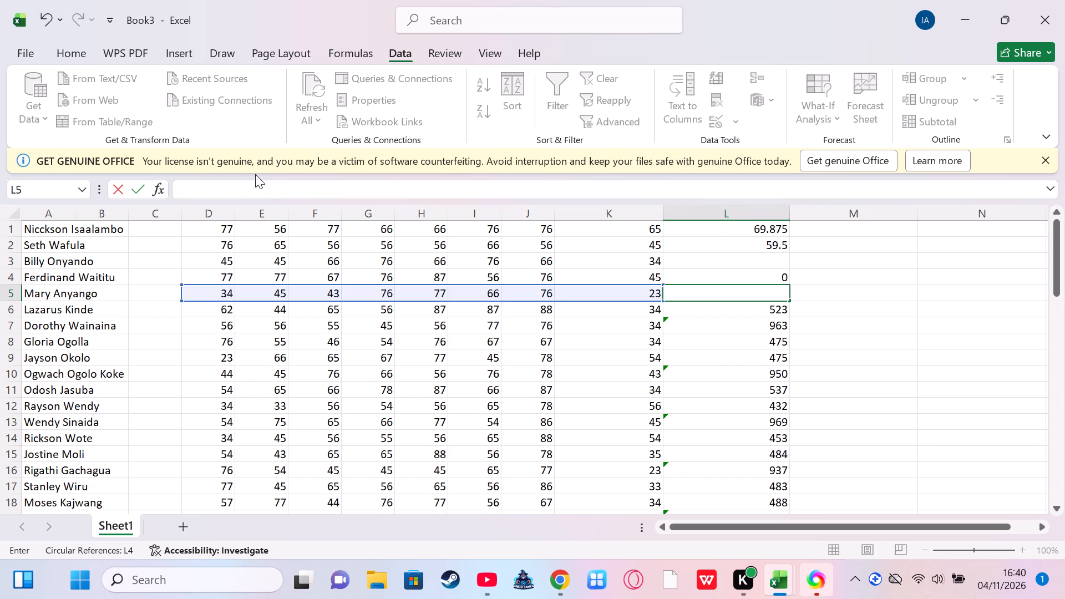
pyautogui.click(155, 194)
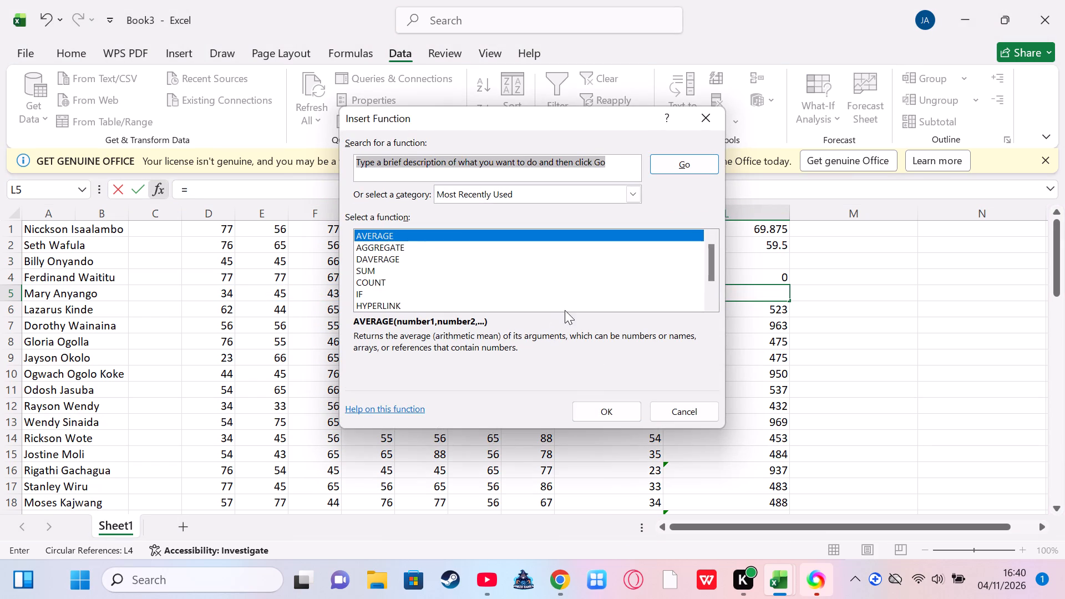
pyautogui.click(619, 413)
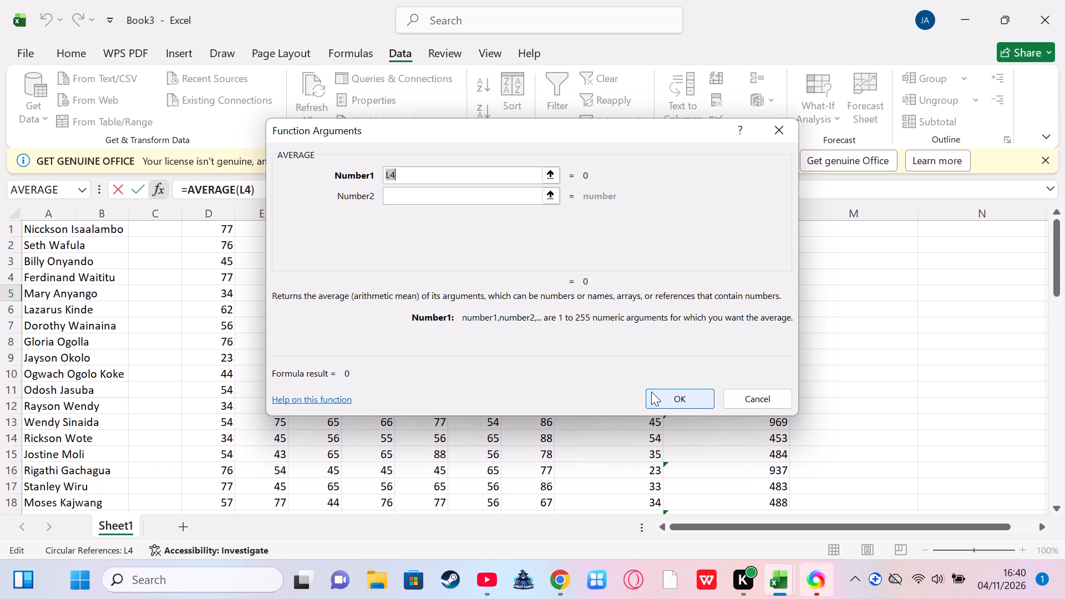
pyautogui.click(651, 391)
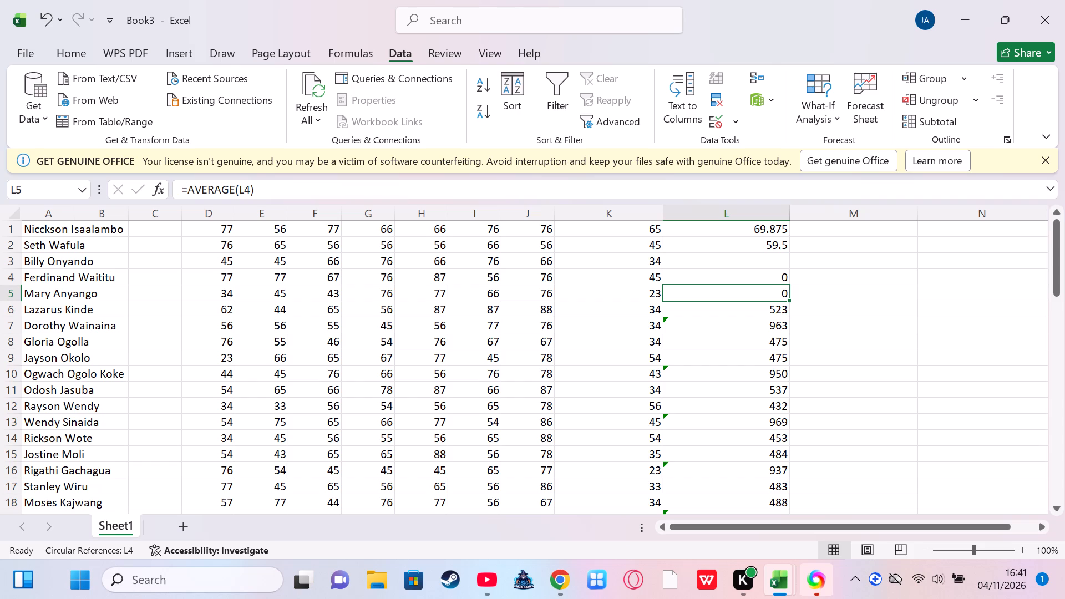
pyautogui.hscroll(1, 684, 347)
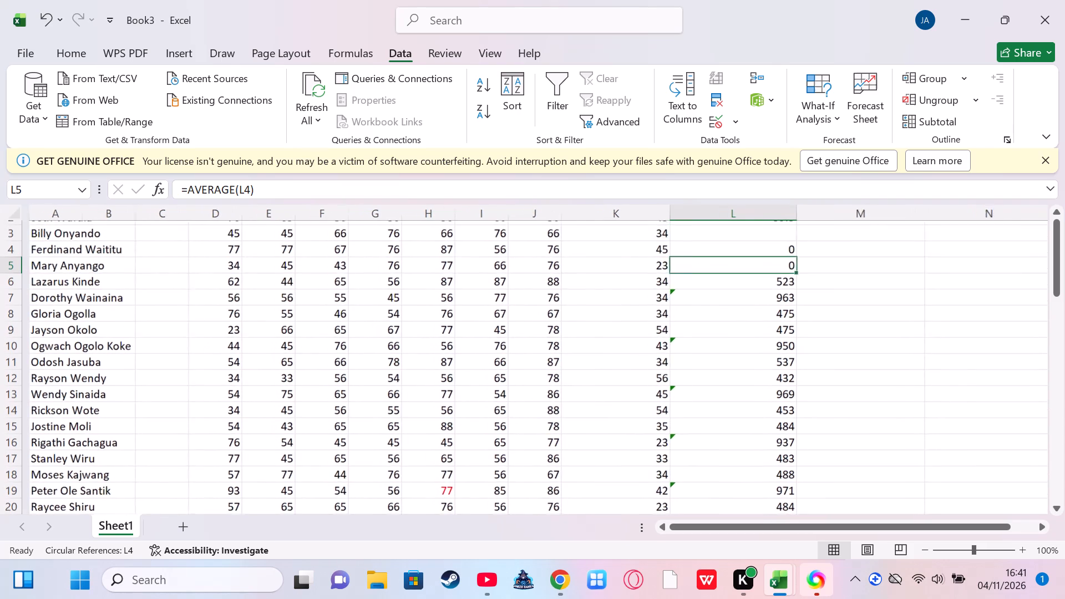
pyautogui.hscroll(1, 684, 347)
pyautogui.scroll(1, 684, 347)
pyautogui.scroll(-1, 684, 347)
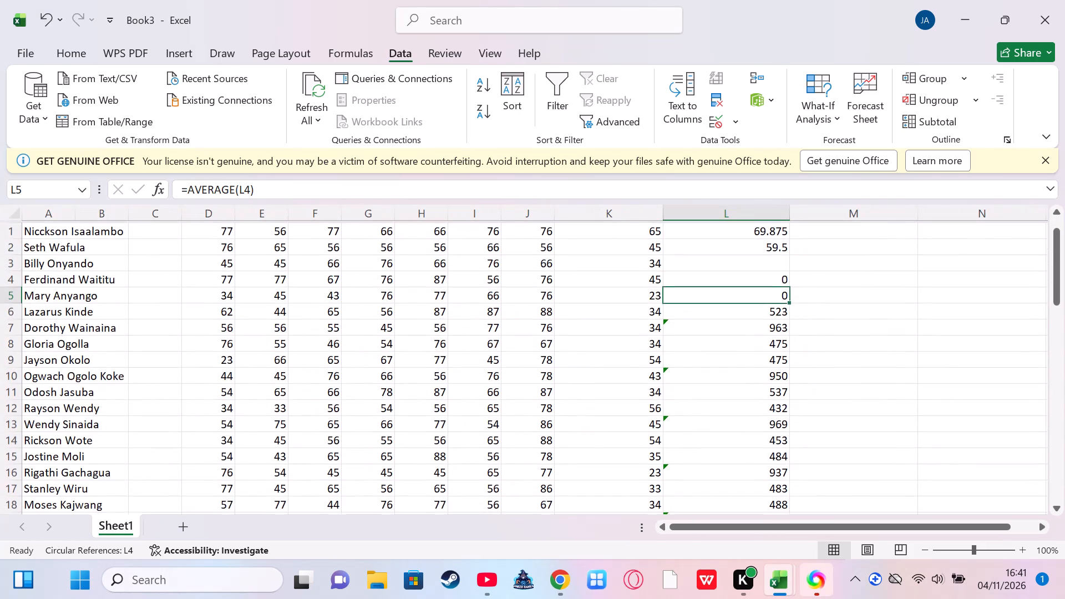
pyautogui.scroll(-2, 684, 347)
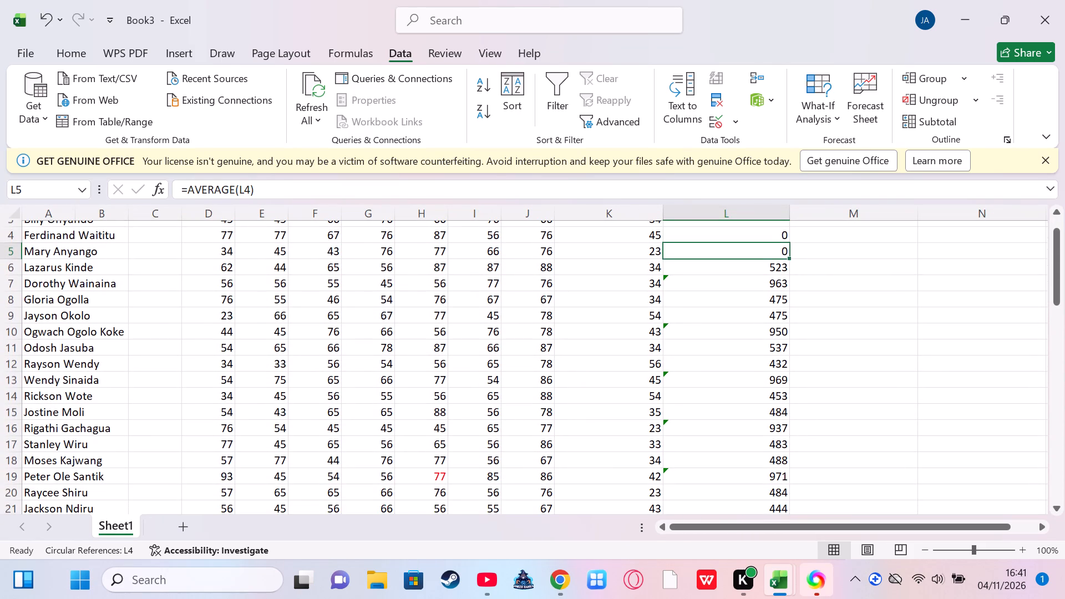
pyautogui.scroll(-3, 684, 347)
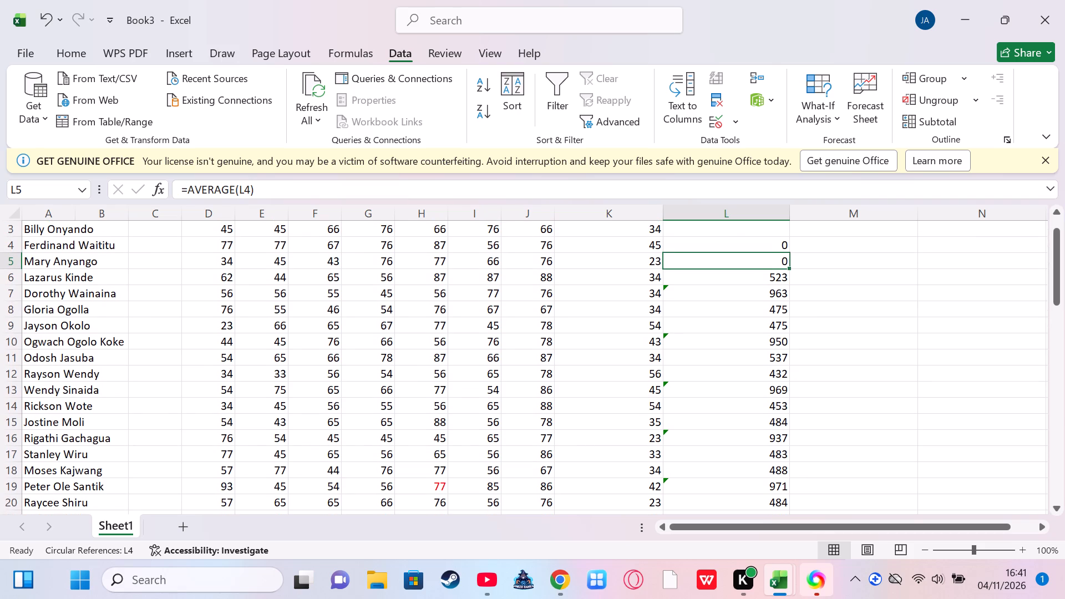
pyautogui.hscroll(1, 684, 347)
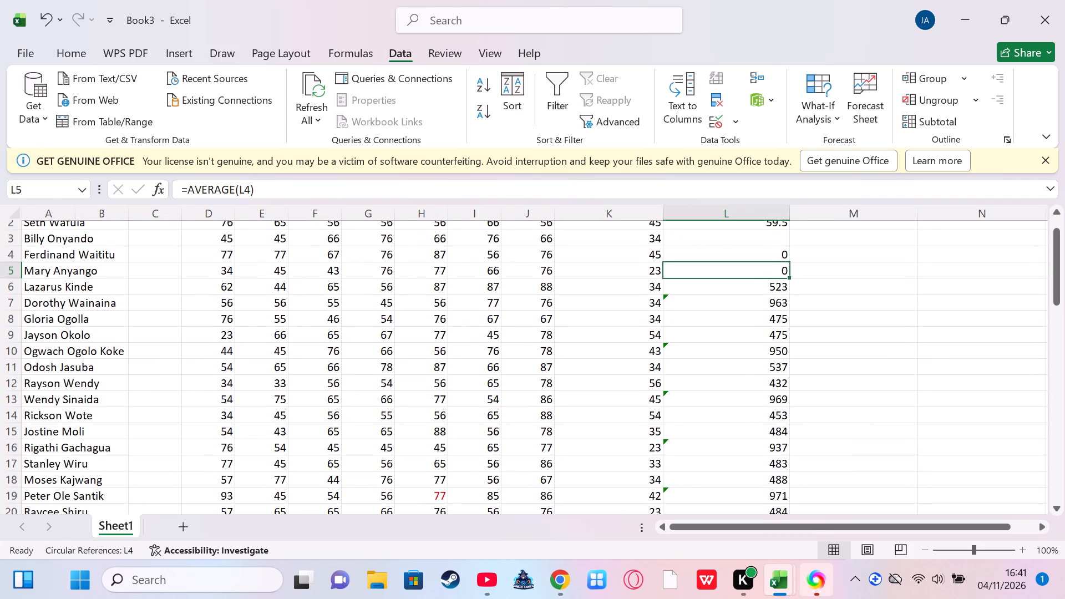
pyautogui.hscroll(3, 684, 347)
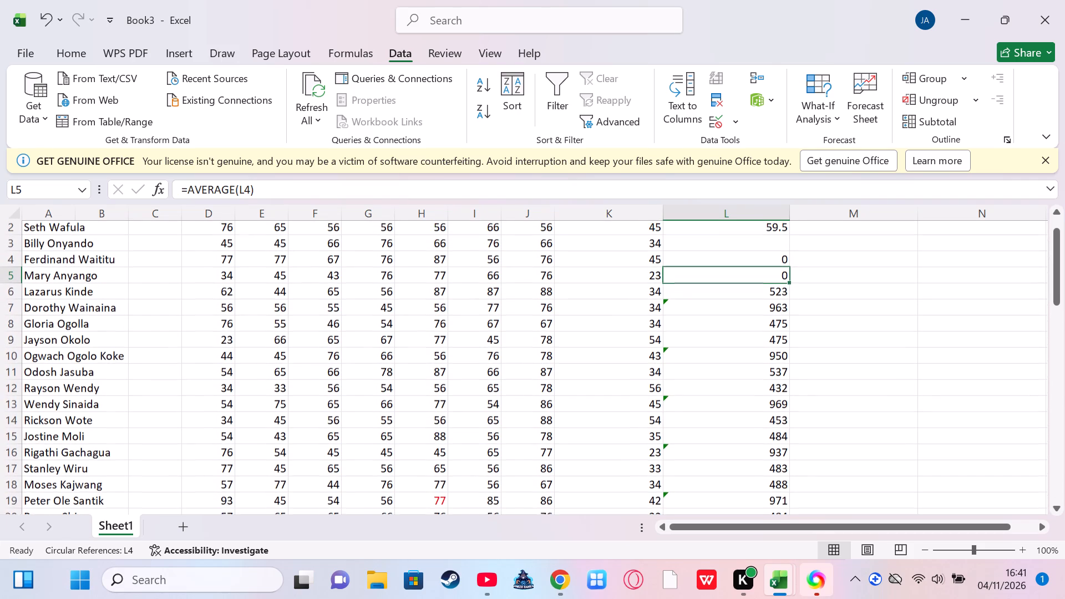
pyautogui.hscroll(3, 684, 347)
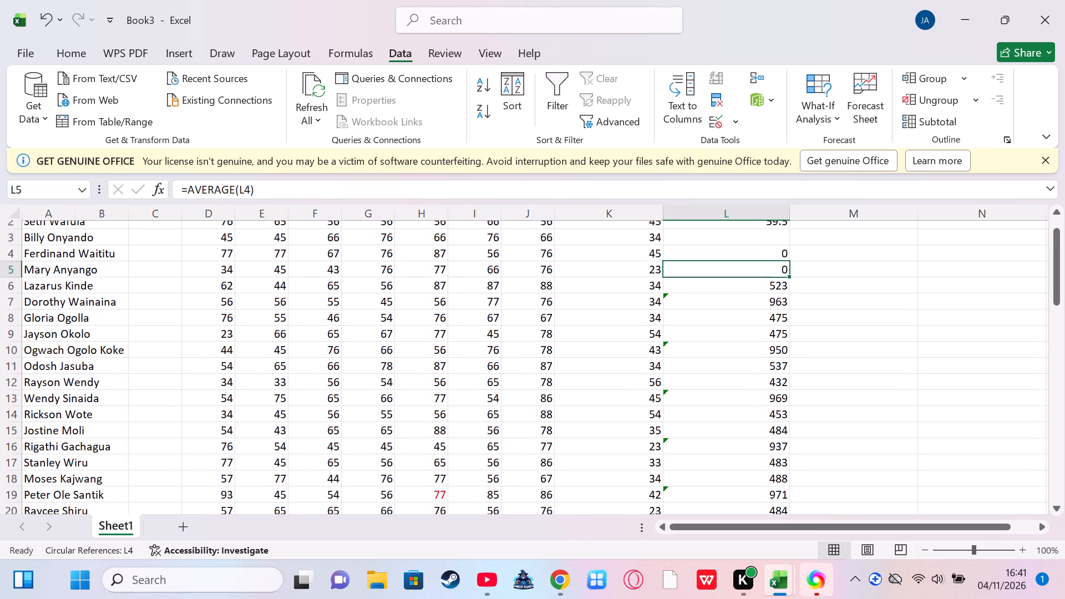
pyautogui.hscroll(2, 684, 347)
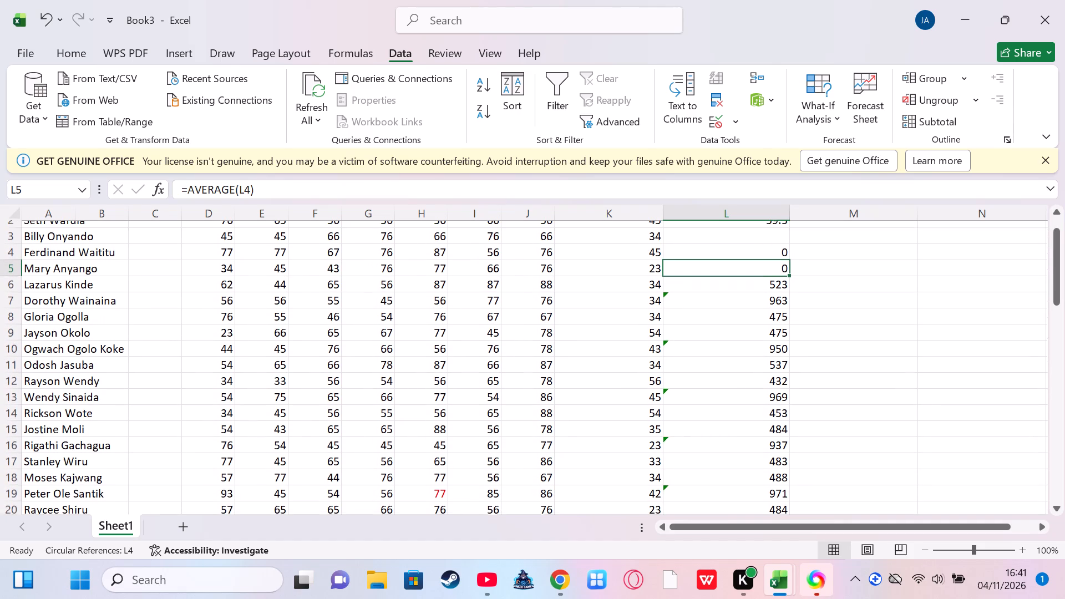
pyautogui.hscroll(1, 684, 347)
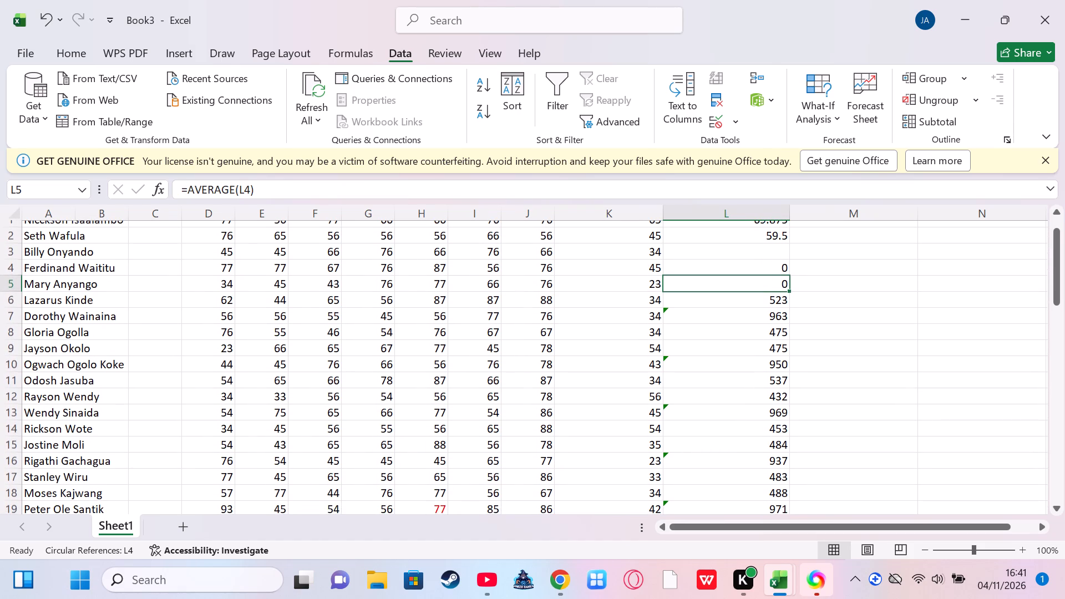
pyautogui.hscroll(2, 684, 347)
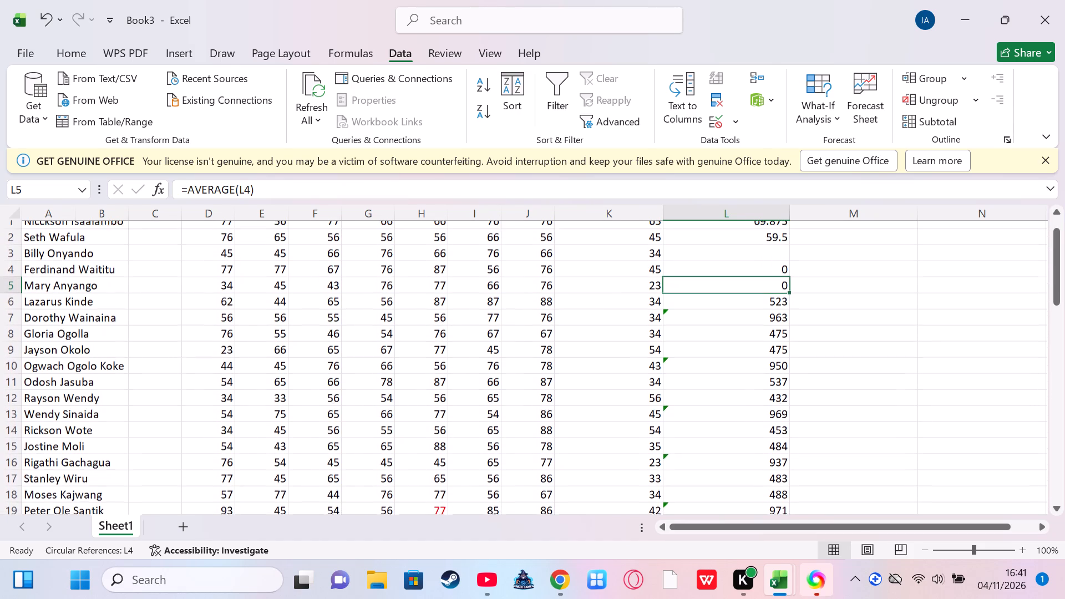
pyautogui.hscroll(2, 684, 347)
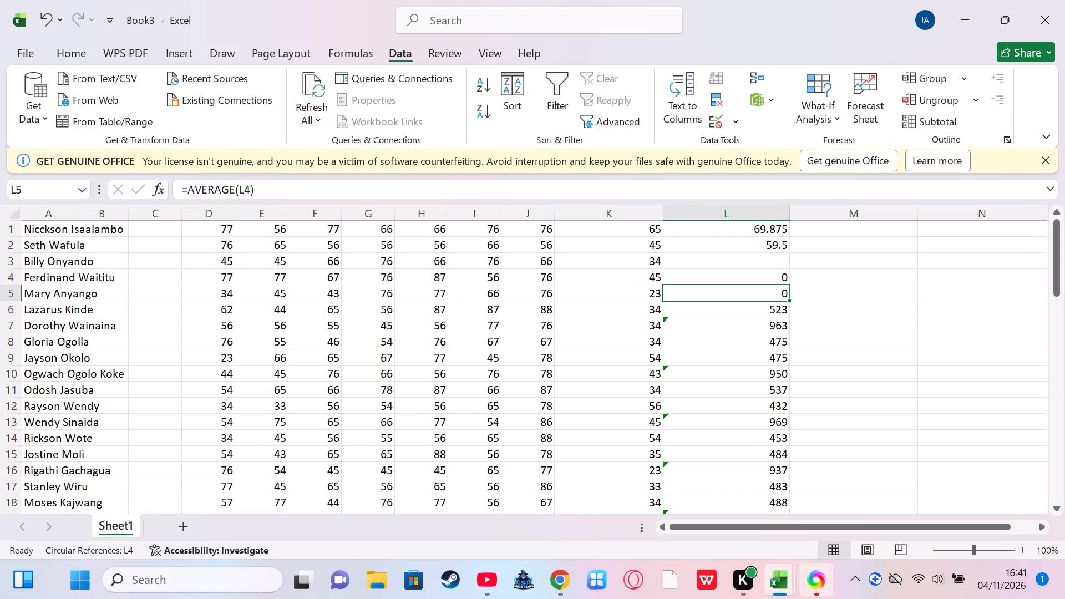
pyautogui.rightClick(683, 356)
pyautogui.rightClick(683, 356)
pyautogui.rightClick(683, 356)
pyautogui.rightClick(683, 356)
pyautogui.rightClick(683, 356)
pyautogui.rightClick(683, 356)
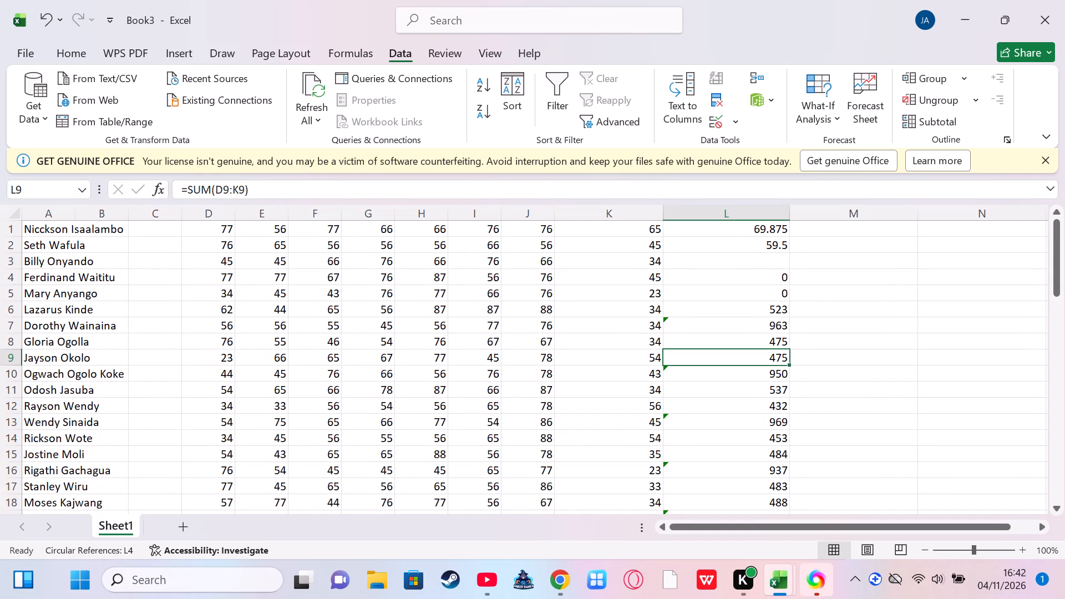
# Insert an AVERAGE function in the empty cell L3 with the suggested range L1:L2.
pyautogui.click(701, 261)
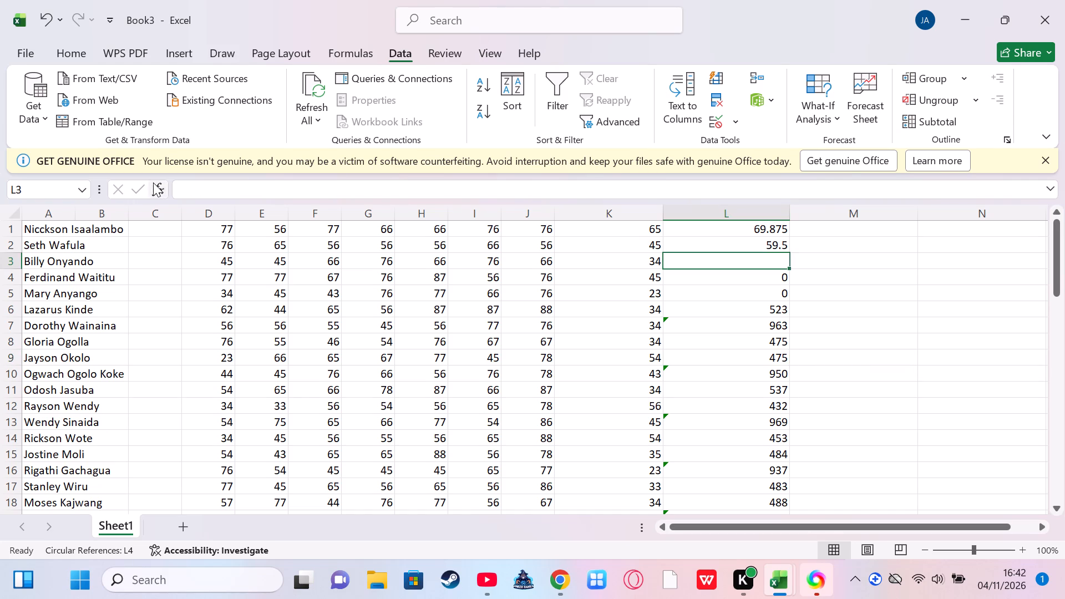
pyautogui.click(156, 182)
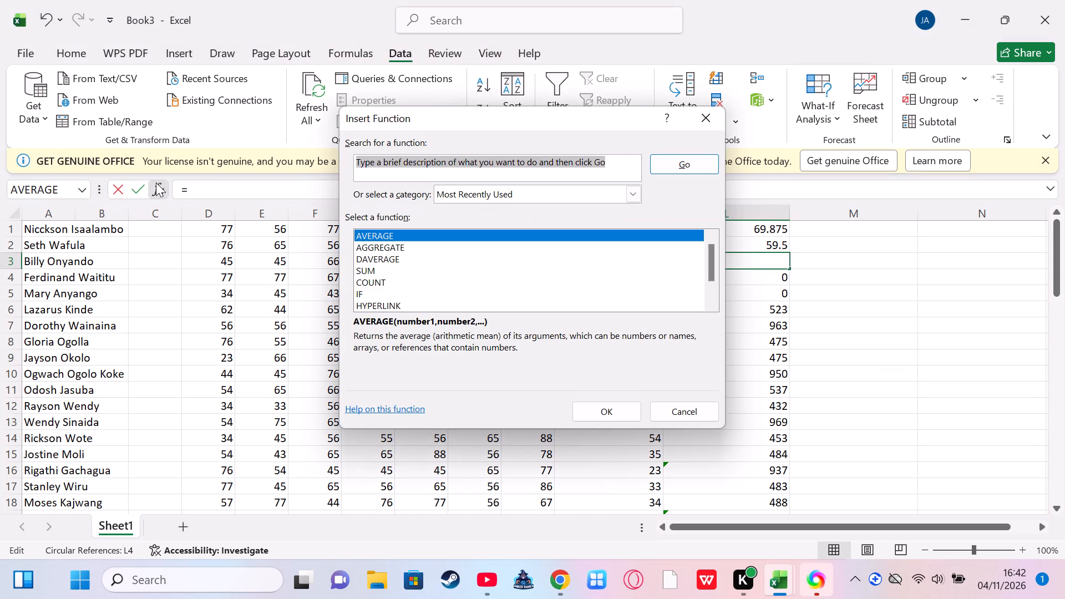
pyautogui.click(600, 414)
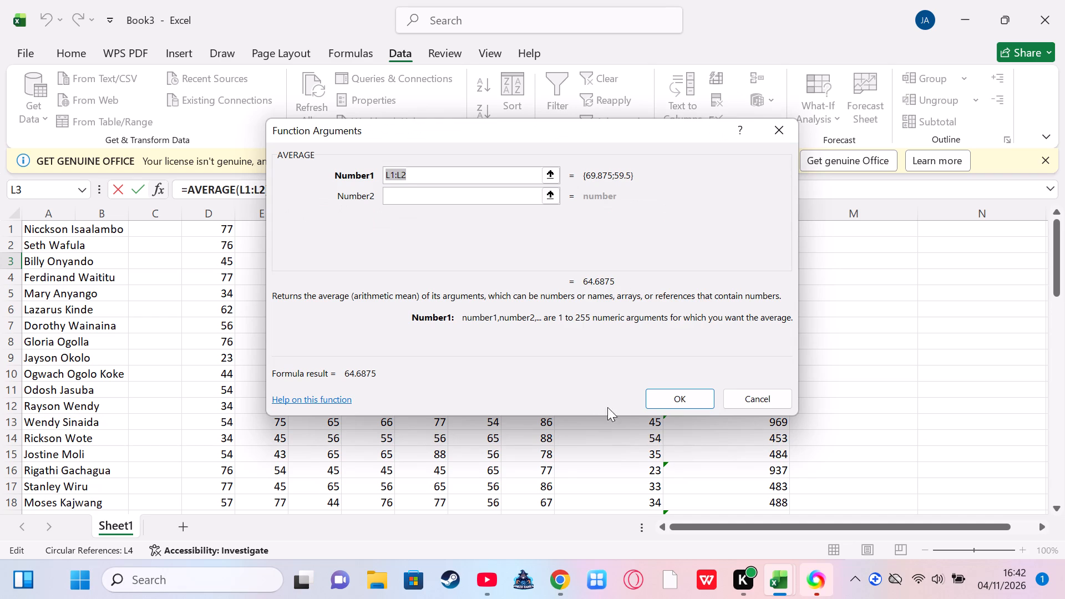
pyautogui.click(652, 397)
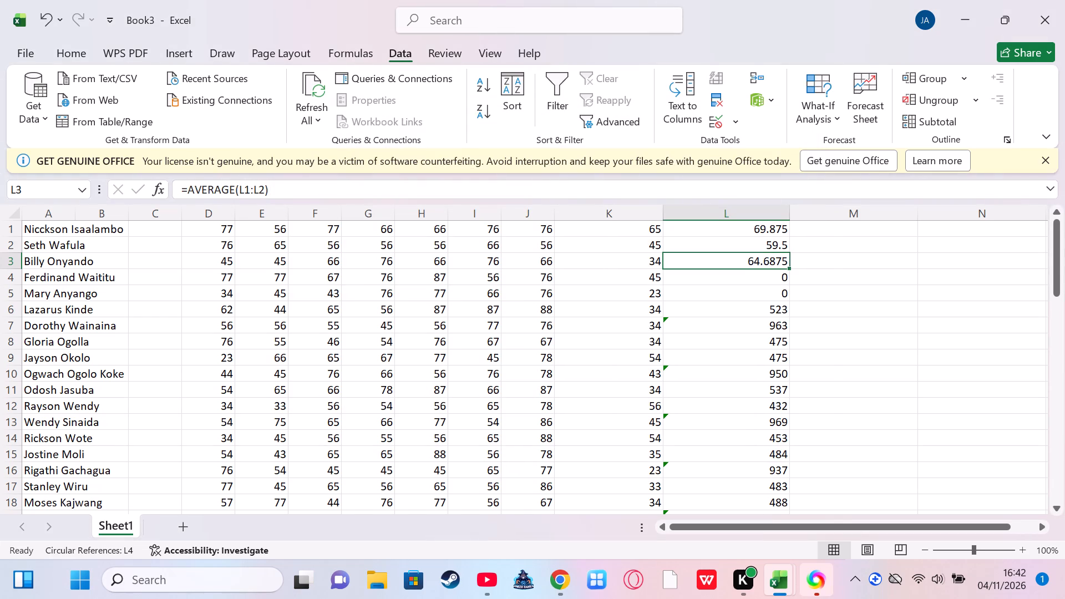
# Check the AVERAGE function arguments in cell L4 again and keep the range L4:L4.
pyautogui.click(708, 284)
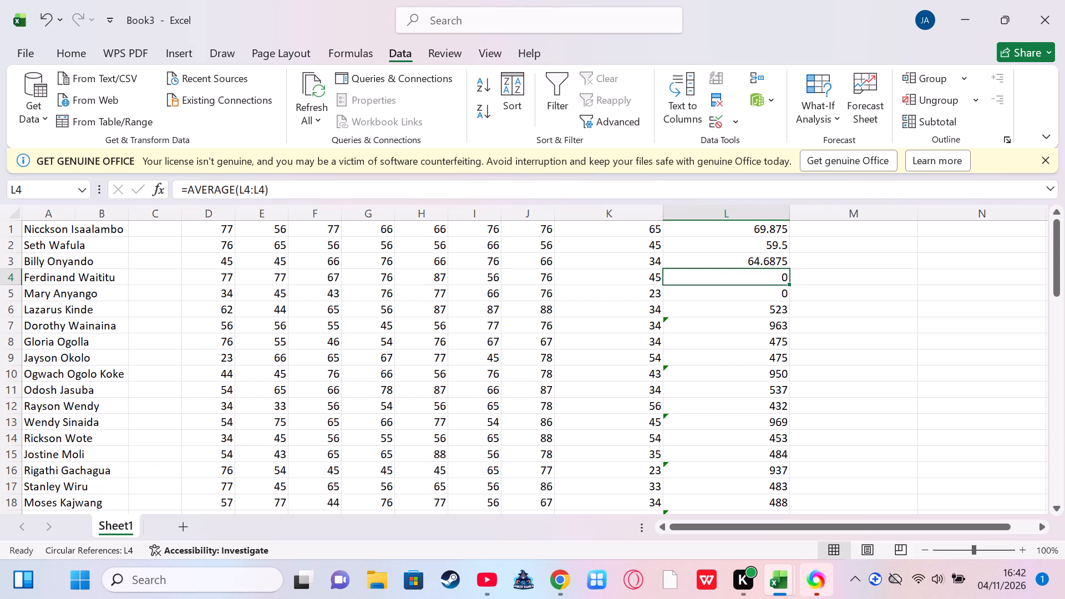
pyautogui.click(163, 183)
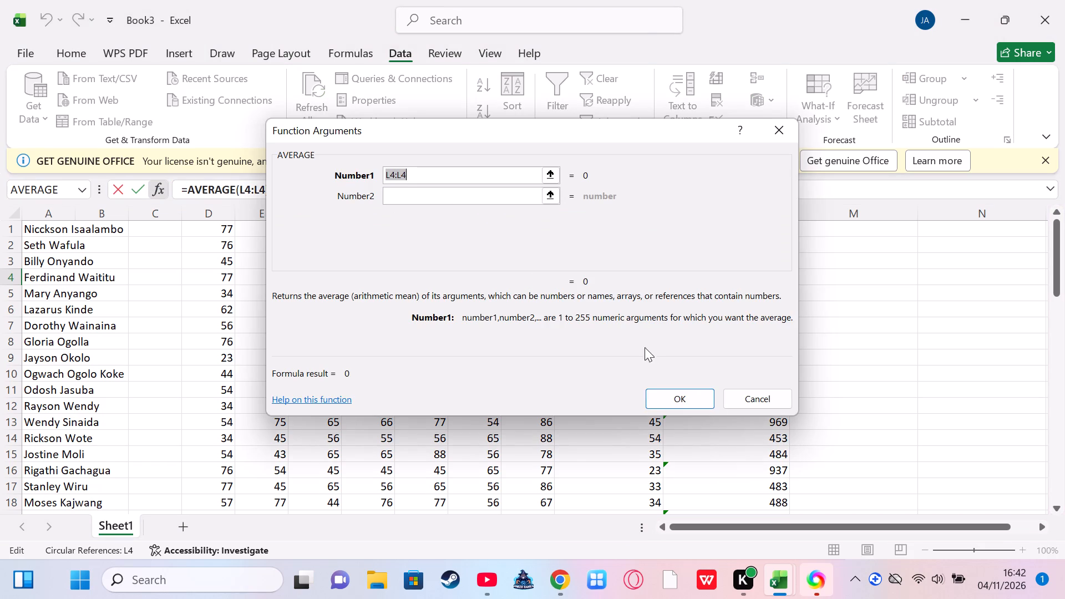
pyautogui.click(584, 177)
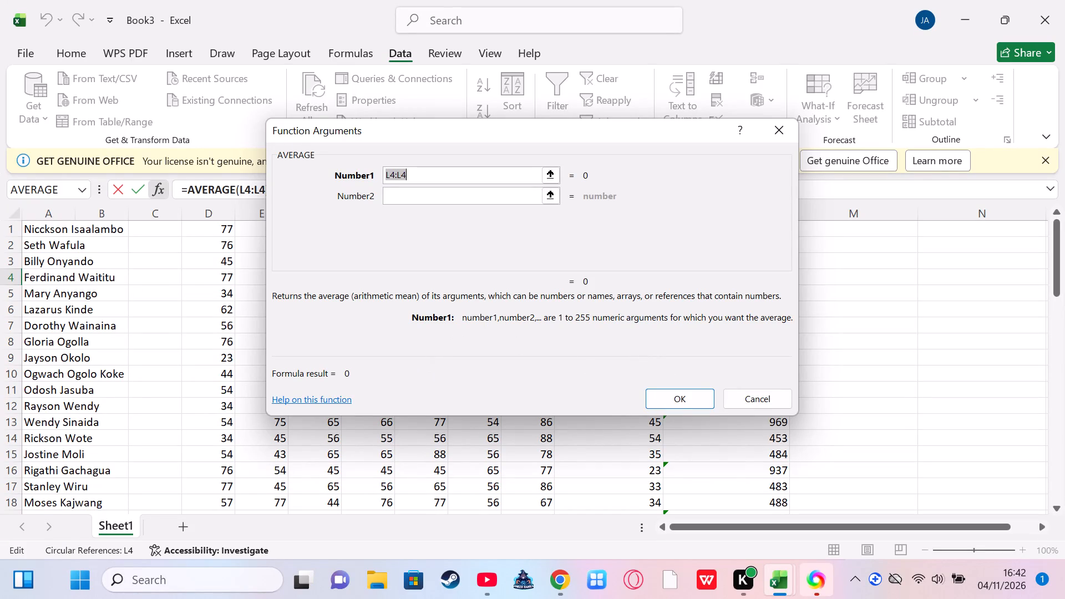
pyautogui.click(680, 400)
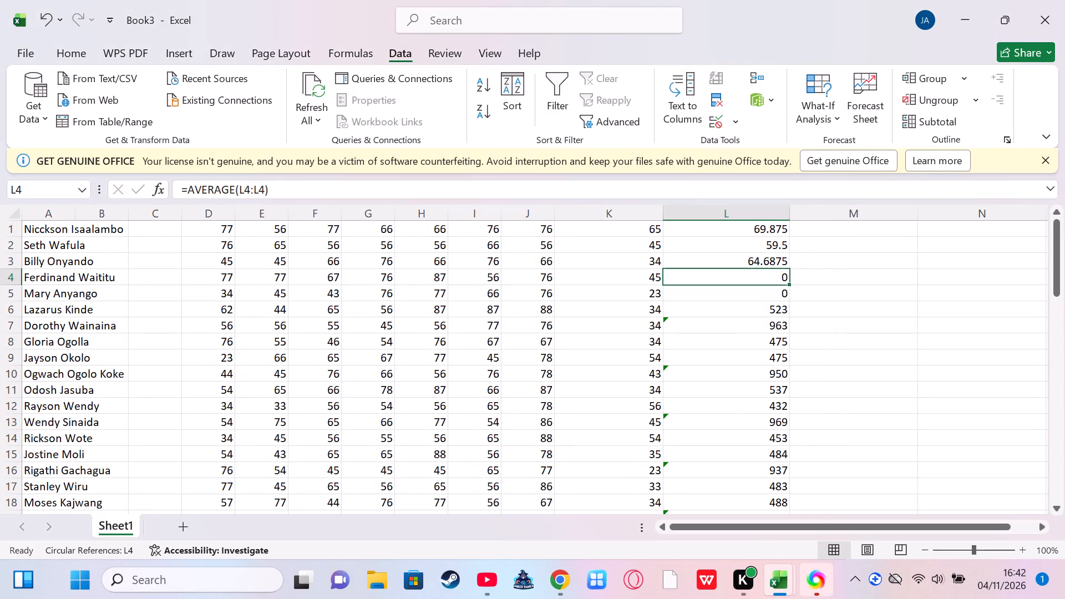
# Replace the SUM formula in cell L6 with an AVERAGE function that uses the suggested range L1:L5.
pyautogui.click(705, 303)
pyautogui.click(705, 303)
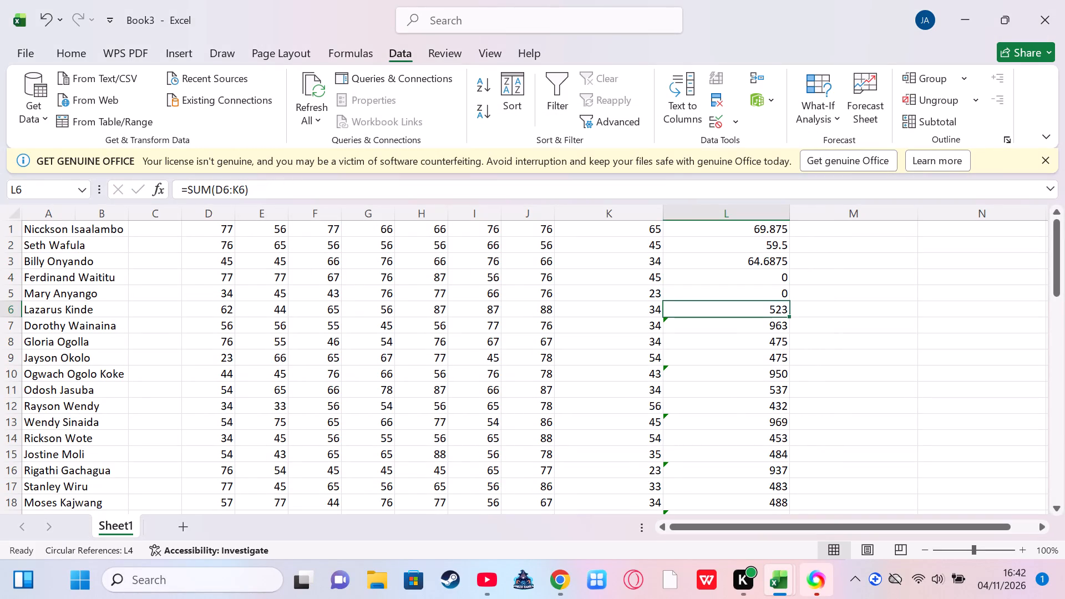
pyautogui.click(705, 303)
pyautogui.doubleClick(705, 303)
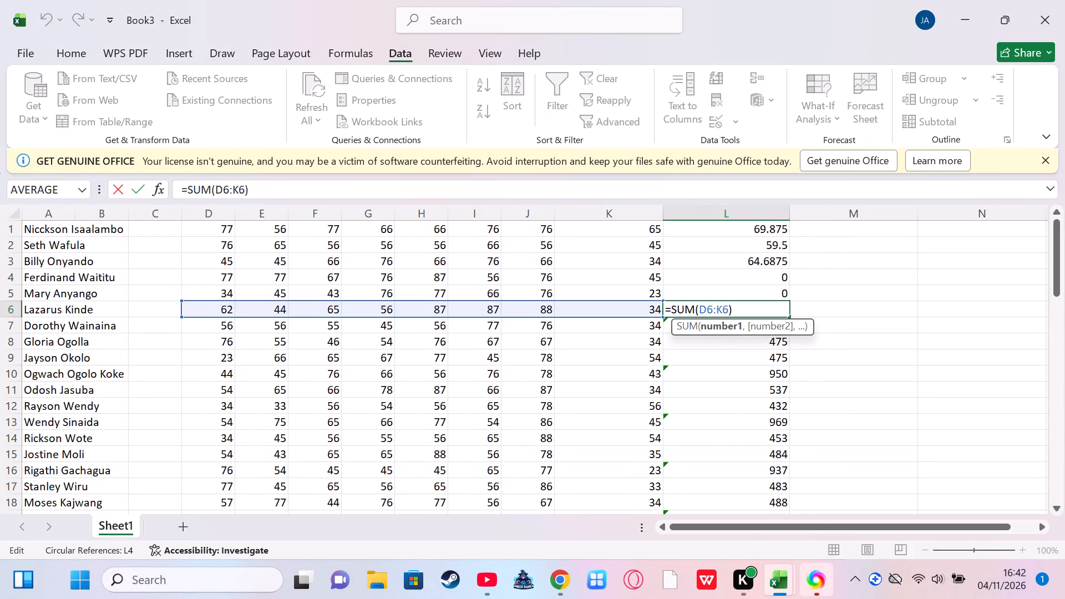
pyautogui.press('BackSpace')
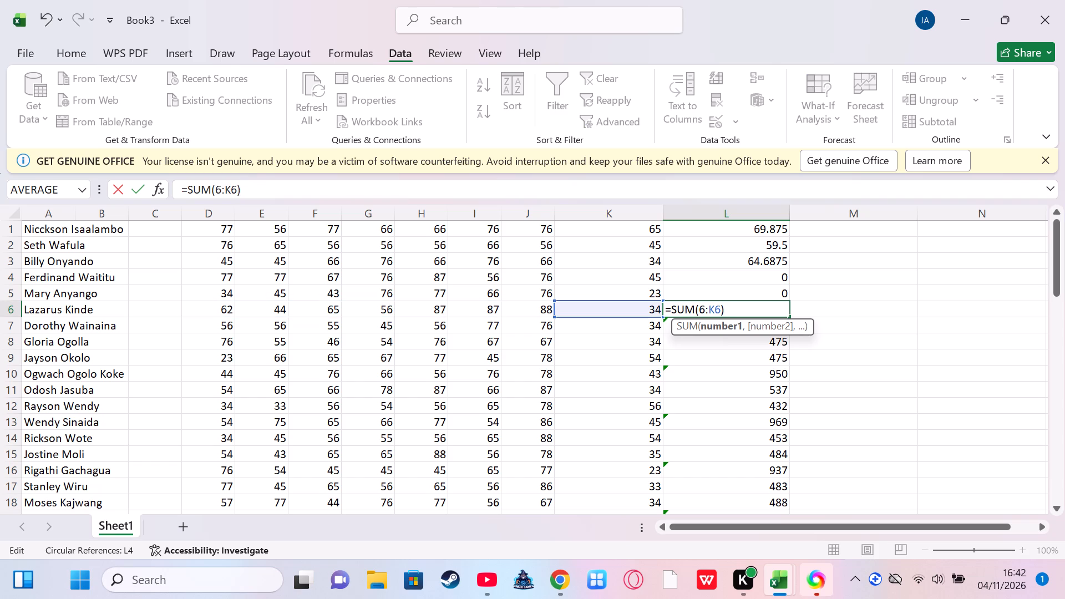
pyautogui.click(732, 313)
pyautogui.click(732, 313)
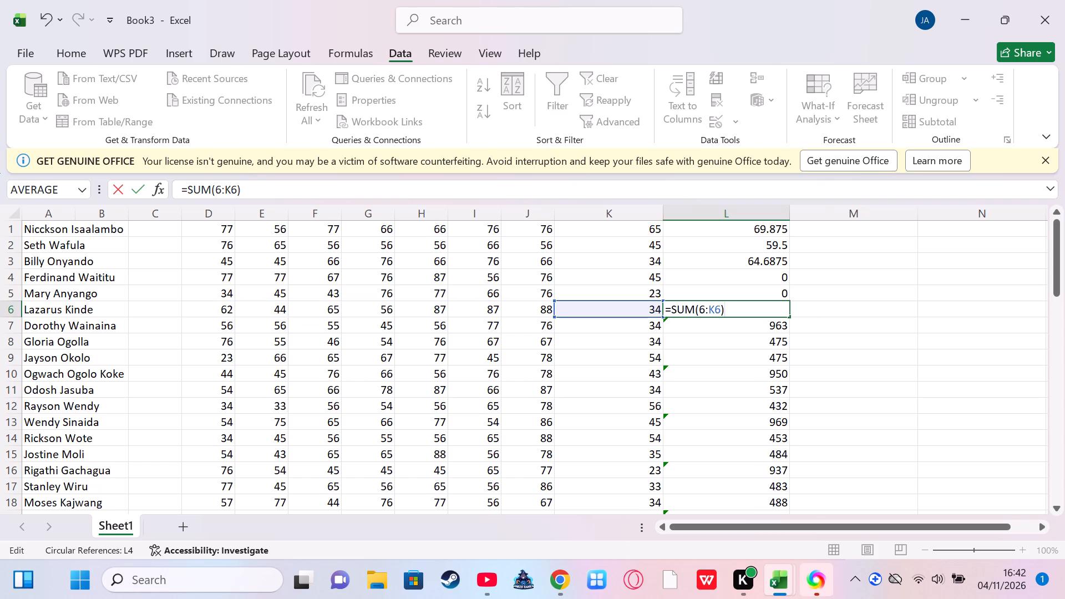
pyautogui.press('BackSpace')
pyautogui.press('BackSpace')
pyautogui.press('BackSpace')
pyautogui.press('BackSpace')
pyautogui.press('BackSpace')
pyautogui.press('BackSpace')
pyautogui.press('BackSpace')
pyautogui.press('BackSpace')
pyautogui.press('BackSpace')
pyautogui.press('BackSpace')
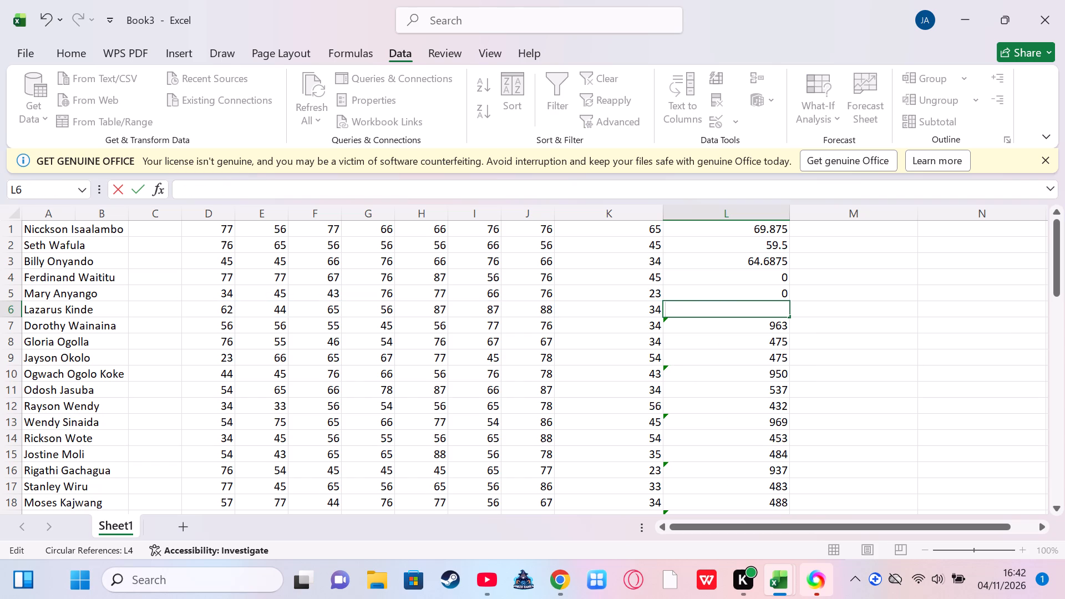
pyautogui.click(158, 187)
pyautogui.click(593, 406)
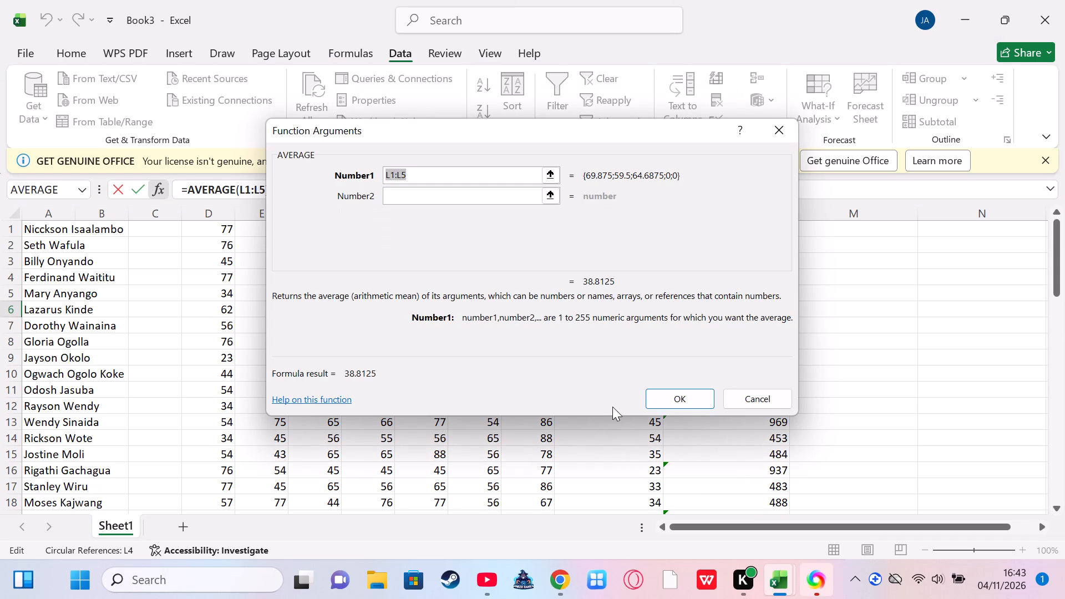
pyautogui.click(673, 397)
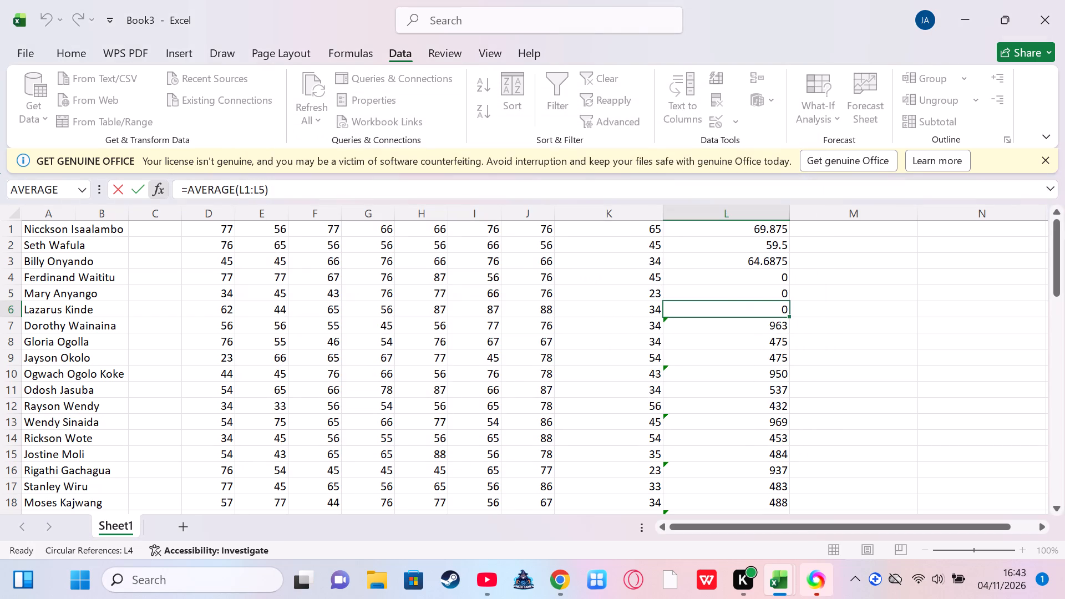
# Check the AVERAGE function arguments in cell L6 again and keep the range L1:L5.
pyautogui.doubleClick(721, 302)
pyautogui.click(729, 316)
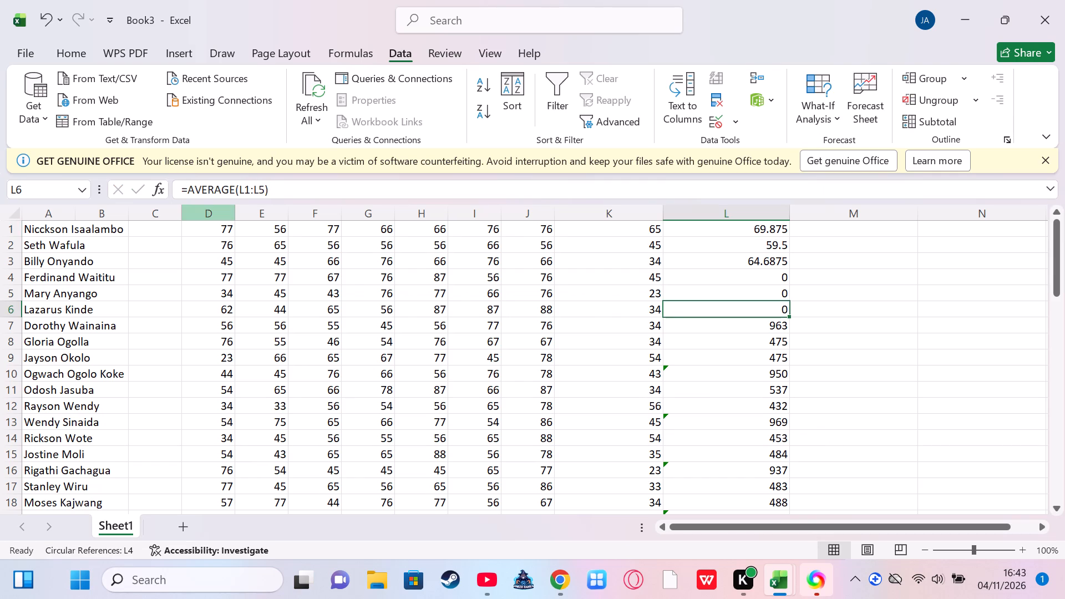
pyautogui.click(159, 191)
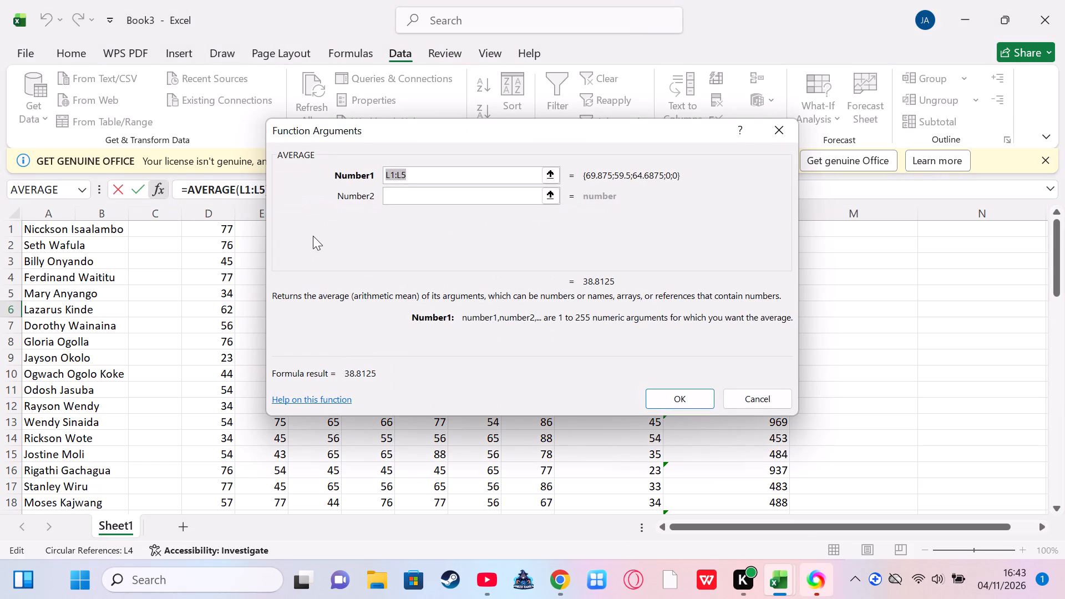
pyautogui.click(667, 394)
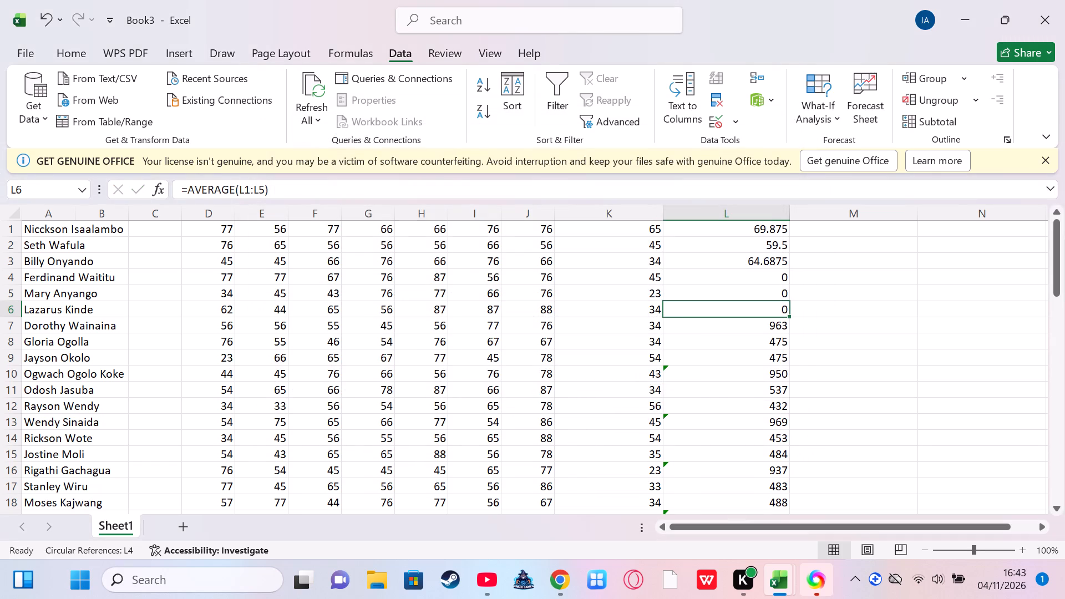
# Compare the AVERAGE formulas in cells L1 to L5 to see which ranges they reference.
pyautogui.click(713, 297)
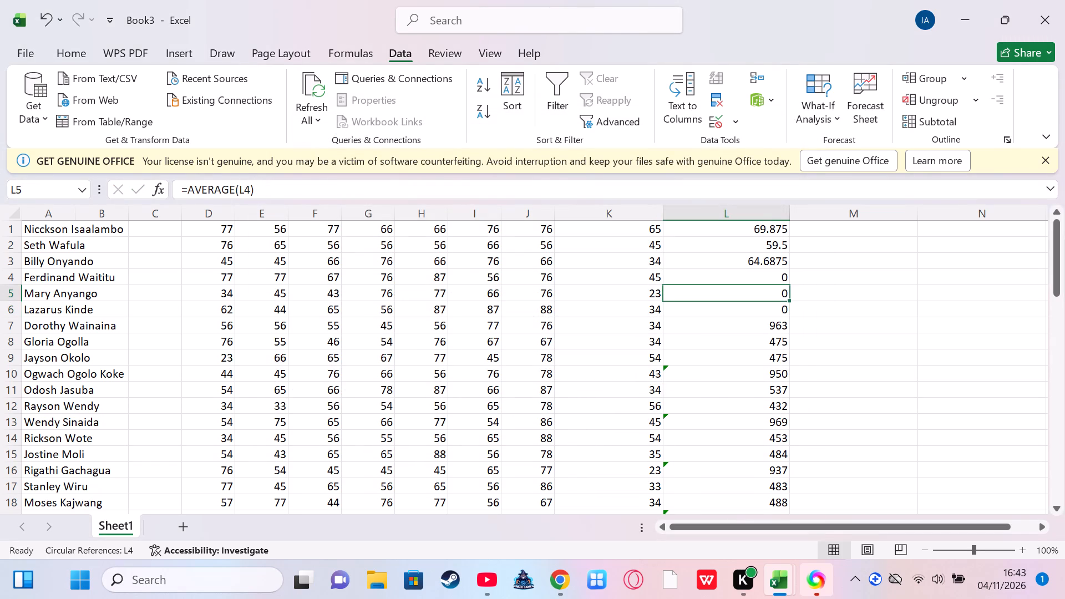
pyautogui.click(714, 282)
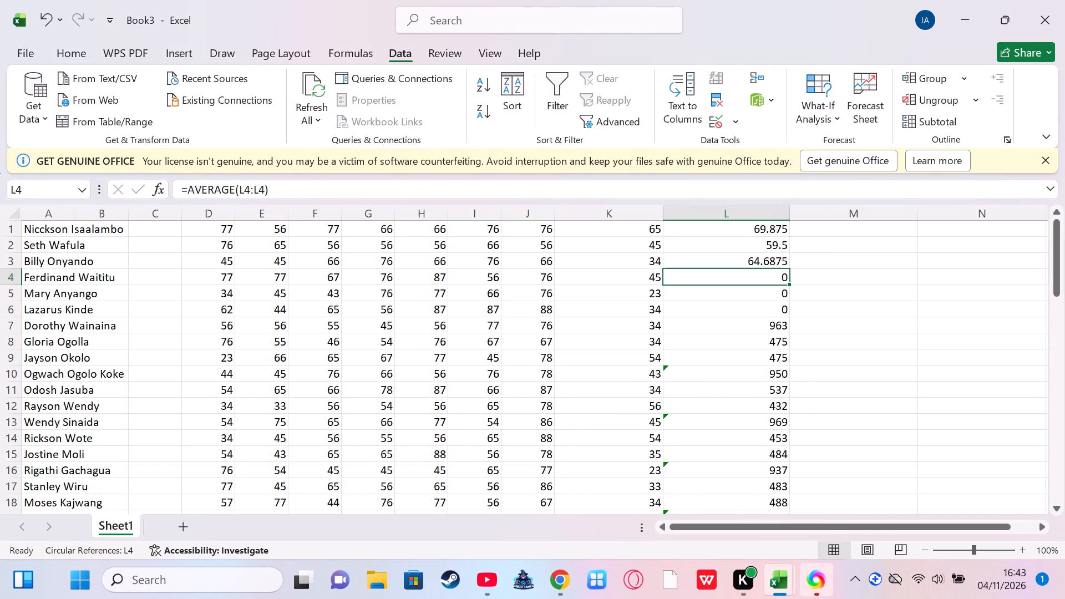
pyautogui.click(713, 259)
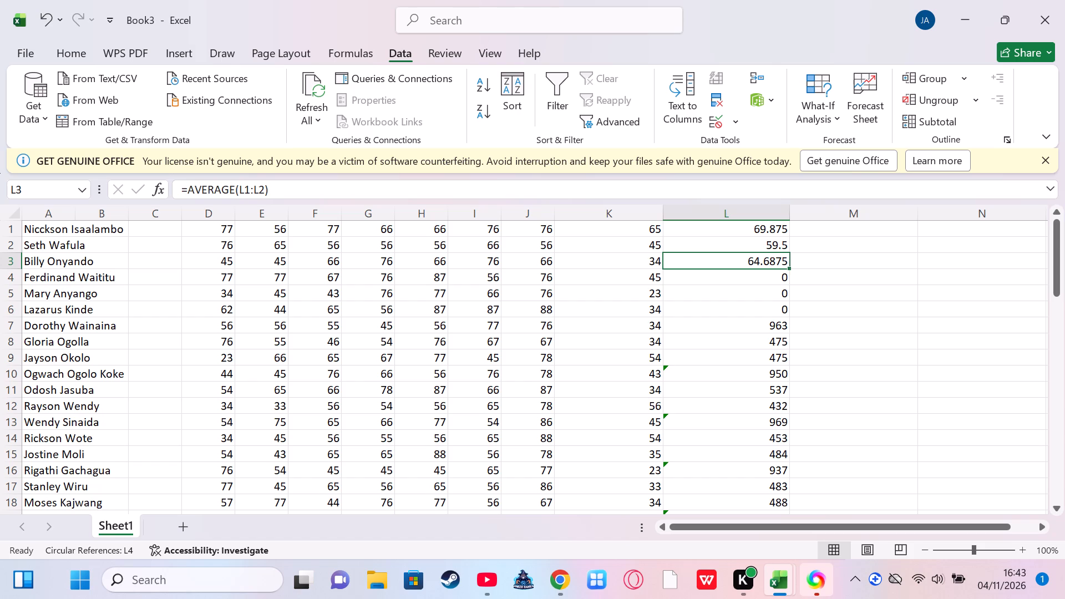
pyautogui.click(714, 272)
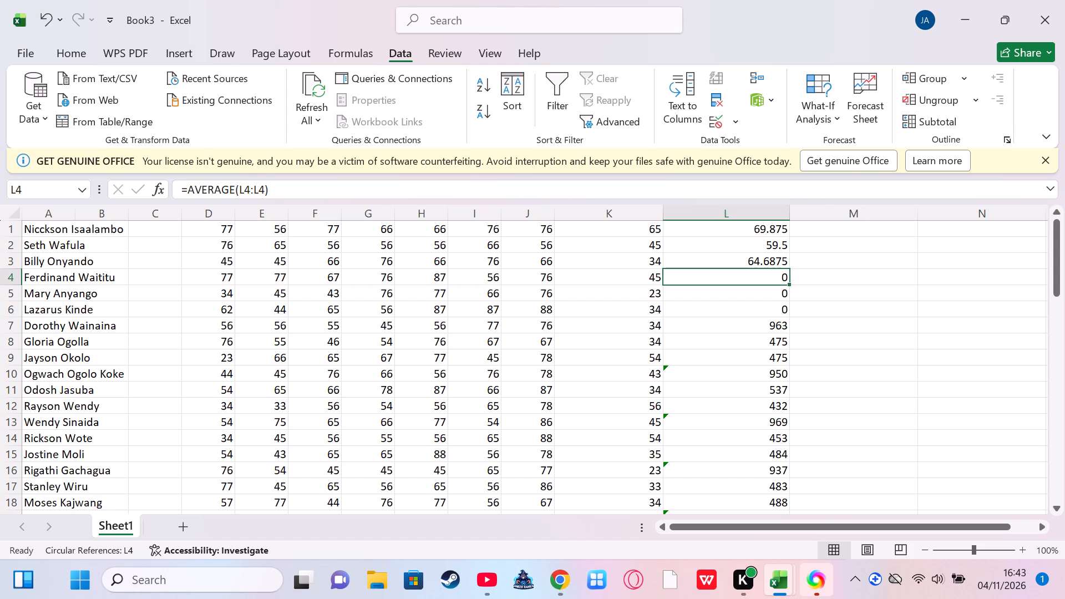
pyautogui.doubleClick(709, 243)
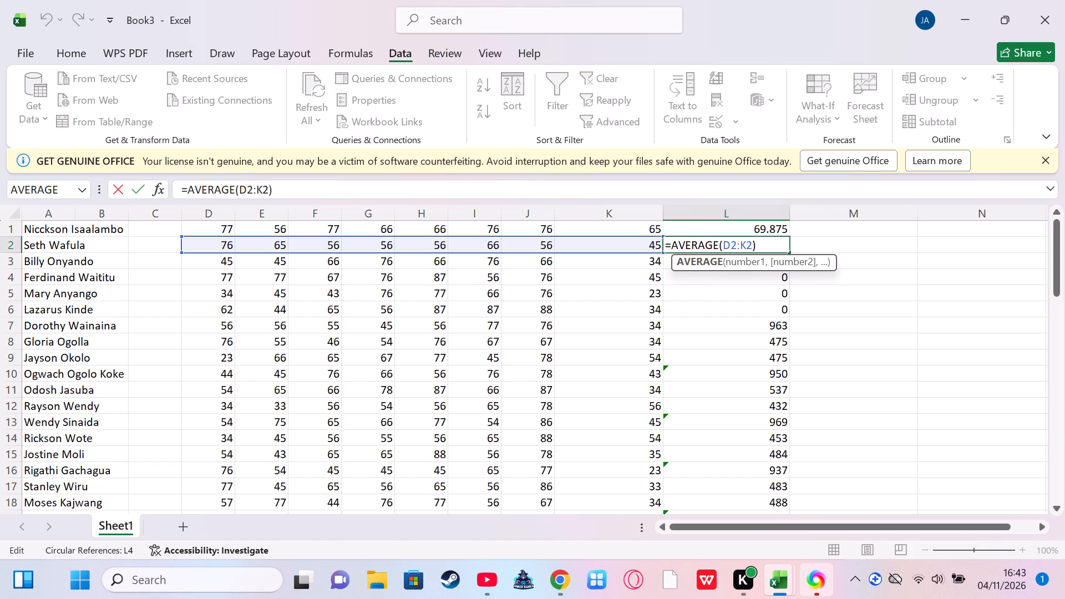
pyautogui.click(714, 273)
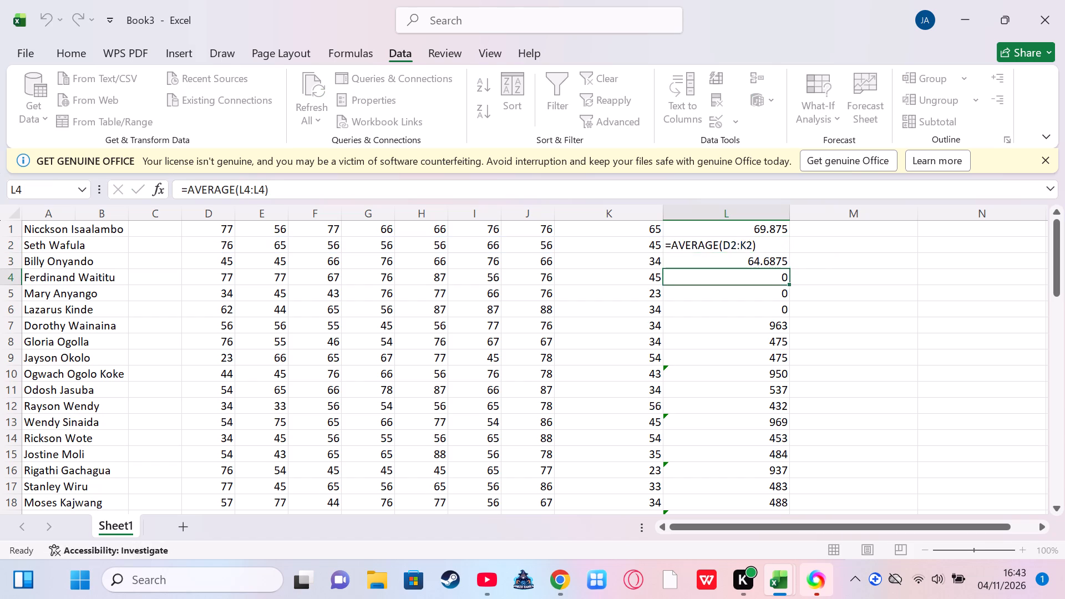
pyautogui.click(711, 263)
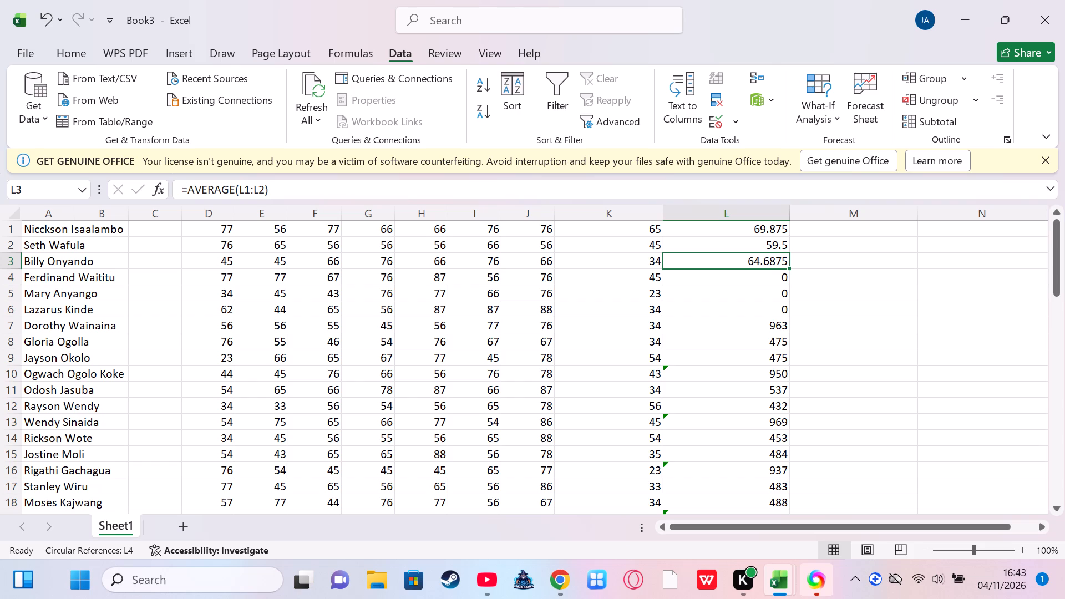
pyautogui.click(716, 282)
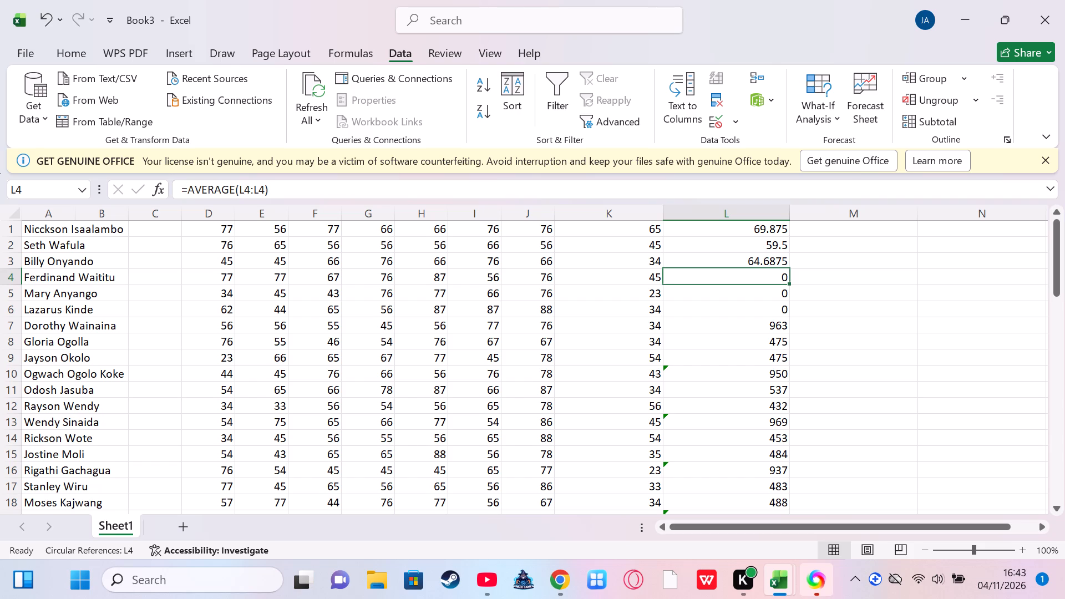
pyautogui.click(726, 226)
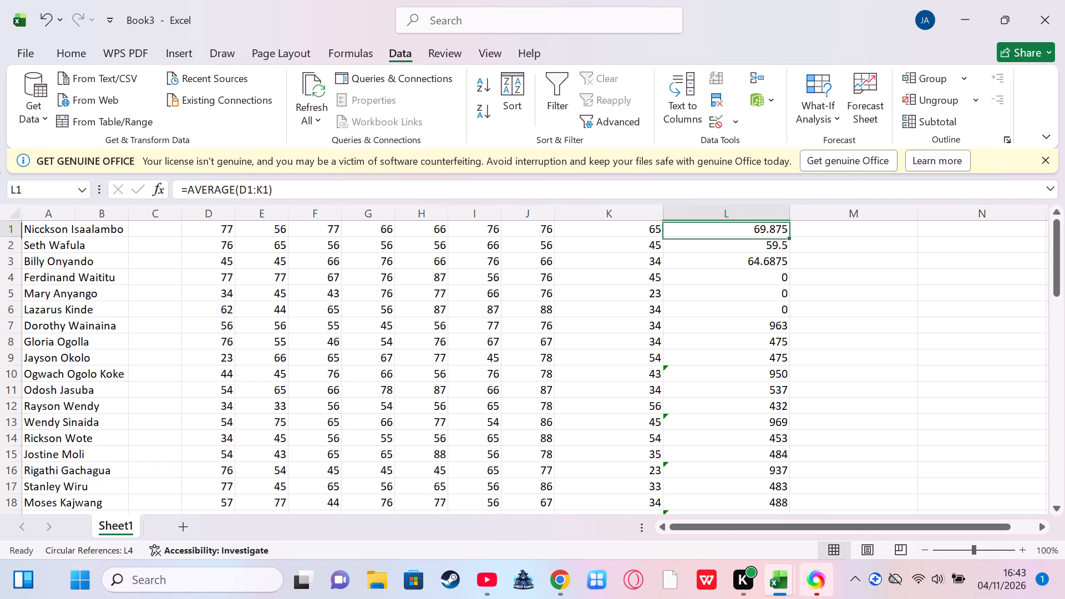
pyautogui.click(726, 243)
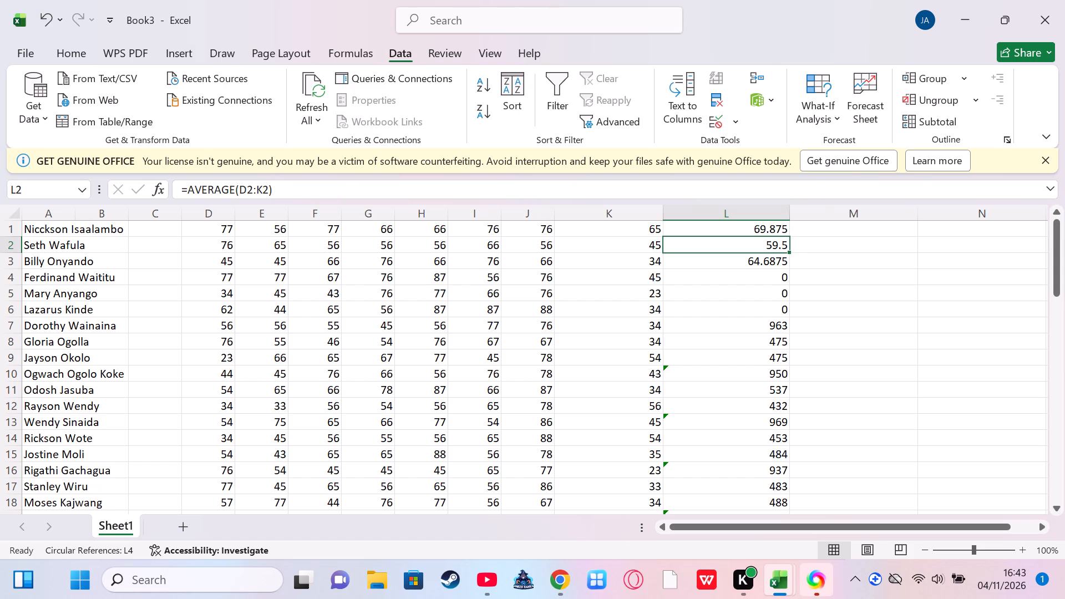
pyautogui.click(727, 258)
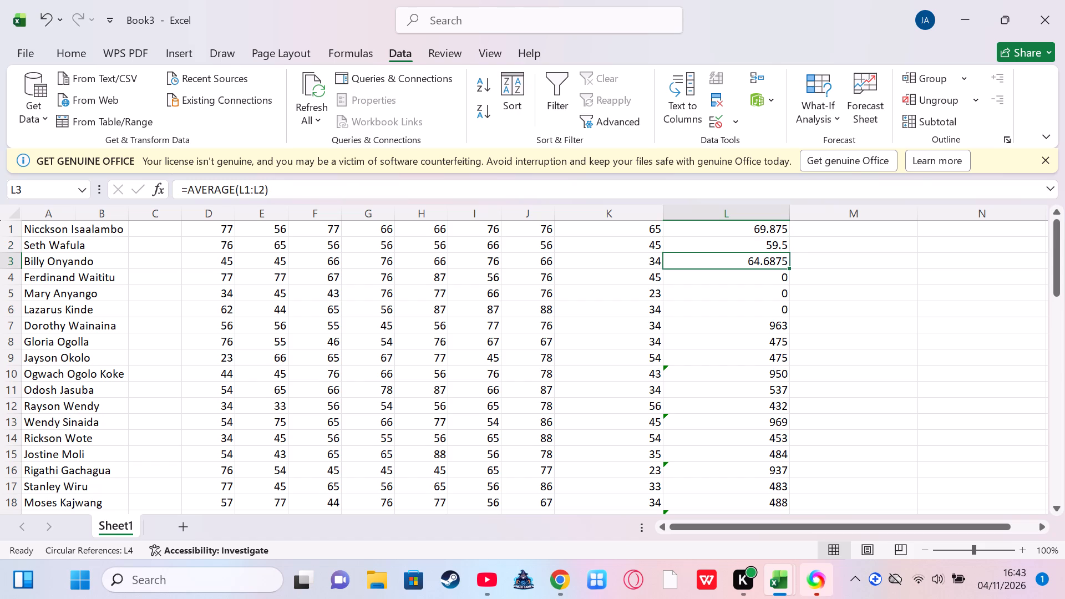
pyautogui.click(727, 246)
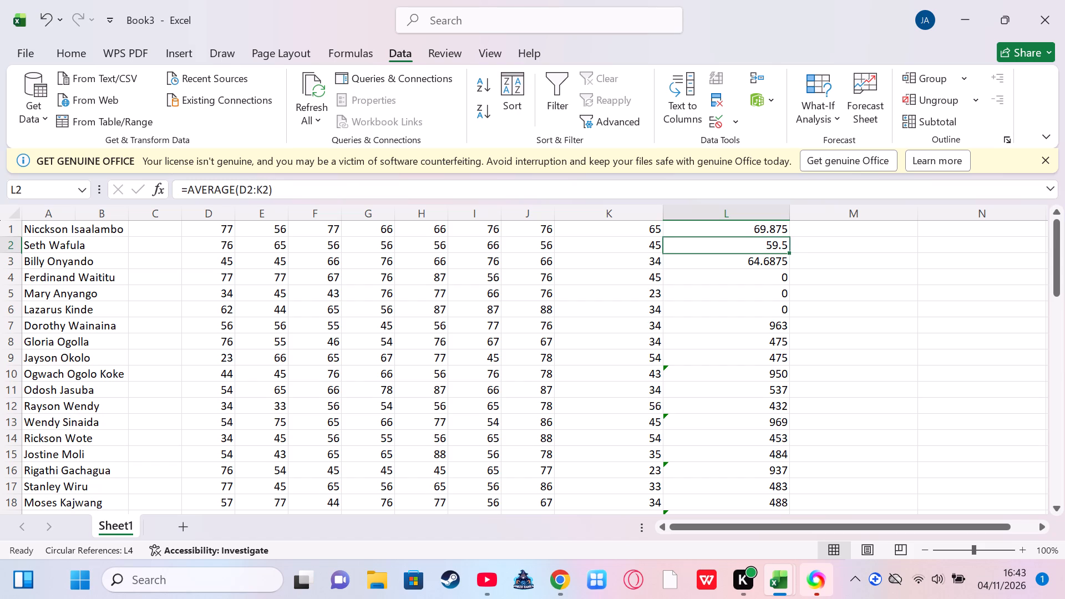
pyautogui.click(727, 226)
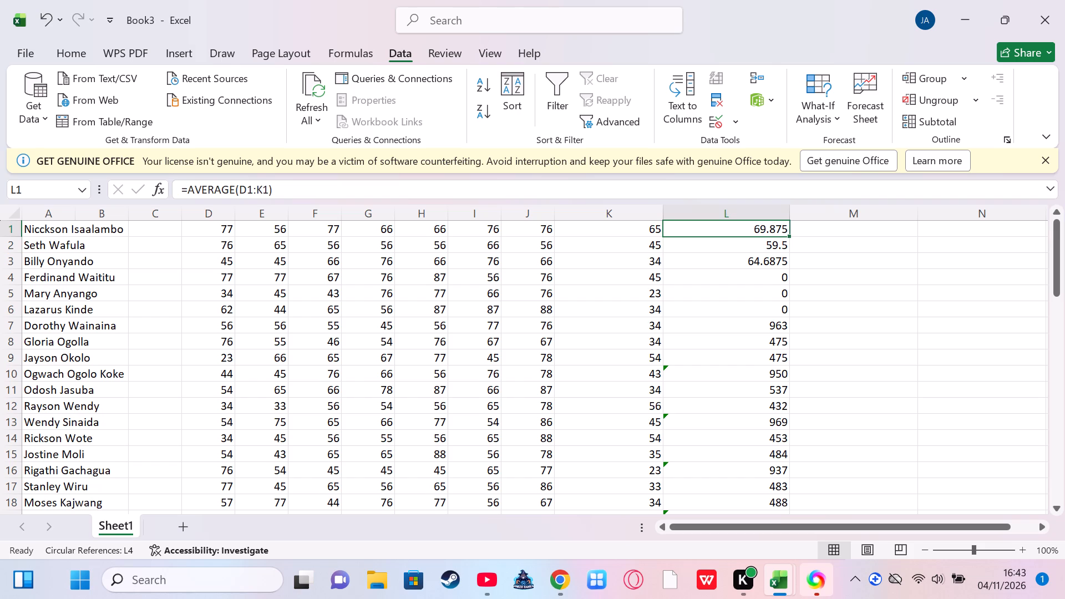
pyautogui.click(727, 250)
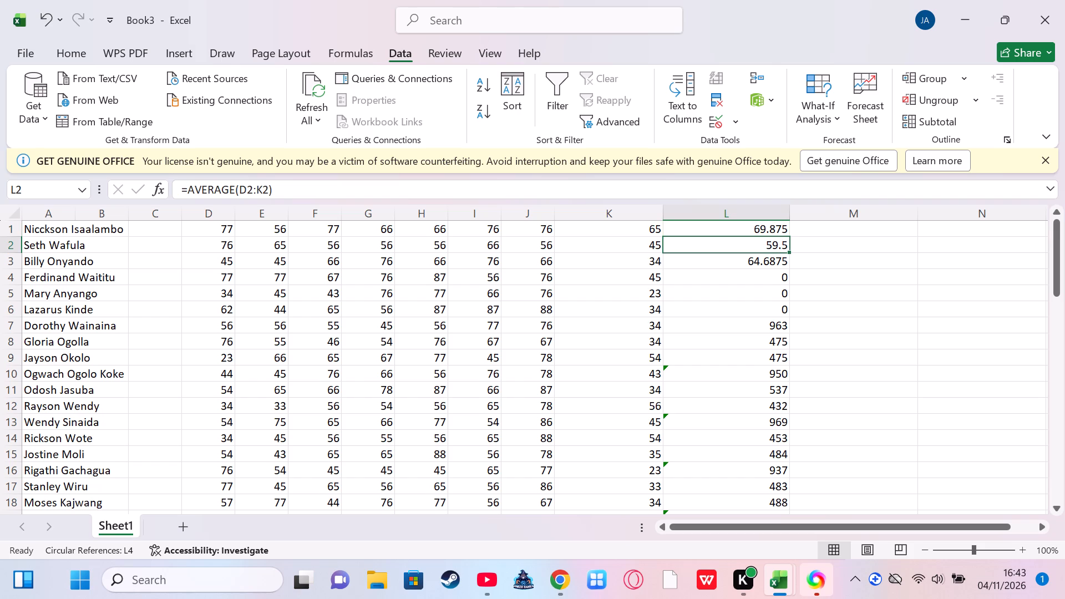
pyautogui.click(727, 265)
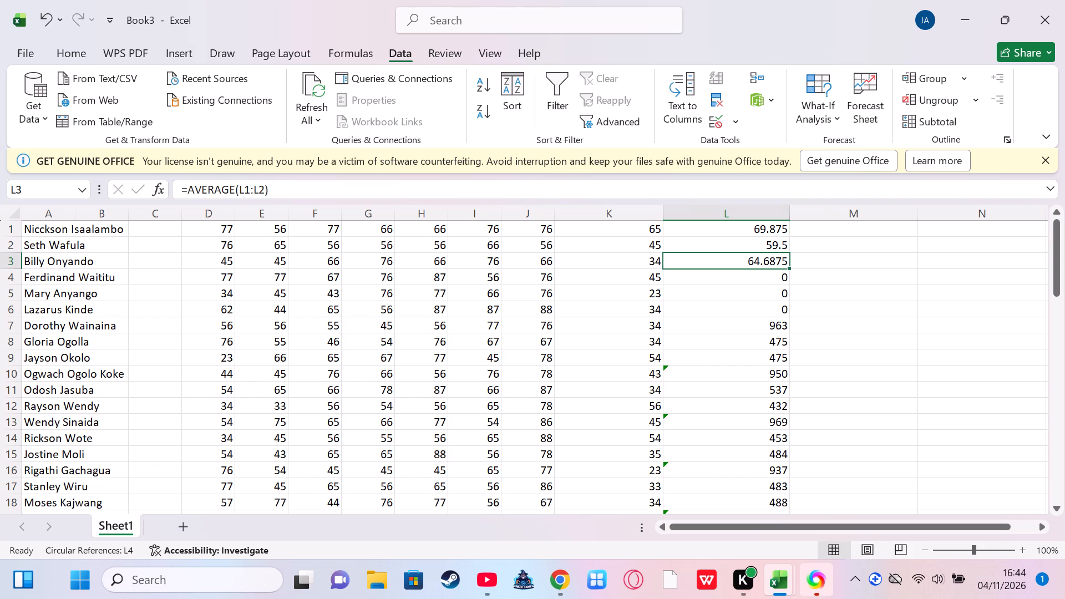
pyautogui.click(721, 238)
pyautogui.click(720, 232)
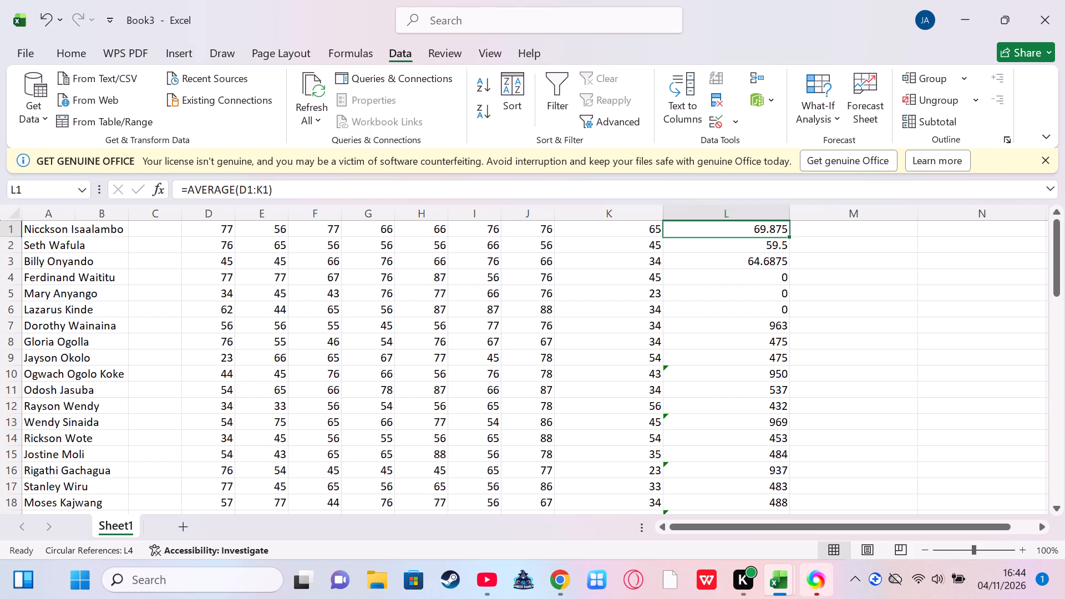
pyautogui.click(720, 247)
# Change the AVERAGE range in cell L3 to L1:L3 and accept the function arguments.
pyautogui.click(720, 268)
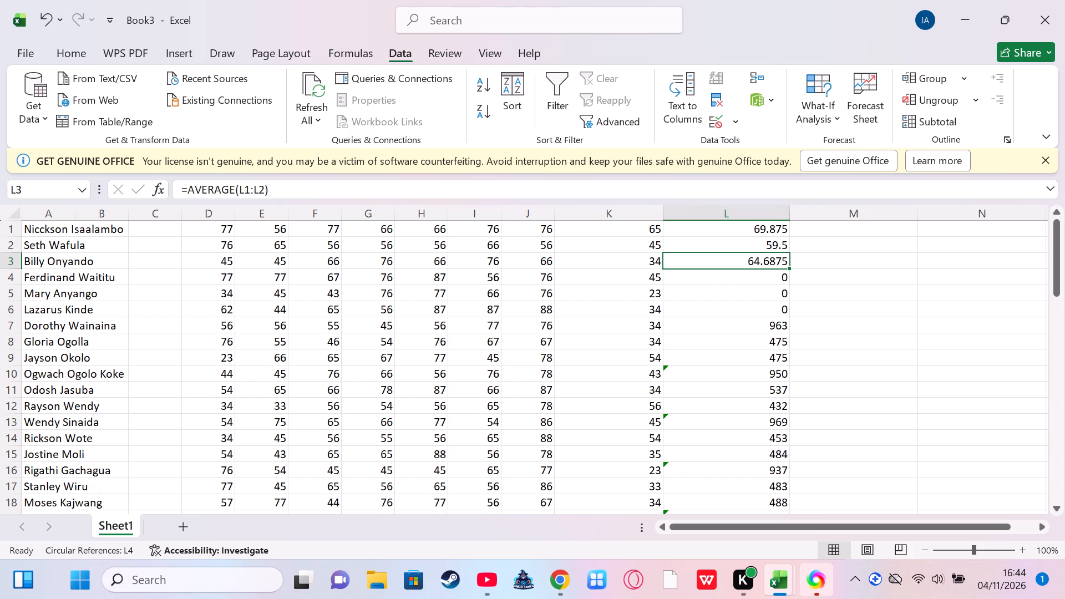
pyautogui.click(263, 190)
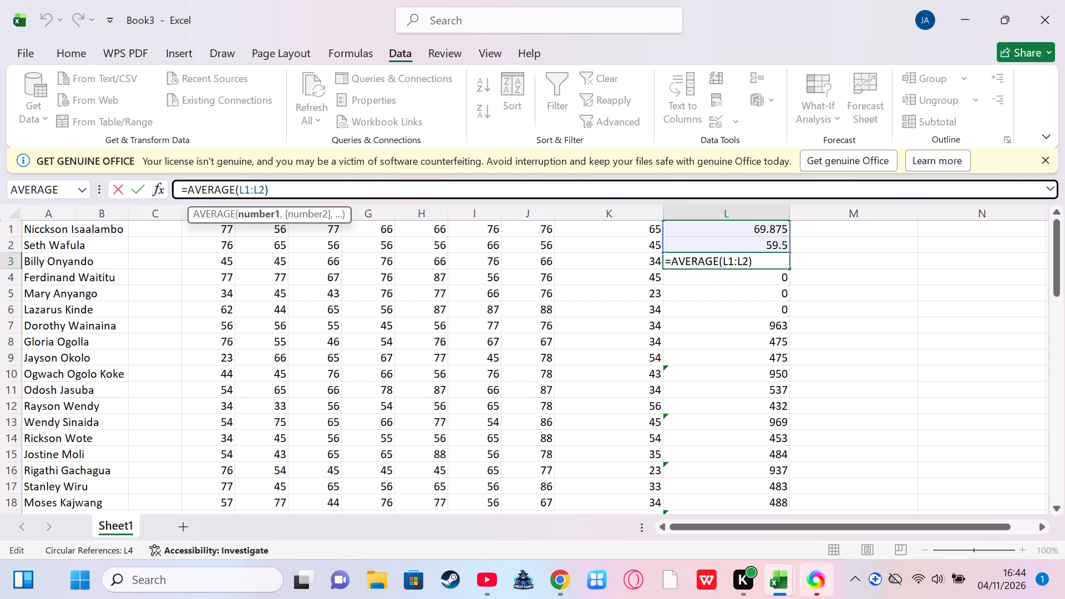
pyautogui.press('BackSpace')
pyautogui.press('3')
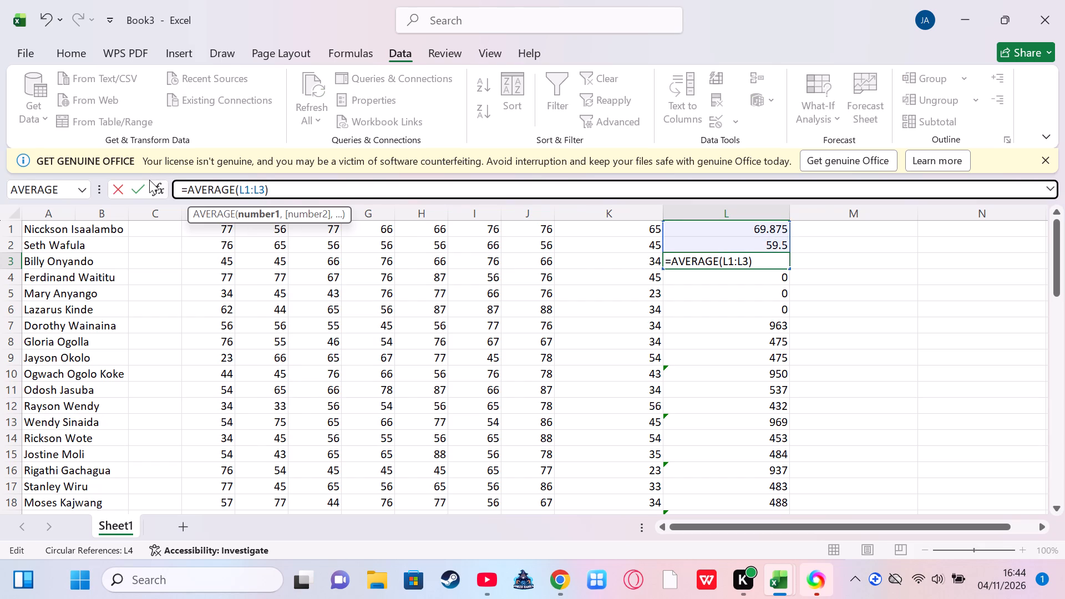
pyautogui.click(150, 180)
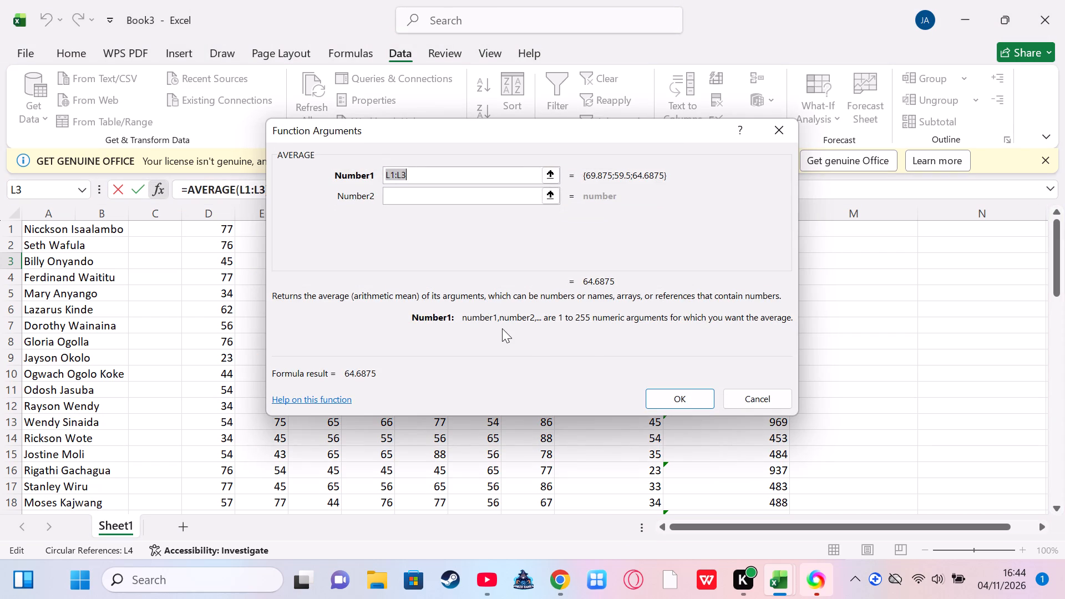
pyautogui.click(663, 390)
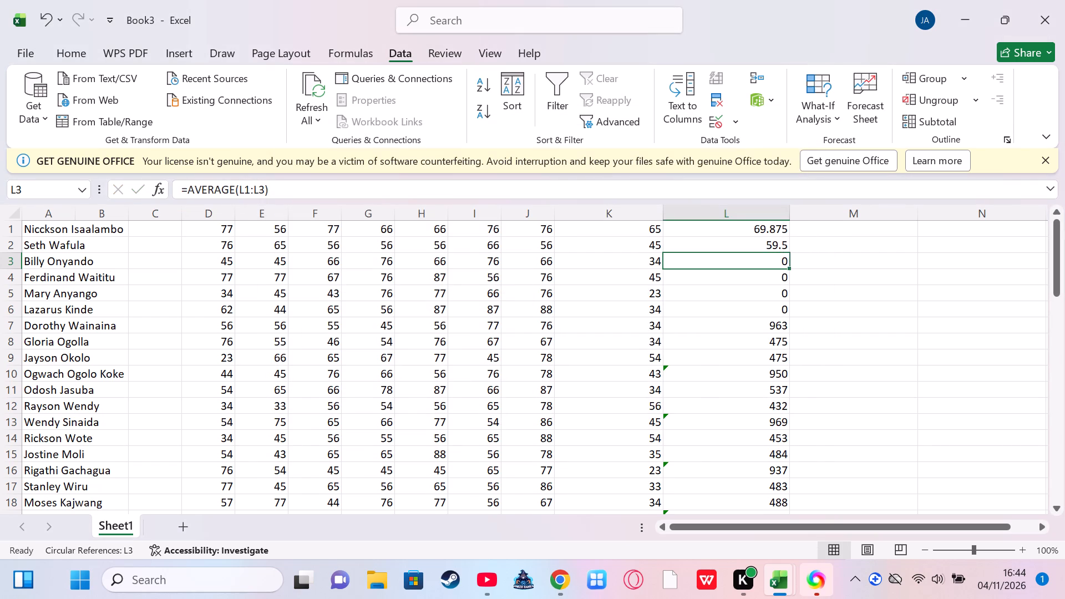
# Check the AVERAGE function arguments in cell L3 and keep the range L1:L3, comparing with the formula in L2.
pyautogui.moveTo(670, 263); pyautogui.dragTo(487, 230)
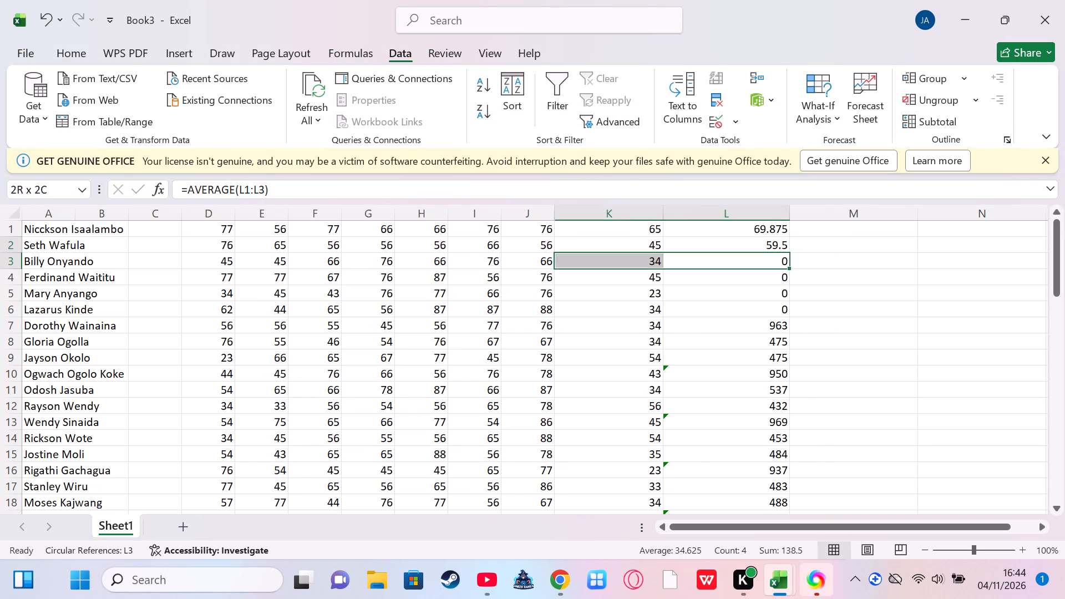
pyautogui.moveTo(487, 230); pyautogui.dragTo(366, 233)
pyautogui.click(160, 180)
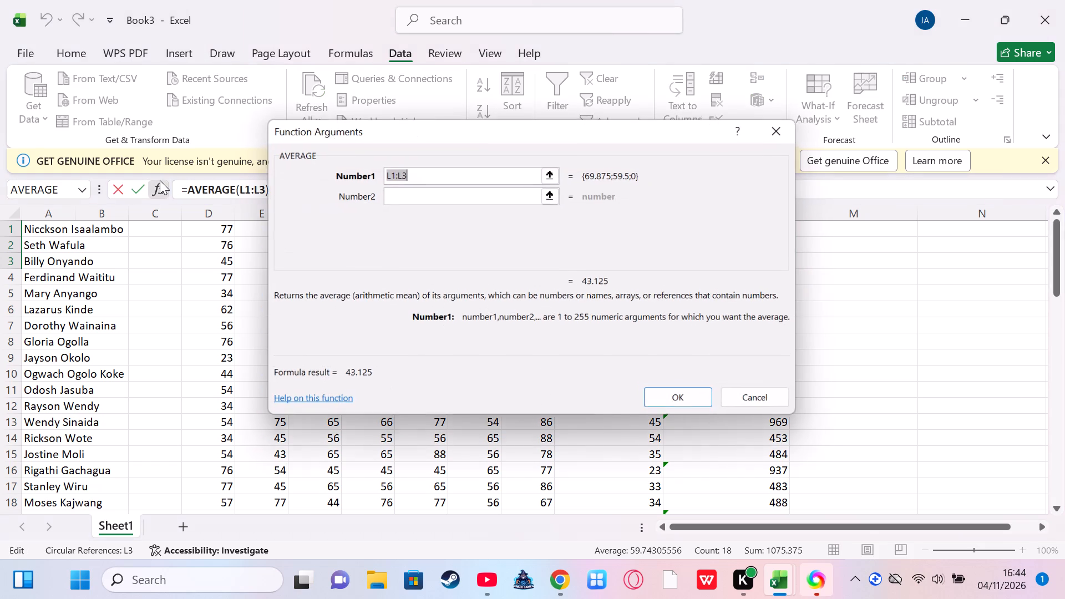
pyautogui.click(676, 400)
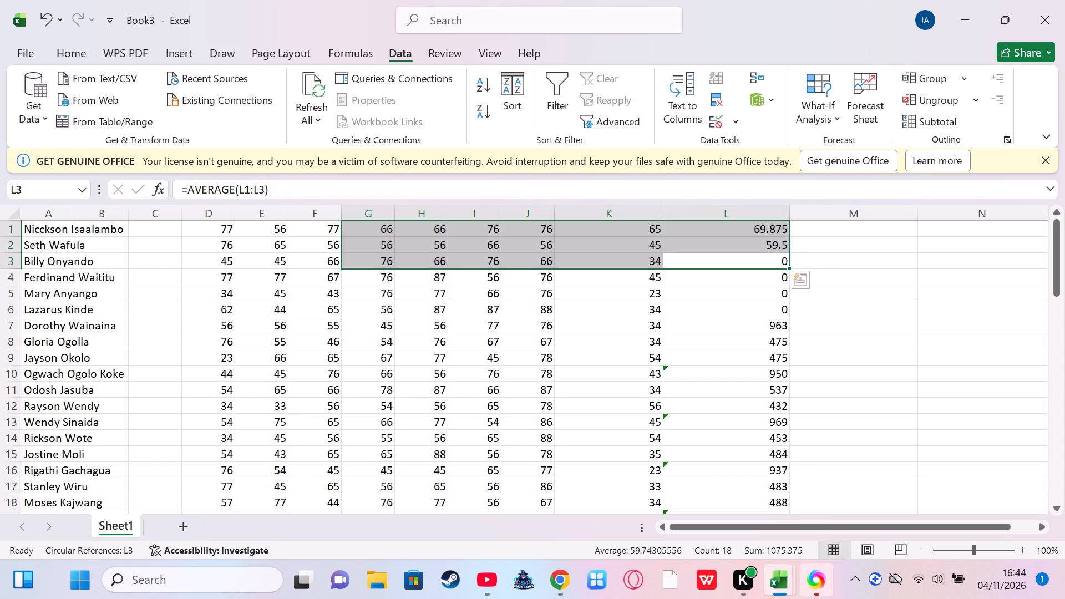
pyautogui.click(707, 252)
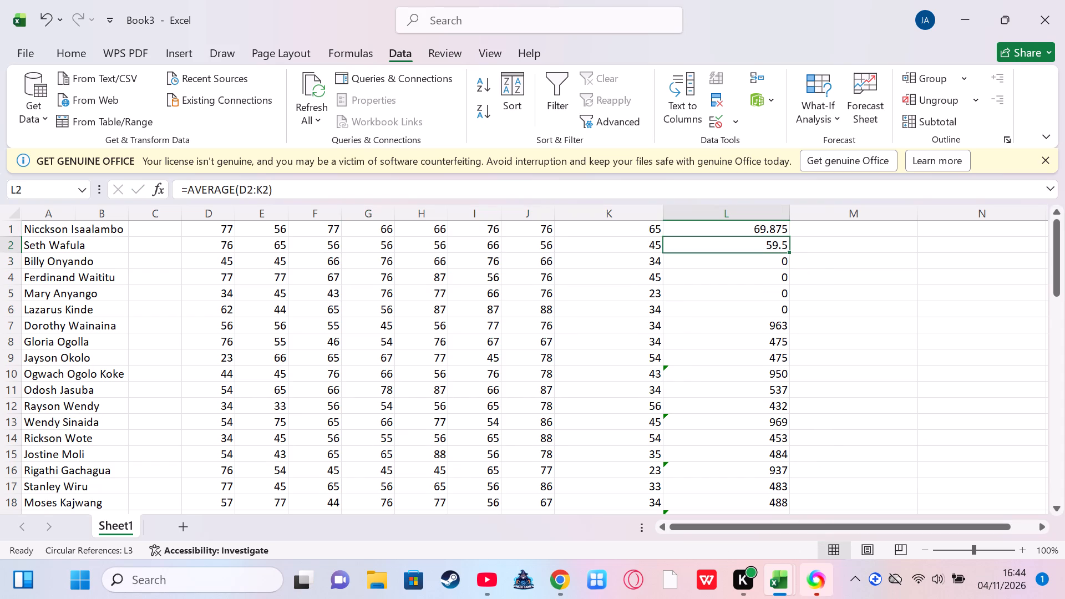
pyautogui.click(708, 258)
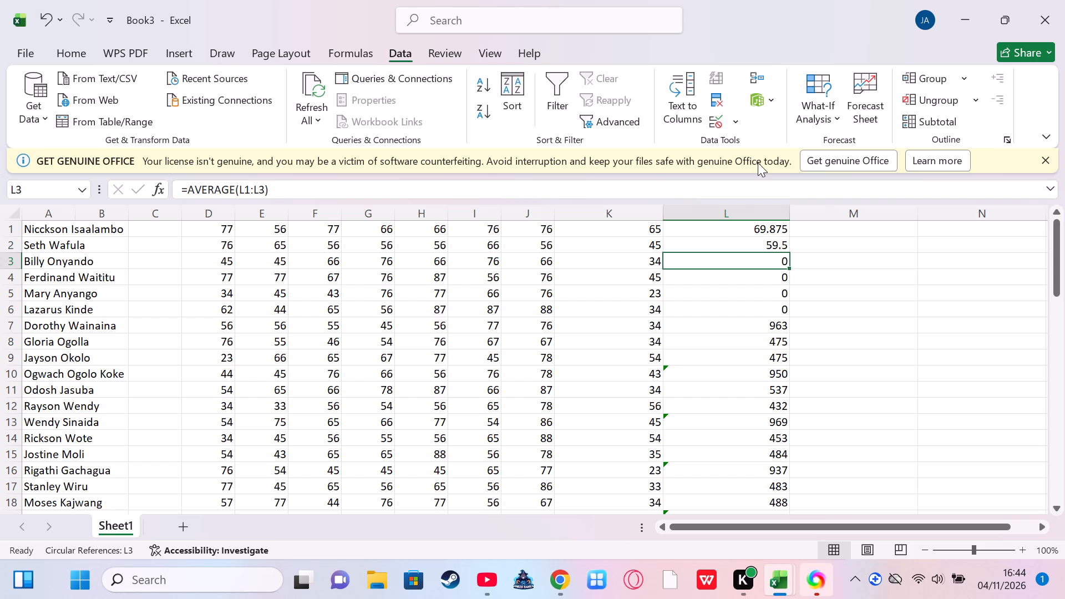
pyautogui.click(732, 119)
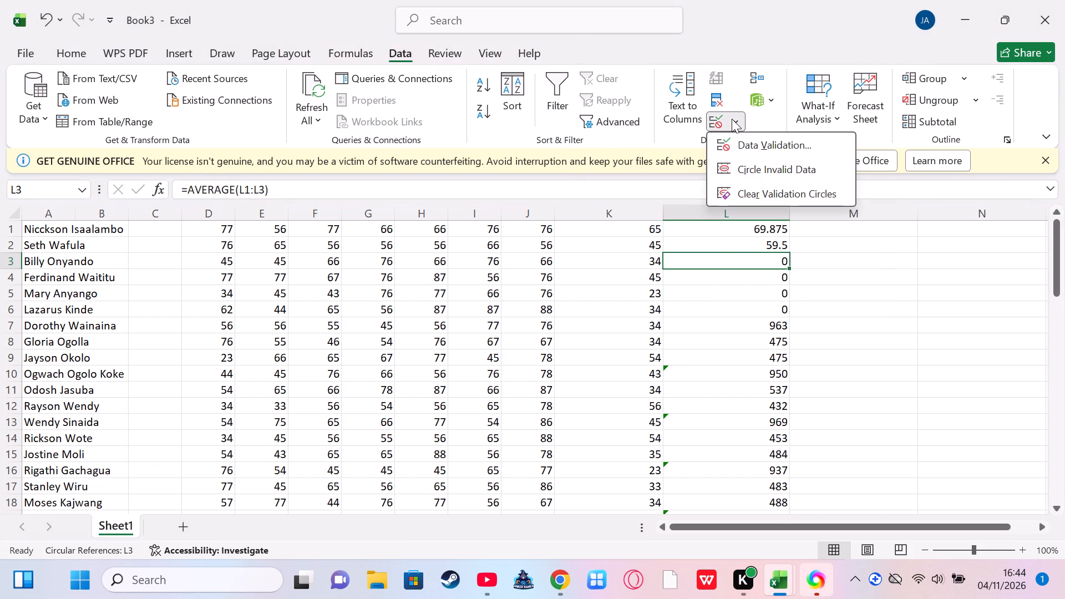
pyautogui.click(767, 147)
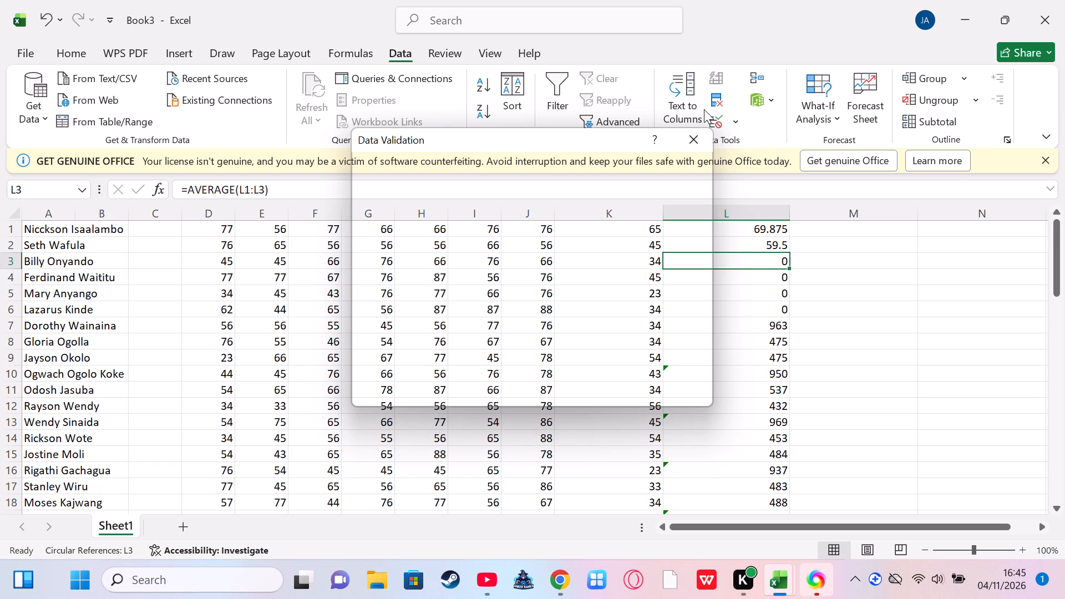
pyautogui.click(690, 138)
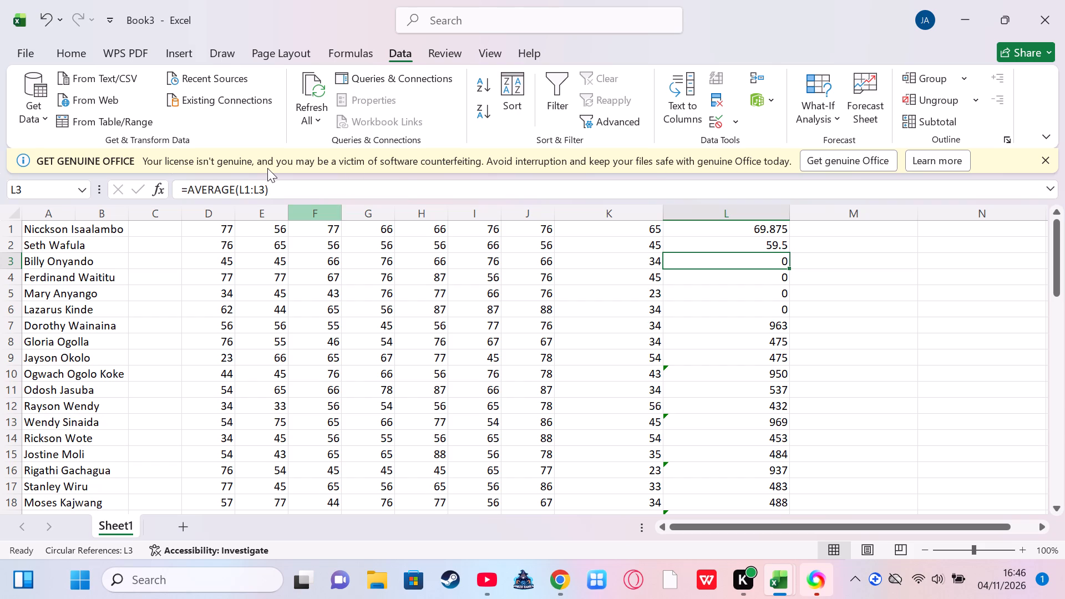
# Review the AVERAGE function arguments in cell L3 again and accept the range L1:L3.
pyautogui.click(671, 260)
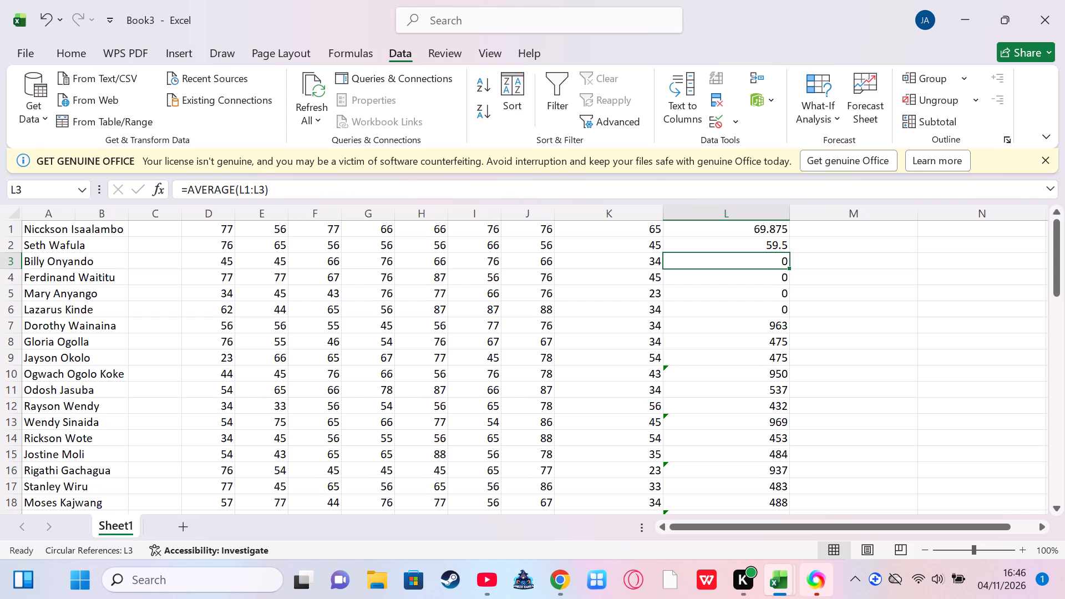
pyautogui.doubleClick(671, 260)
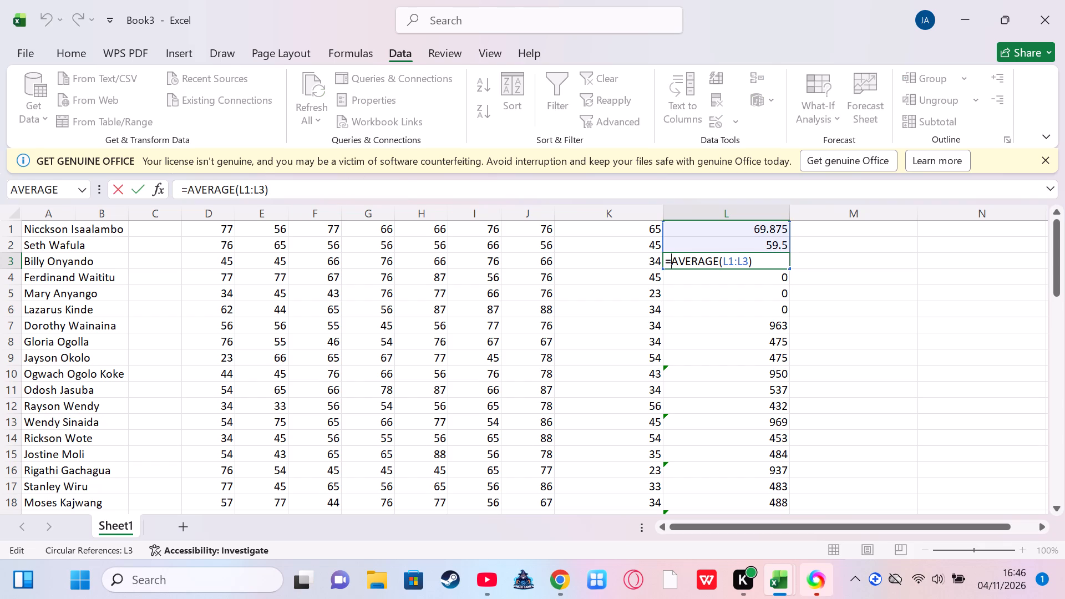
pyautogui.click(161, 184)
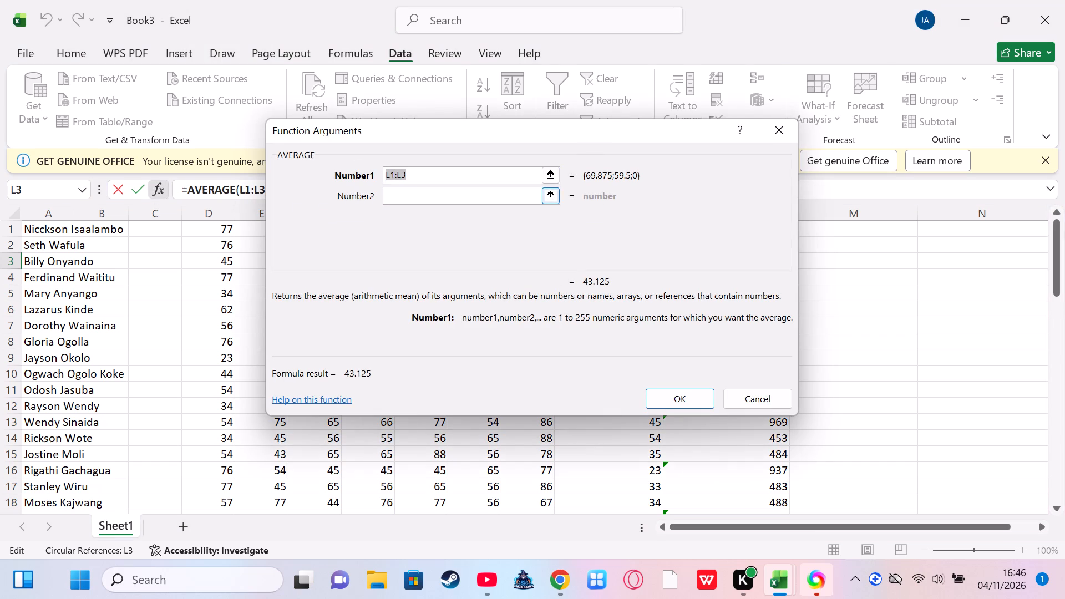
pyautogui.click(673, 394)
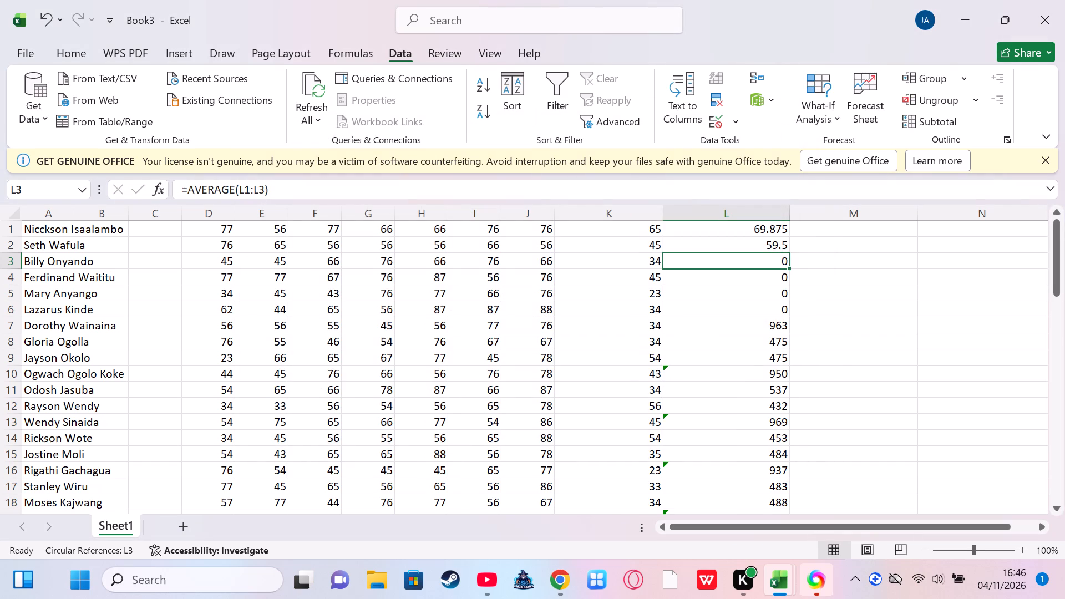
# Replace the AVERAGE formula in cell L3 with the fixed value 43.125.
pyautogui.click(685, 265)
pyautogui.doubleClick(702, 257)
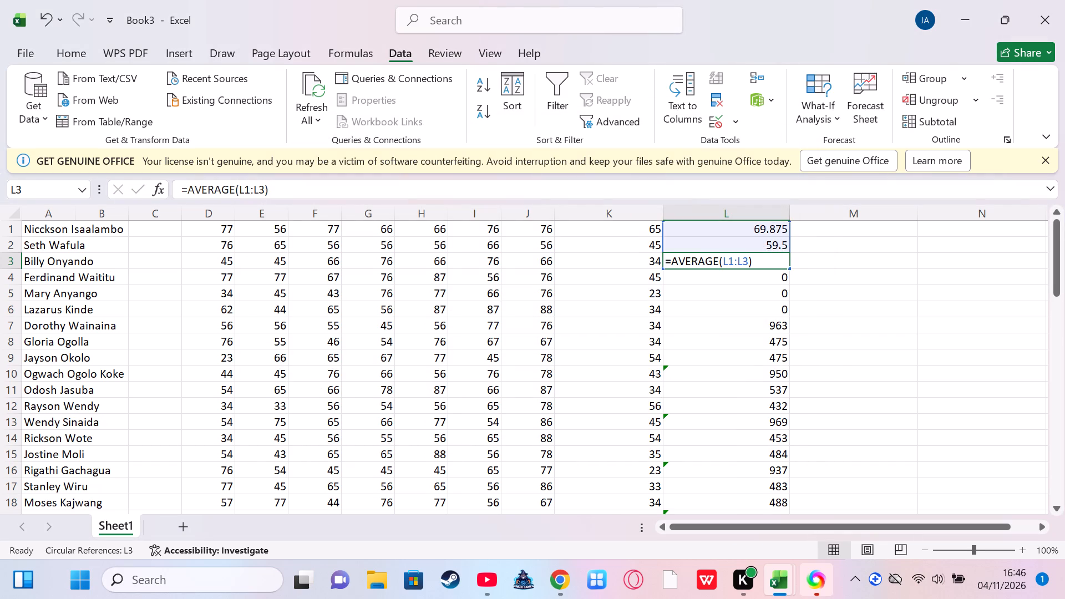
pyautogui.click(758, 260)
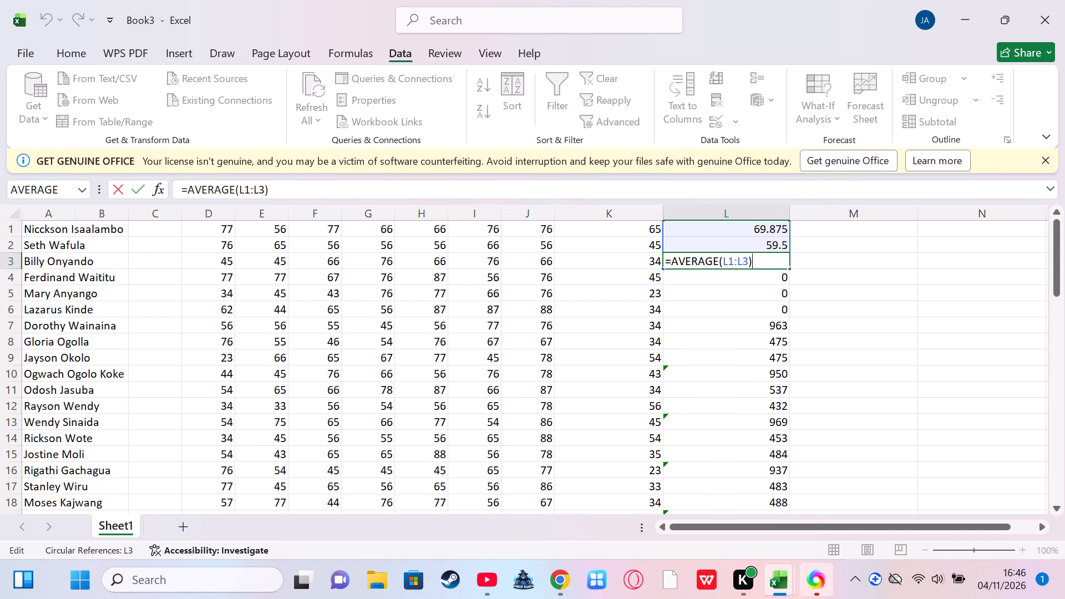
pyautogui.click(758, 260)
pyautogui.click(758, 260)
pyautogui.press('BackSpace')
pyautogui.press('BackSpace')
pyautogui.press('BackSpace')
pyautogui.press('BackSpace')
pyautogui.press('BackSpace')
pyautogui.press('BackSpace')
pyautogui.press('BackSpace')
pyautogui.press('BackSpace')
pyautogui.press('BackSpace')
pyautogui.press('BackSpace')
pyautogui.press('BackSpace')
pyautogui.press('BackSpace')
pyautogui.press('BackSpace')
pyautogui.press('BackSpace')
pyautogui.press('BackSpace')
pyautogui.press('BackSpace')
pyautogui.press('BackSpace')
pyautogui.press('BackSpace')
pyautogui.press('BackSpace')
pyautogui.press('BackSpace')
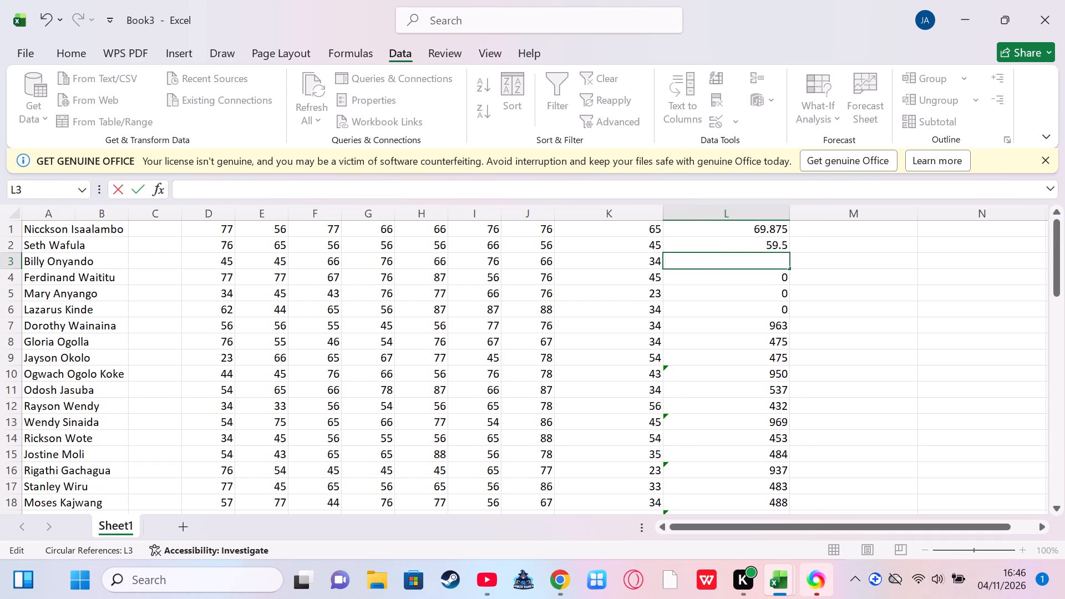
pyautogui.write('43')
pyautogui.write('.2')
pyautogui.press('BackSpace')
pyautogui.write('125')
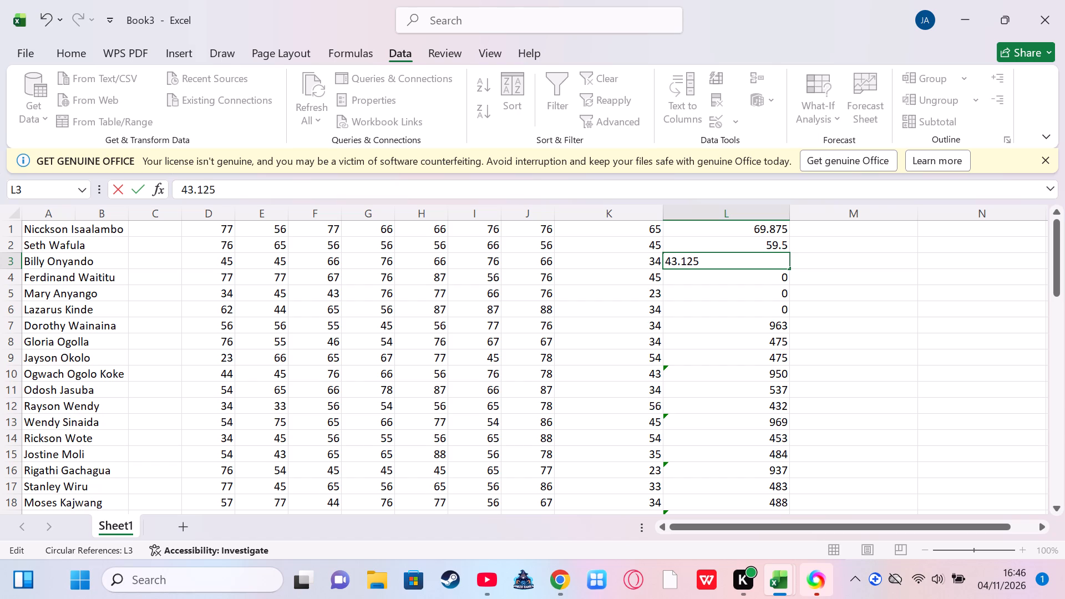
pyautogui.click(731, 290)
pyautogui.click(731, 290)
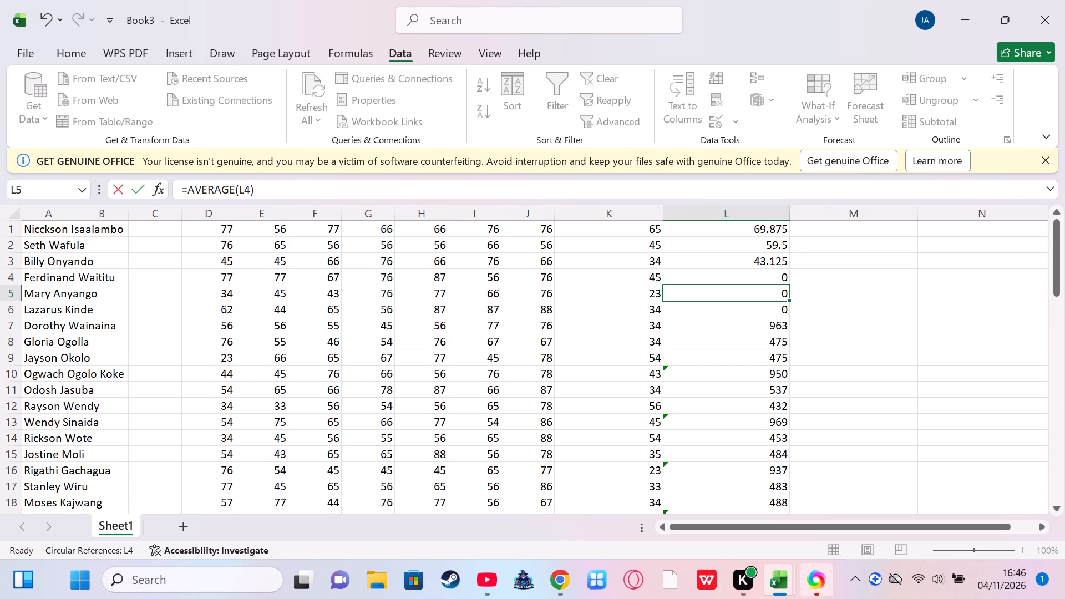
# Check the AVERAGE function arguments in cell L4 and keep the range L4:L4.
pyautogui.click(734, 283)
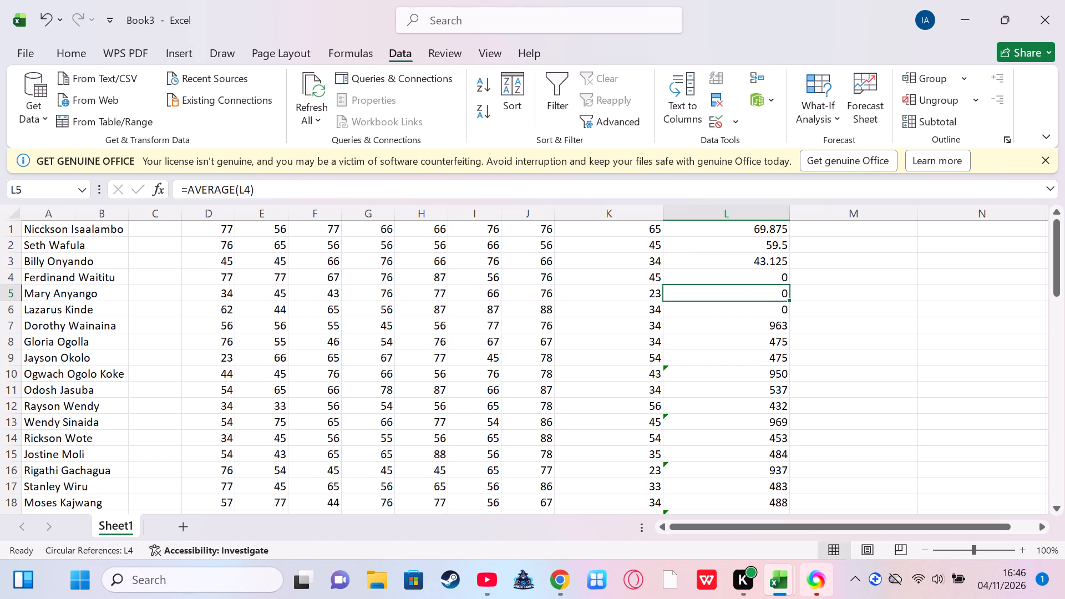
pyautogui.click(732, 275)
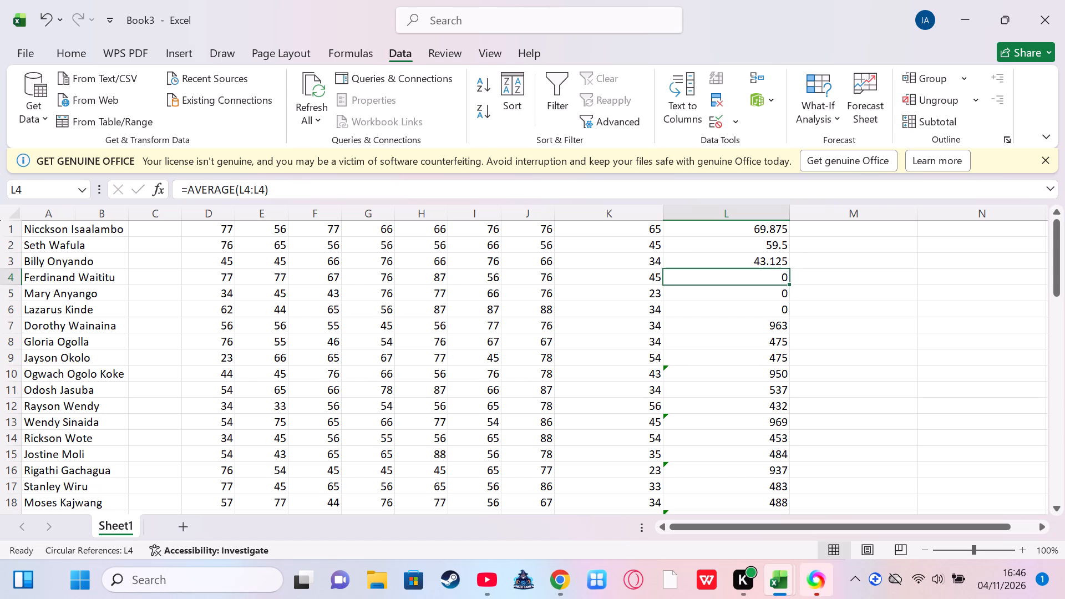
pyautogui.doubleClick(732, 275)
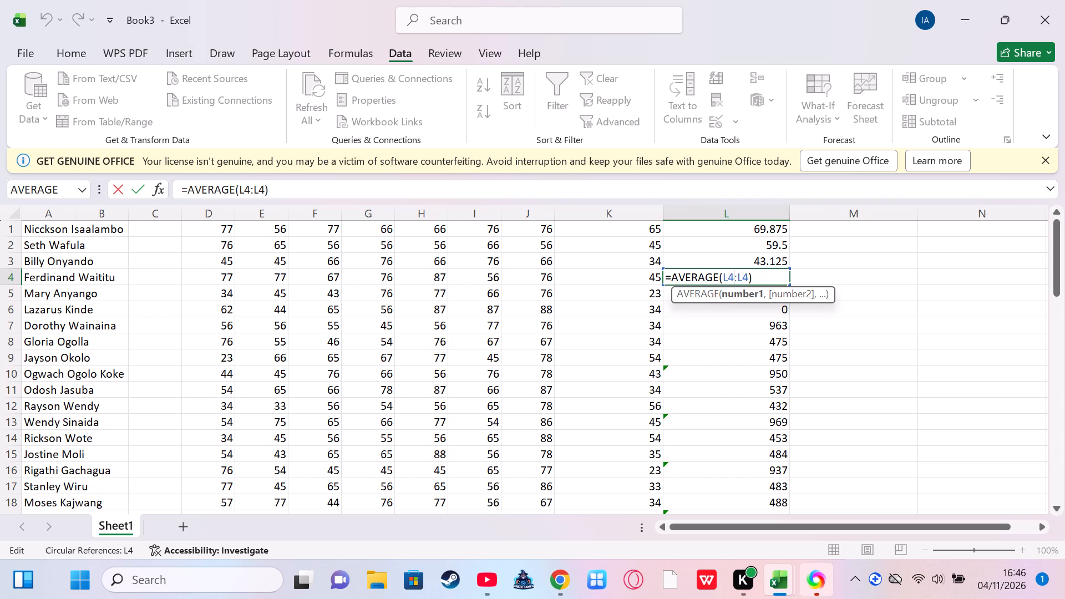
pyautogui.click(158, 187)
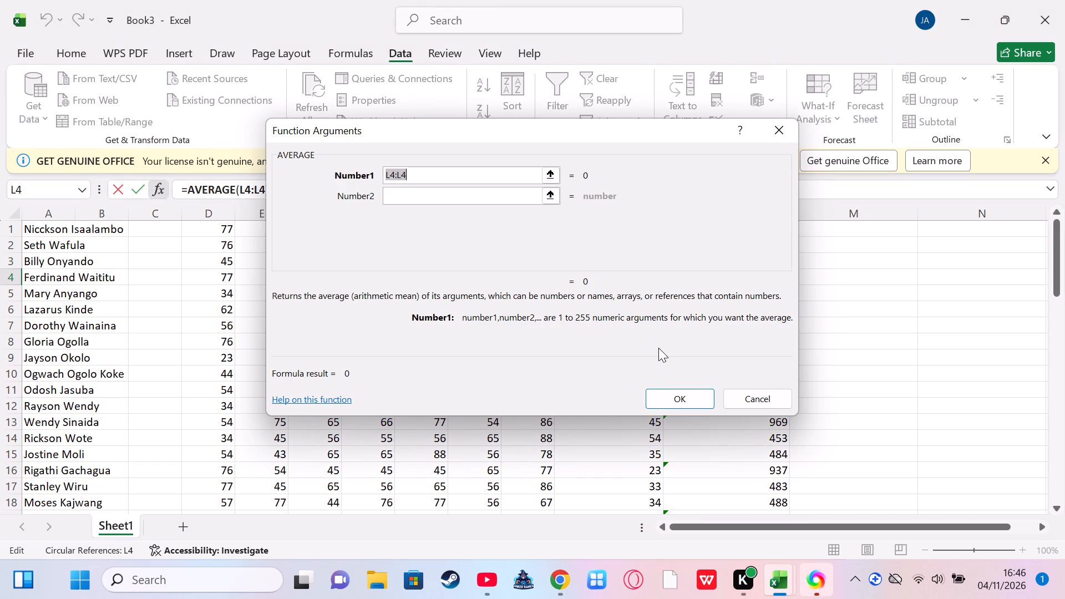
pyautogui.click(671, 389)
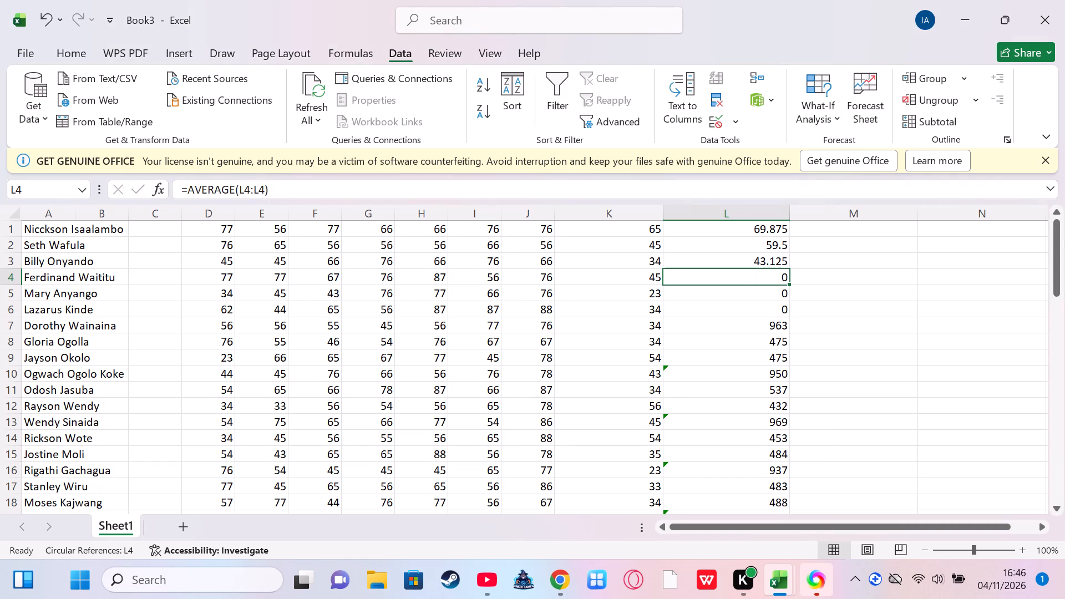
# Replace the self-referencing formula in cell L4 with a new AVERAGE function that uses the suggested range L1:L3.
pyautogui.click(290, 188)
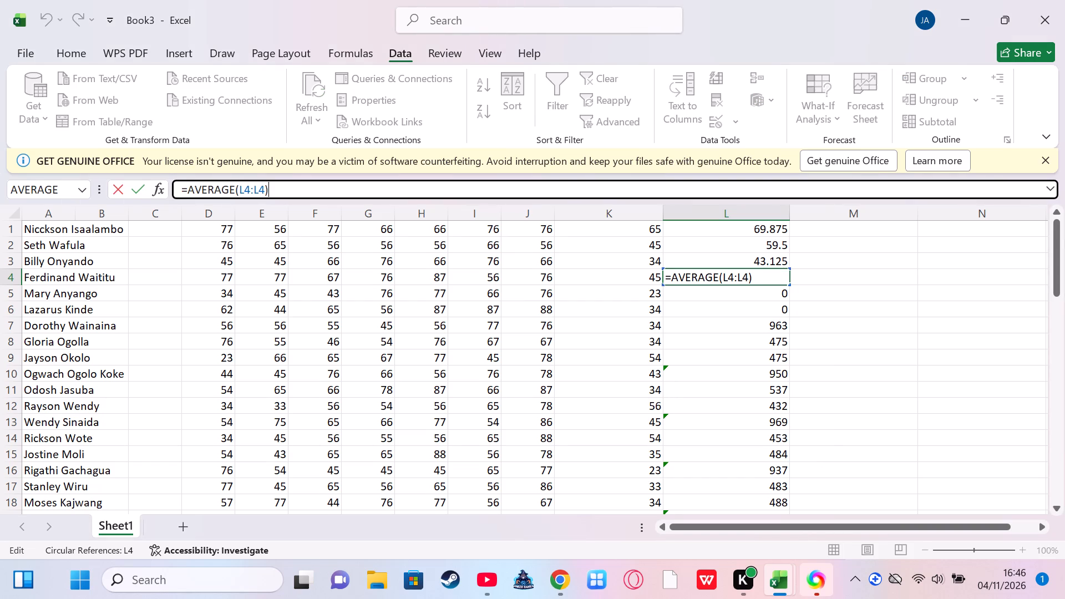
pyautogui.press('BackSpace')
pyautogui.press('BackSpace')
pyautogui.press('BackSpace')
pyautogui.press('BackSpace')
pyautogui.press('BackSpace')
pyautogui.press('BackSpace')
pyautogui.press('BackSpace')
pyautogui.press('BackSpace')
pyautogui.press('BackSpace')
pyautogui.press('BackSpace')
pyautogui.press('BackSpace')
pyautogui.press('BackSpace')
pyautogui.press('BackSpace')
pyautogui.press('BackSpace')
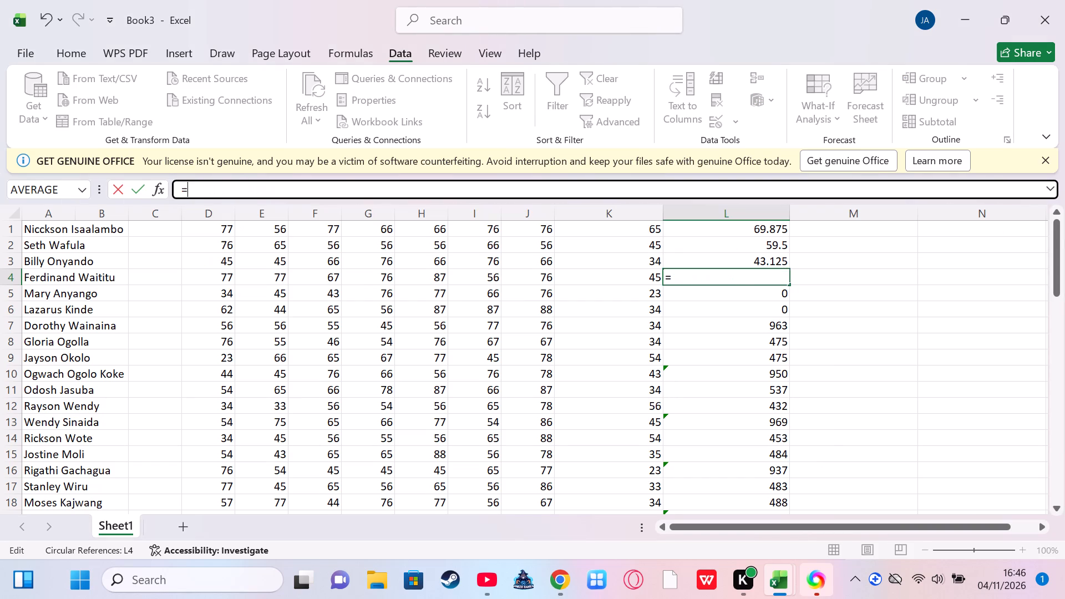
pyautogui.press('BackSpace')
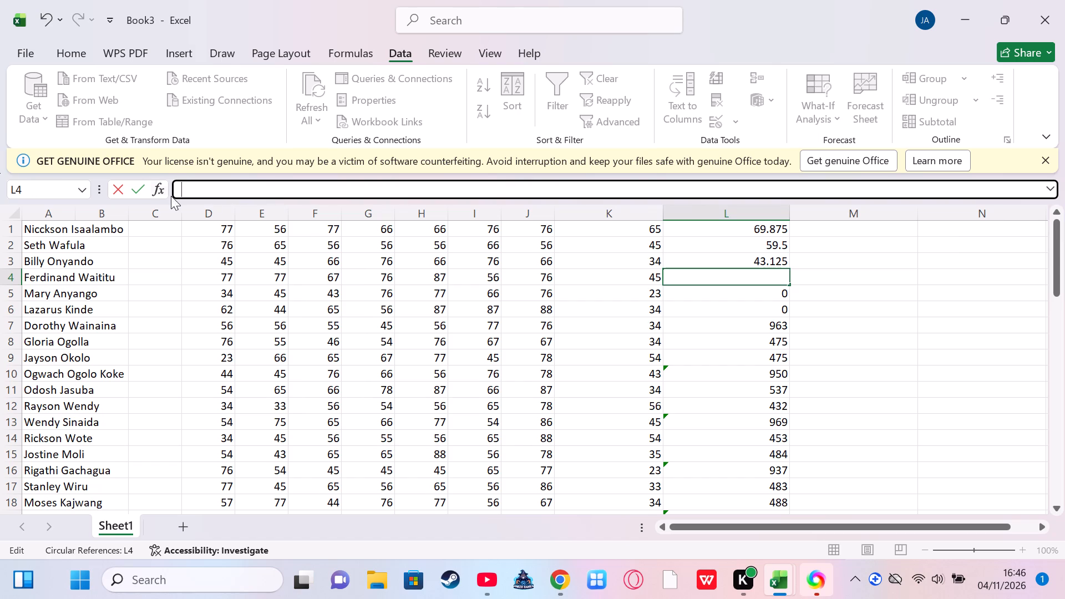
pyautogui.click(161, 194)
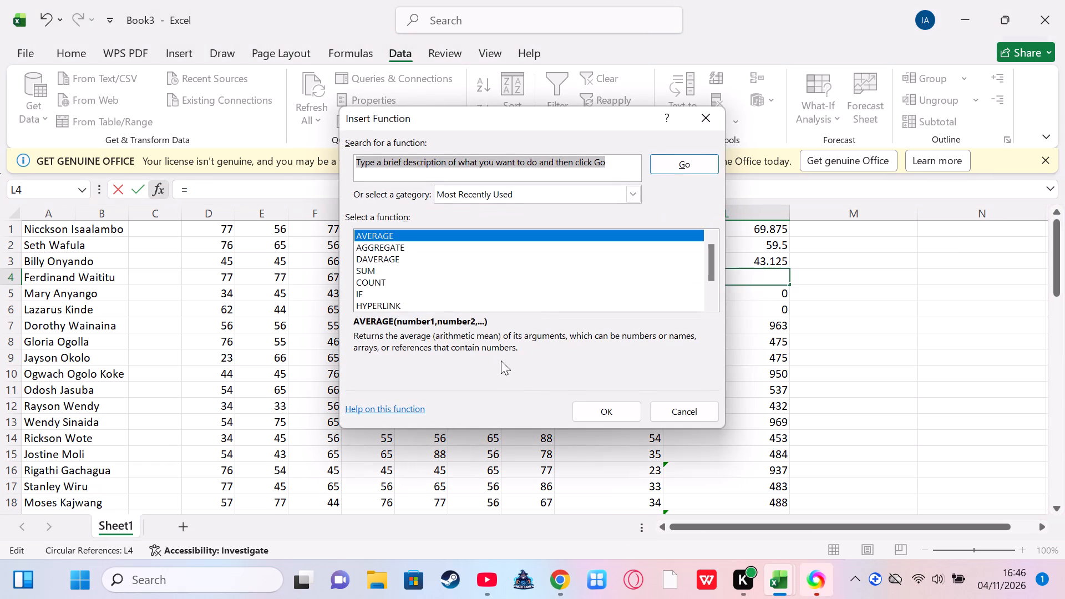
pyautogui.click(597, 412)
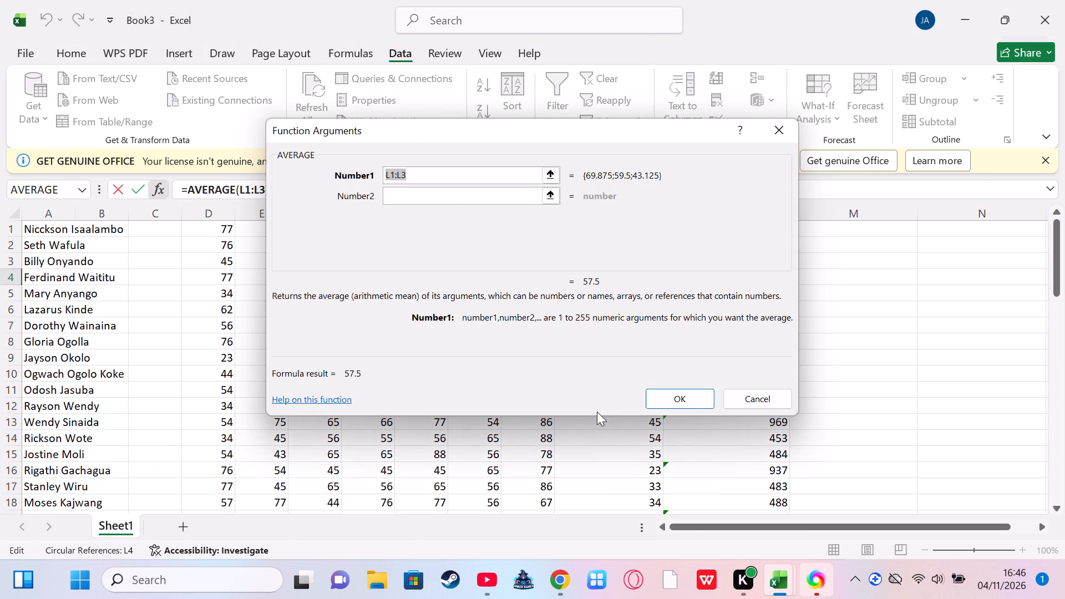
pyautogui.click(658, 397)
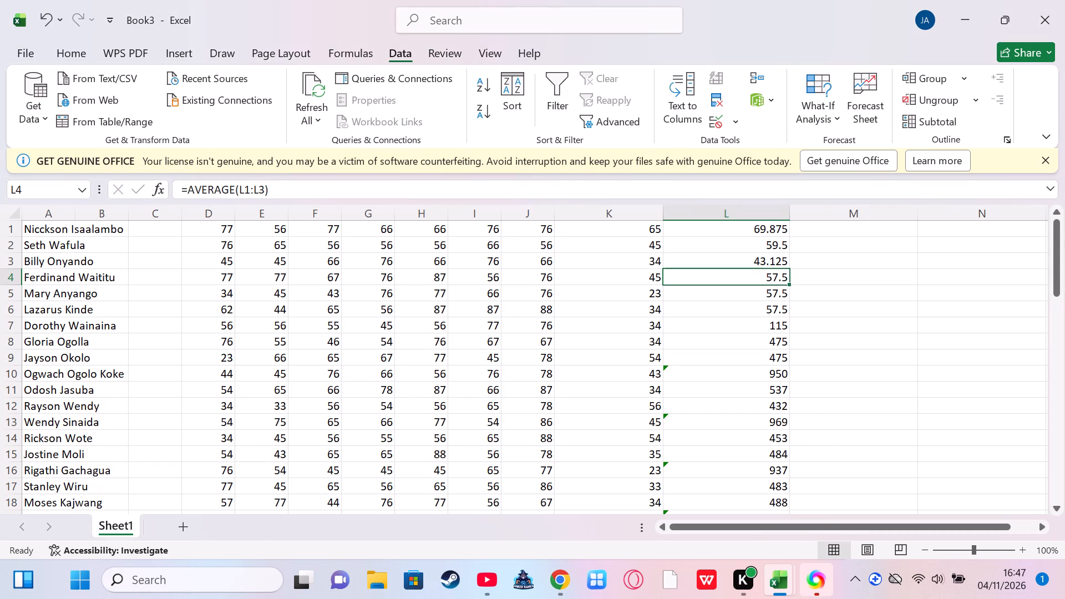
# Replace the formula in cell L5 with a new AVERAGE function that uses the suggested range L1:L4.
pyautogui.click(719, 295)
pyautogui.press('BackSpace')
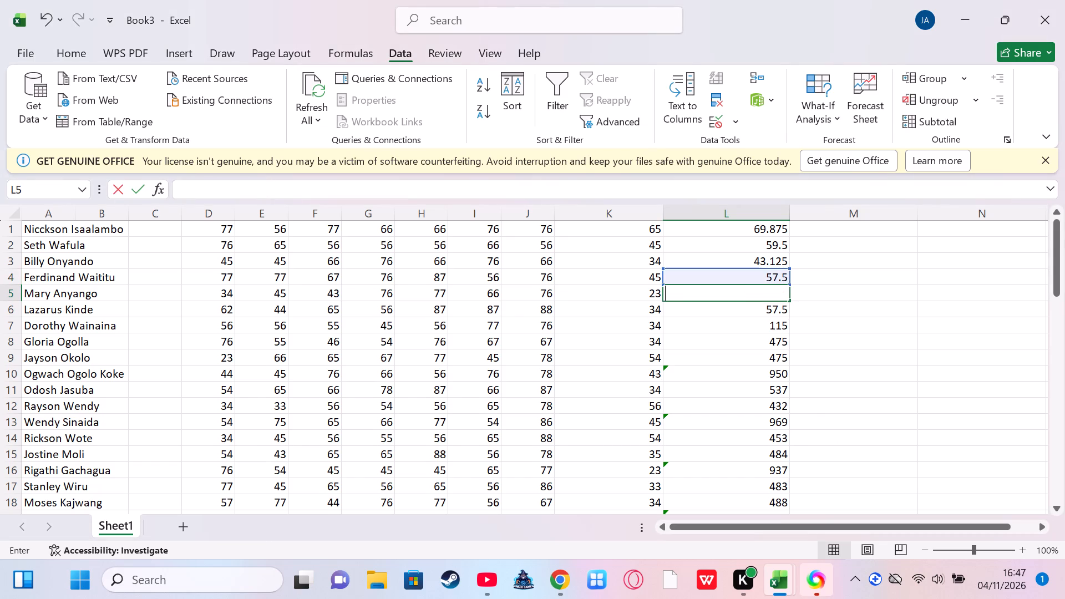
pyautogui.click(719, 295)
pyautogui.click(719, 295)
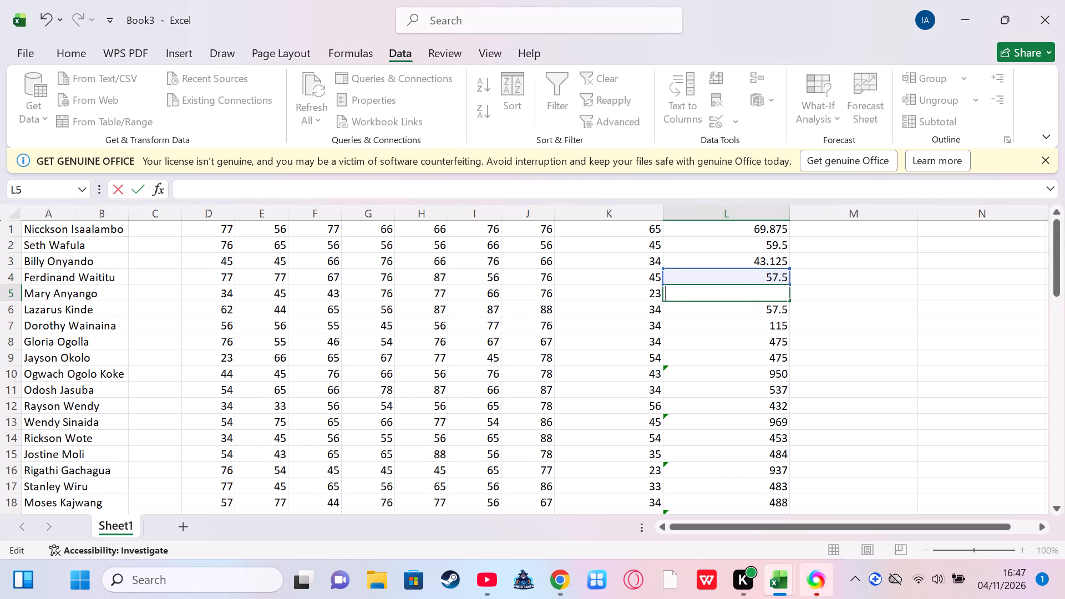
pyautogui.click(161, 188)
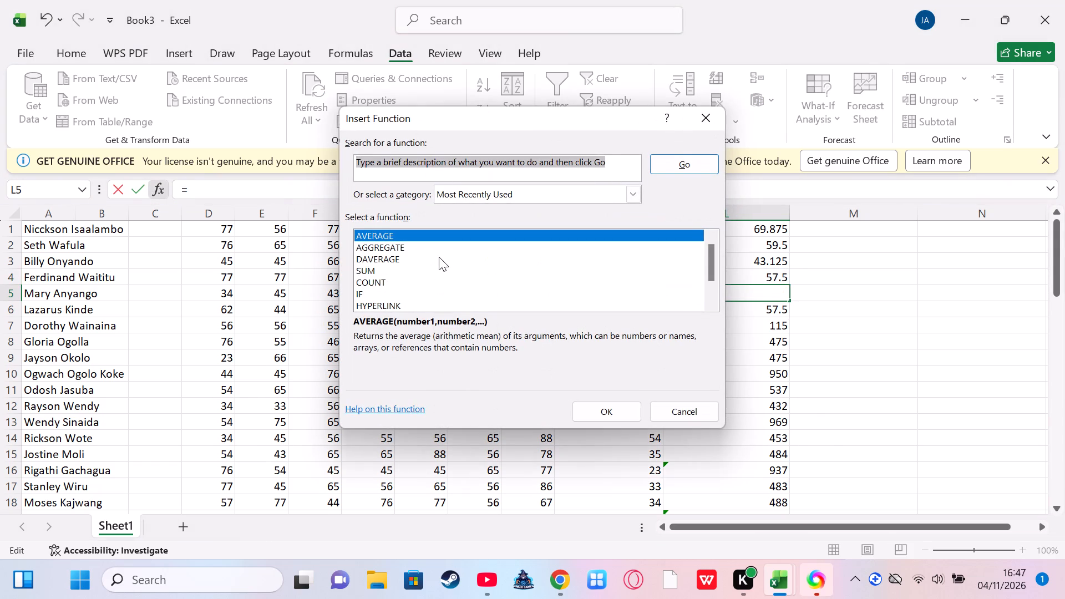
pyautogui.click(595, 405)
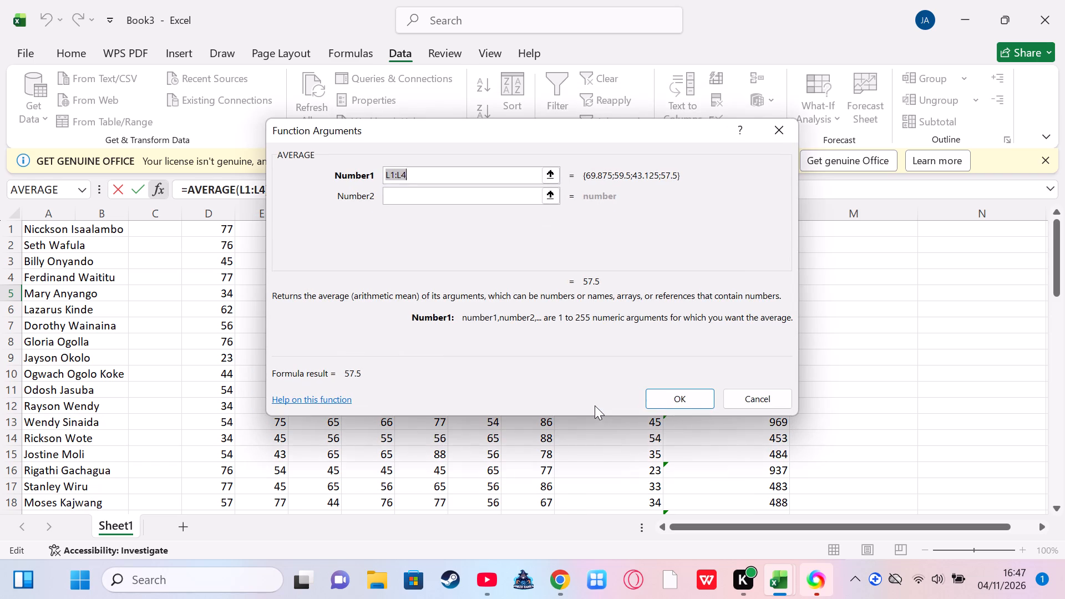
pyautogui.click(661, 393)
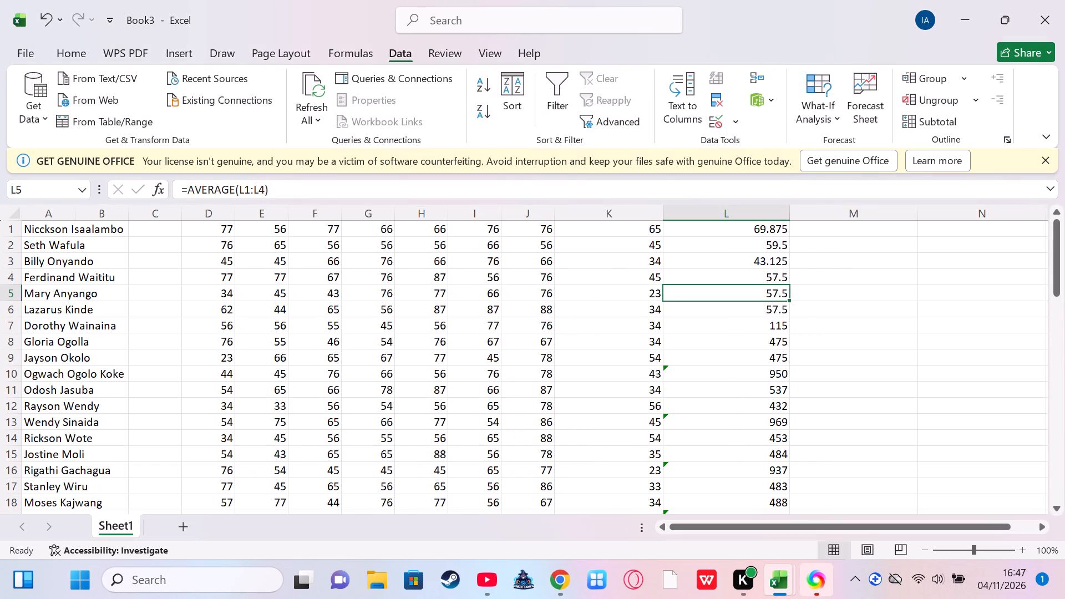
pyautogui.click(729, 329)
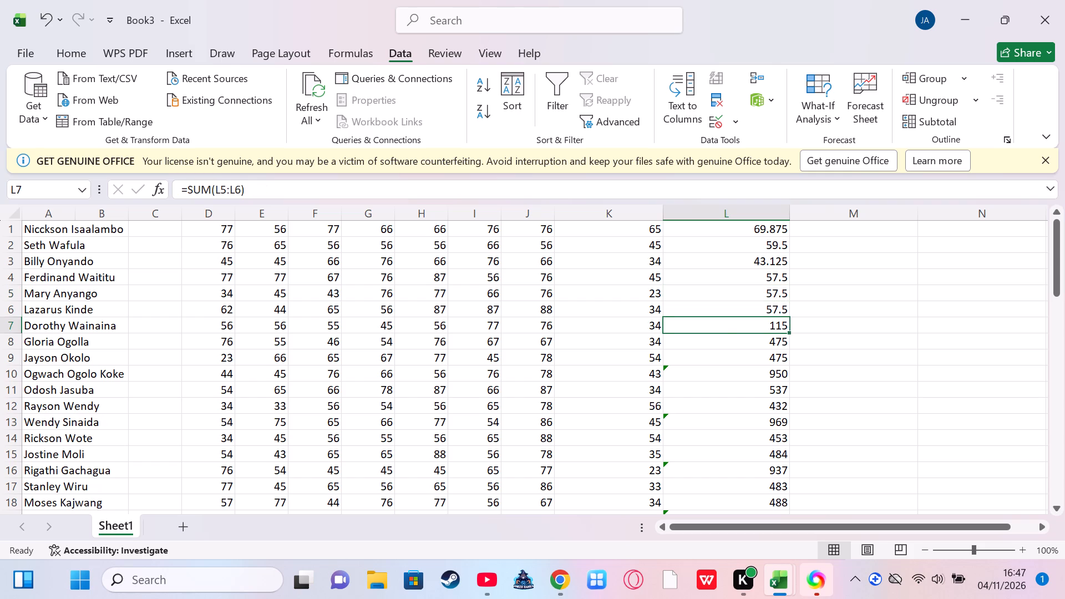
pyautogui.press('BackSpace')
pyautogui.click(729, 329)
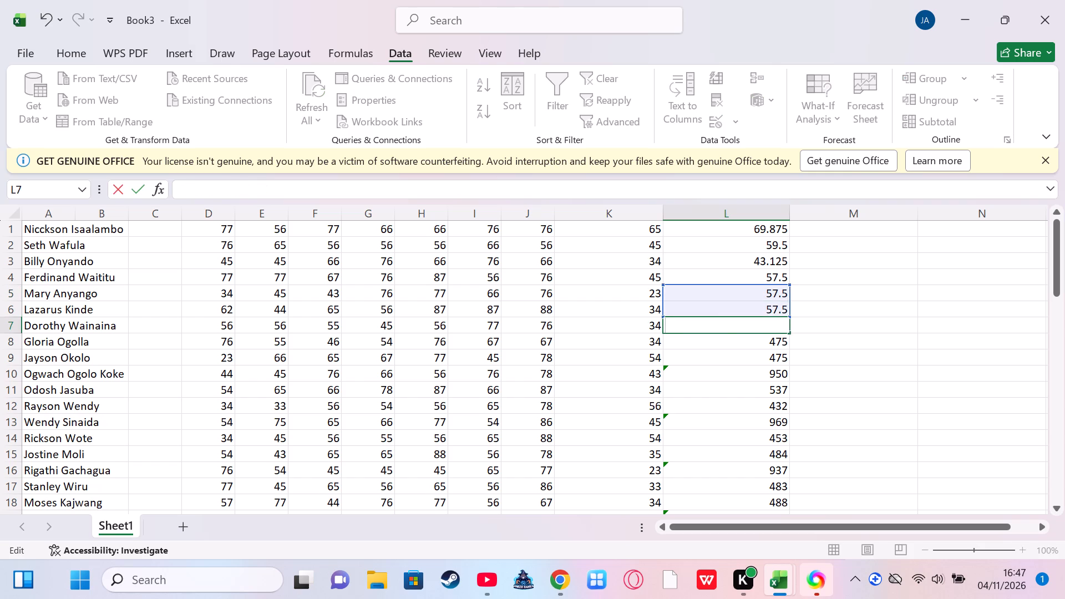
pyautogui.doubleClick(734, 322)
pyautogui.click(734, 353)
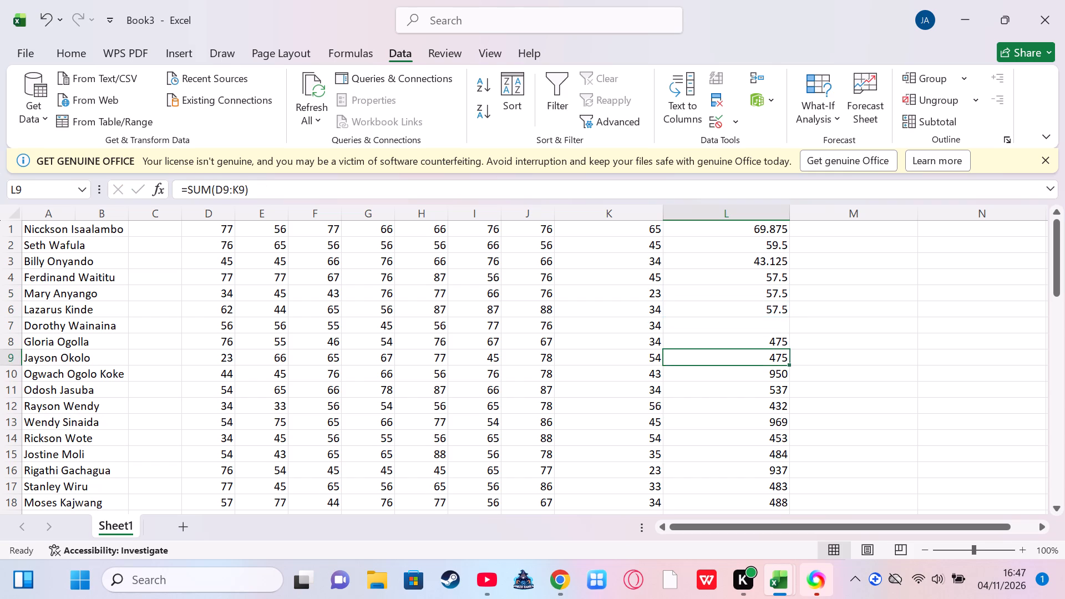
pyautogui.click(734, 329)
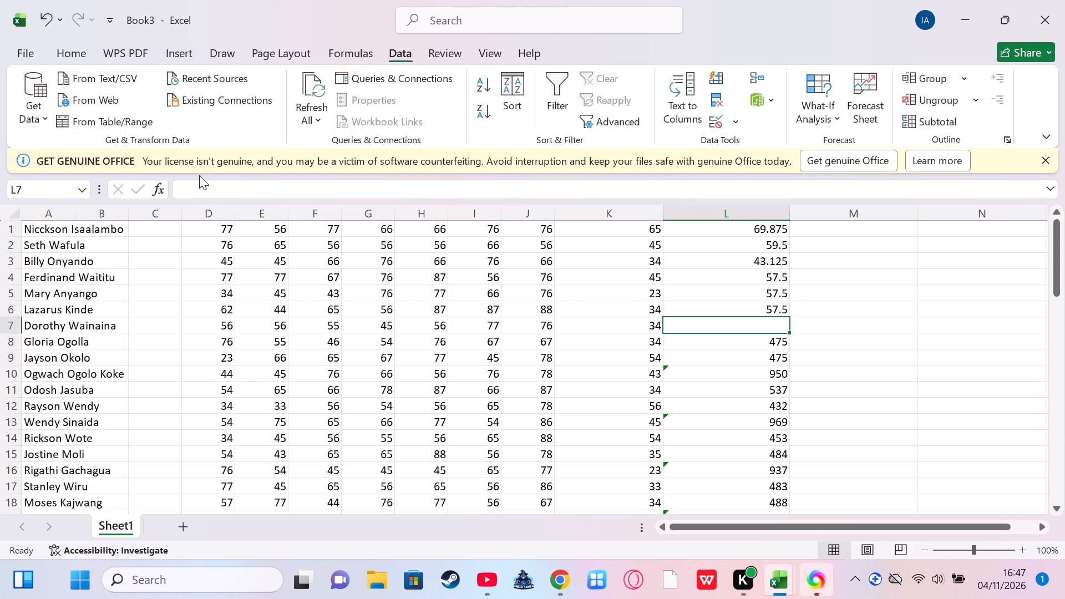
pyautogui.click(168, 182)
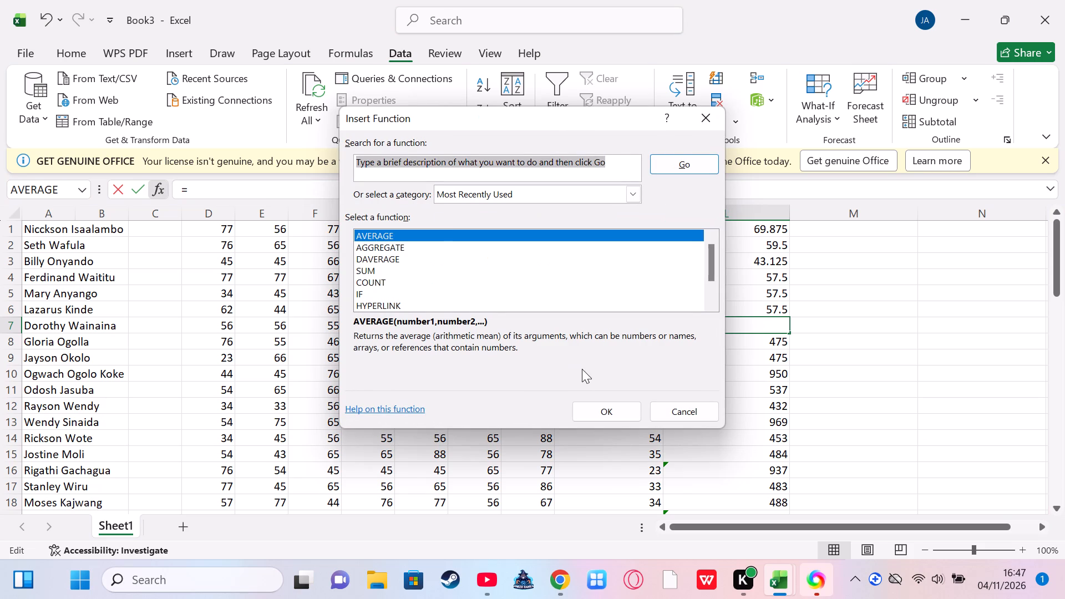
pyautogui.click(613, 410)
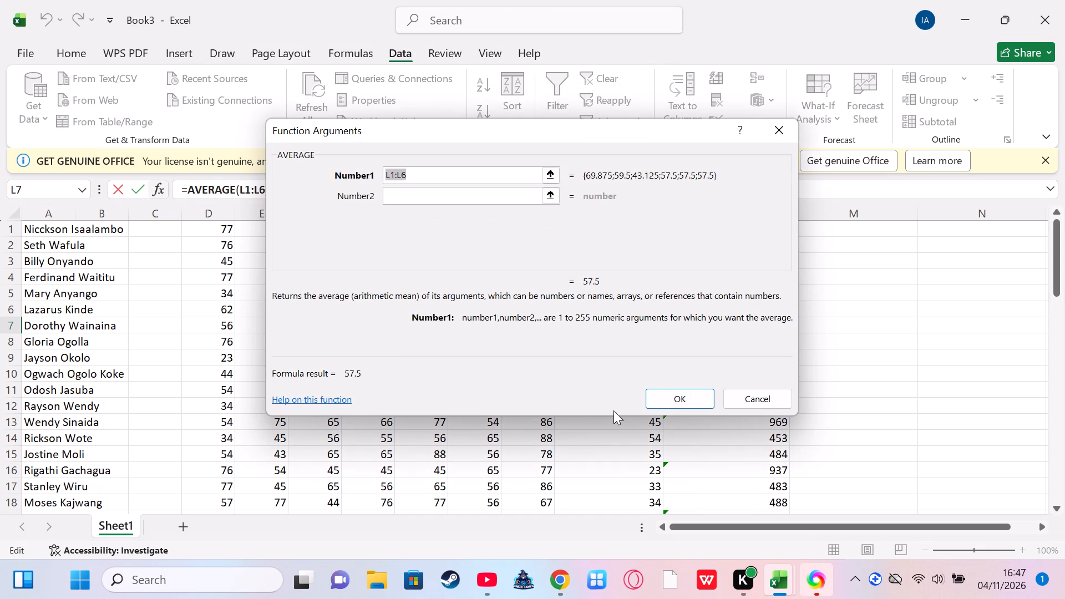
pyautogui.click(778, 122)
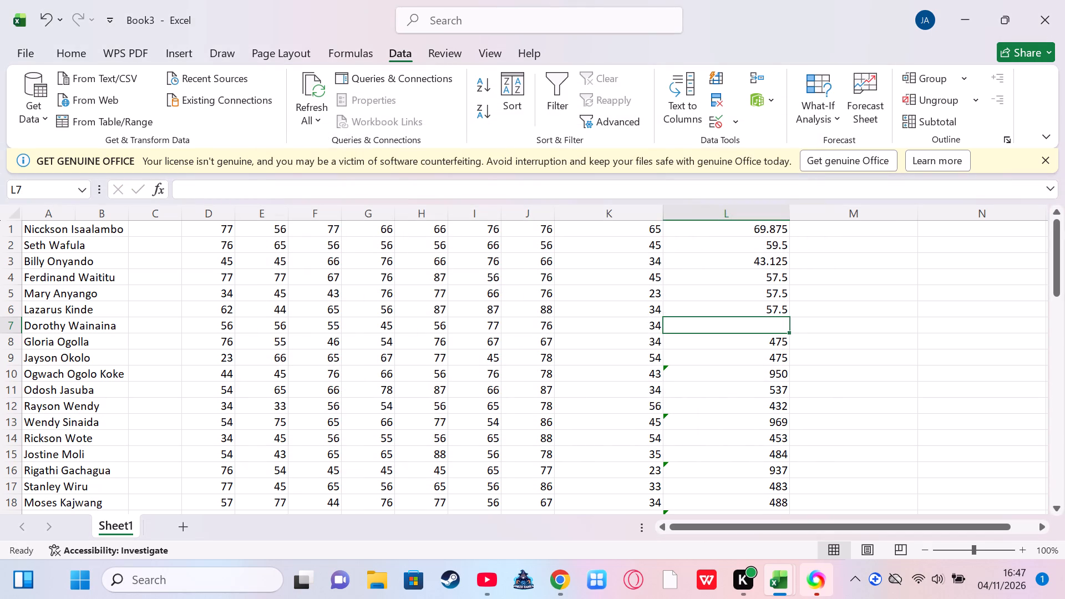
# Replace the formula in cell L4 with a new AVERAGE function that uses the suggested range L1:L3.
pyautogui.click(762, 276)
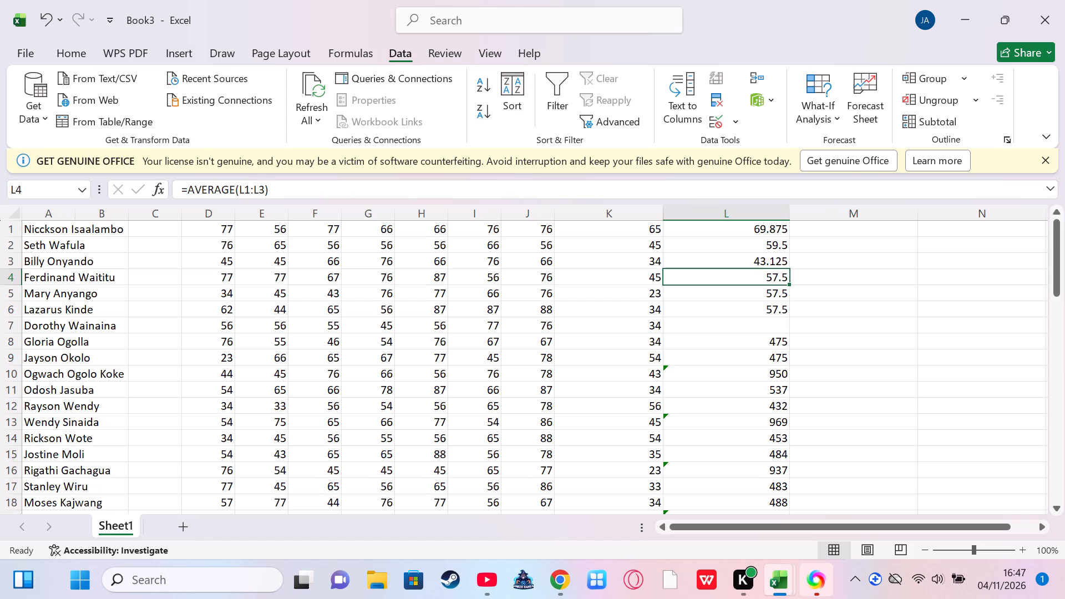
pyautogui.press('BackSpace')
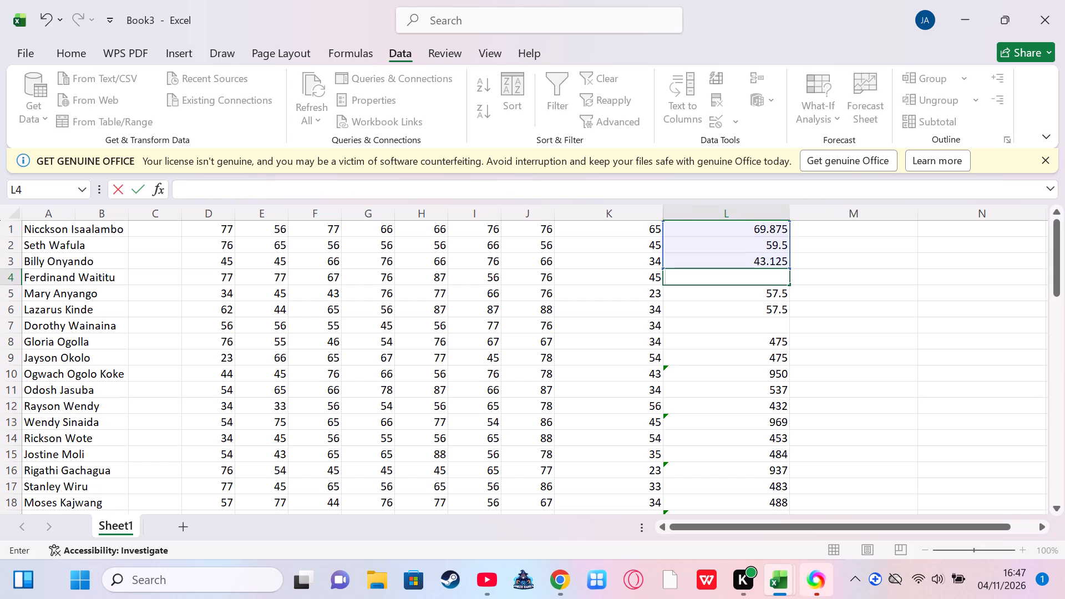
pyautogui.click(716, 278)
pyautogui.click(165, 190)
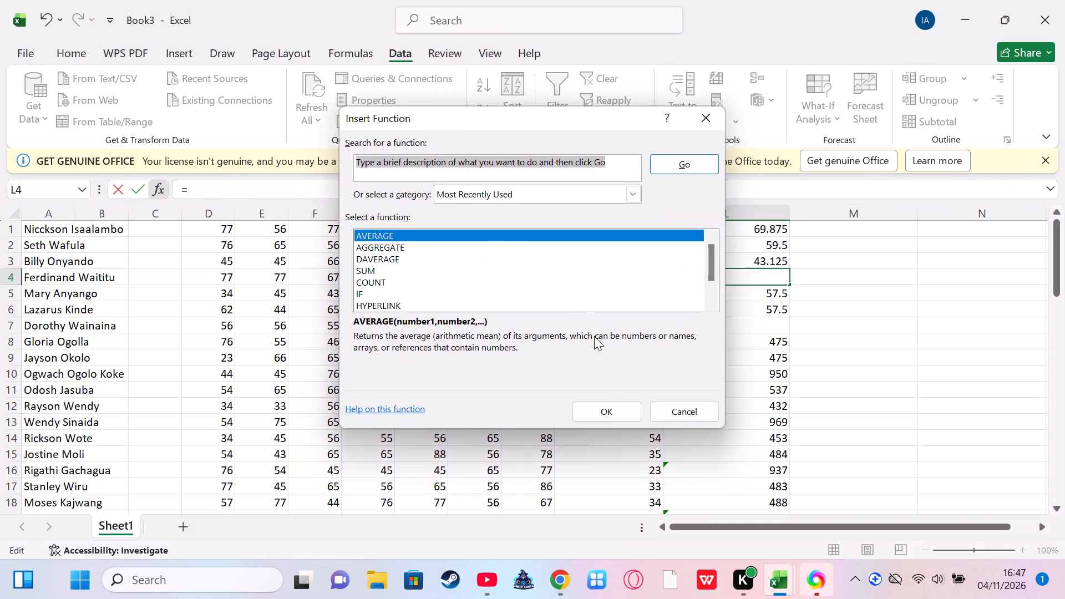
pyautogui.click(617, 410)
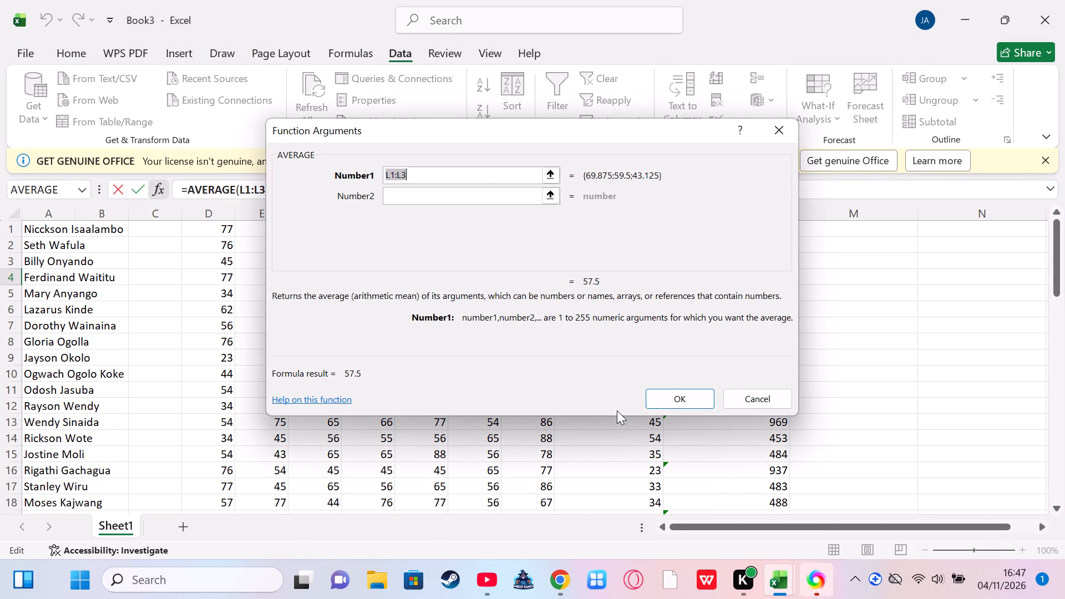
pyautogui.click(666, 399)
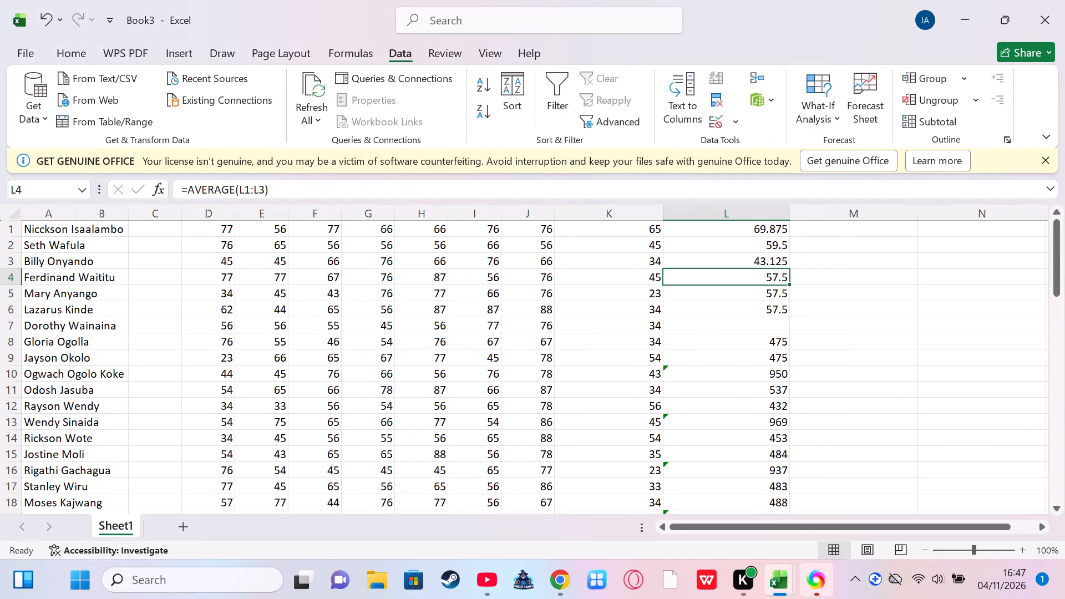
# Clear the AVERAGE formula from cell L5.
pyautogui.click(751, 297)
pyautogui.press('BackSpace')
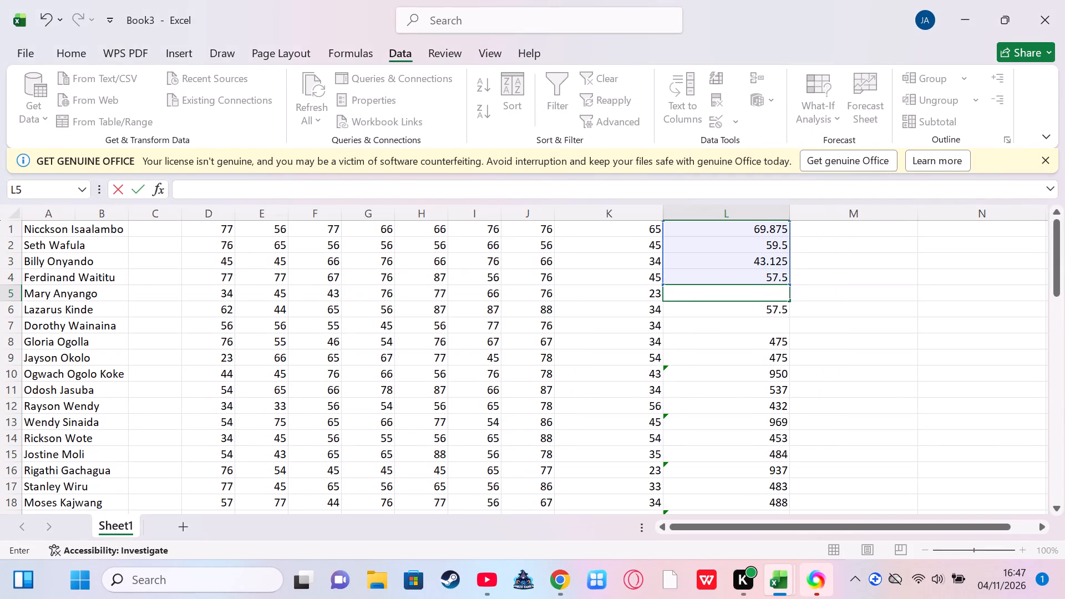
pyautogui.click(751, 297)
pyautogui.click(749, 308)
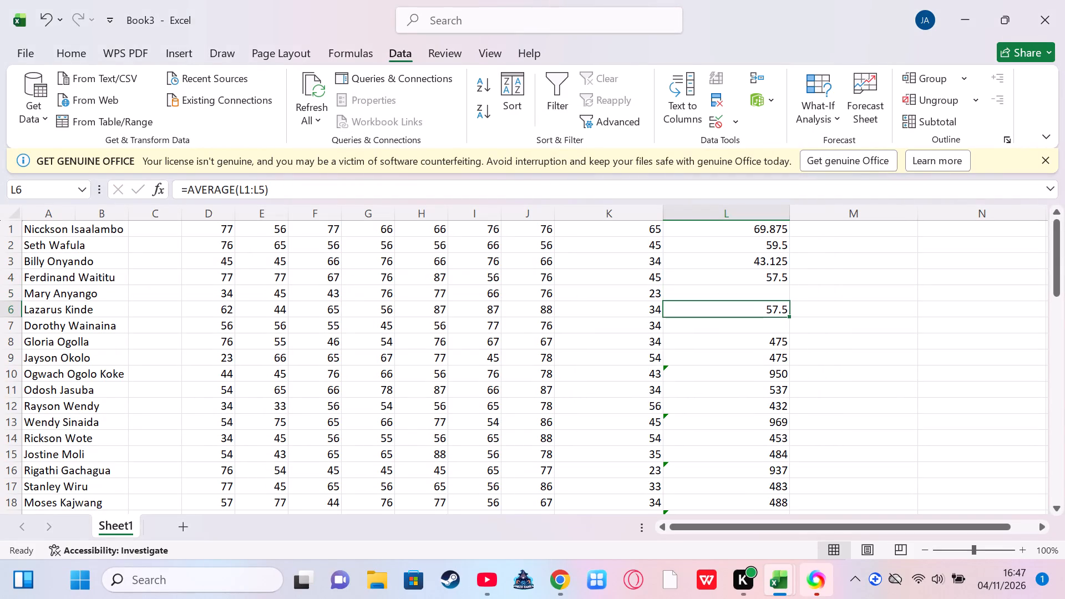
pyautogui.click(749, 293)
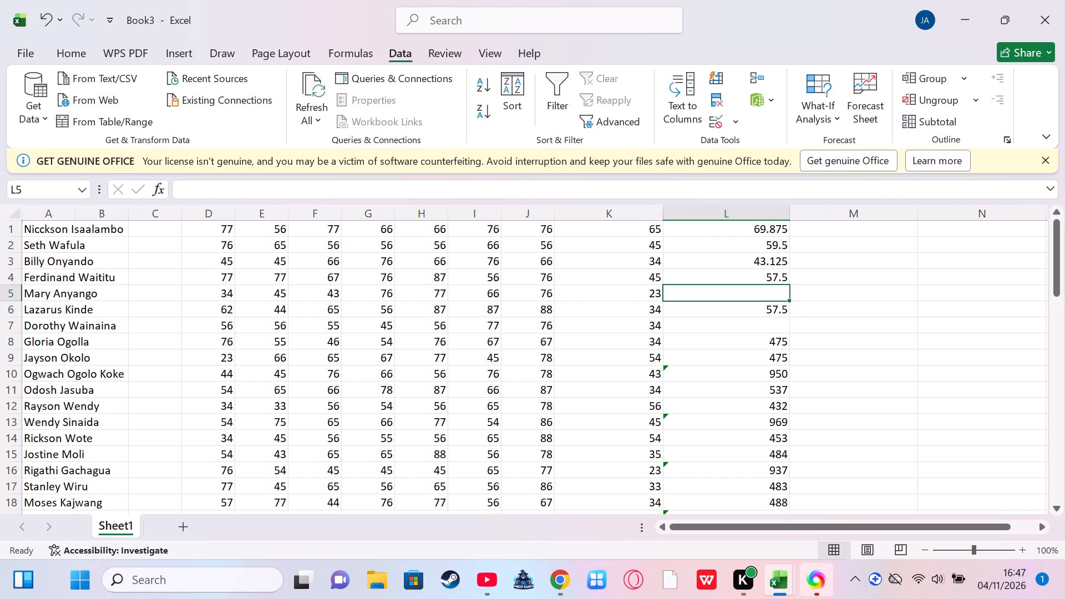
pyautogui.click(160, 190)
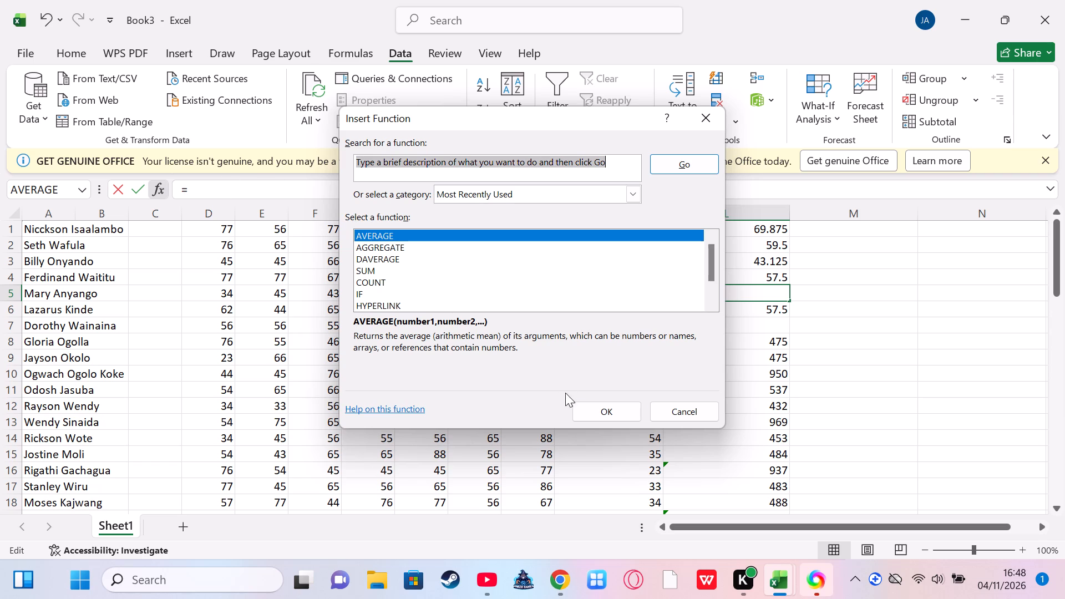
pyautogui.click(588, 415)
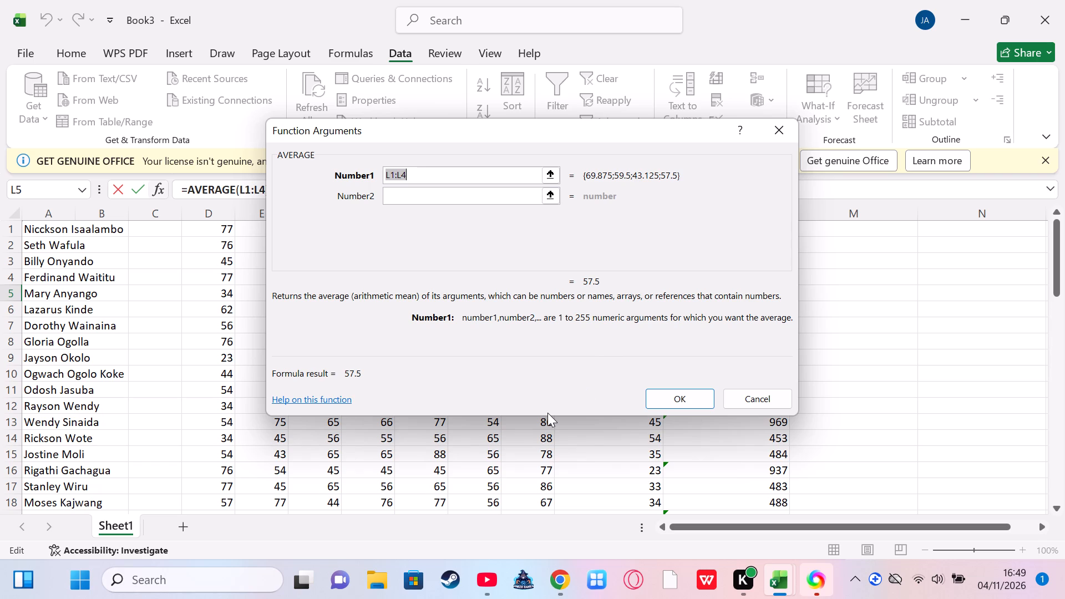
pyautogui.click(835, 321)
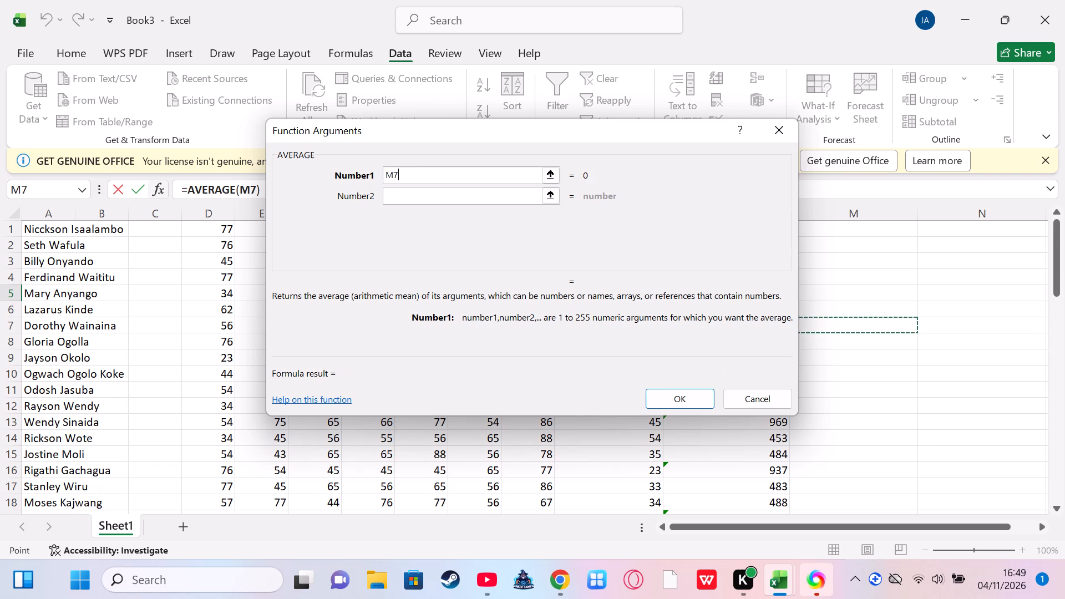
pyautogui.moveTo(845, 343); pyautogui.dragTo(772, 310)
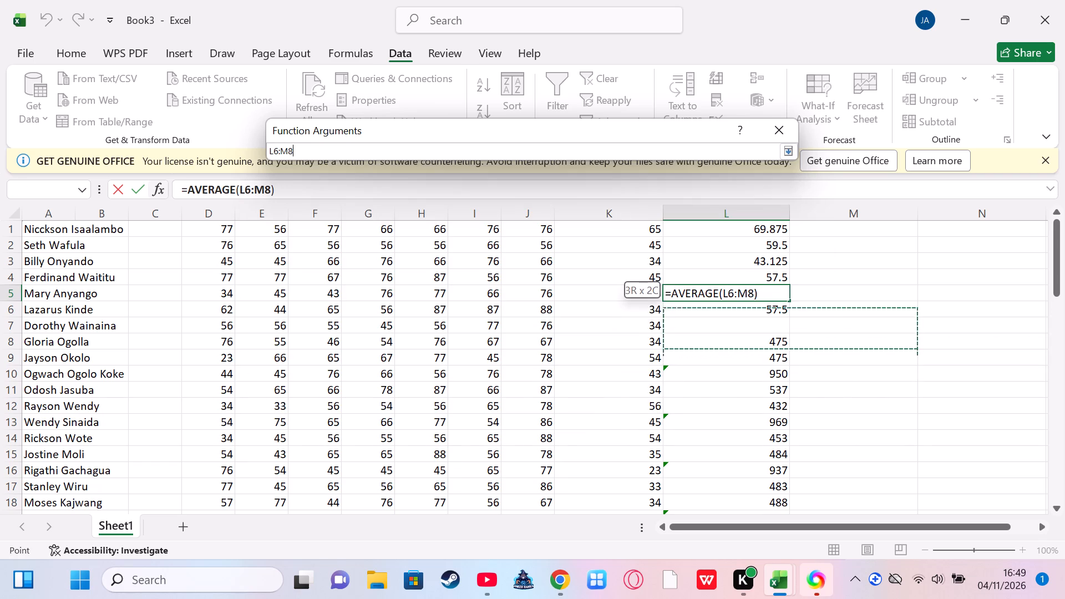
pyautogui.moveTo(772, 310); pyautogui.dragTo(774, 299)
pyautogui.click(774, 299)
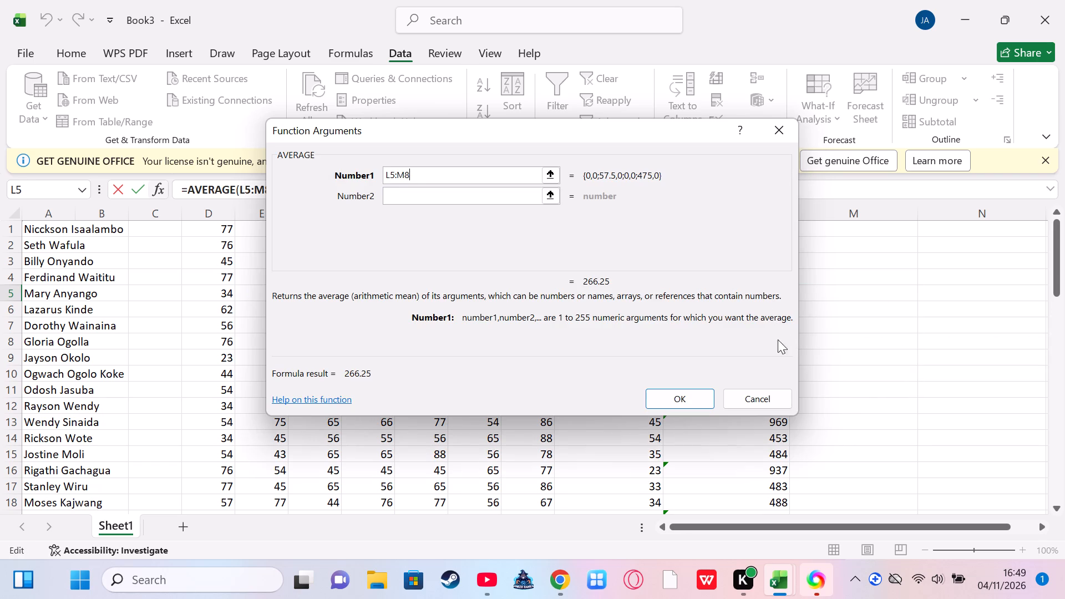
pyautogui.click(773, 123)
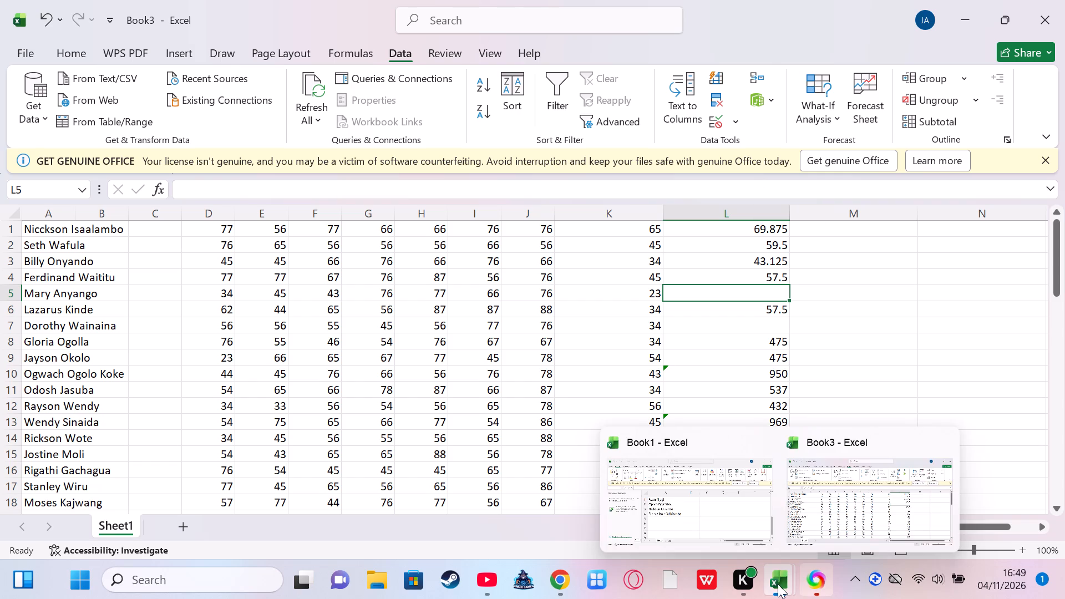
pyautogui.click(555, 558)
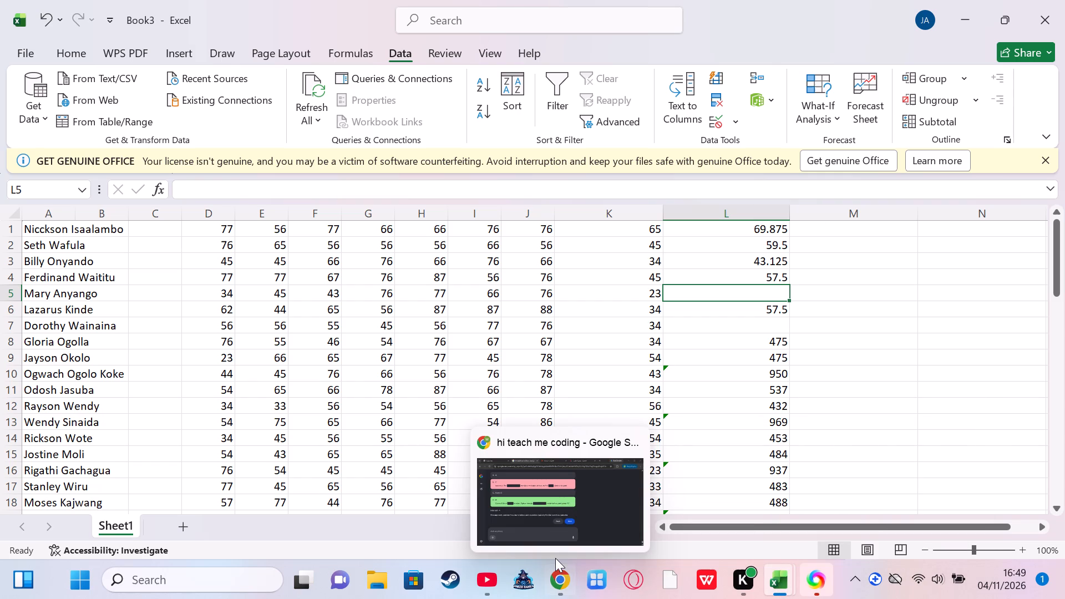
pyautogui.click(566, 514)
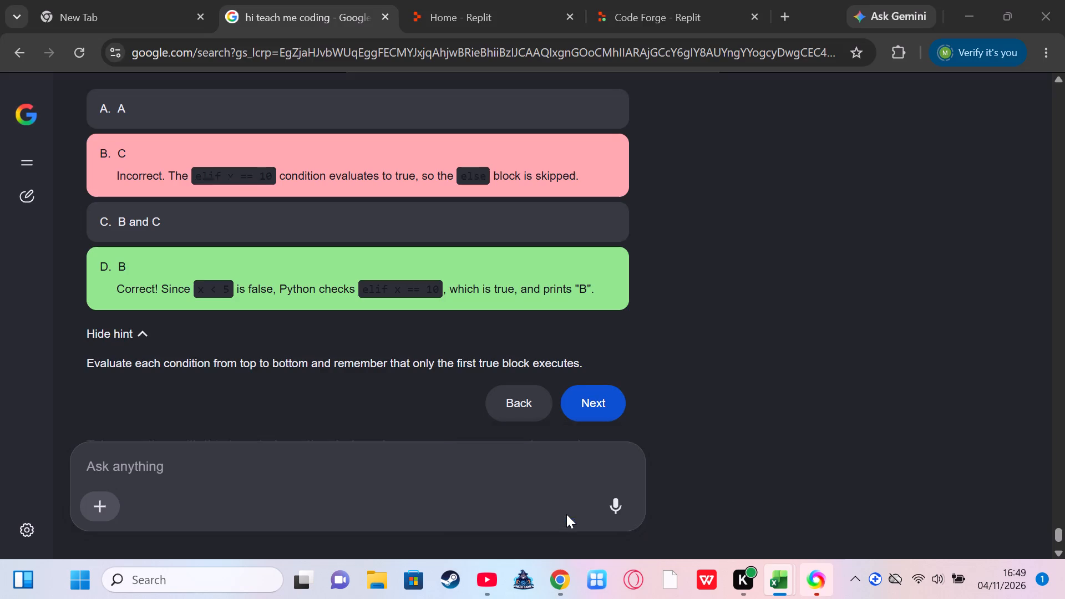
pyautogui.scroll(-3, 466, 333)
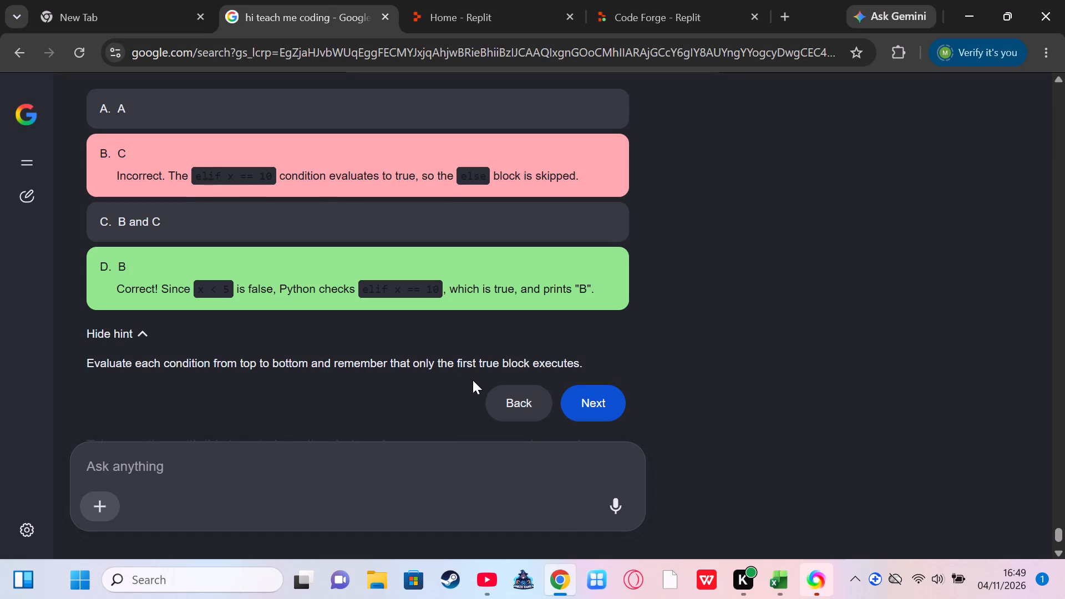
pyautogui.scroll(-4, 473, 380)
pyautogui.click(347, 451)
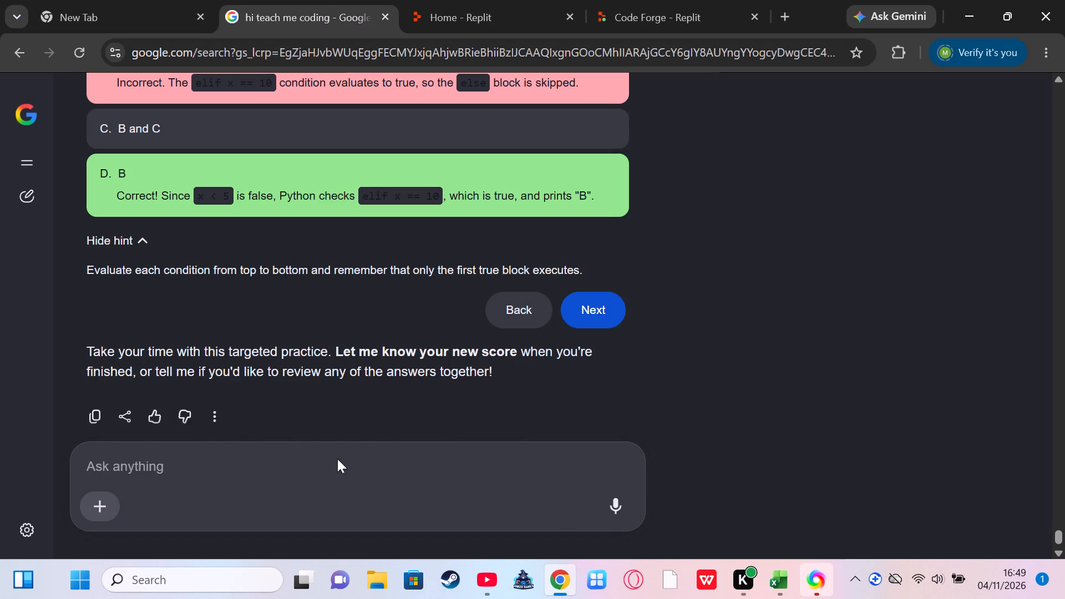
pyautogui.moveTo(298, 462); pyautogui.dragTo(336, 491)
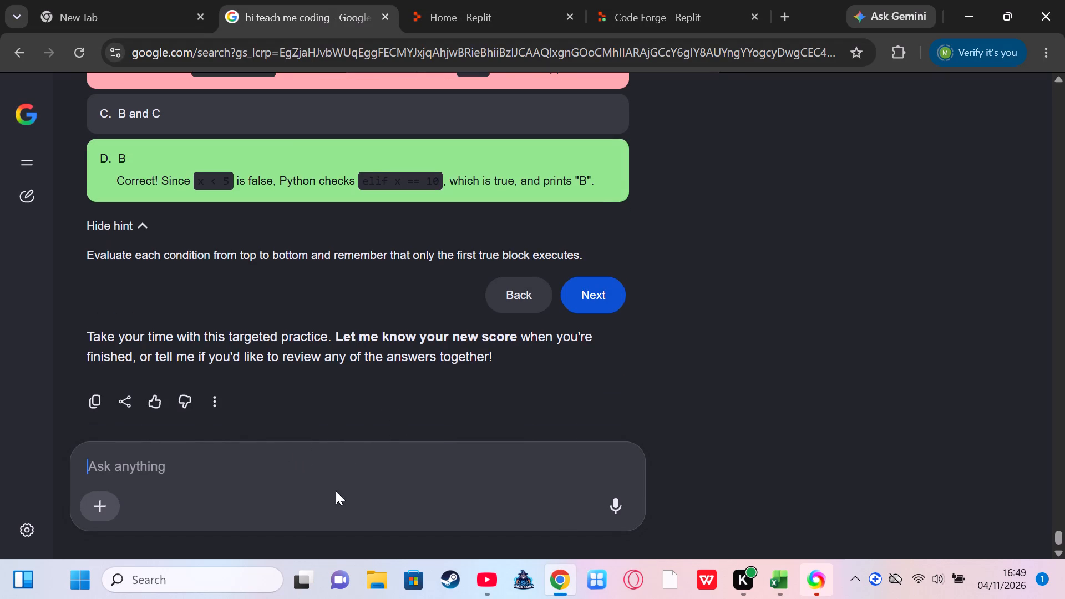
pyautogui.moveTo(336, 491); pyautogui.dragTo(277, 457)
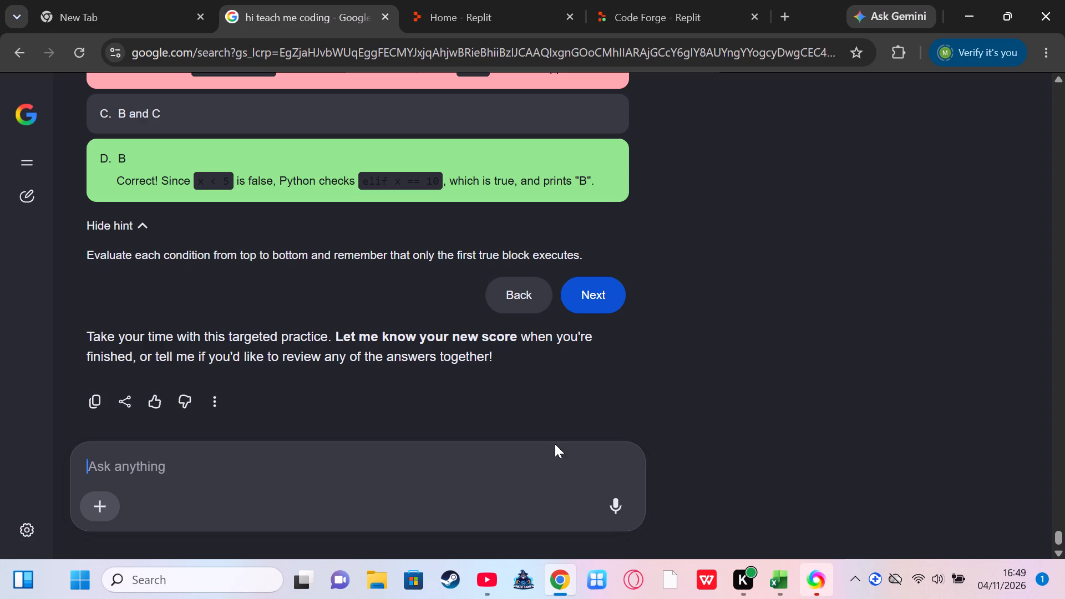
pyautogui.write('le')
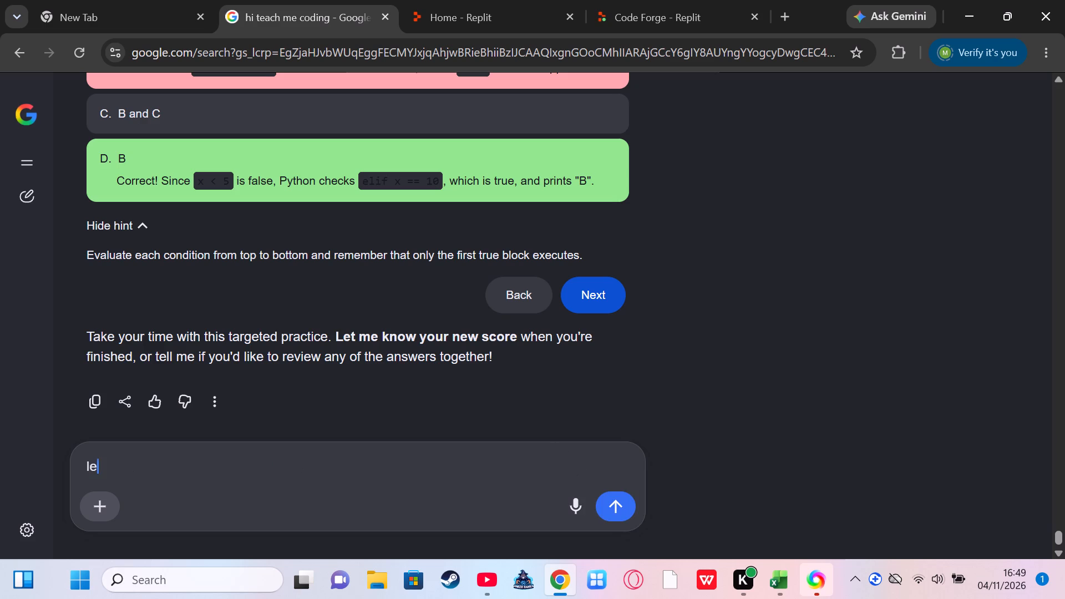
pyautogui.write('ts')
pyautogui.press('space')
pyautogui.write('continue with coding')
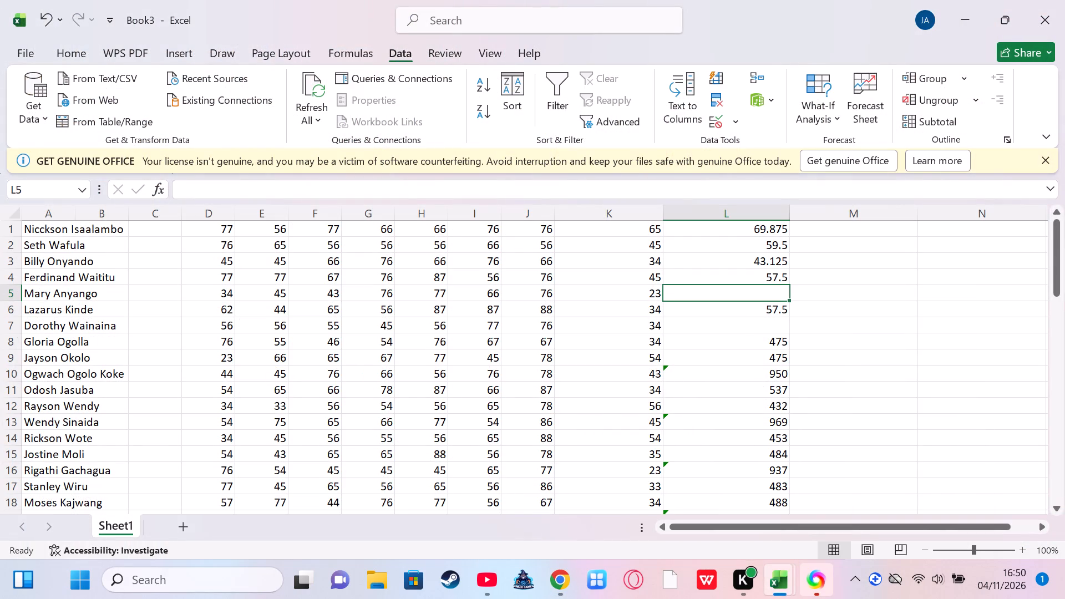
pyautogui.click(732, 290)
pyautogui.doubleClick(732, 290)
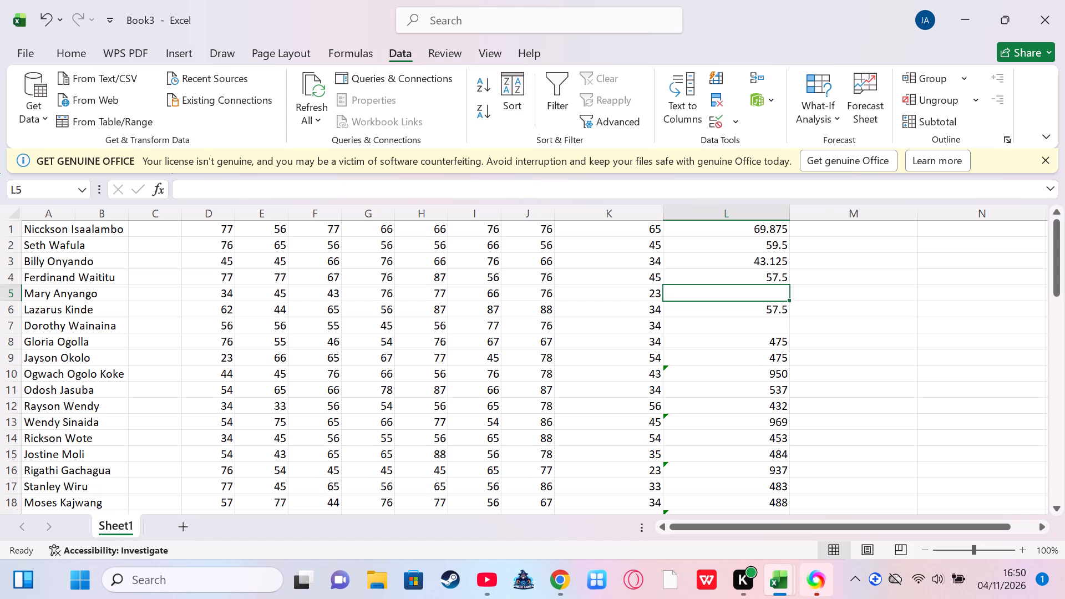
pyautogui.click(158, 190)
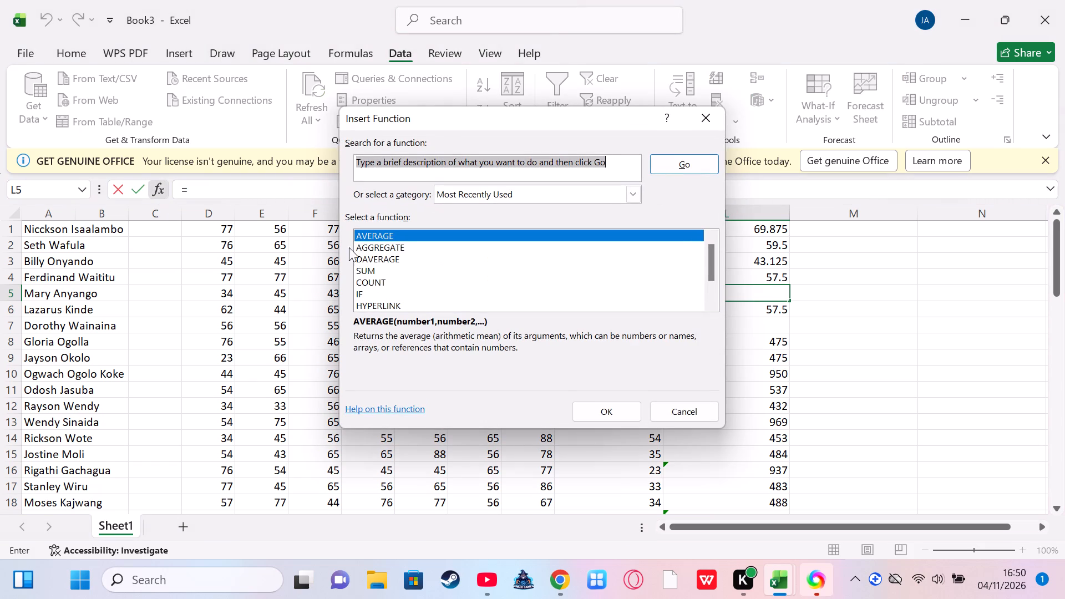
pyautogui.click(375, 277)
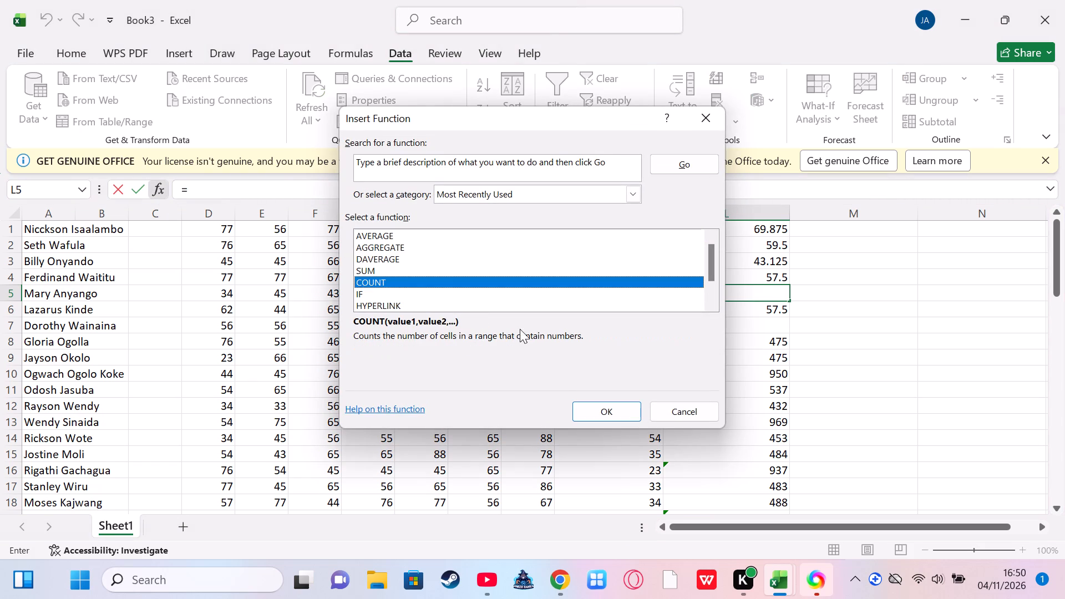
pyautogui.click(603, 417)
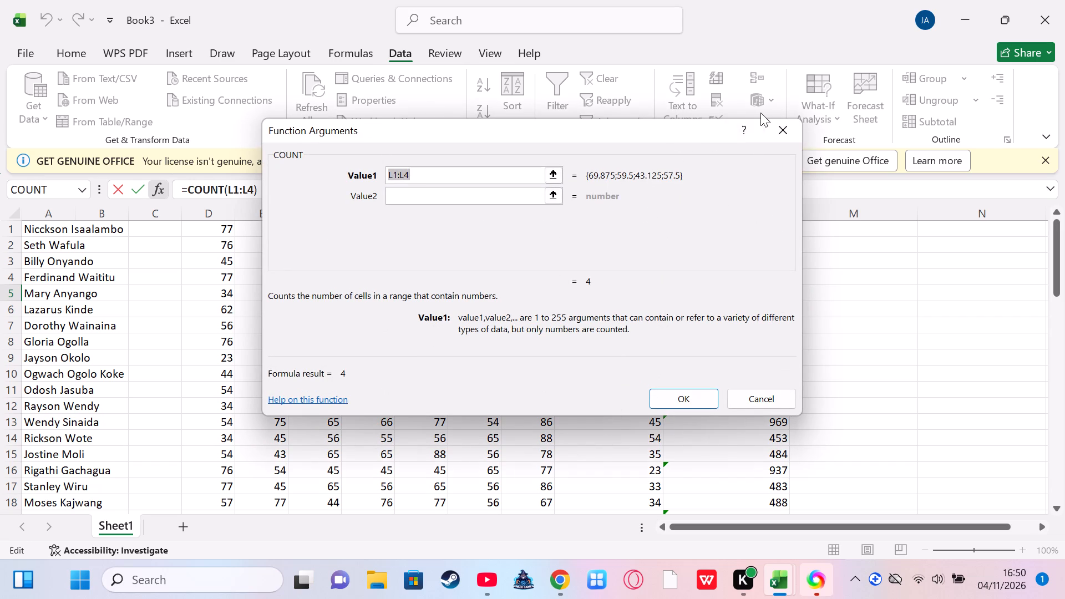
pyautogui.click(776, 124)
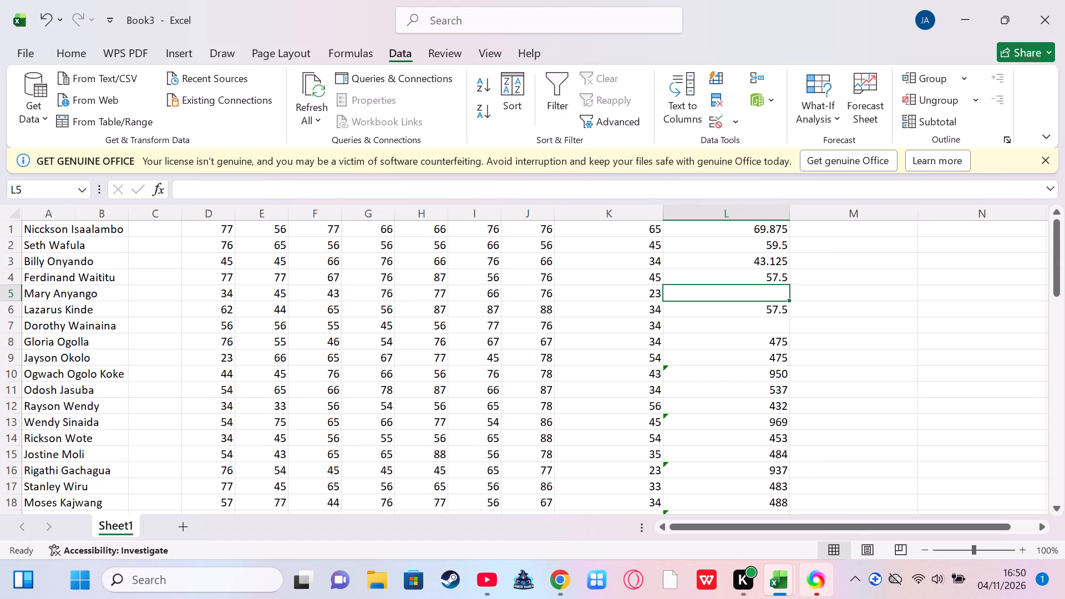
# Insert an AVERAGE function in cell L5 with the suggested range L1:L4 plus cells L6 and L14 as arguments.
pyautogui.click(164, 187)
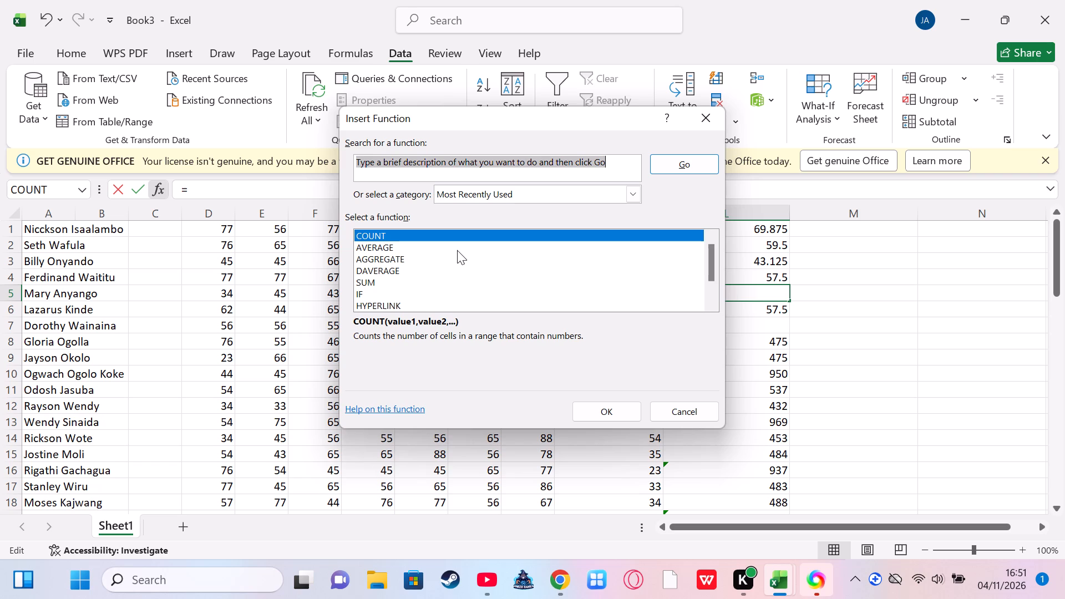
pyautogui.click(459, 245)
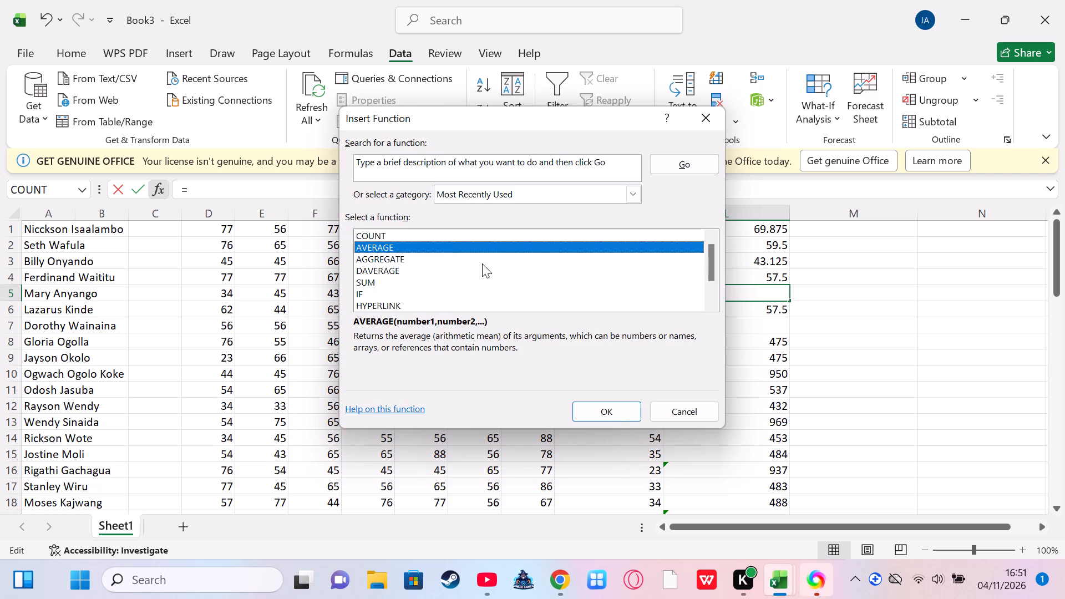
pyautogui.click(613, 410)
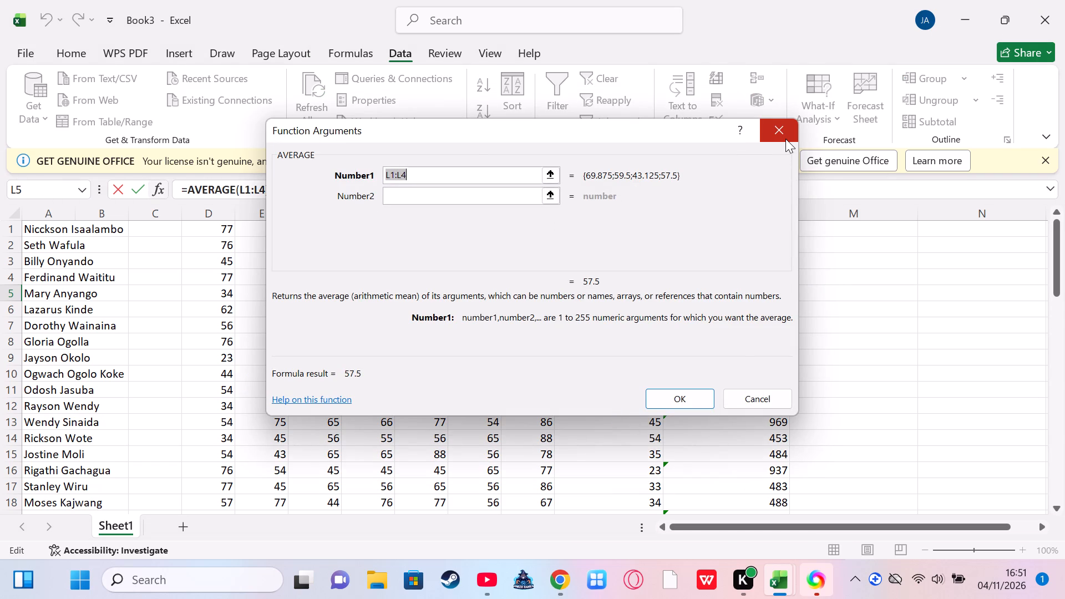
pyautogui.click(450, 196)
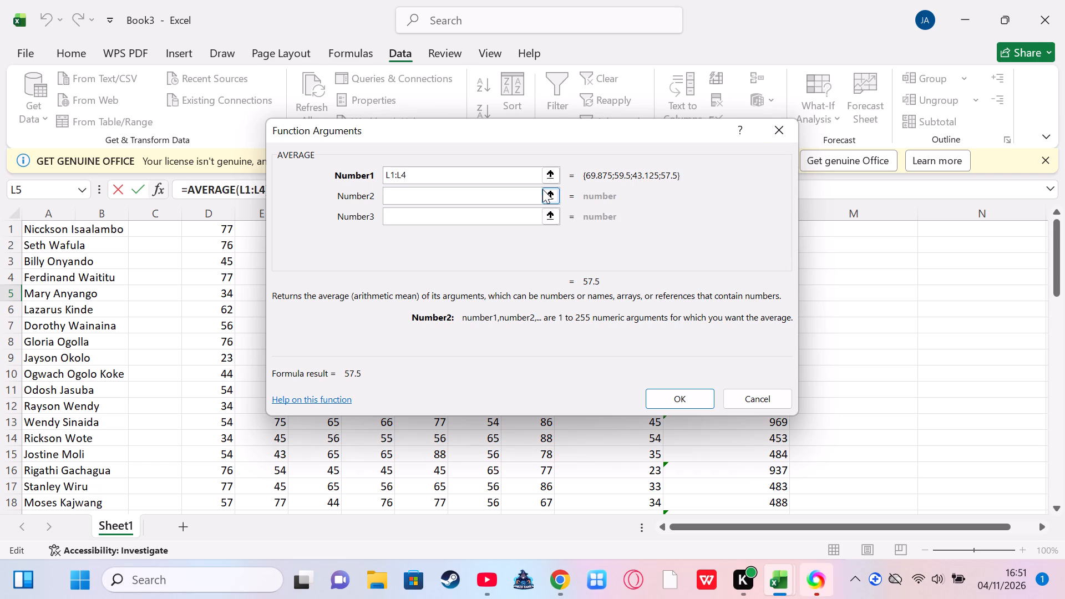
pyautogui.click(556, 189)
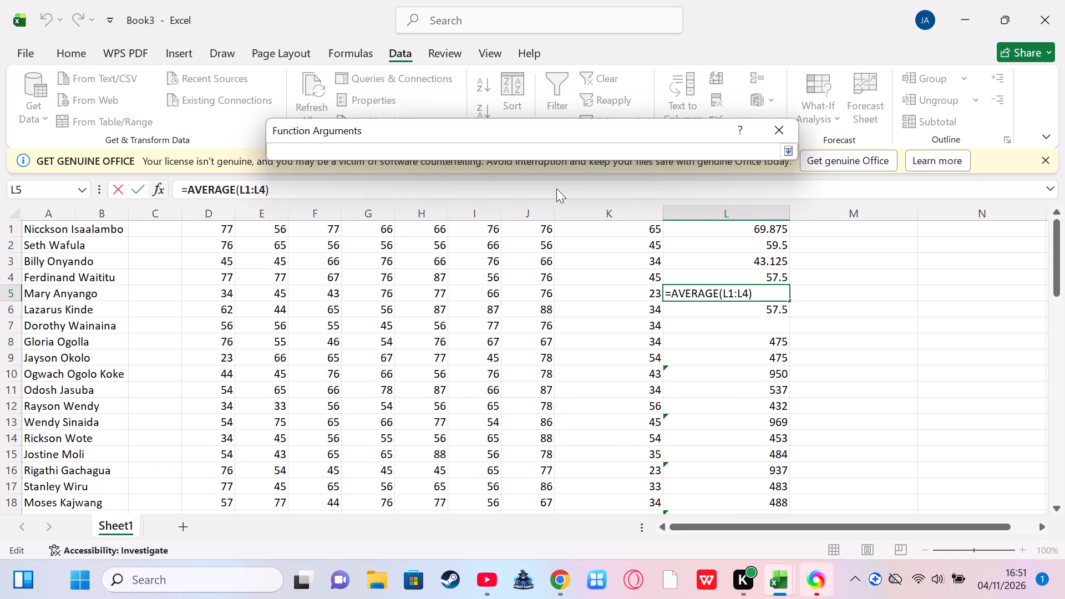
pyautogui.click(687, 318)
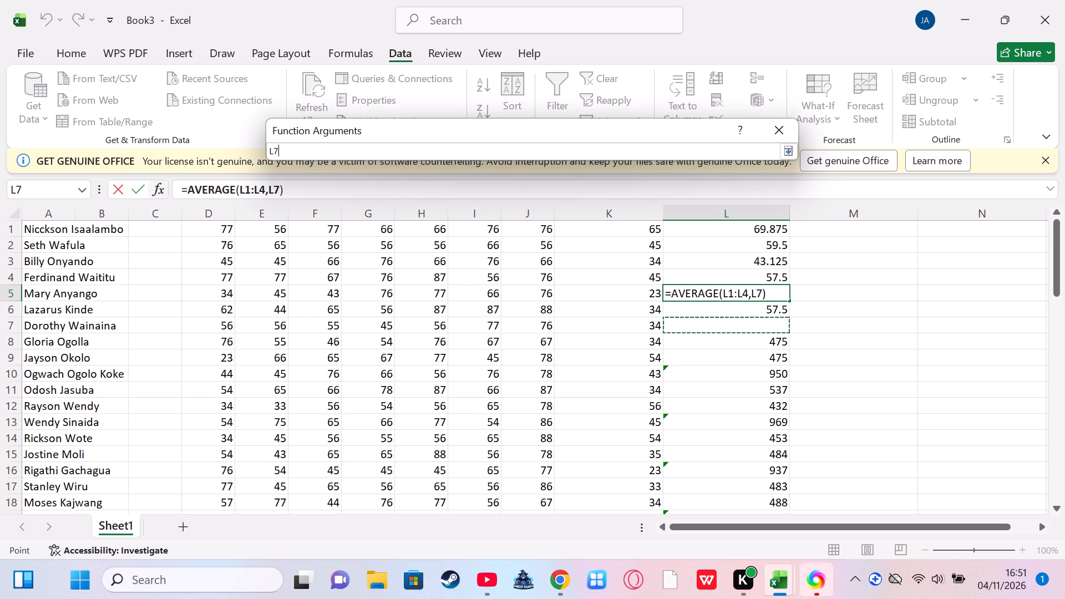
pyautogui.click(687, 310)
pyautogui.click(779, 146)
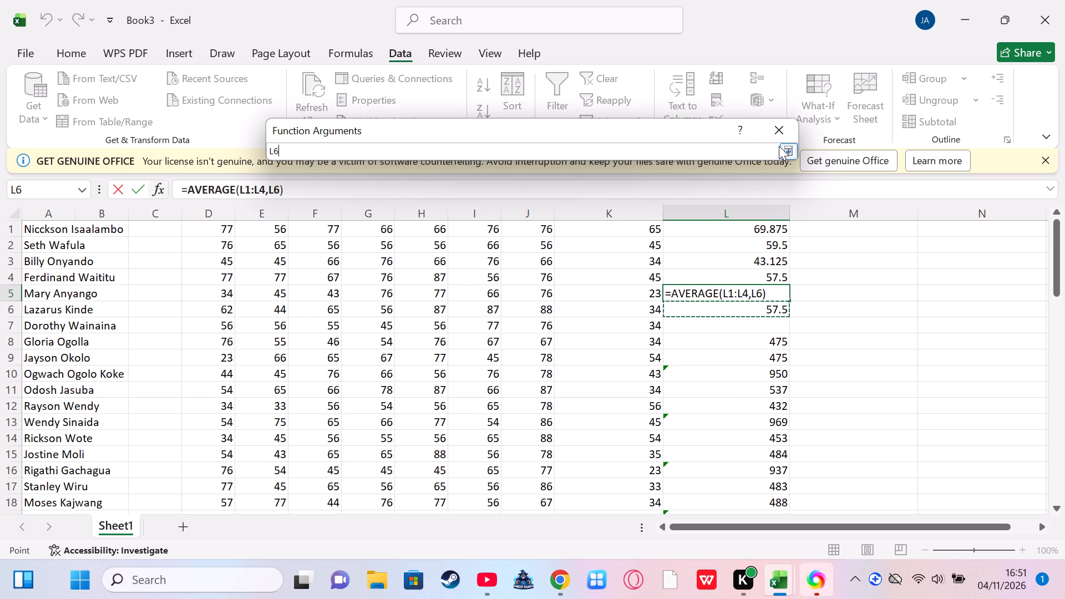
pyautogui.click(789, 146)
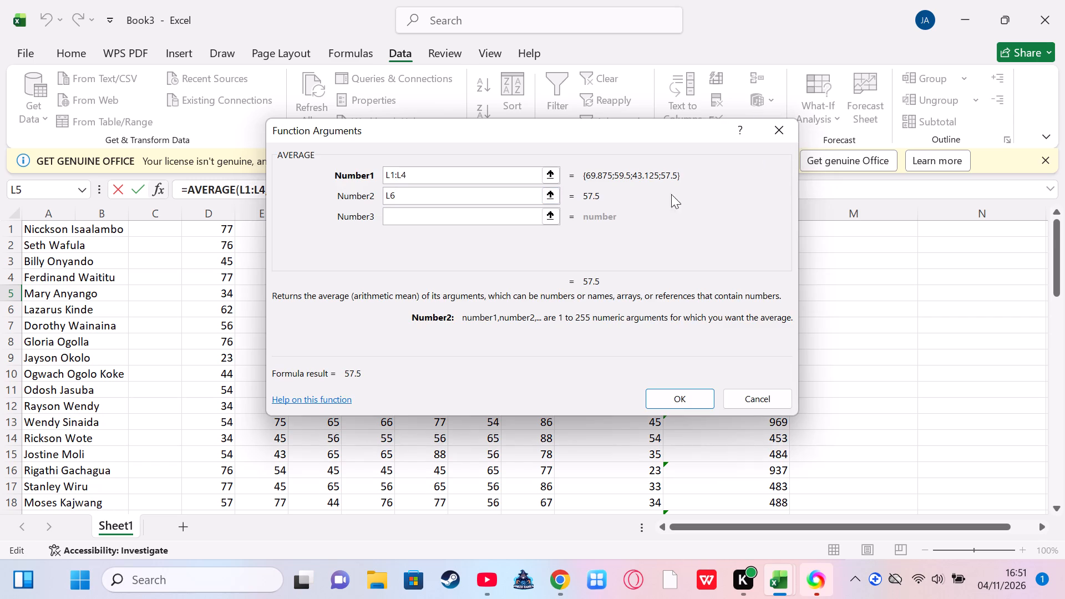
pyautogui.click(500, 222)
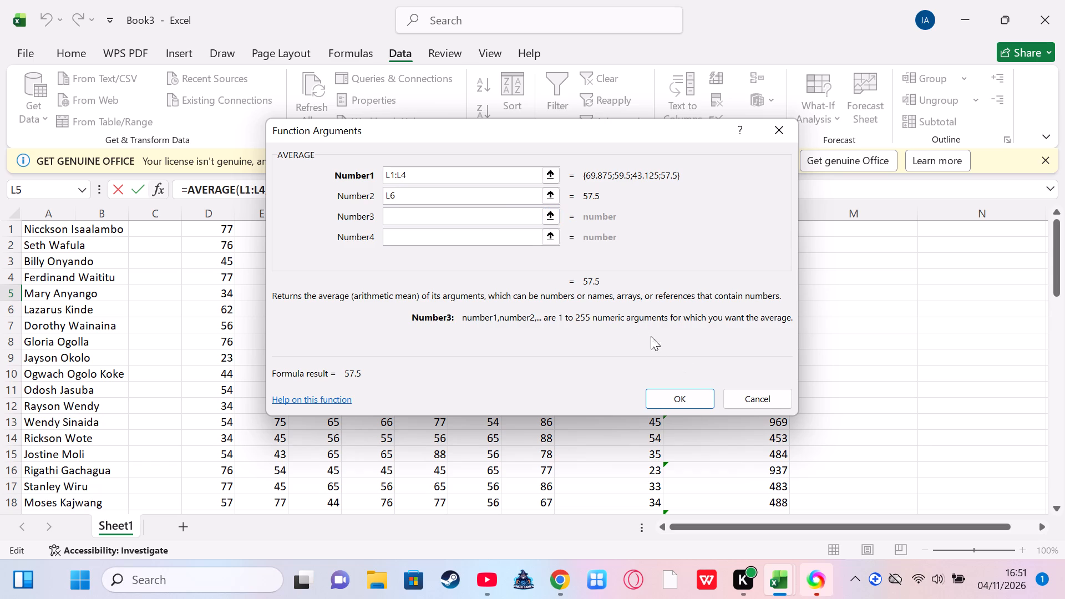
pyautogui.click(680, 443)
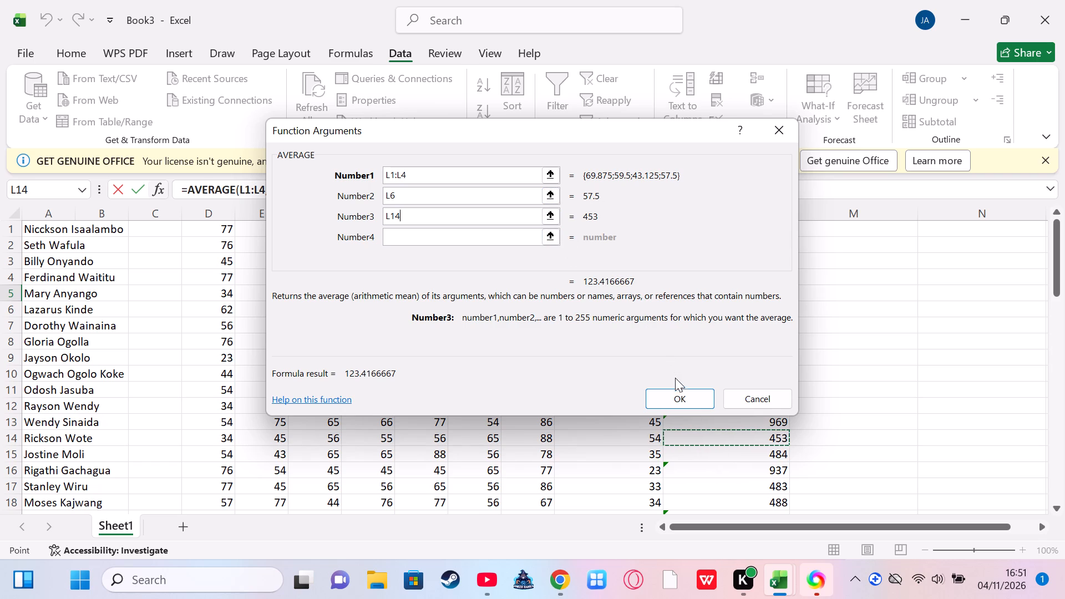
pyautogui.click(676, 393)
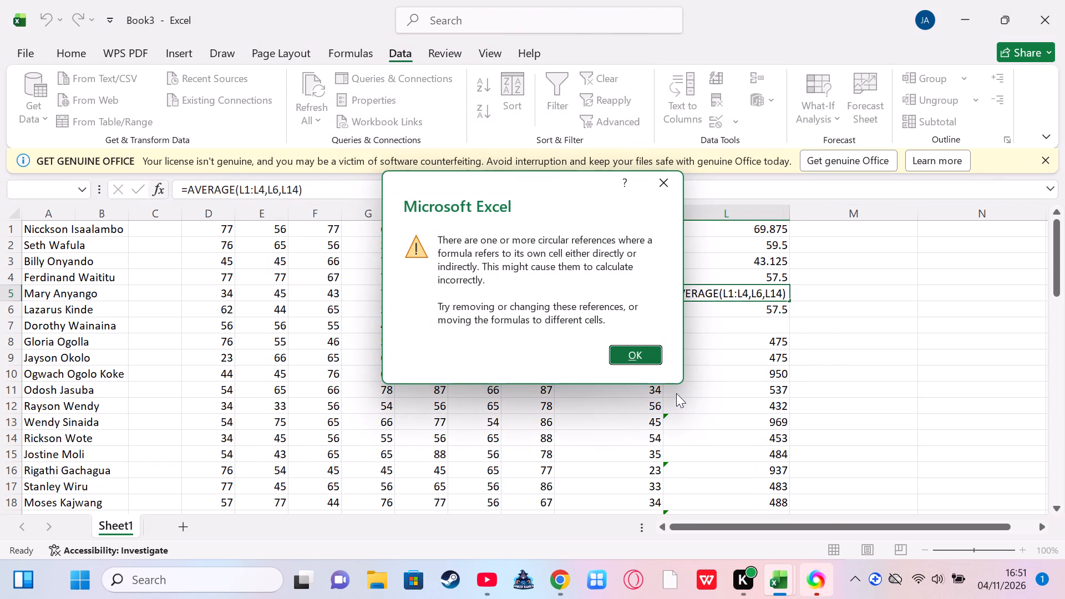
pyautogui.click(640, 349)
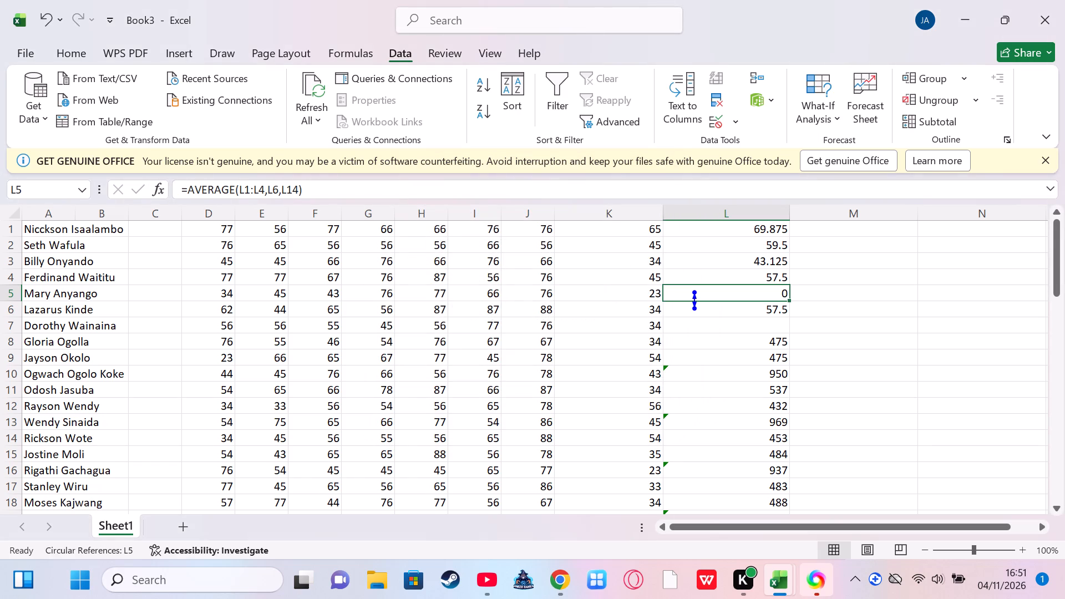
# Remove the L14 and L6 arguments from the AVERAGE function in cell L5, keeping only L1:L4.
pyautogui.click(713, 295)
pyautogui.doubleClick(713, 303)
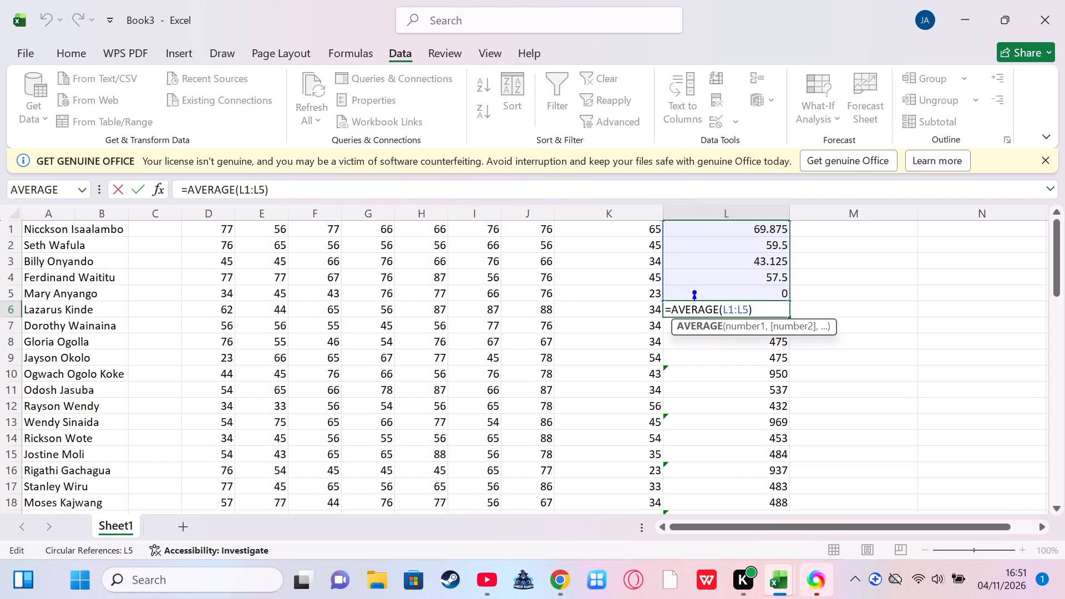
pyautogui.click(731, 297)
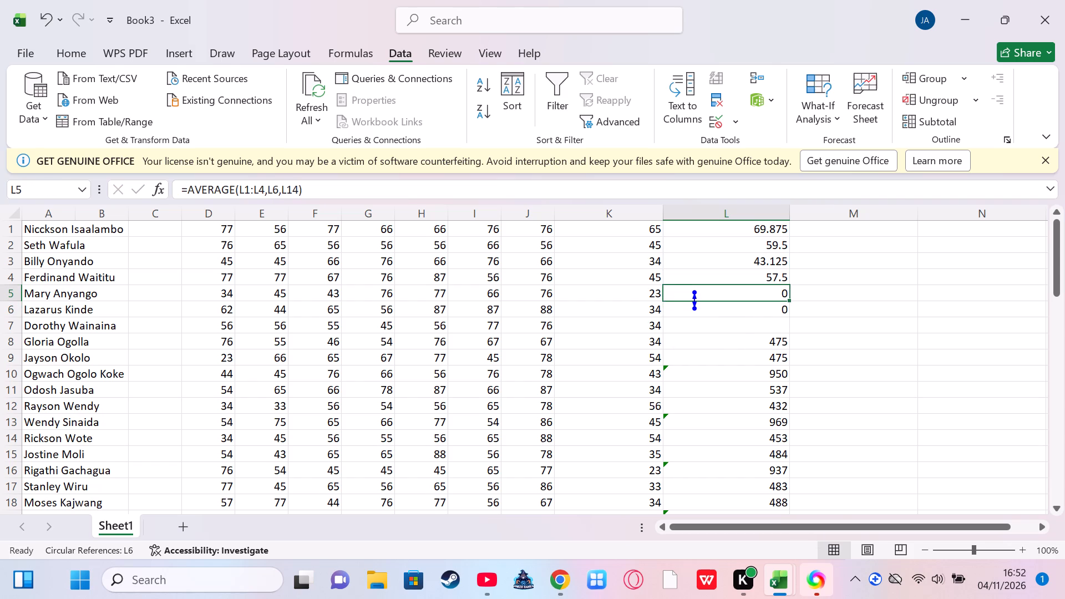
pyautogui.click(161, 192)
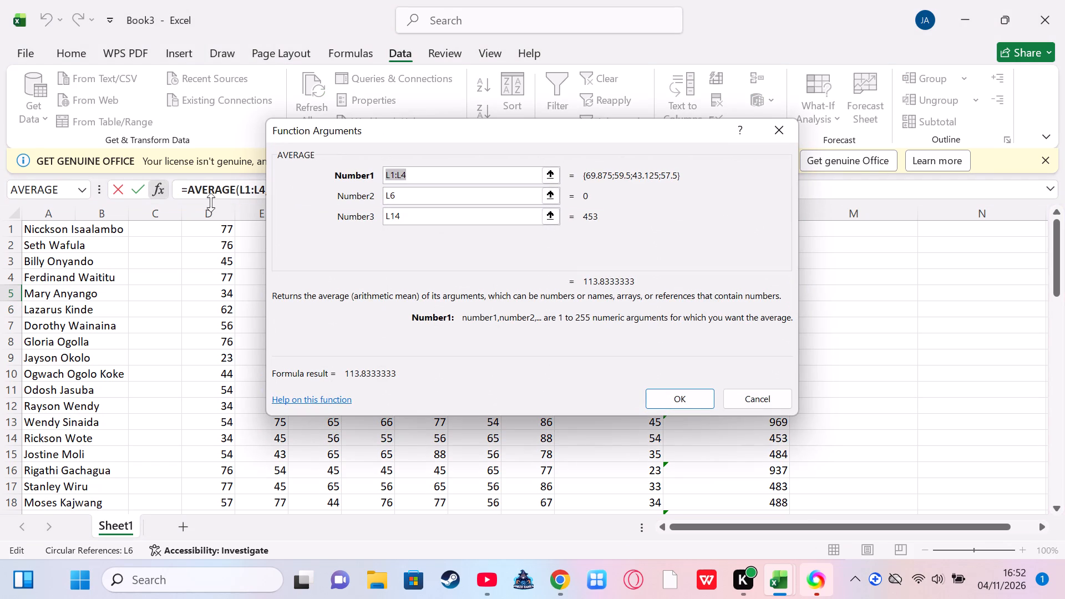
pyautogui.click(450, 214)
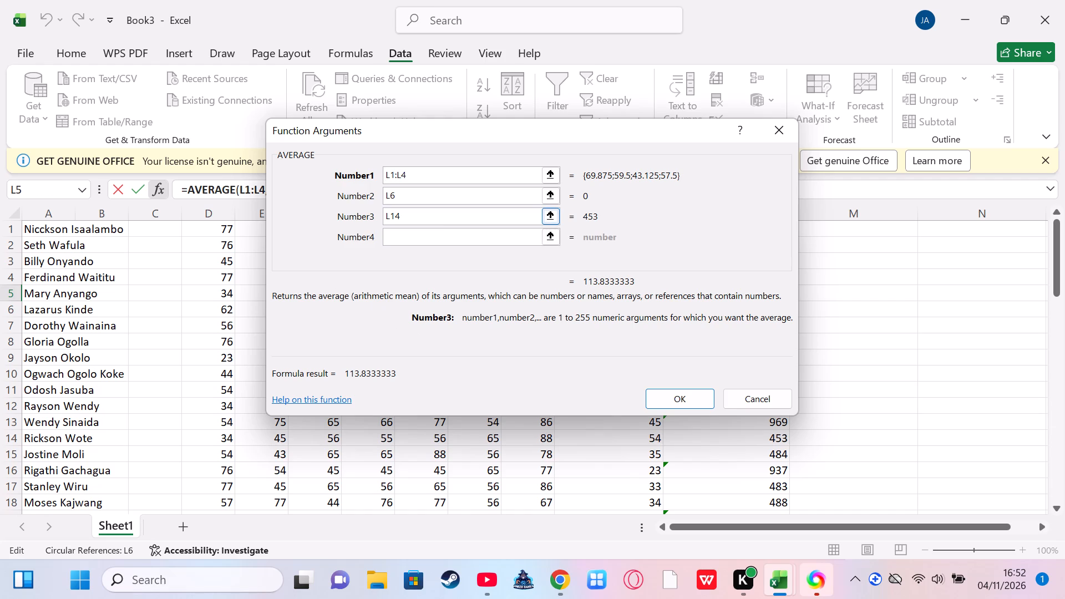
pyautogui.press('BackSpace')
pyautogui.press('BackSpace')
pyautogui.press('BackSpace')
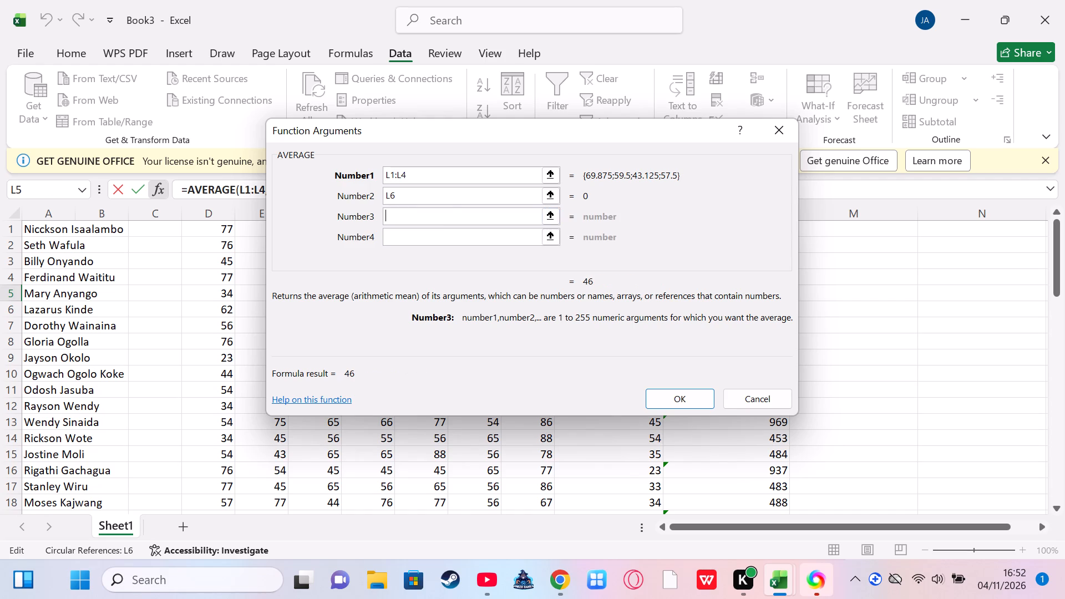
pyautogui.click(441, 189)
pyautogui.press('BackSpace')
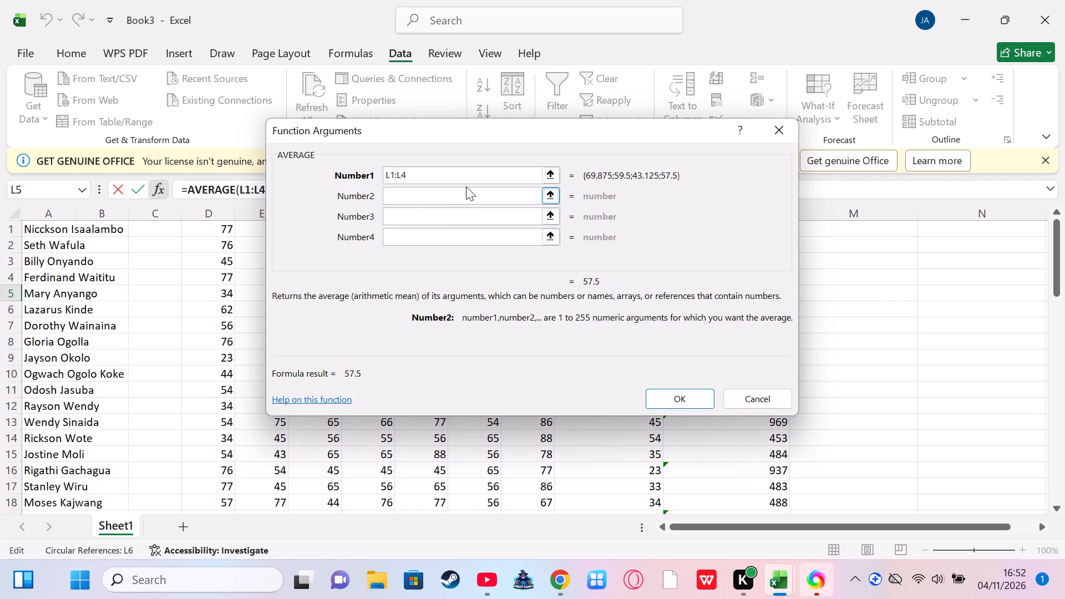
pyautogui.click(674, 390)
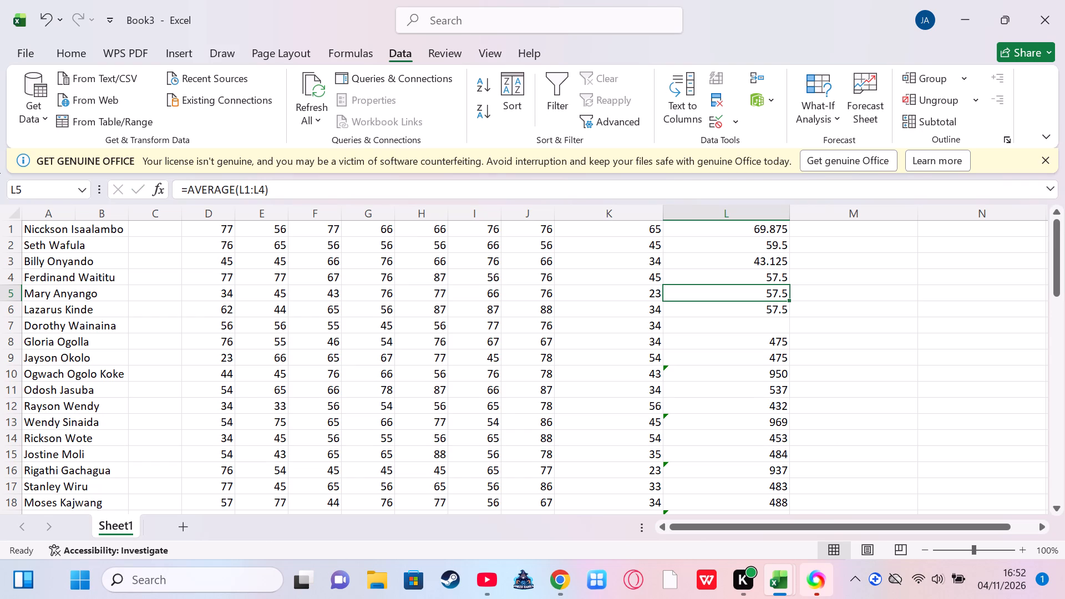
# Replace the SUM formula in cell L10 with an AVERAGE function that uses the suggested range L8:L9.
pyautogui.click(739, 377)
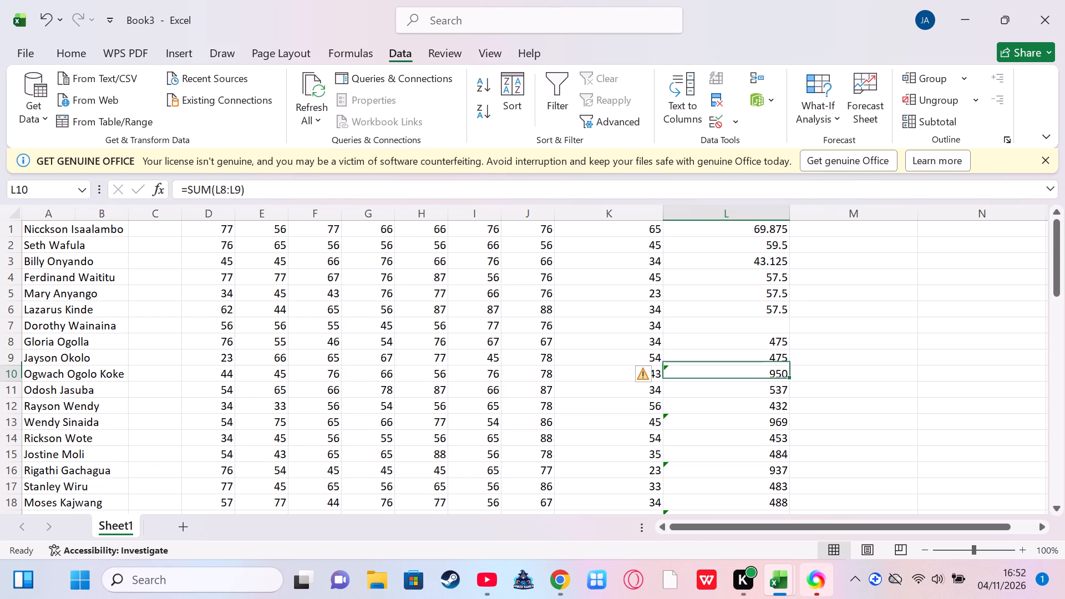
pyautogui.press('BackSpace')
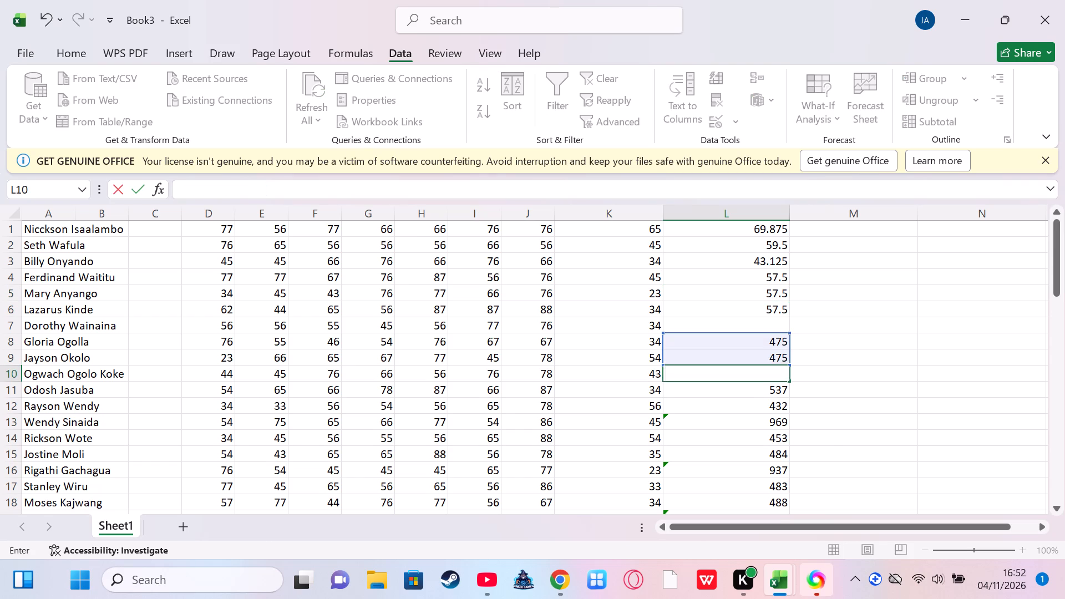
pyautogui.click(727, 373)
pyautogui.click(716, 324)
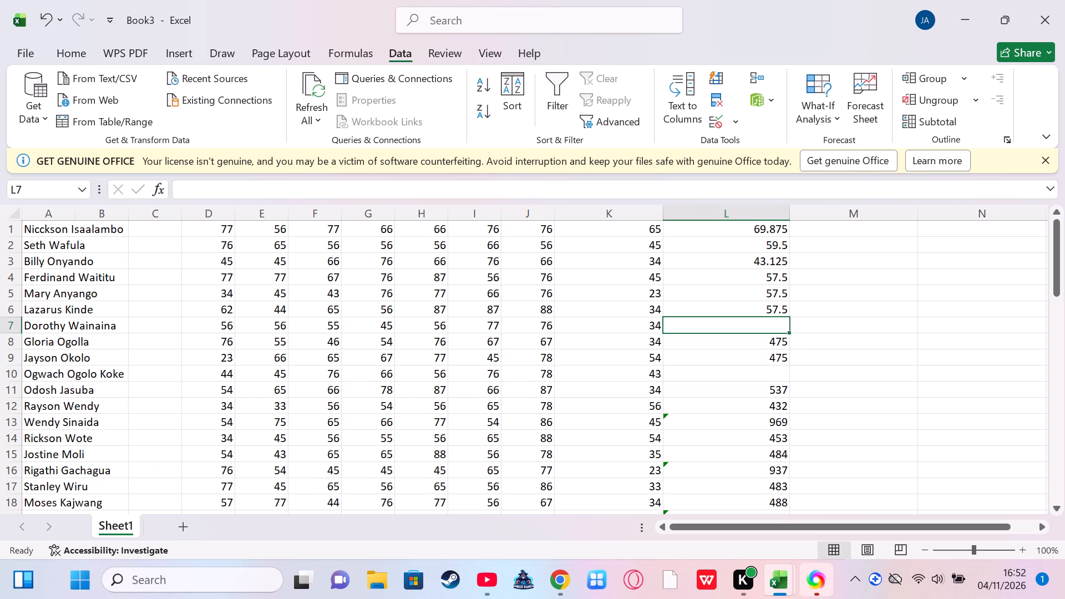
pyautogui.click(731, 375)
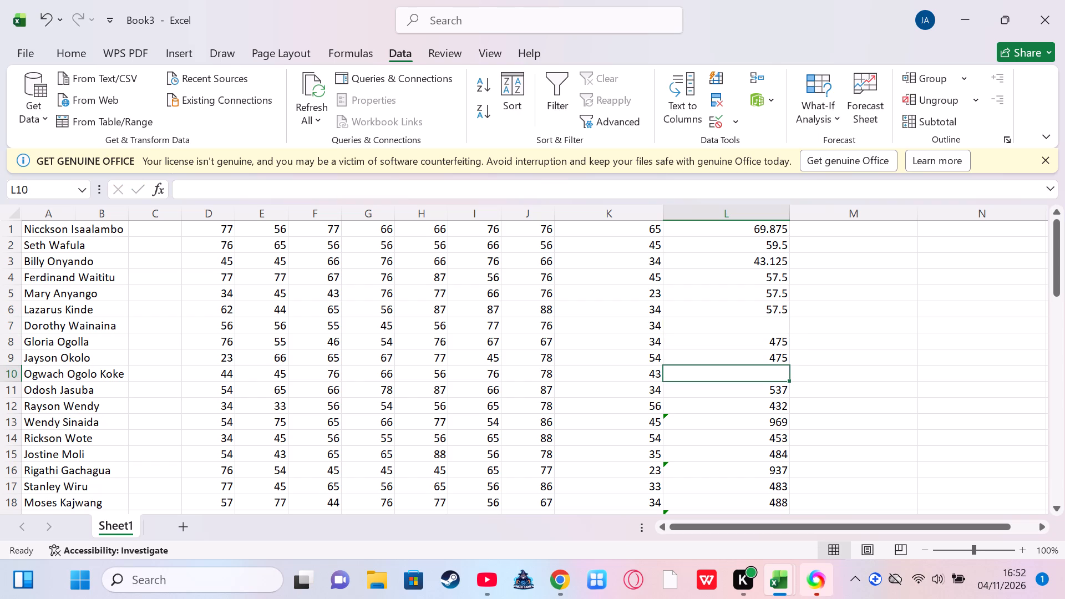
pyautogui.click(159, 187)
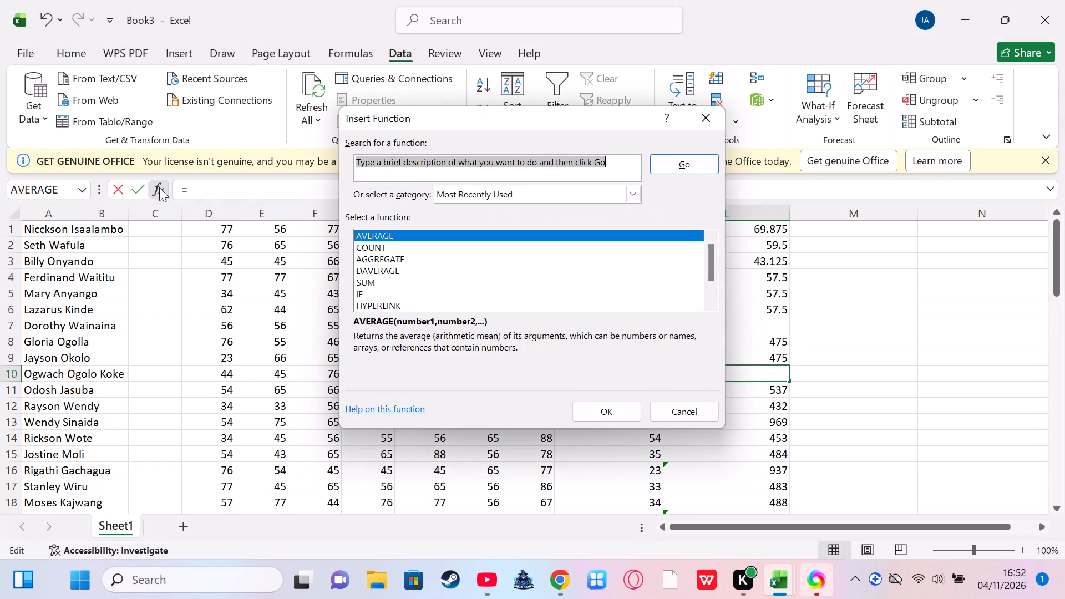
pyautogui.click(582, 410)
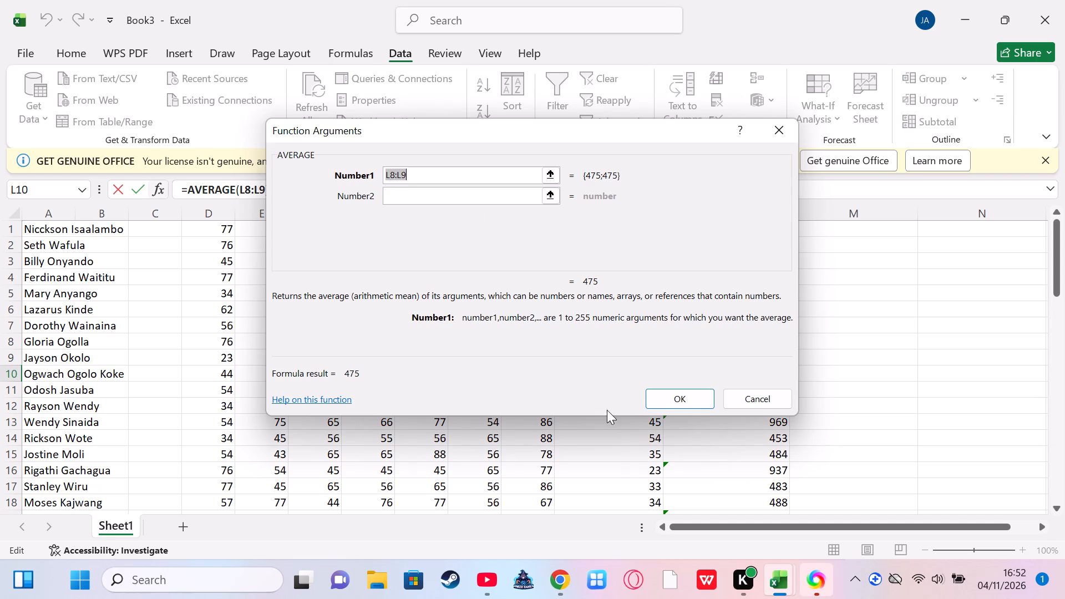
pyautogui.click(661, 401)
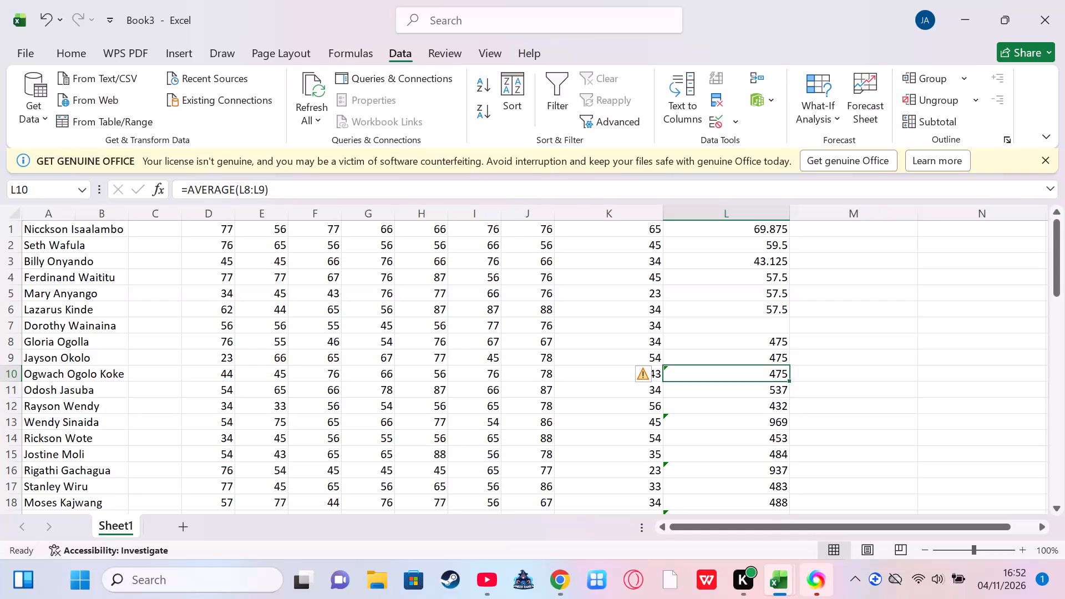
pyautogui.rightClick(714, 380)
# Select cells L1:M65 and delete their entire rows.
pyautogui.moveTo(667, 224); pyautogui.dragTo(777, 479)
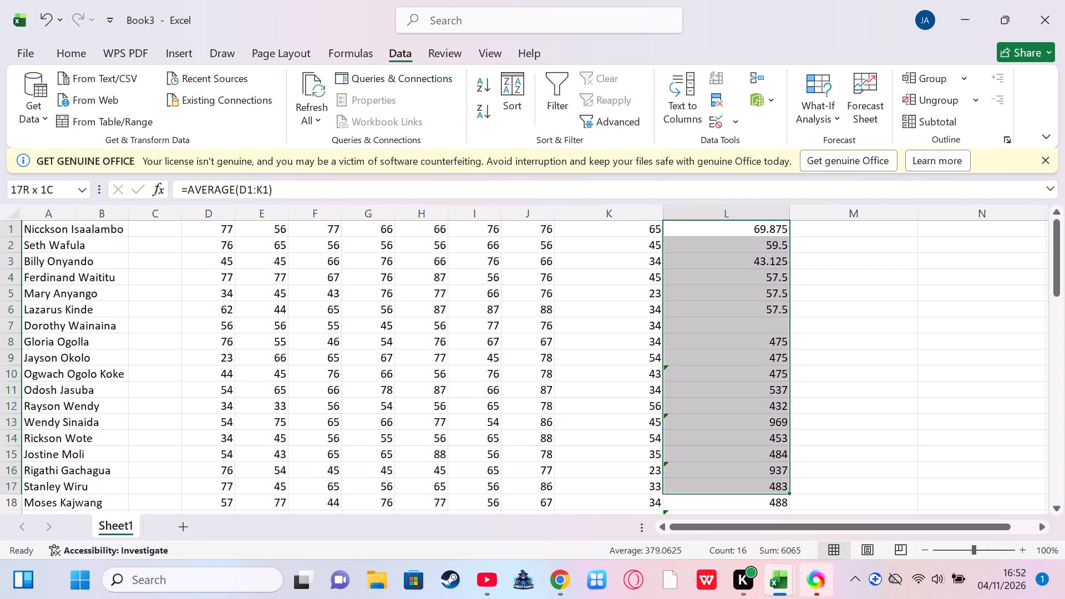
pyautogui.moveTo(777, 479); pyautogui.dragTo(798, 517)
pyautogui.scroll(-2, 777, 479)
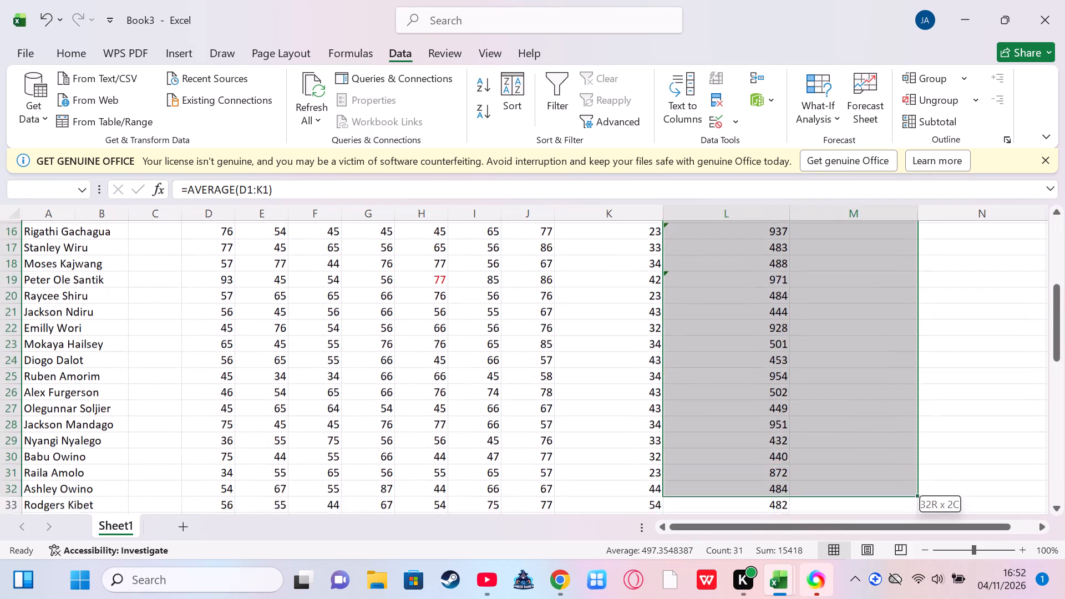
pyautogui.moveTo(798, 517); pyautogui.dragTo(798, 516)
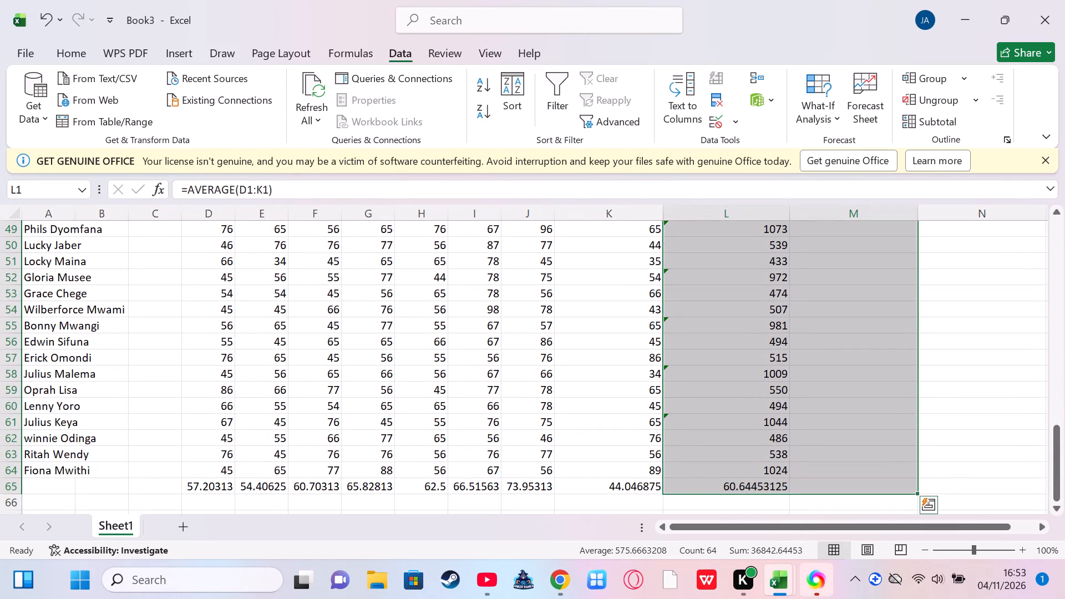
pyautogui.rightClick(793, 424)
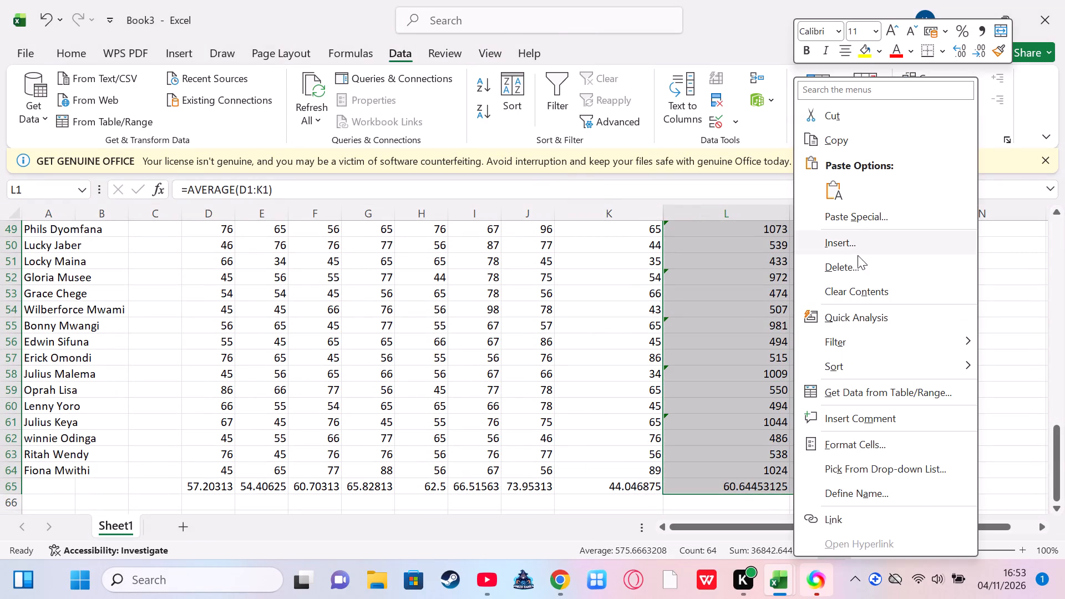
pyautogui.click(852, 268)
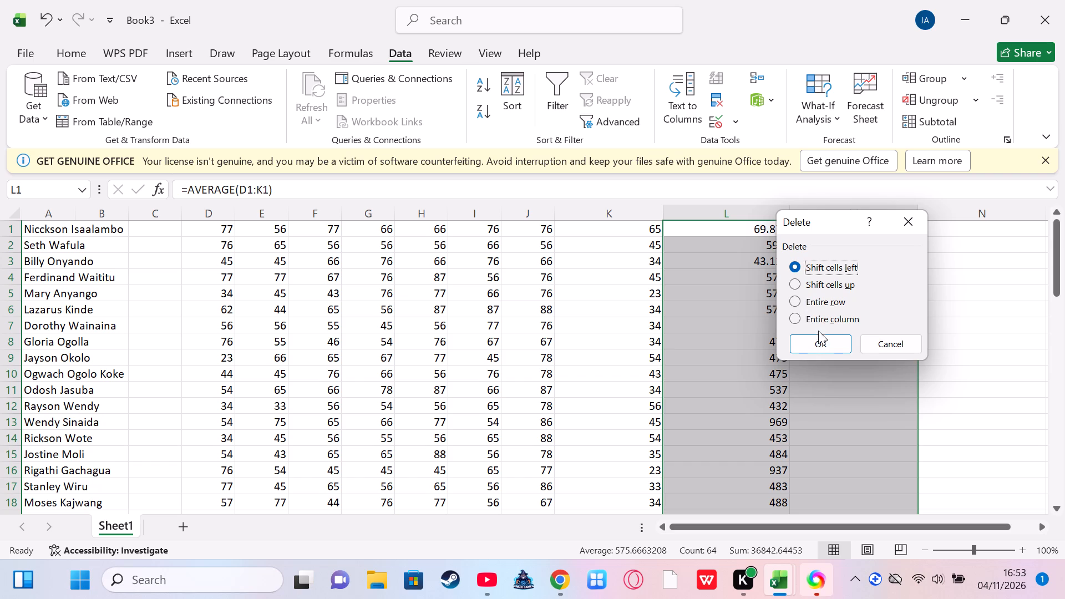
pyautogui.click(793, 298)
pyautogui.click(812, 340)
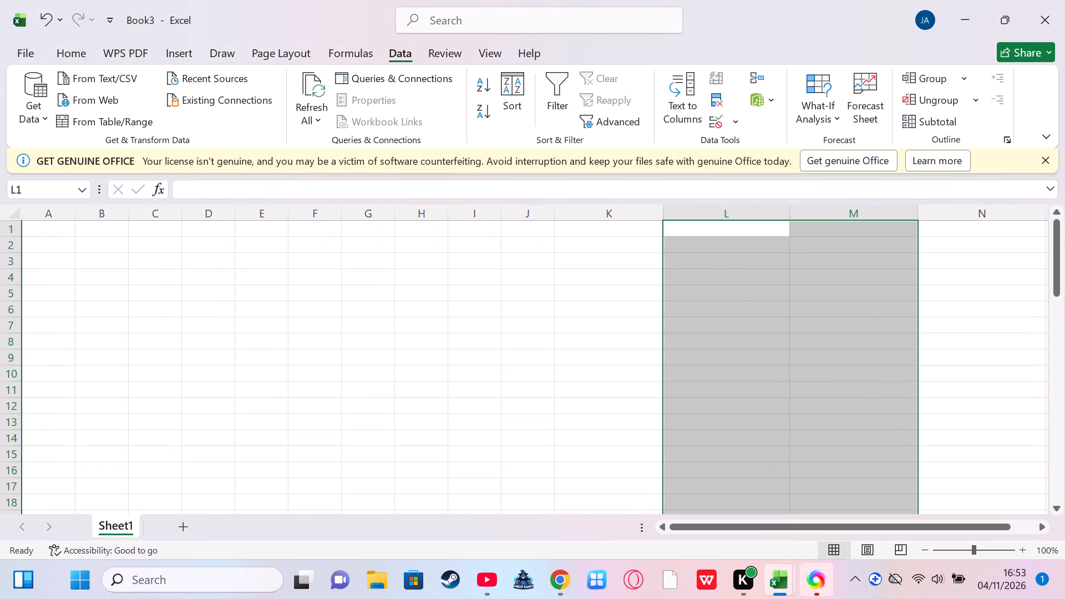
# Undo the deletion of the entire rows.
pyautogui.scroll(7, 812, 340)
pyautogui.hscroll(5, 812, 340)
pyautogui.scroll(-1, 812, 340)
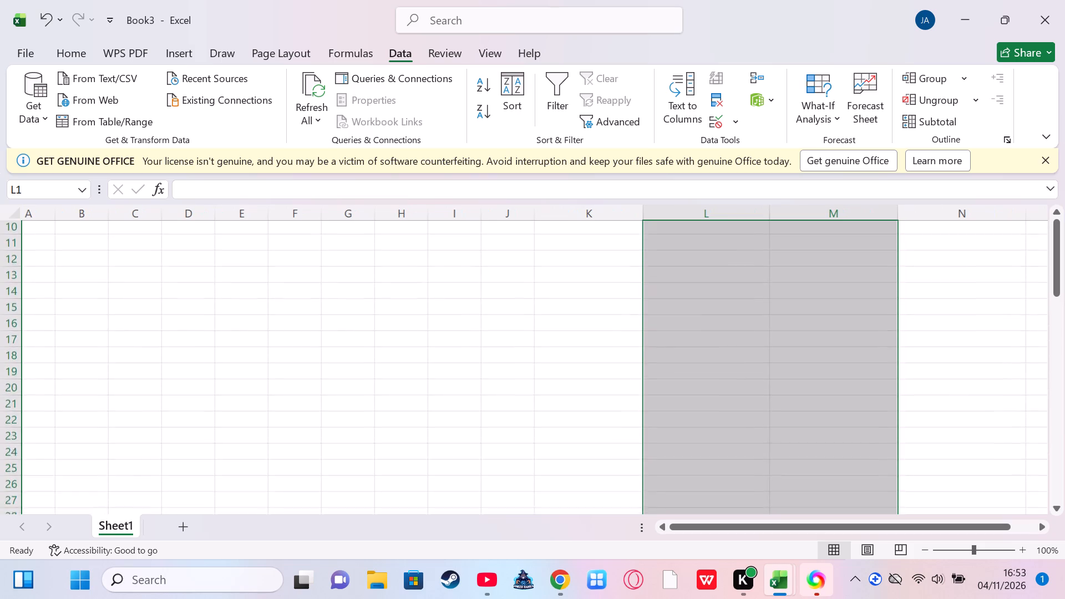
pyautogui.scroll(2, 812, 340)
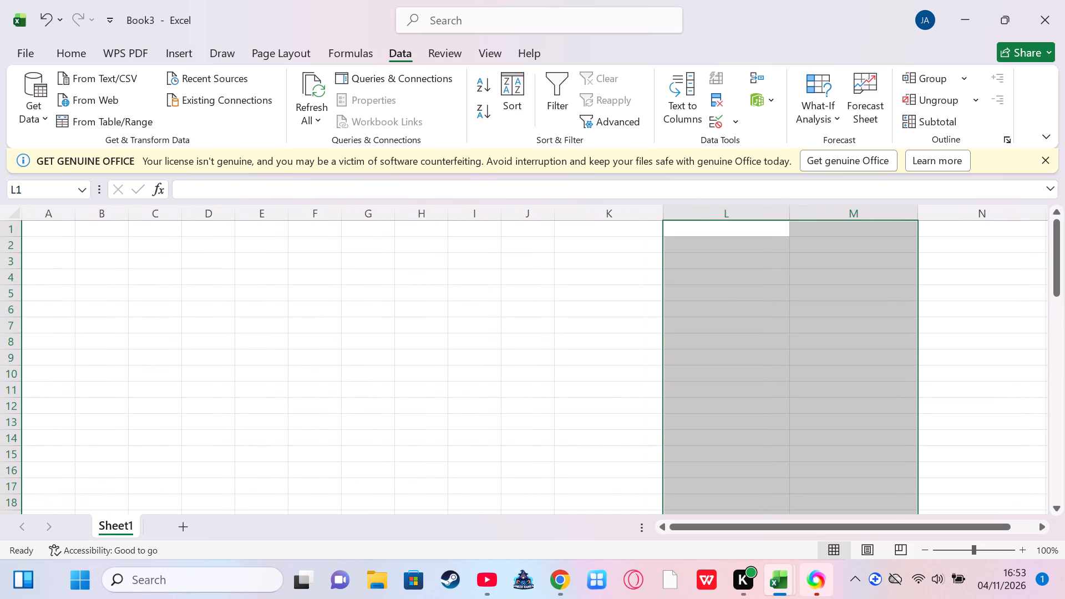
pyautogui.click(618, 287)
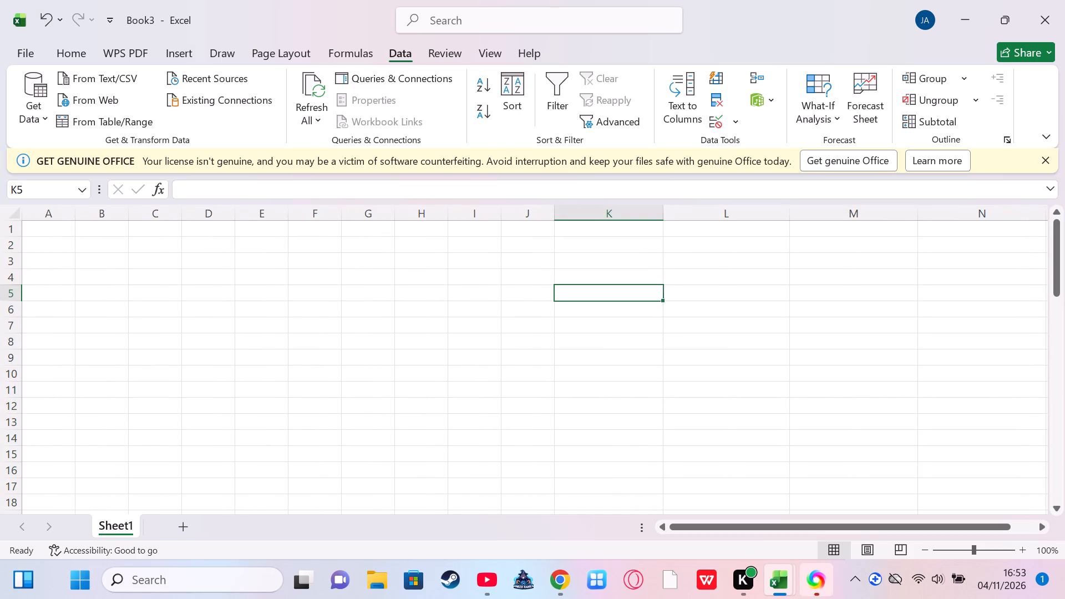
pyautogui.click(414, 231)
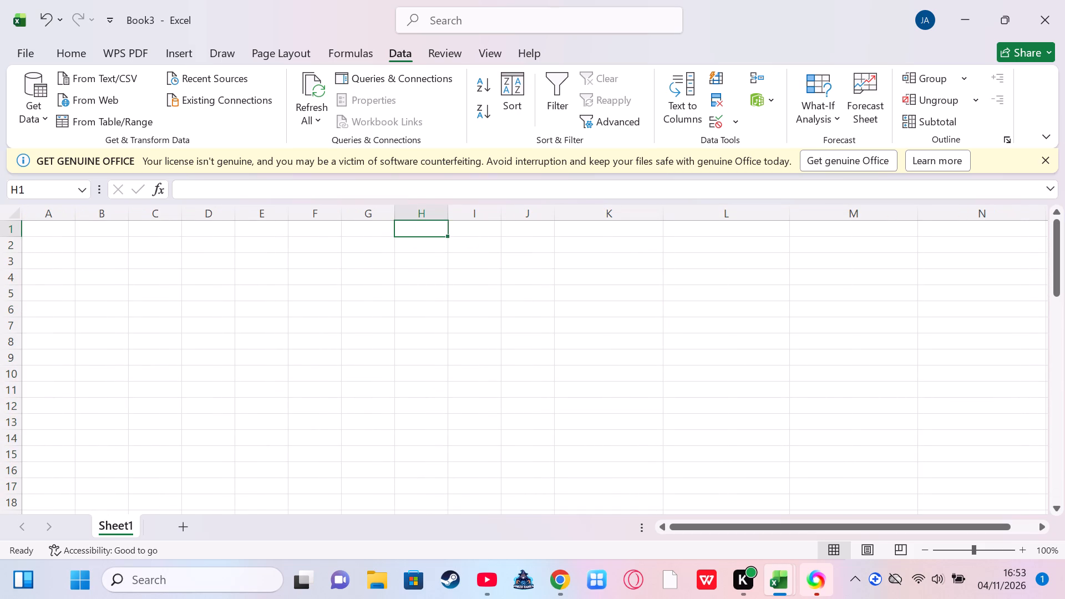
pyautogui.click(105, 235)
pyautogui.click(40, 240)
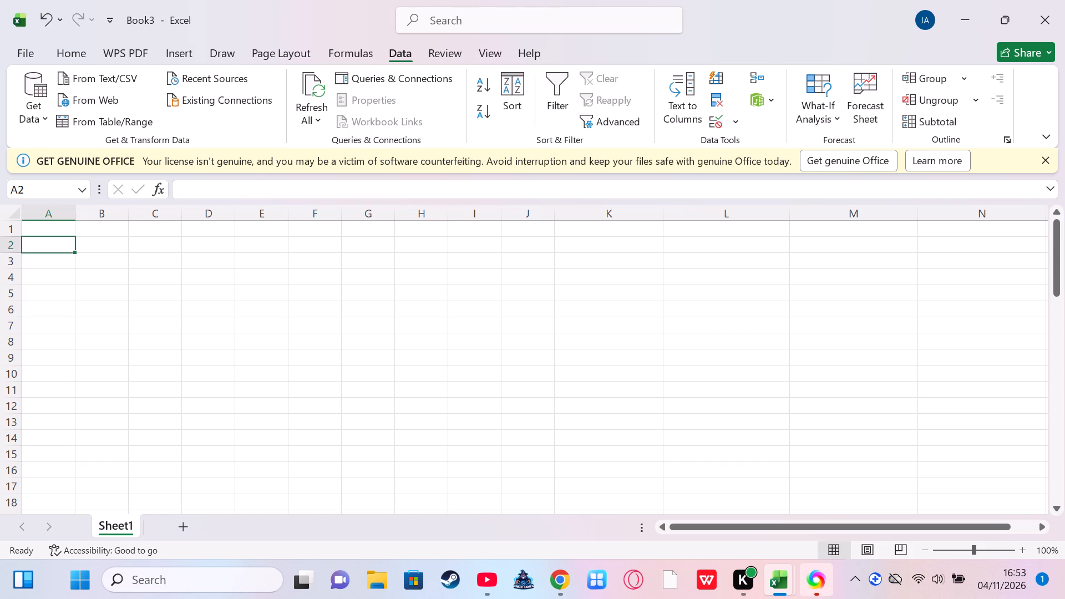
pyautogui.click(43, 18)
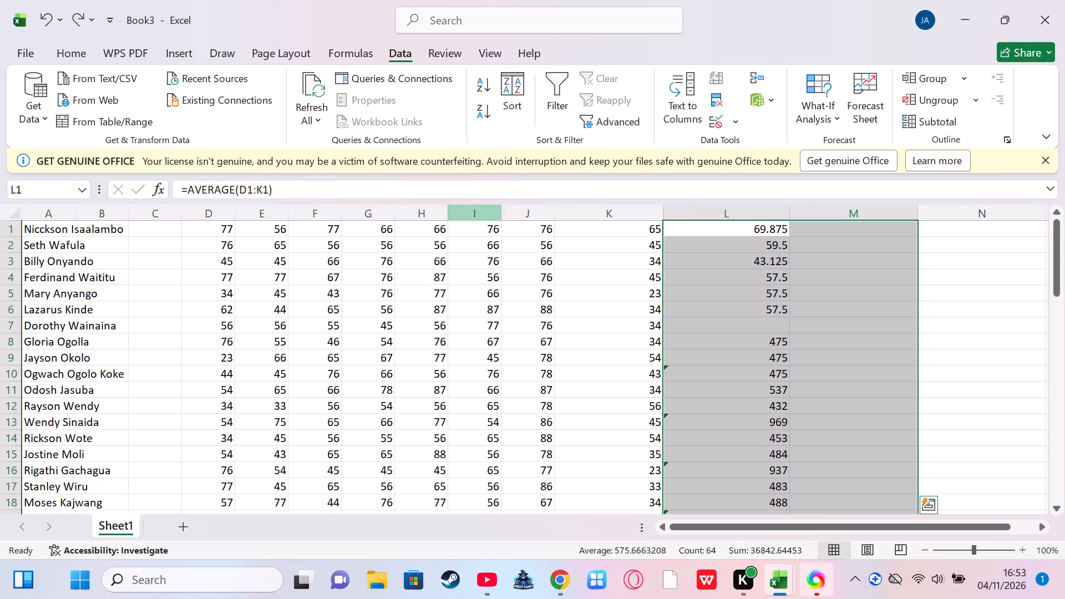
# Delete the selected cells L1:M65 with the Shift cells left option.
pyautogui.rightClick(772, 302)
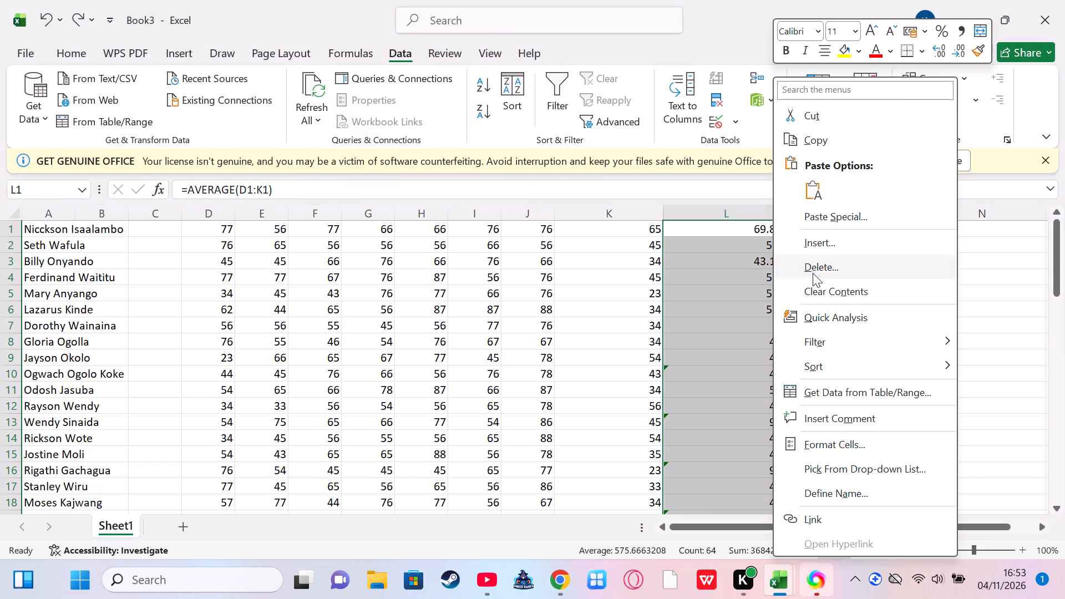
pyautogui.click(824, 264)
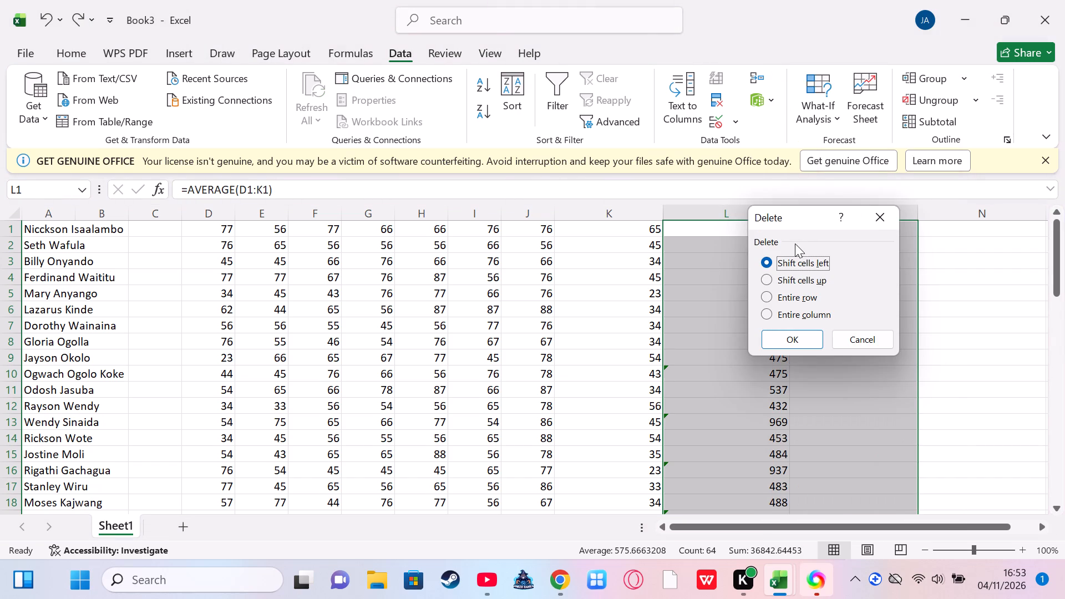
pyautogui.click(794, 329)
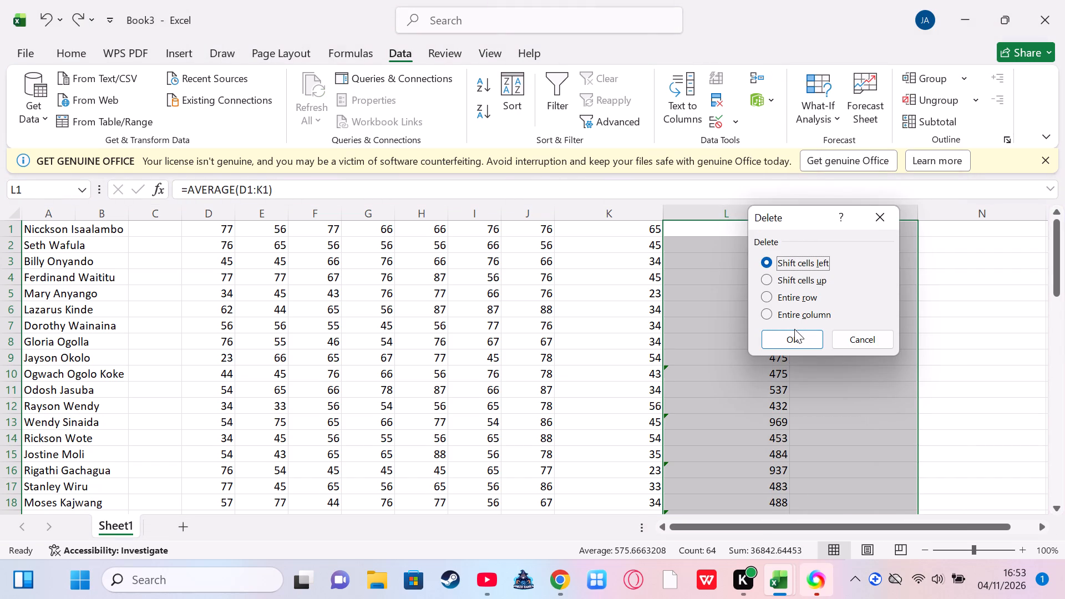
pyautogui.click(793, 341)
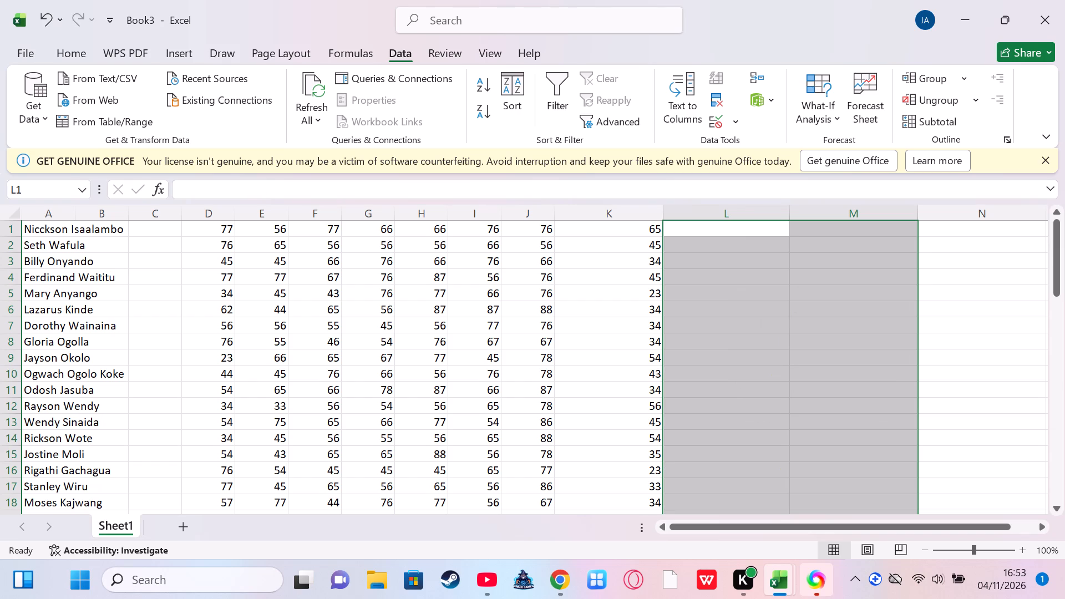
pyautogui.scroll(1, 736, 311)
pyautogui.click(714, 225)
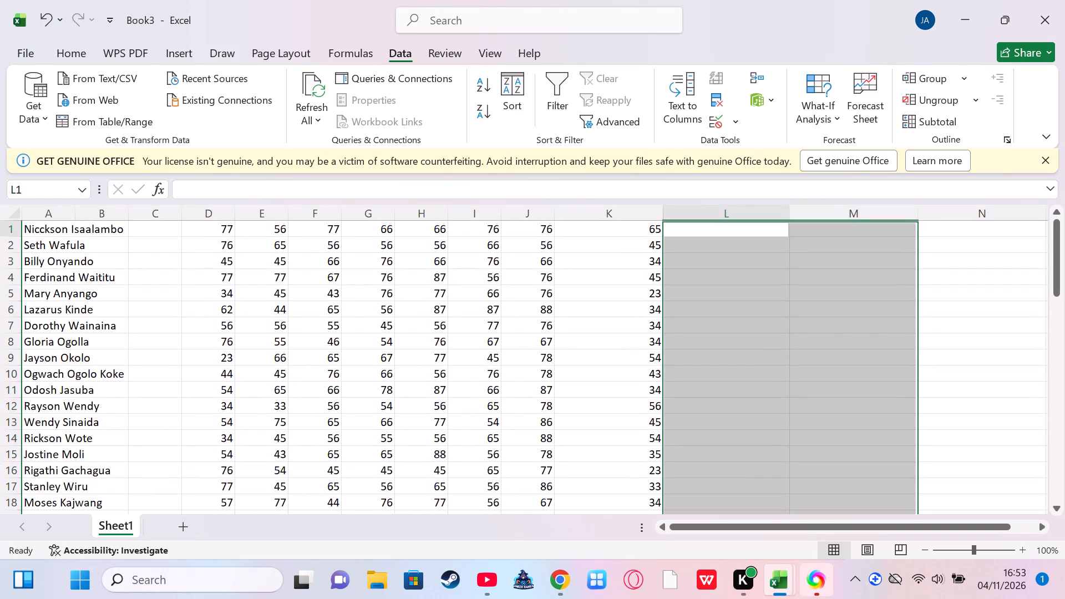
pyautogui.click(716, 337)
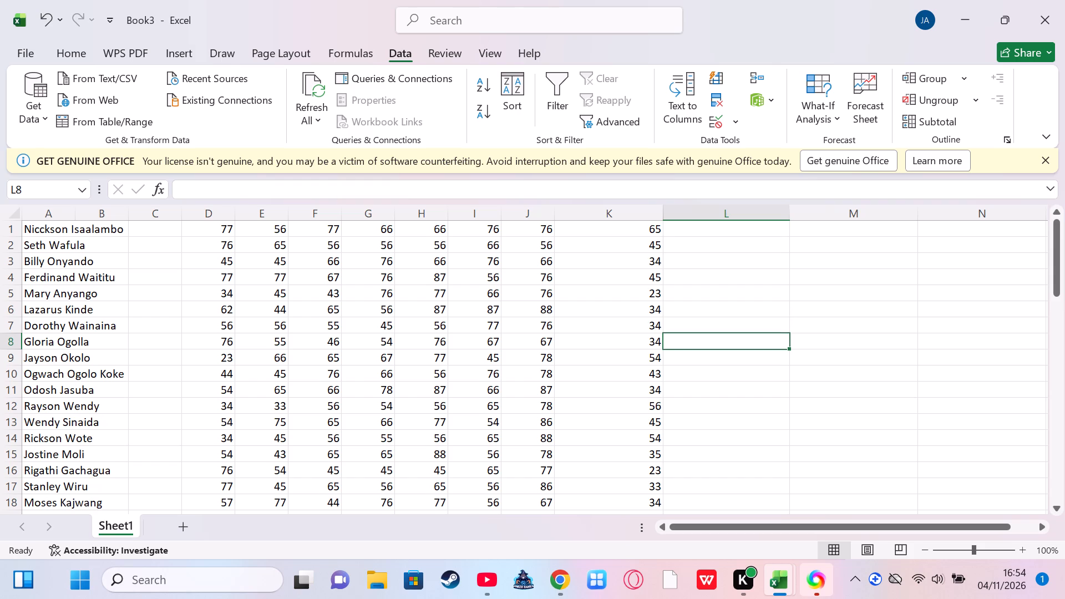
# Insert an AVERAGE function in cell L1 using the suggested range D1:K1.
pyautogui.scroll(-1, 716, 337)
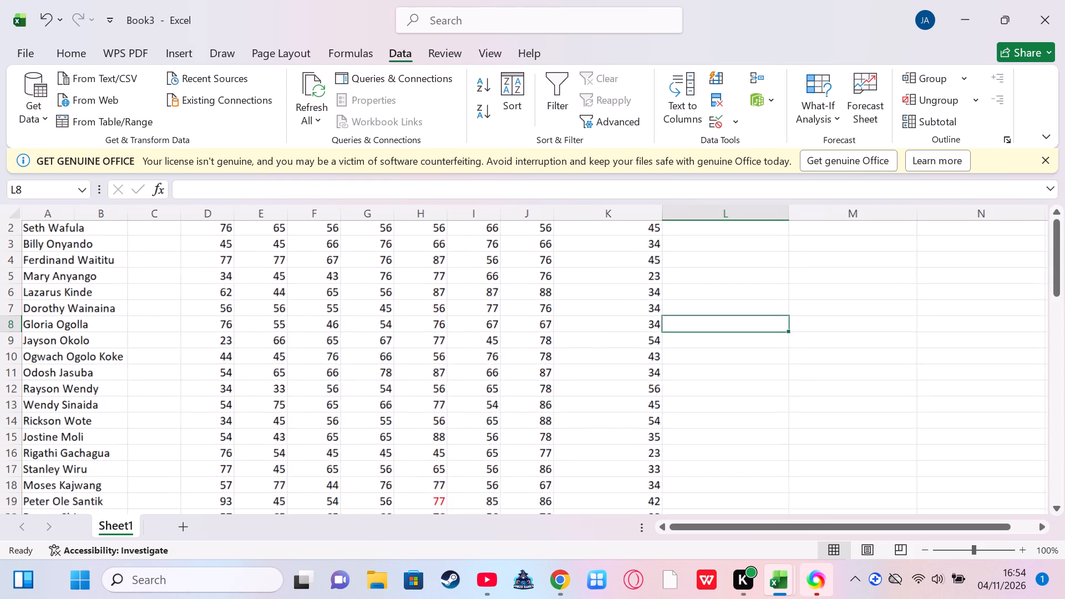
pyautogui.scroll(-1, 716, 337)
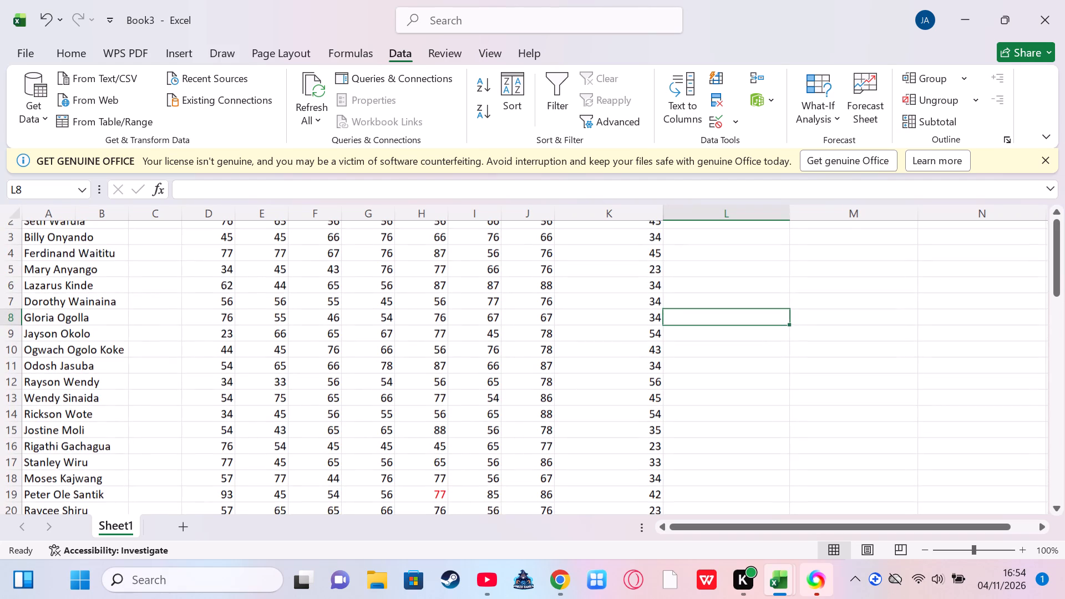
pyautogui.hscroll(1, 716, 329)
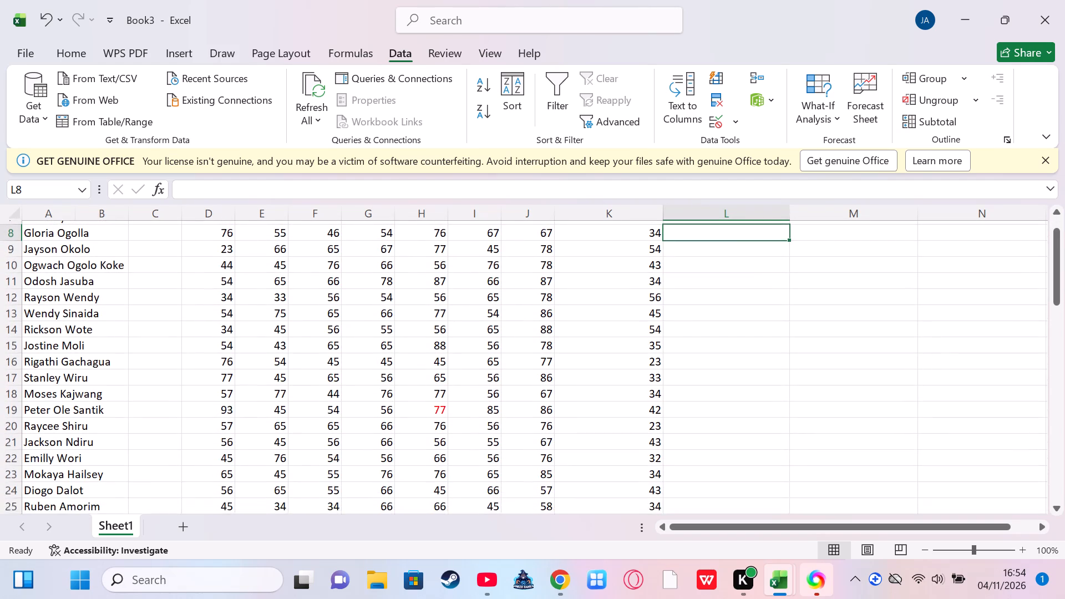
pyautogui.hscroll(1, 716, 329)
pyautogui.scroll(1, 716, 329)
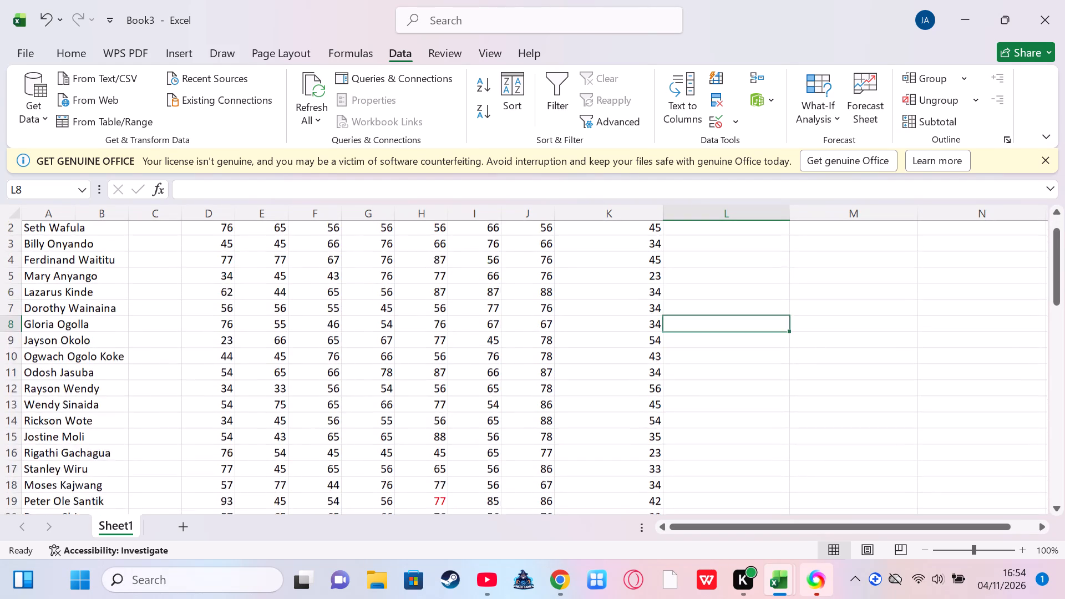
pyautogui.scroll(1, 716, 329)
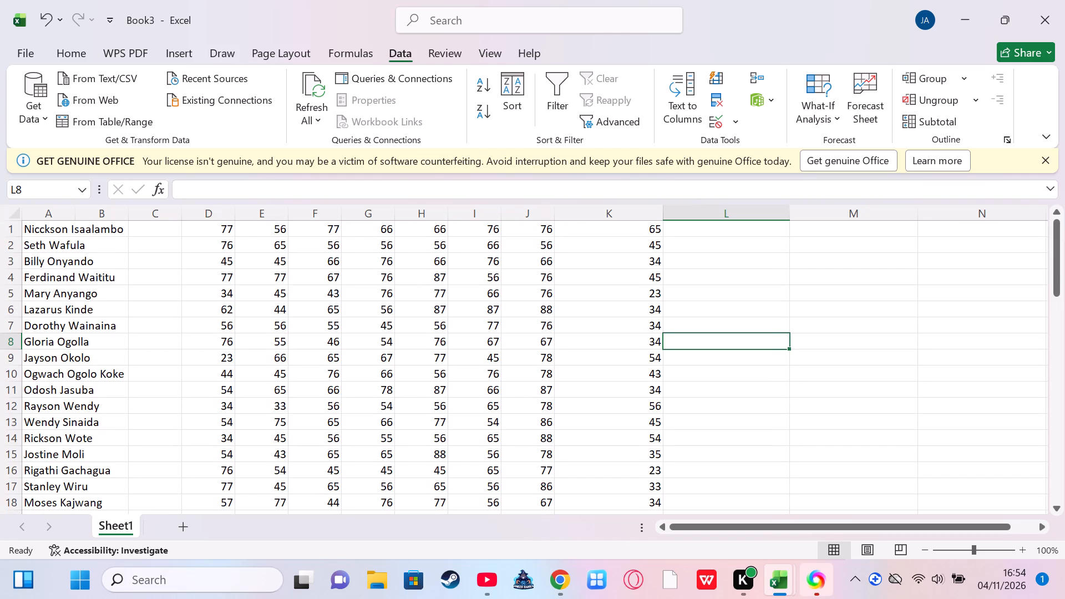
pyautogui.click(728, 228)
pyautogui.click(728, 228)
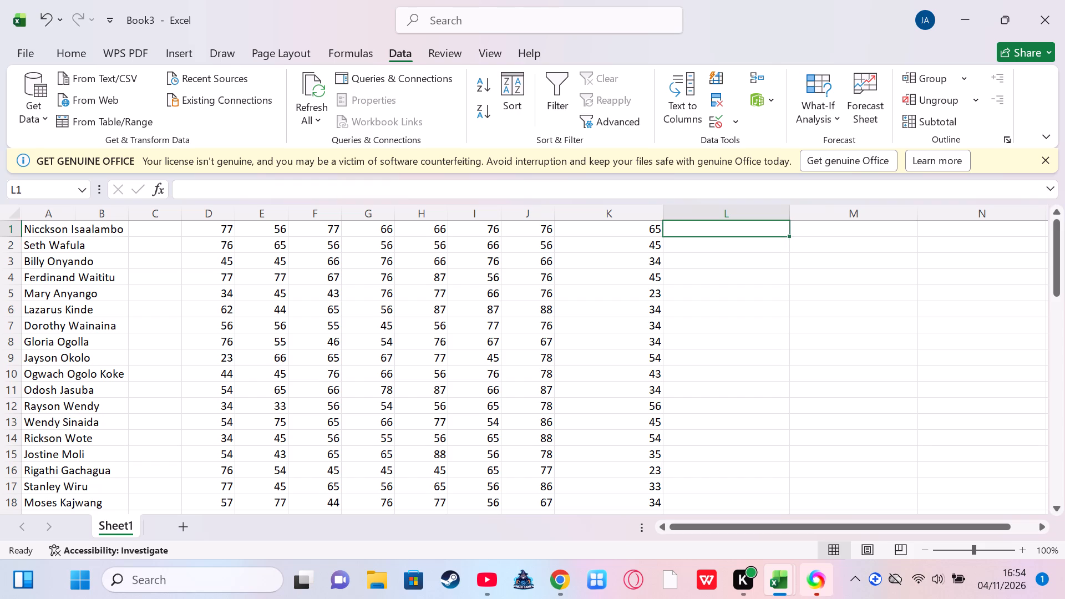
pyautogui.click(159, 193)
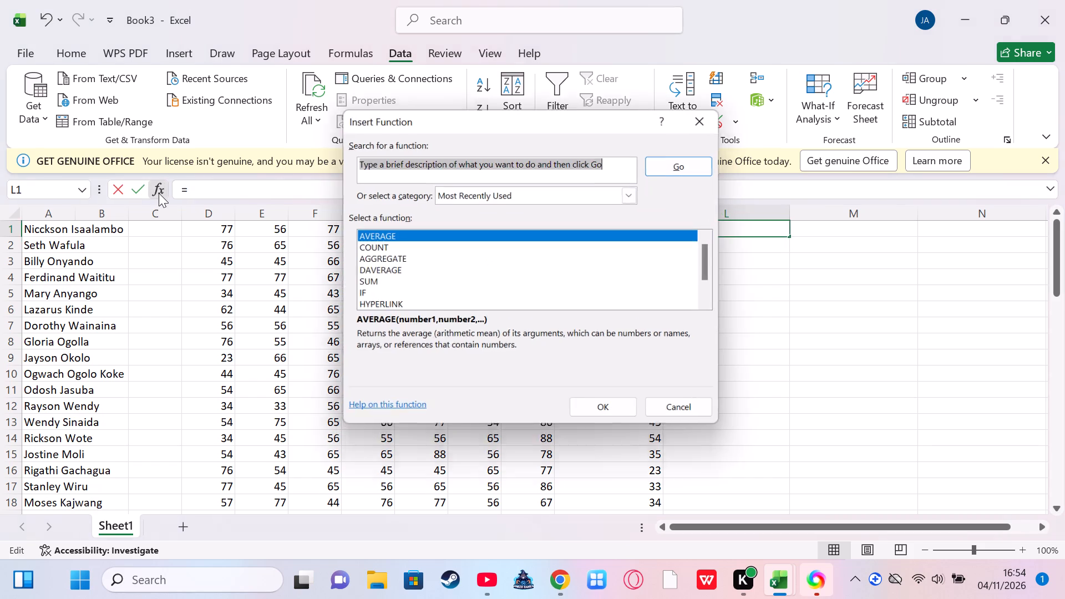
pyautogui.click(584, 410)
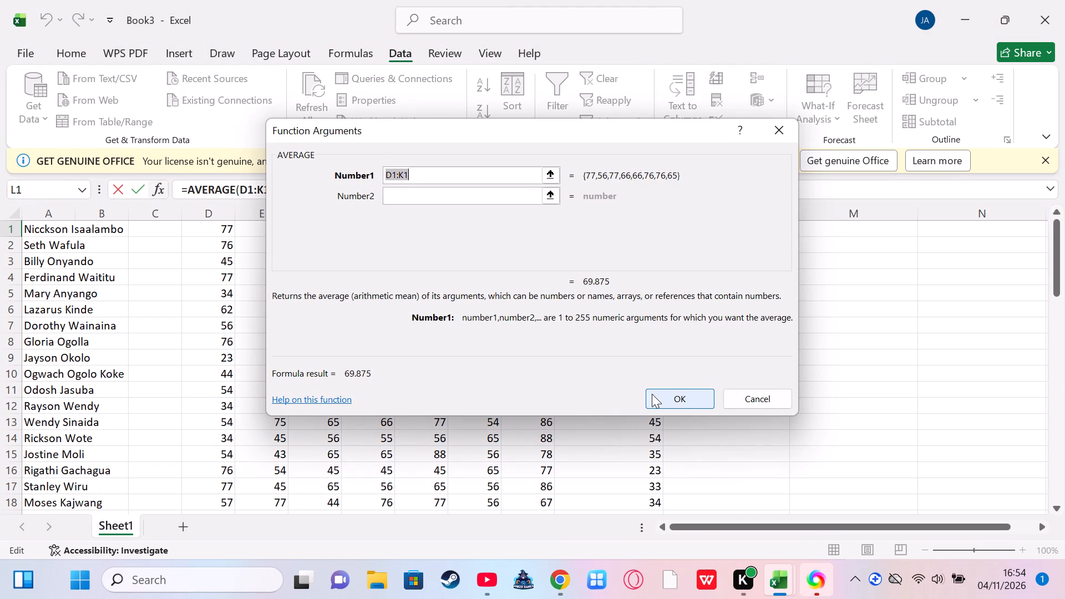
pyautogui.click(663, 392)
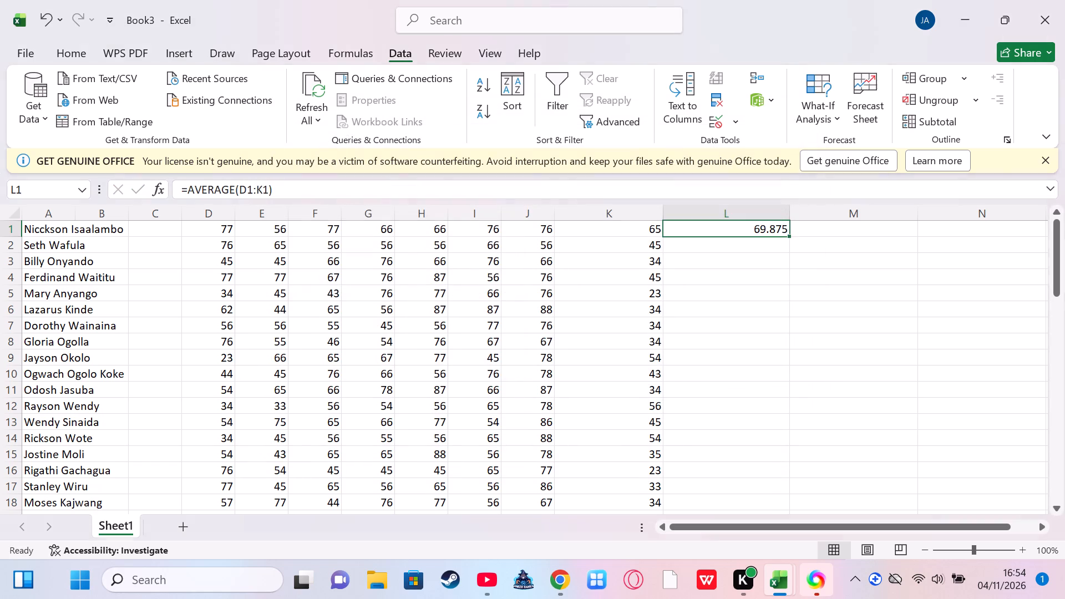
# Insert an AVERAGE function in cell L2 using the suggested argument L1.
pyautogui.click(717, 251)
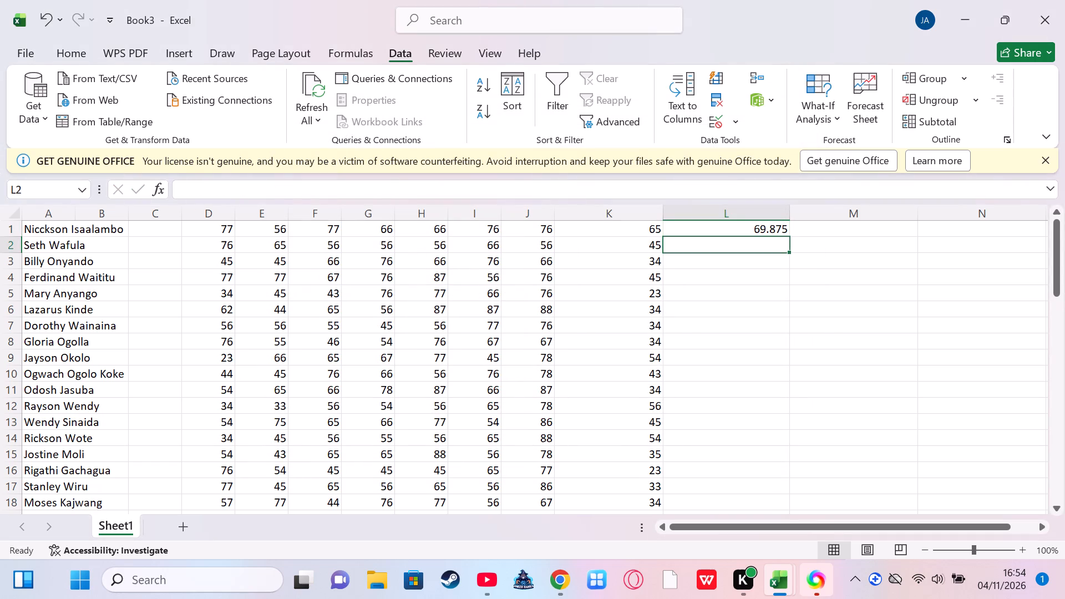
pyautogui.click(165, 192)
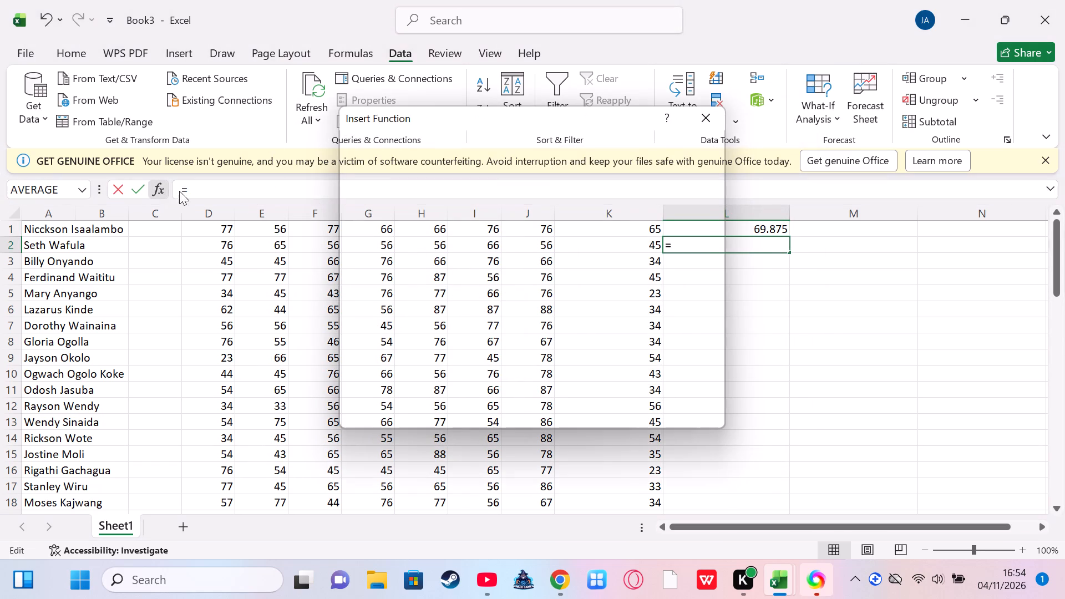
pyautogui.click(612, 403)
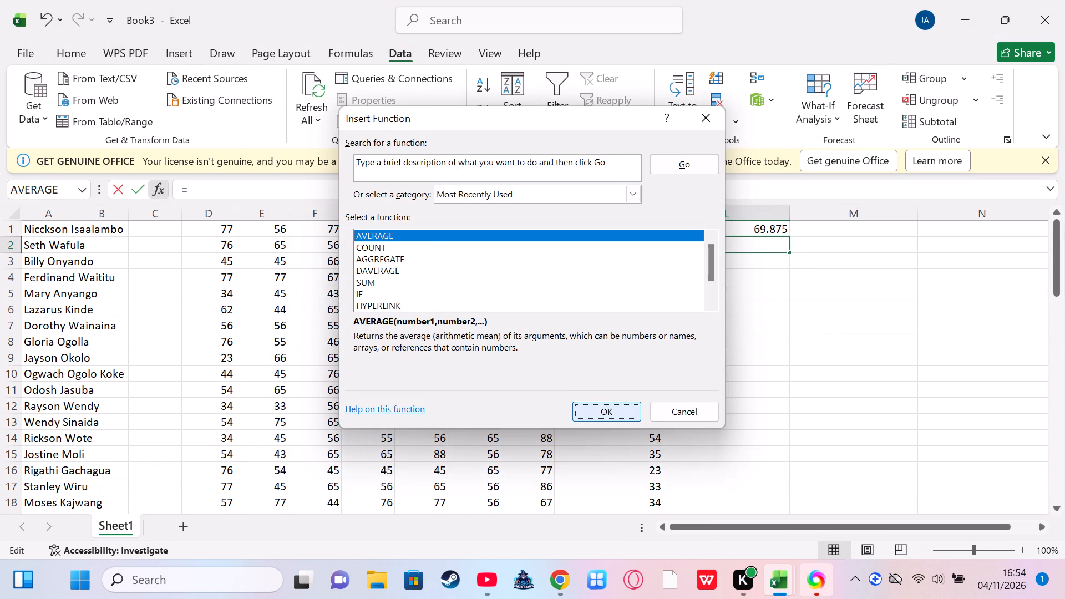
pyautogui.click(674, 394)
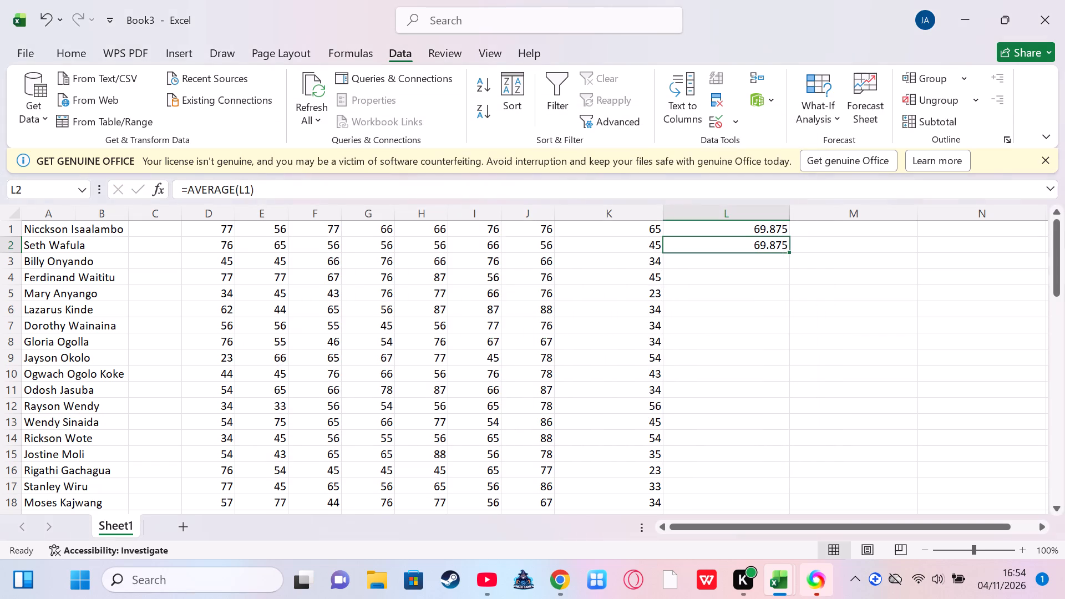
# Clear the AVERAGE formula from cell L2.
pyautogui.click(706, 252)
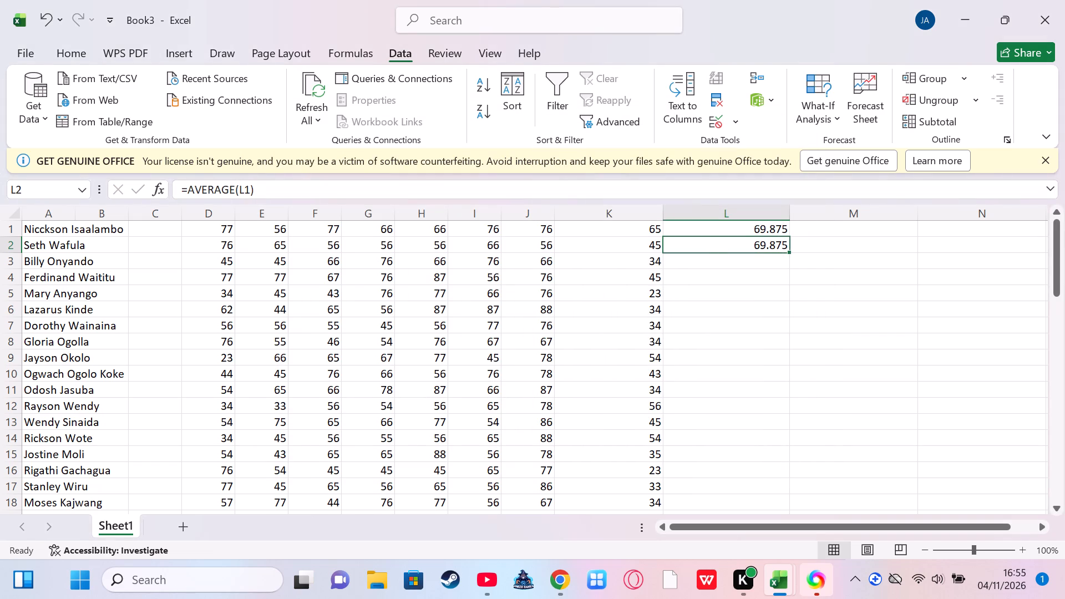
pyautogui.click(716, 242)
pyautogui.doubleClick(716, 242)
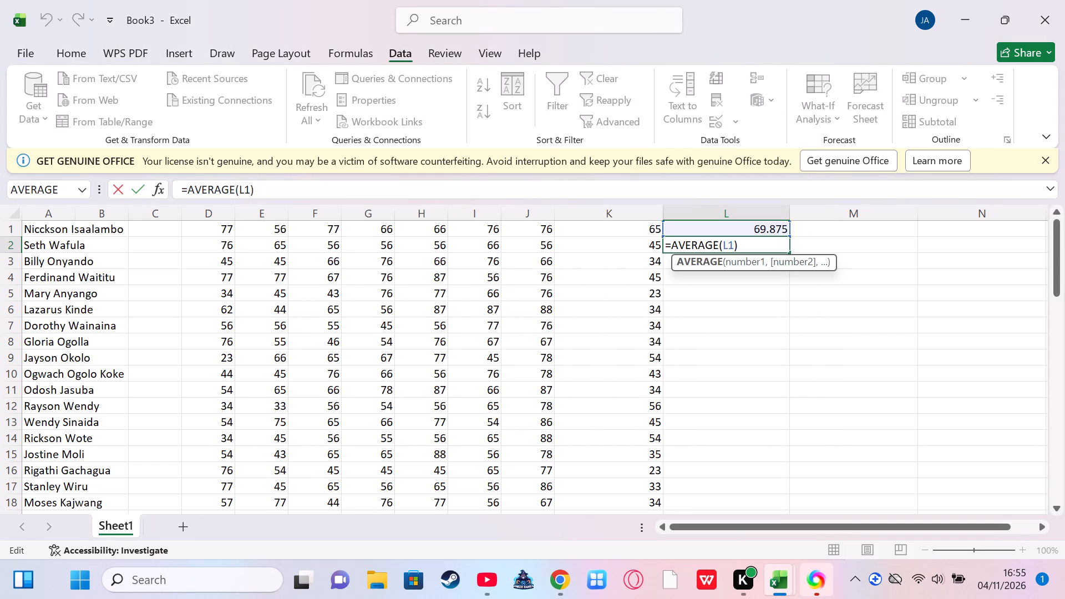
pyautogui.press('BackSpace')
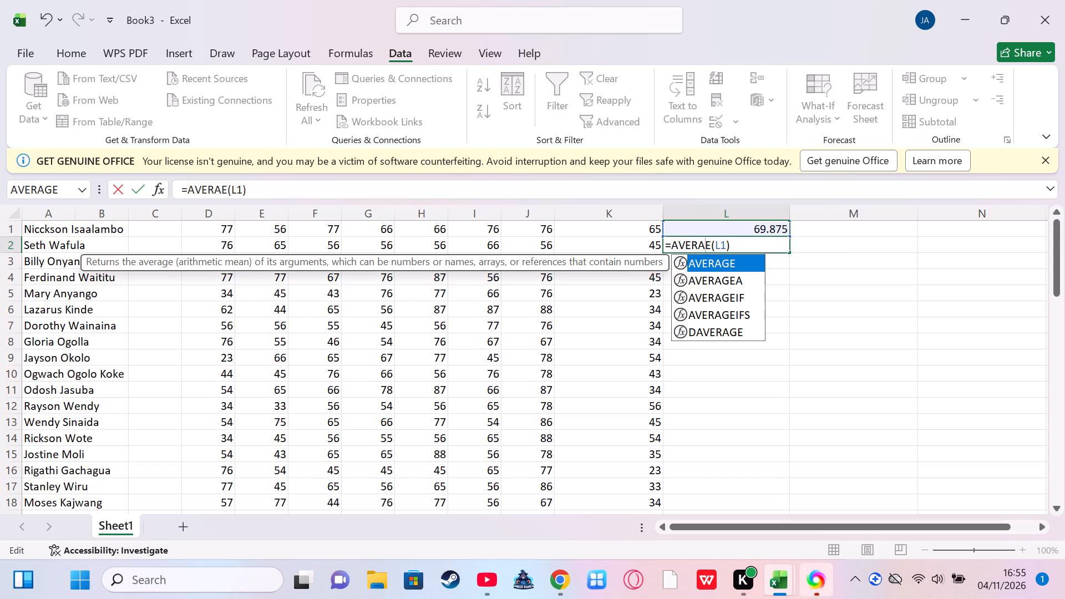
pyautogui.click(738, 243)
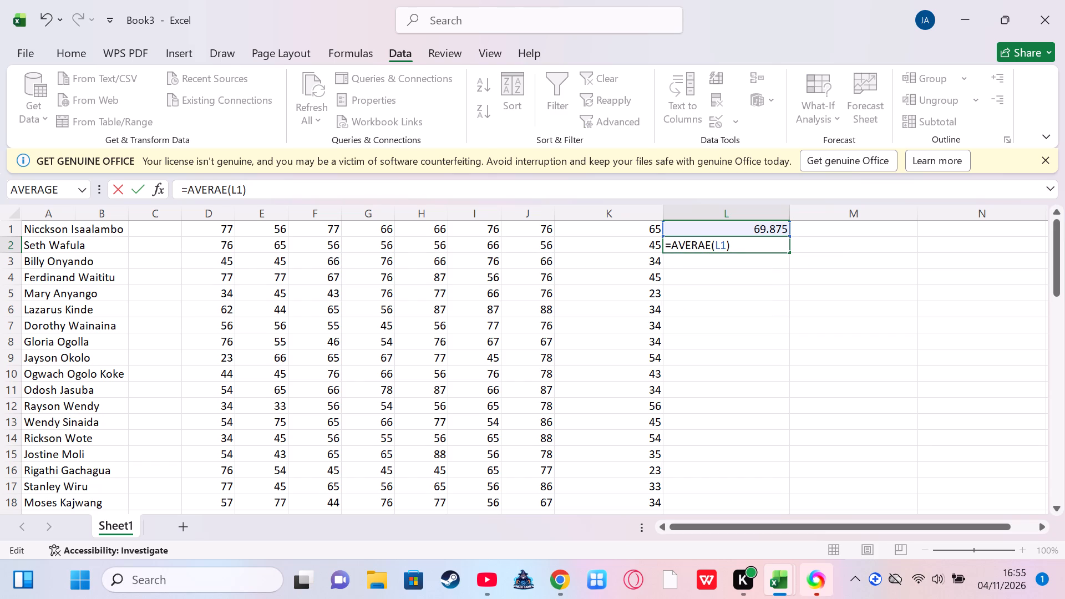
pyautogui.press('BackSpace')
pyautogui.press('BackSpace')
pyautogui.press('BackSpace')
pyautogui.press('BackSpace')
pyautogui.press('BackSpace')
pyautogui.press('BackSpace')
pyautogui.press('BackSpace')
pyautogui.press('BackSpace')
pyautogui.press('BackSpace')
pyautogui.press('BackSpace')
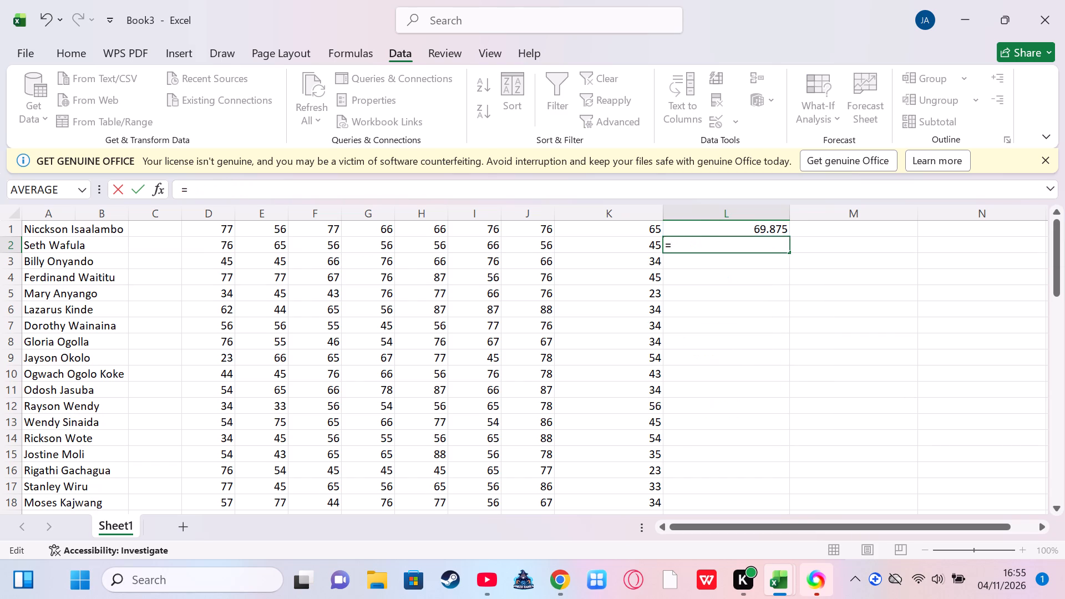
pyautogui.press('BackSpace')
# Insert an AVERAGE function in cell L64 using the suggested range D64:K64.
pyautogui.scroll(-1, 738, 243)
pyautogui.scroll(-6, 736, 320)
pyautogui.scroll(2, 736, 320)
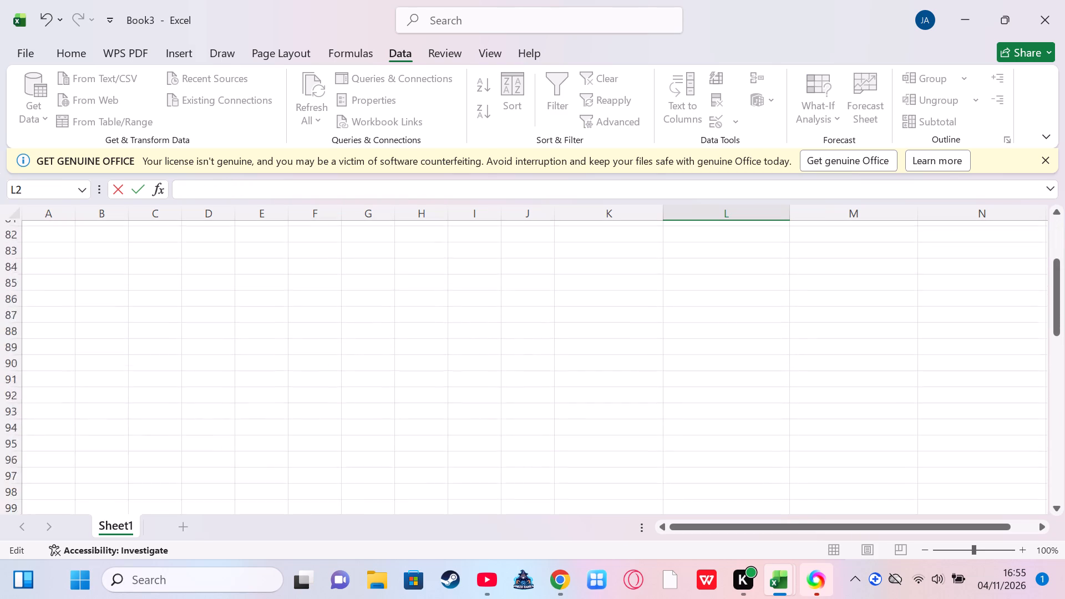
pyautogui.scroll(2, 736, 320)
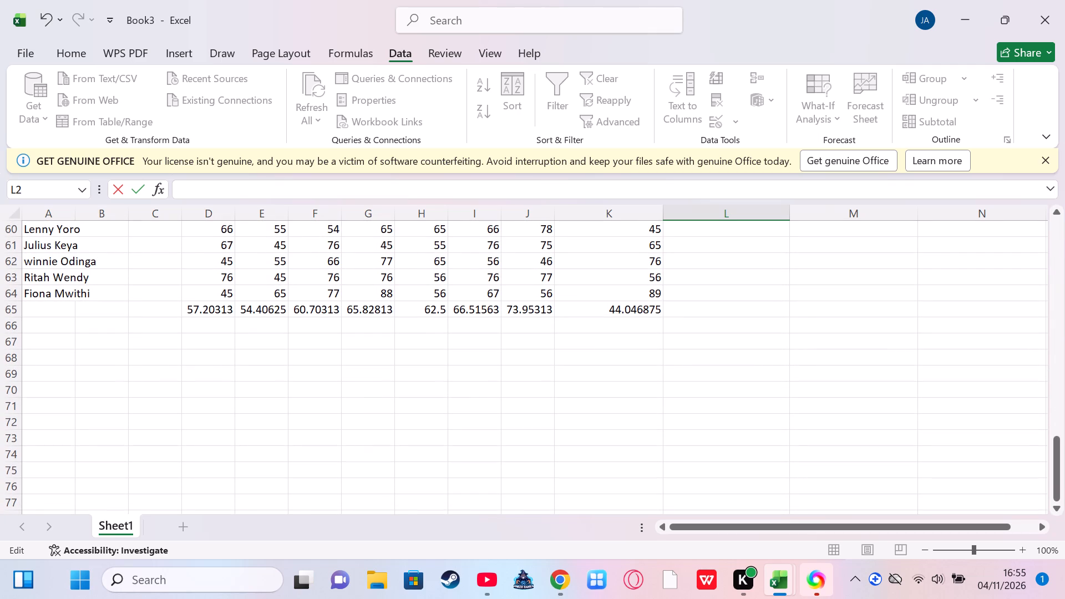
pyautogui.click(724, 295)
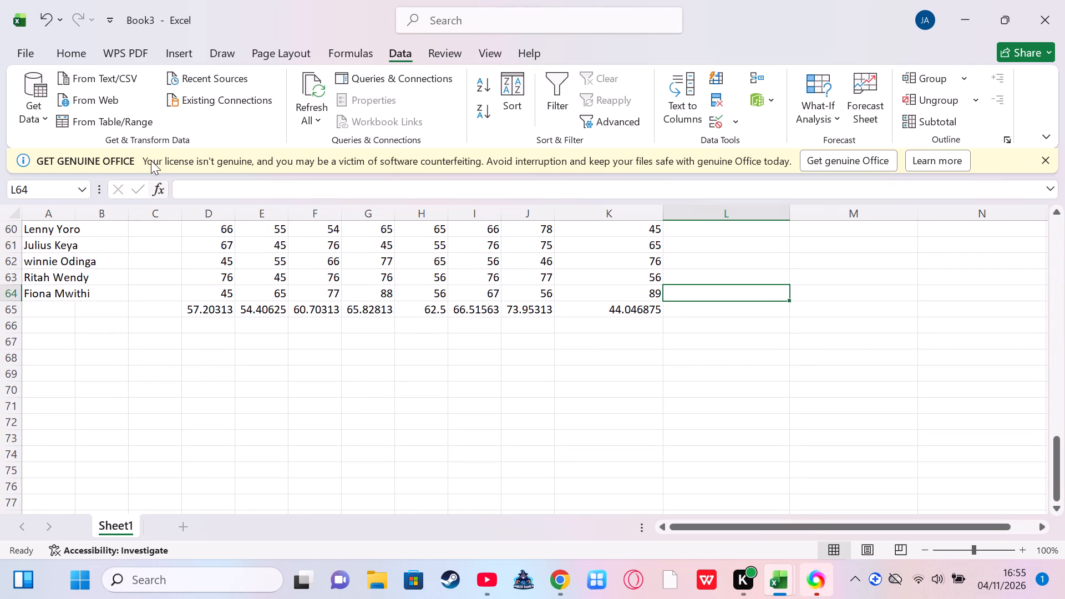
pyautogui.click(156, 186)
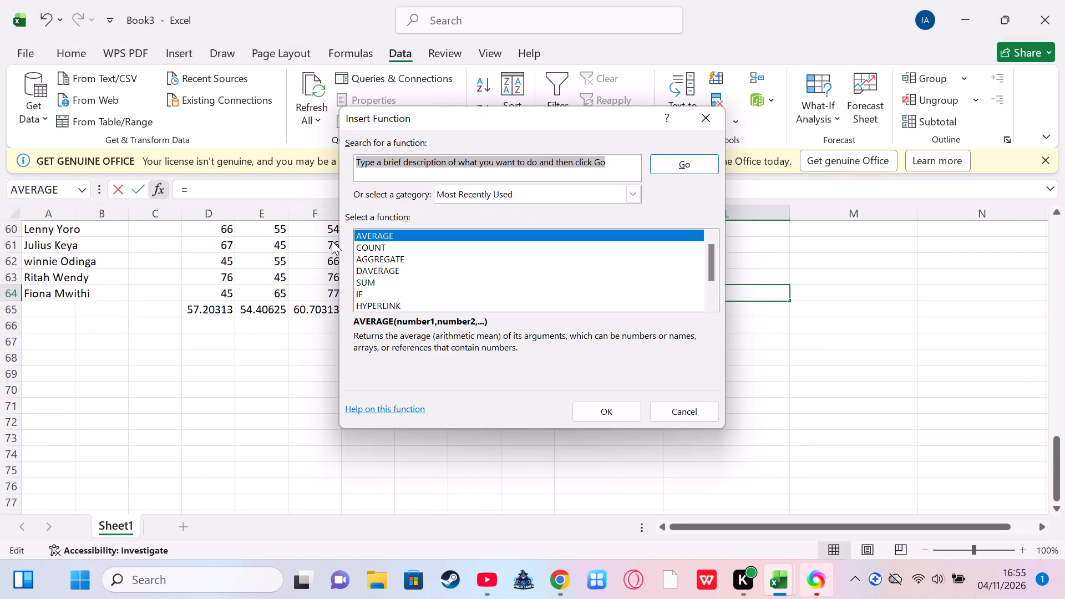
pyautogui.click(609, 417)
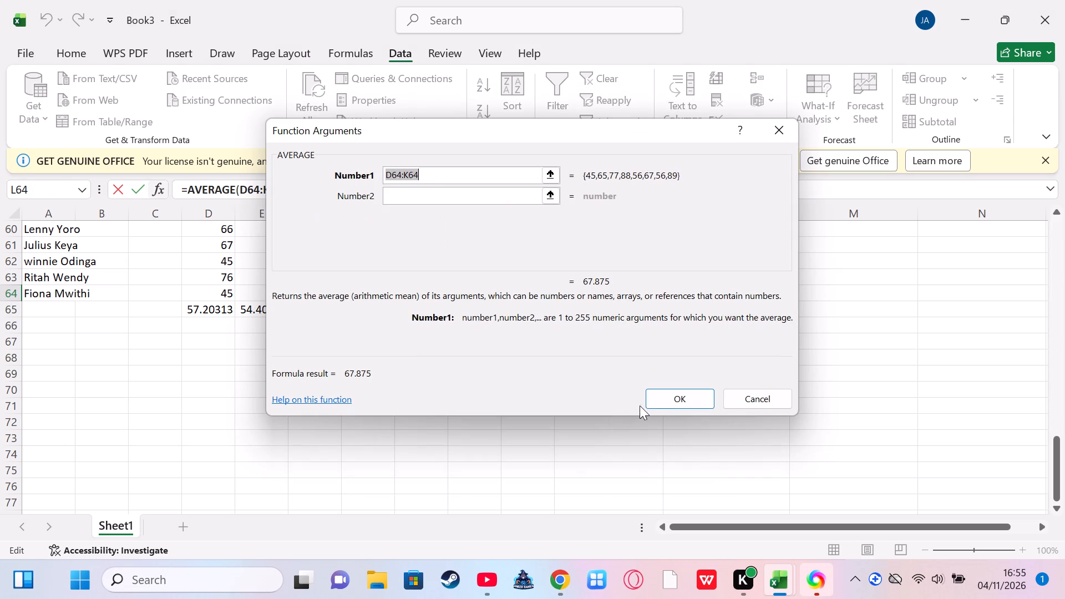
pyautogui.click(674, 394)
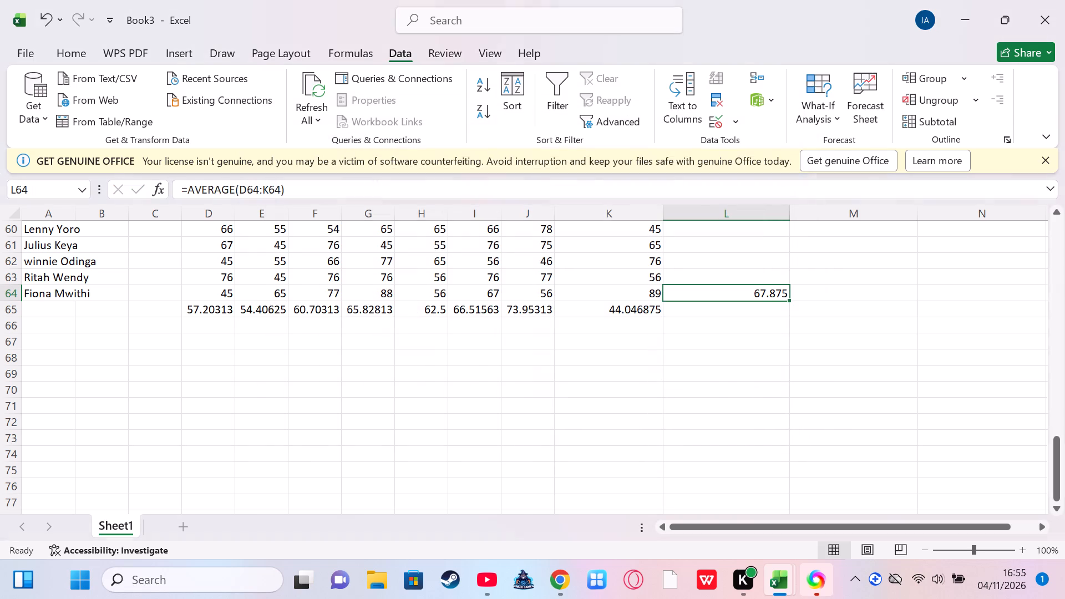
# Insert an AVERAGE function in cell L63 using the suggested range D63:K63.
pyautogui.click(678, 275)
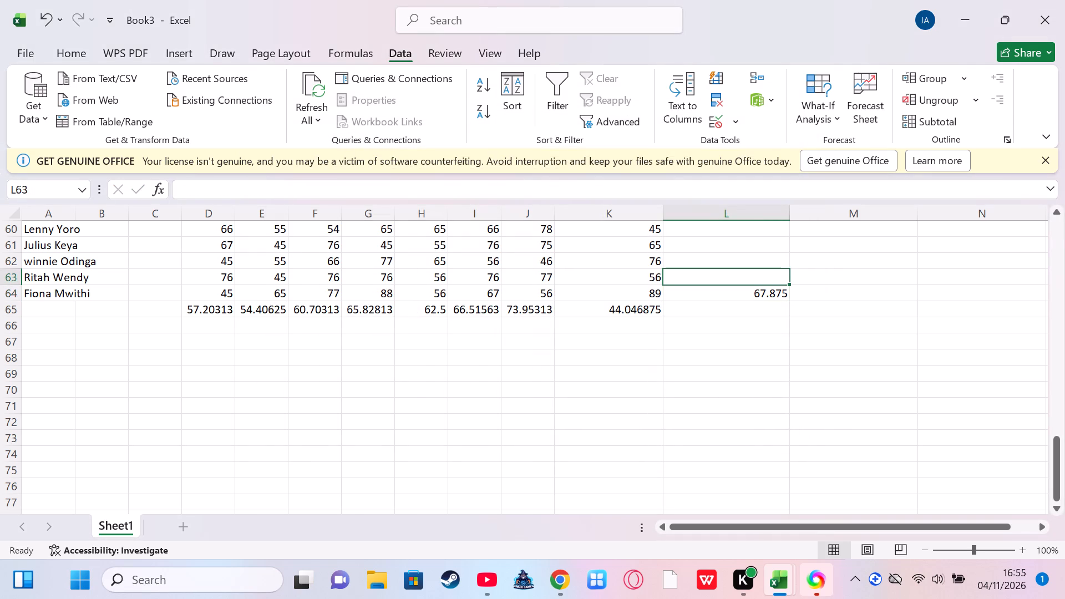
pyautogui.click(158, 188)
pyautogui.click(592, 404)
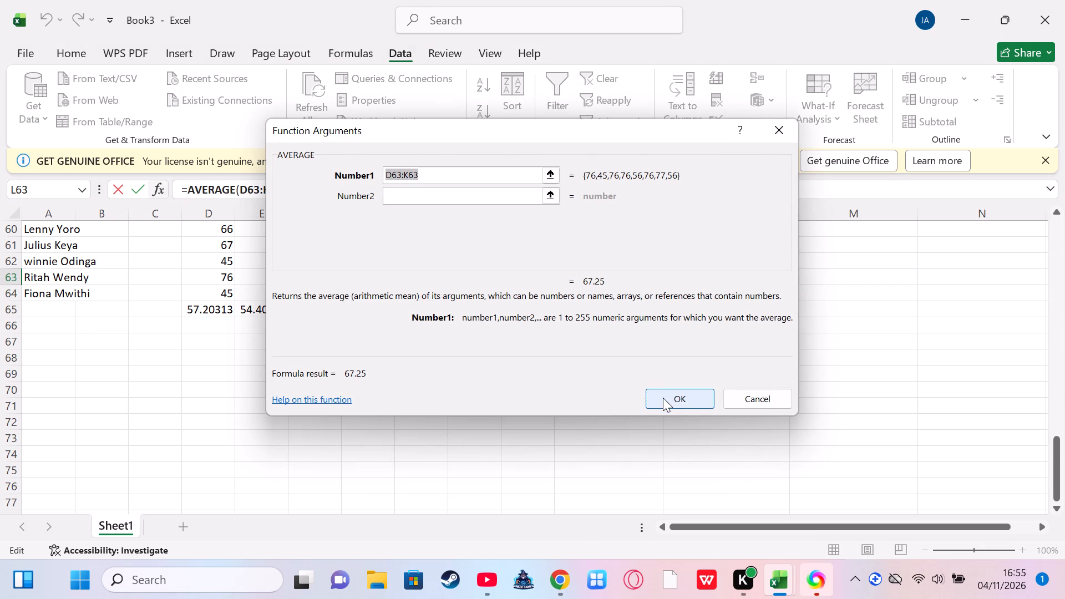
pyautogui.click(663, 398)
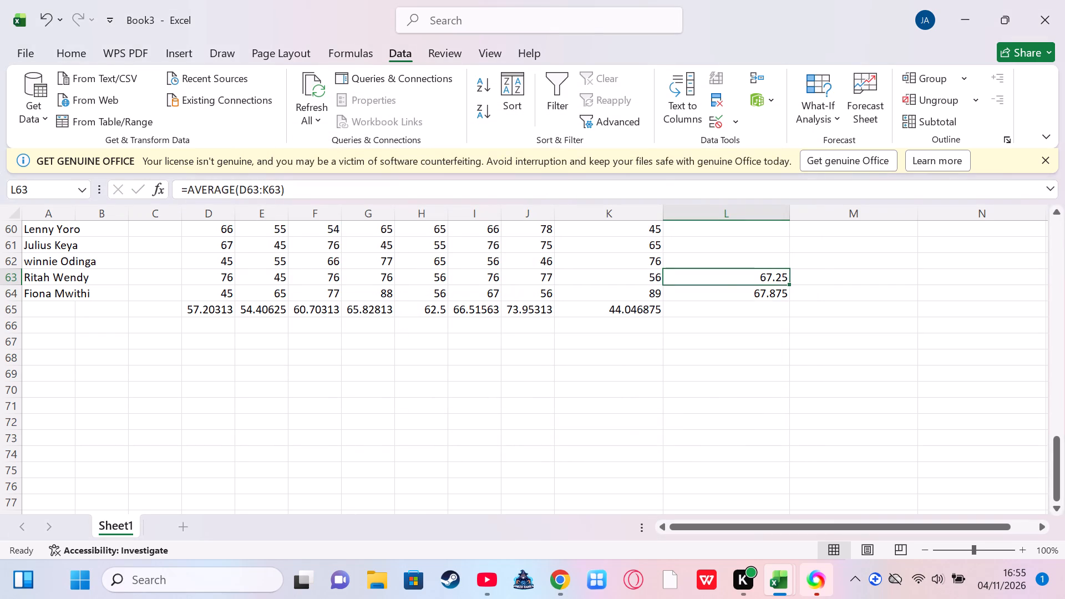
# Insert an AVERAGE function in cell L62 using the suggested range D62:K62.
pyautogui.click(683, 263)
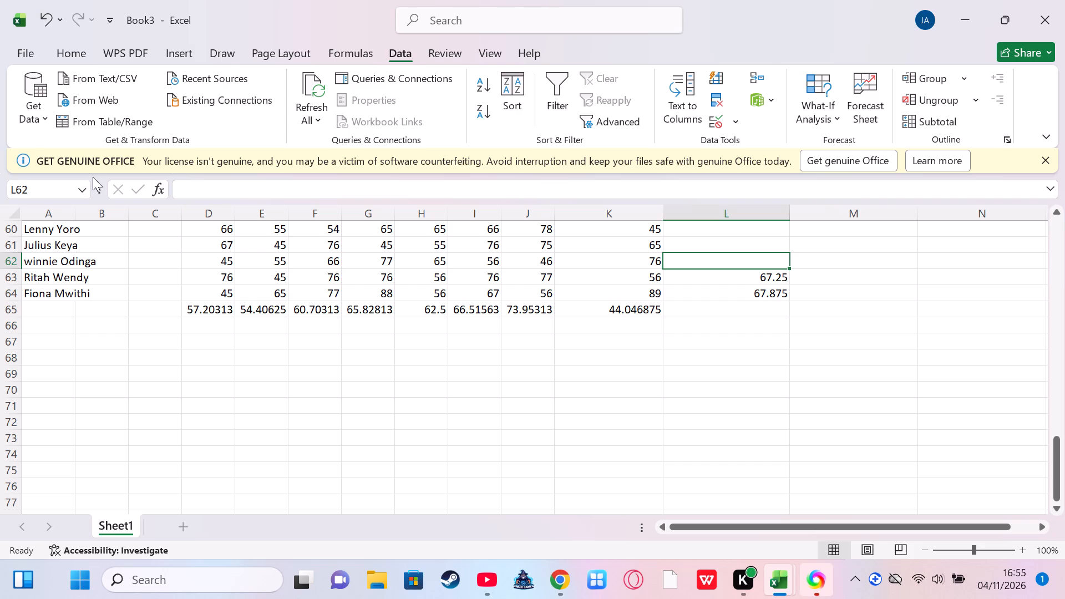
pyautogui.click(161, 191)
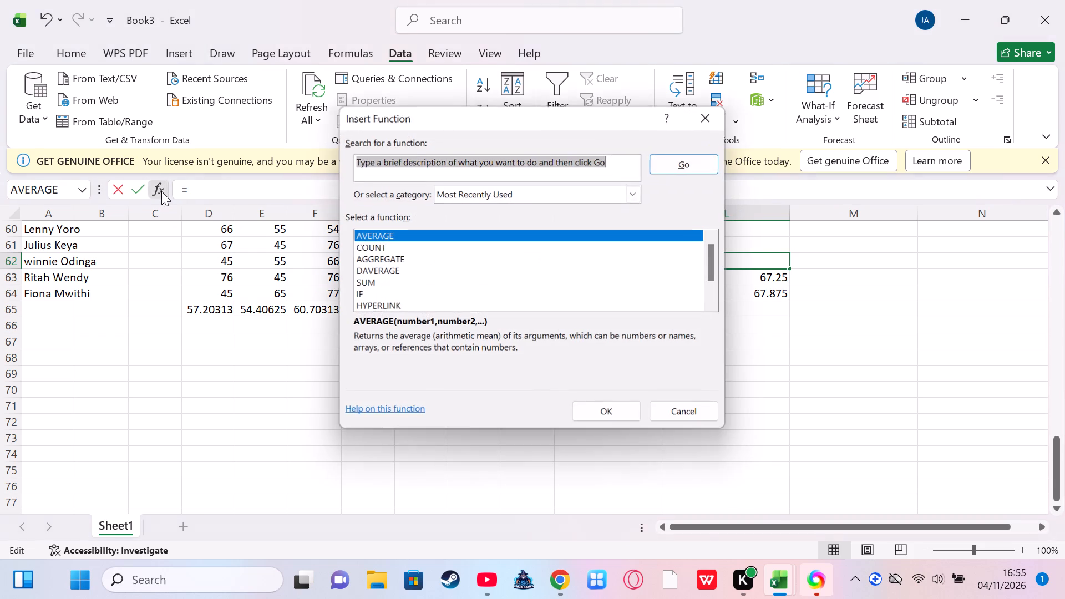
pyautogui.click(592, 408)
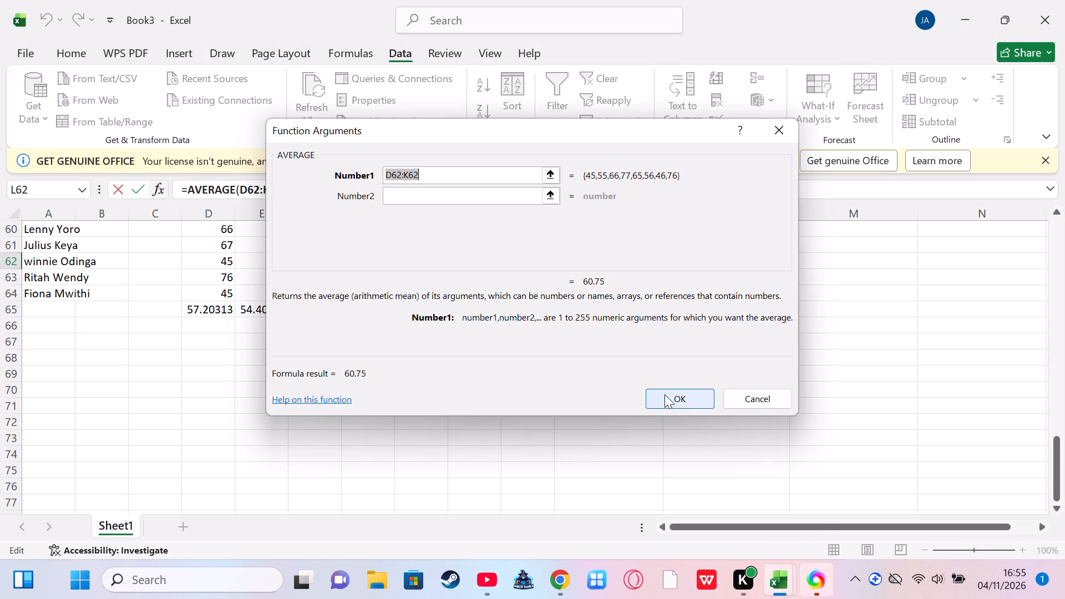
pyautogui.click(667, 394)
# Insert an AVERAGE function in cell L61 using the suggested range D61:K61.
pyautogui.click(718, 243)
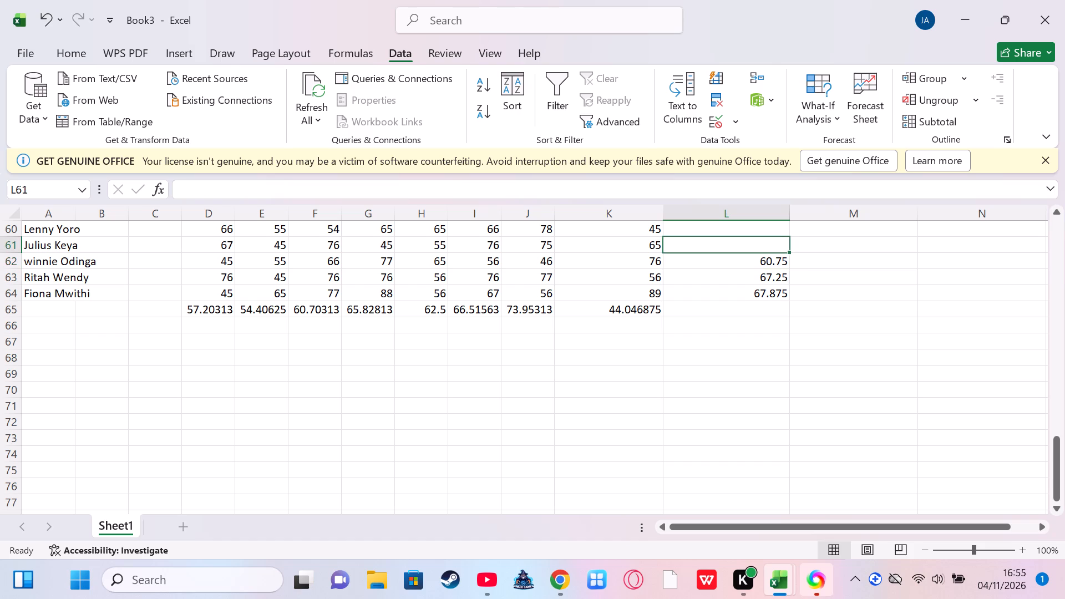
pyautogui.click(155, 192)
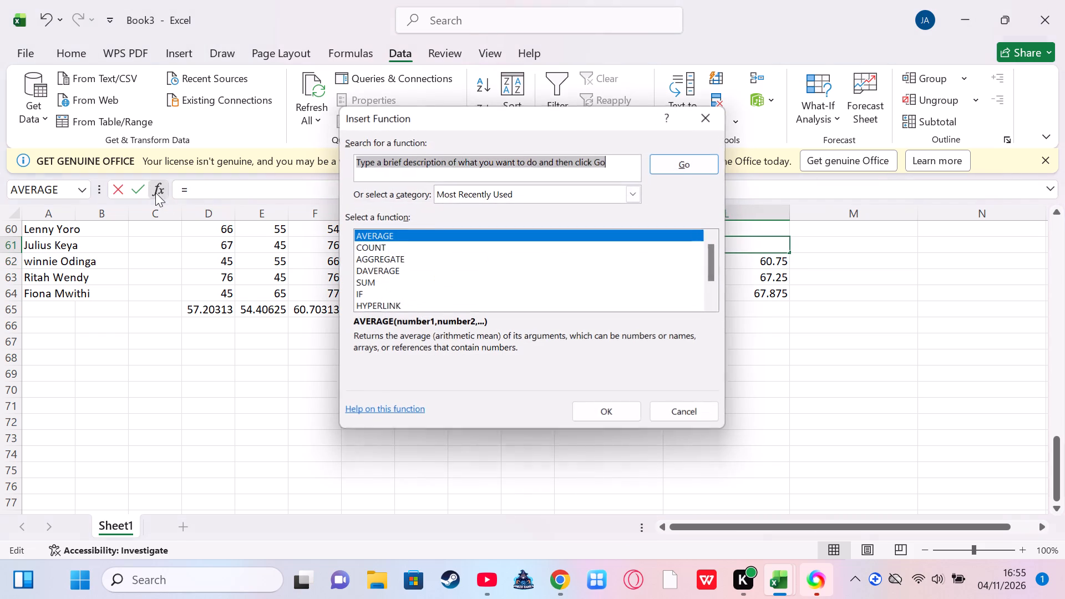
pyautogui.click(591, 411)
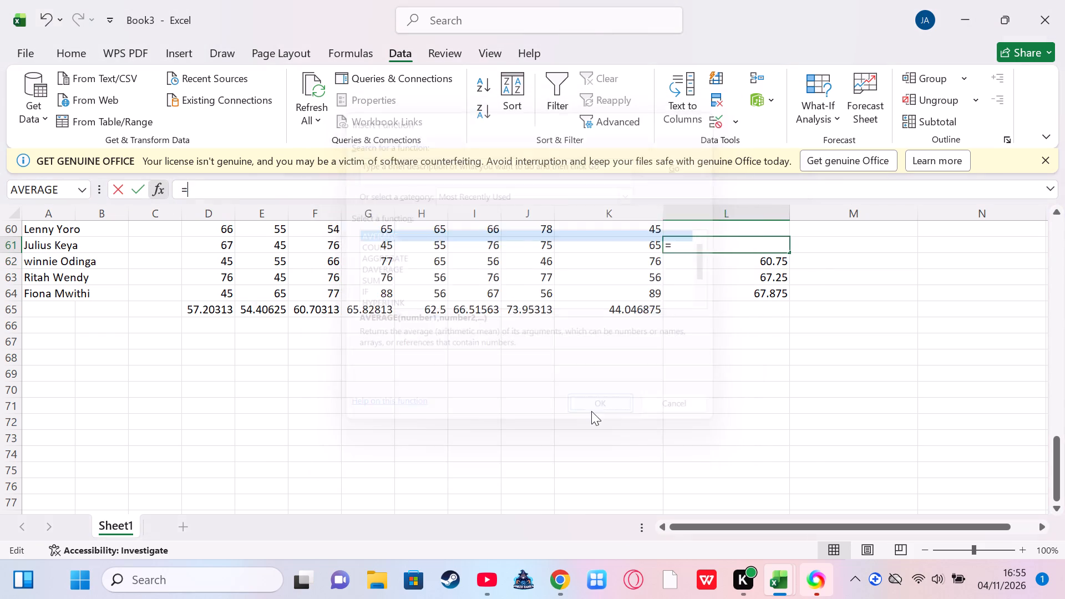
pyautogui.click(659, 395)
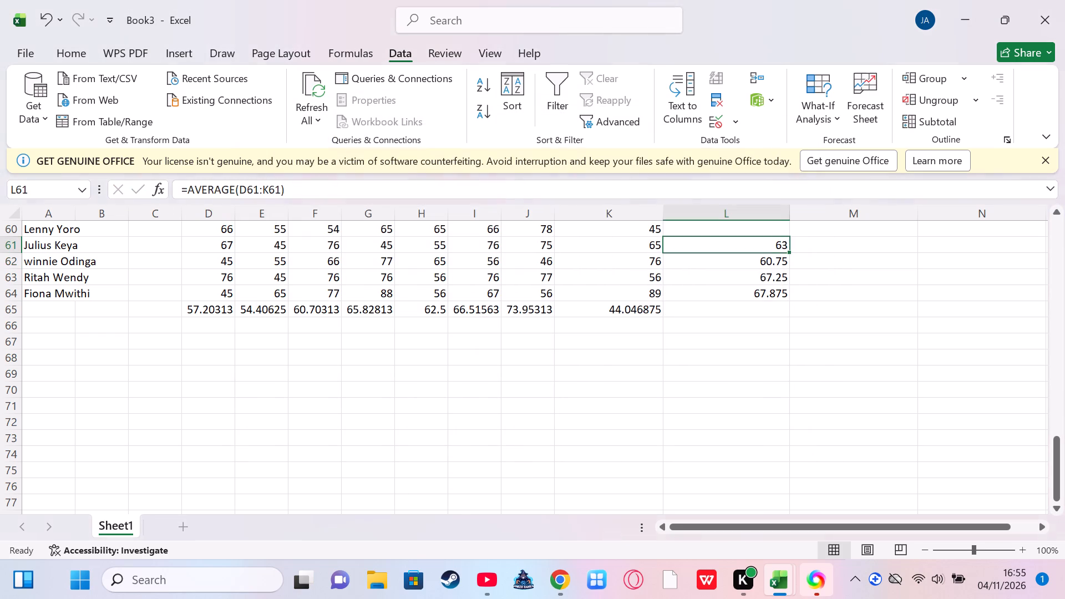
# Insert an AVERAGE function in cell L60 using the suggested range D60:K60.
pyautogui.scroll(1, 691, 256)
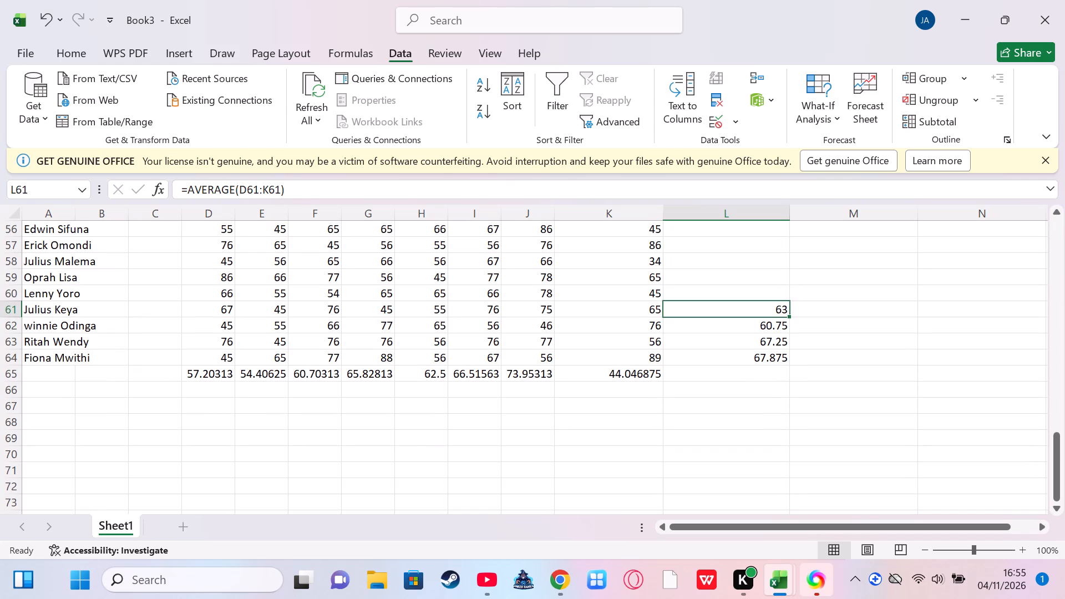
pyautogui.click(695, 295)
pyautogui.click(158, 187)
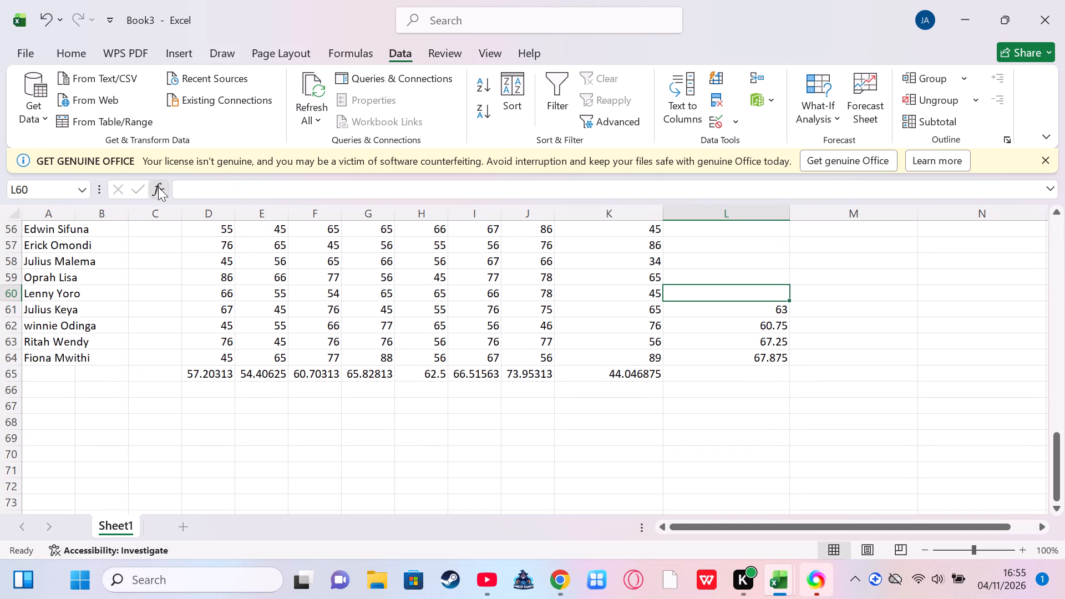
pyautogui.click(611, 400)
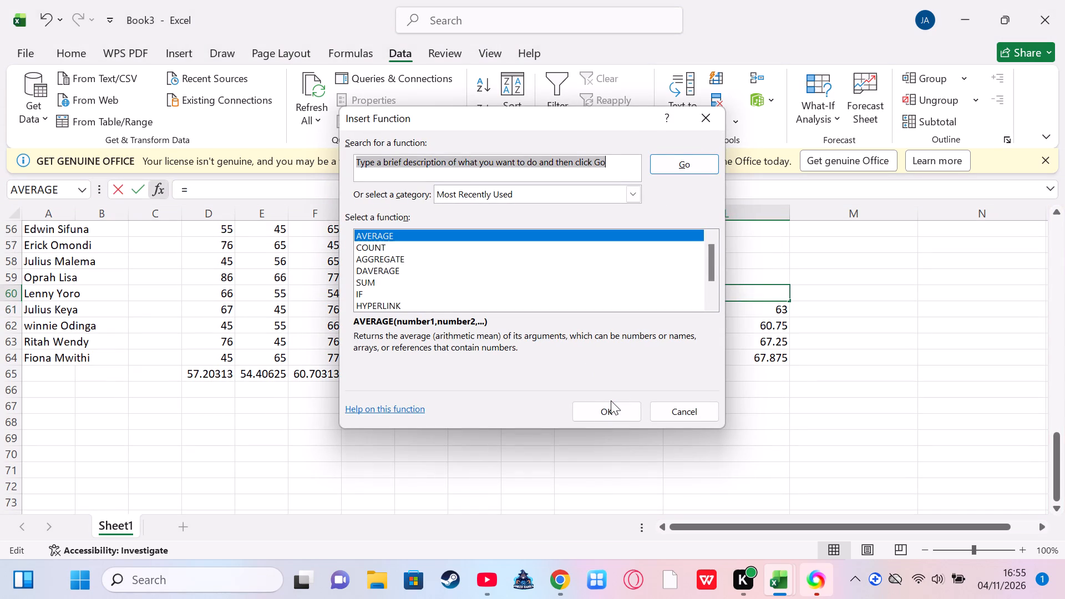
pyautogui.click(613, 406)
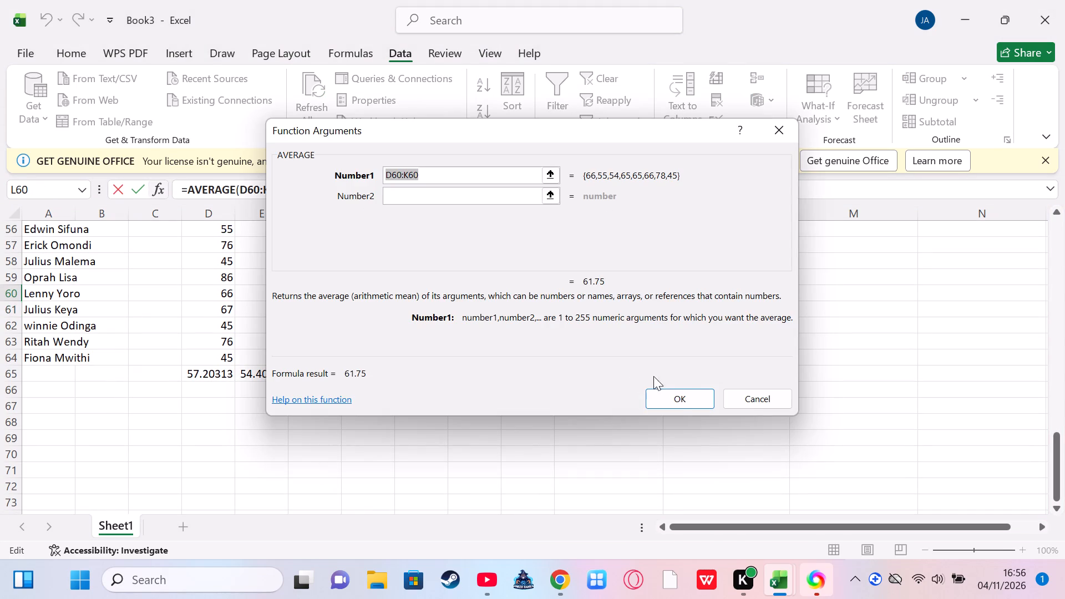
pyautogui.click(676, 398)
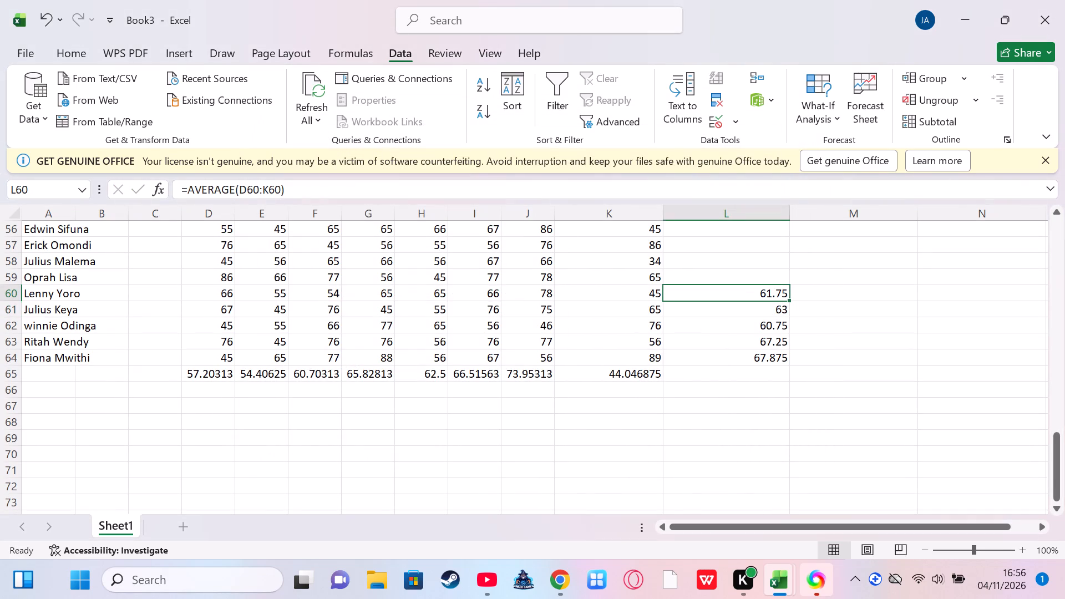
# Insert an AVERAGE function in cell L59 using the suggested range D59:K59.
pyautogui.click(699, 271)
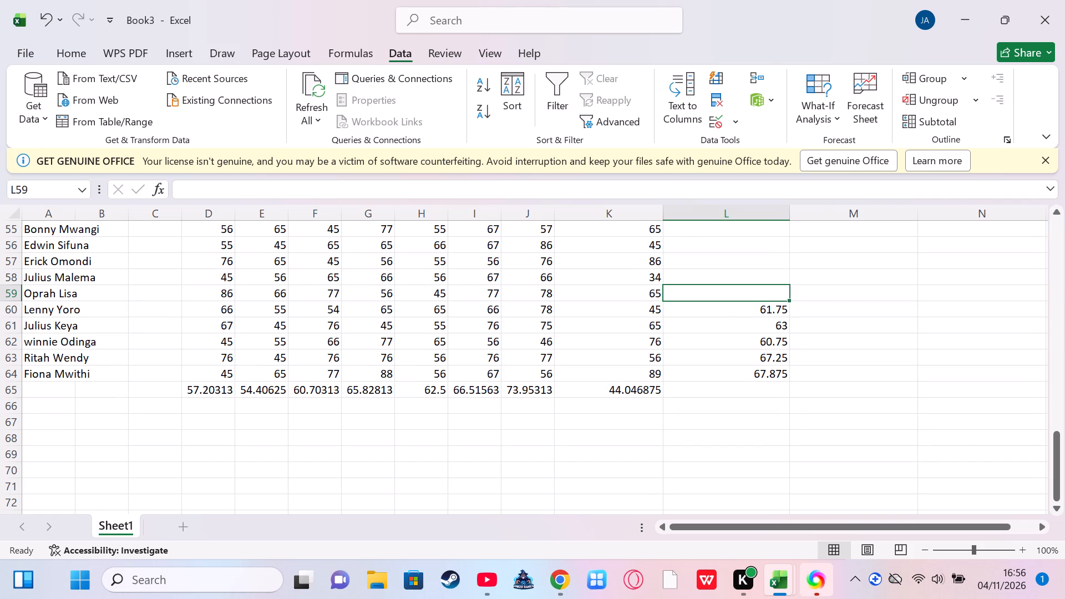
pyautogui.scroll(1, 699, 271)
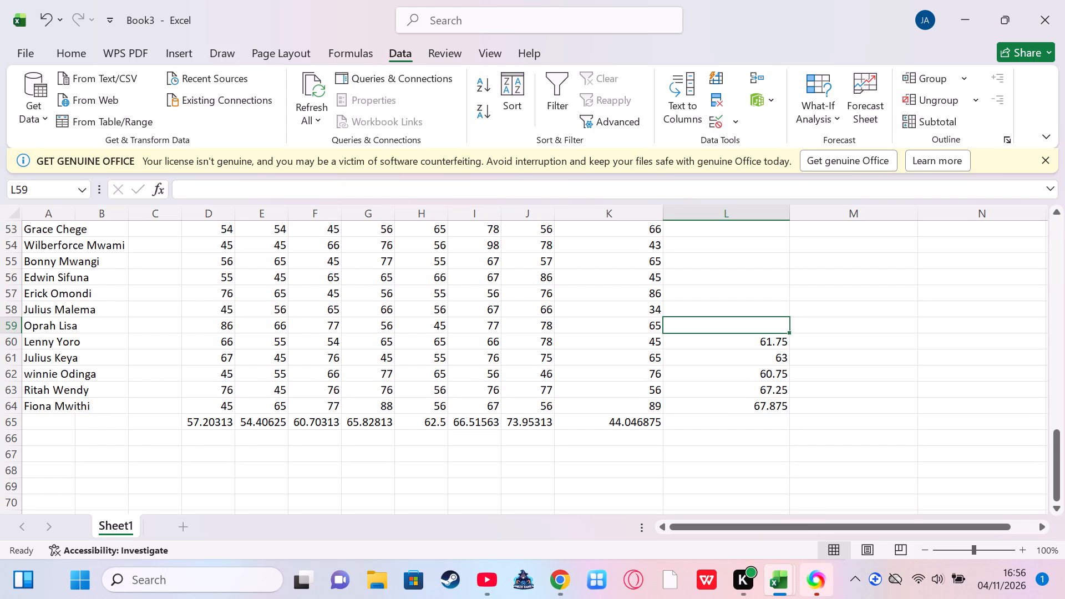
pyautogui.click(733, 321)
pyautogui.click(156, 191)
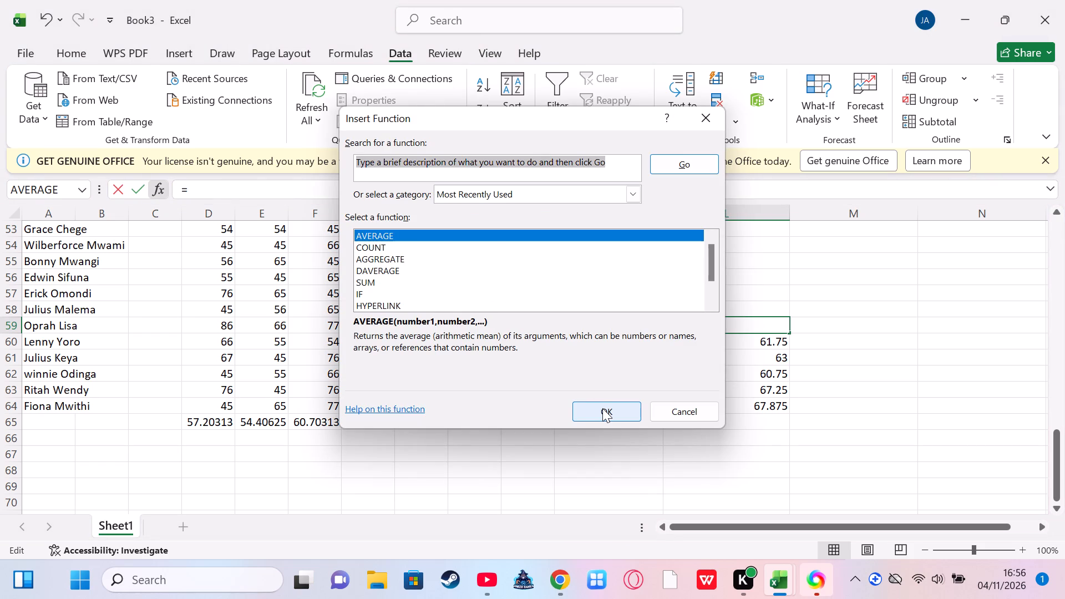
pyautogui.click(602, 408)
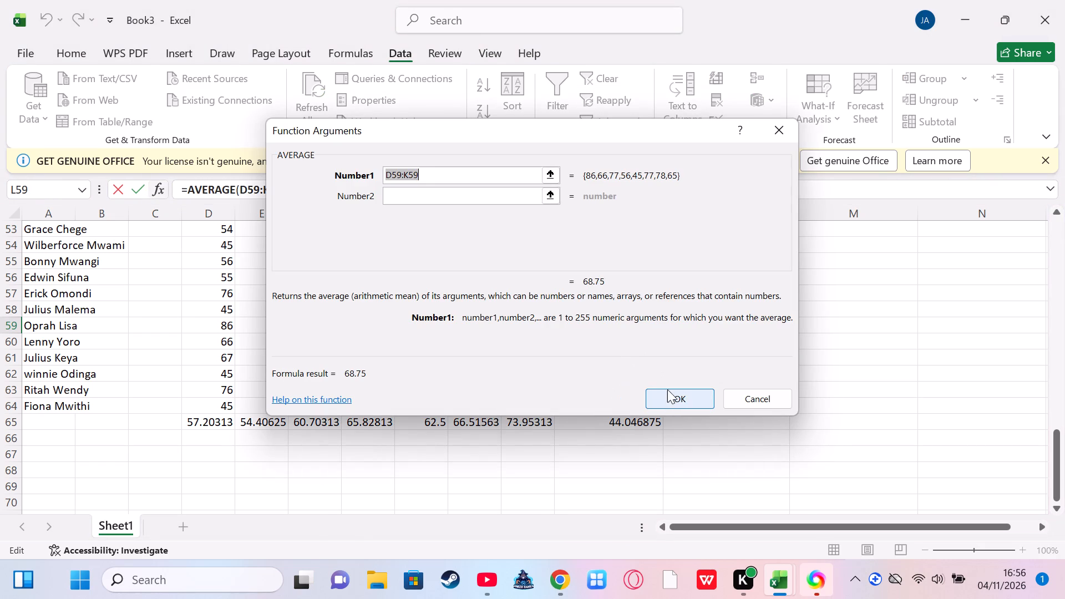
pyautogui.click(668, 386)
pyautogui.click(675, 399)
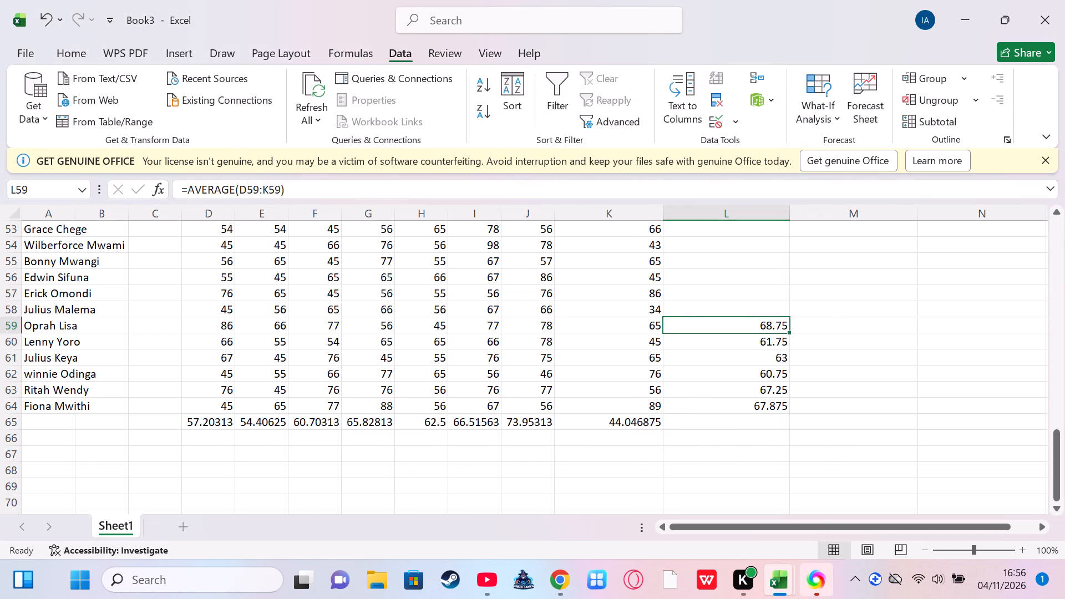
# Insert an AVERAGE function in cell L58 using the suggested range D58:K58.
pyautogui.click(699, 303)
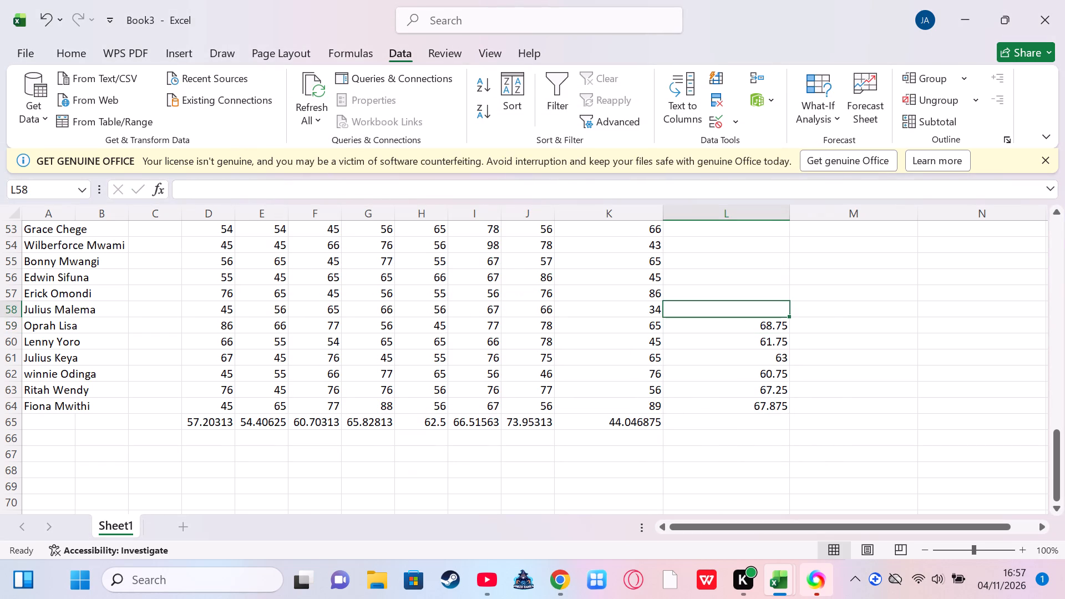
pyautogui.click(159, 187)
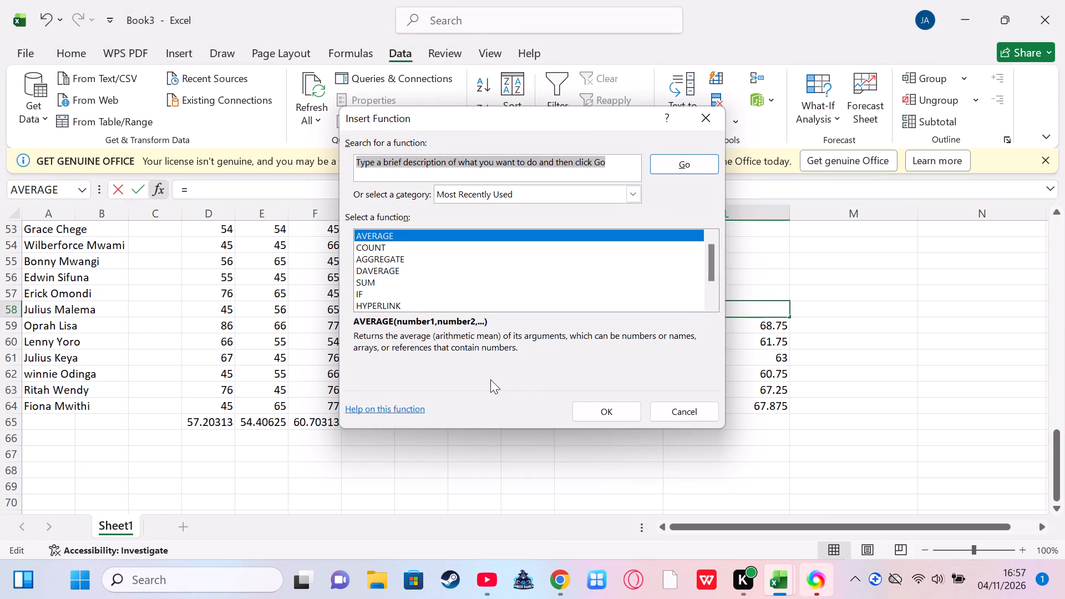
pyautogui.click(584, 404)
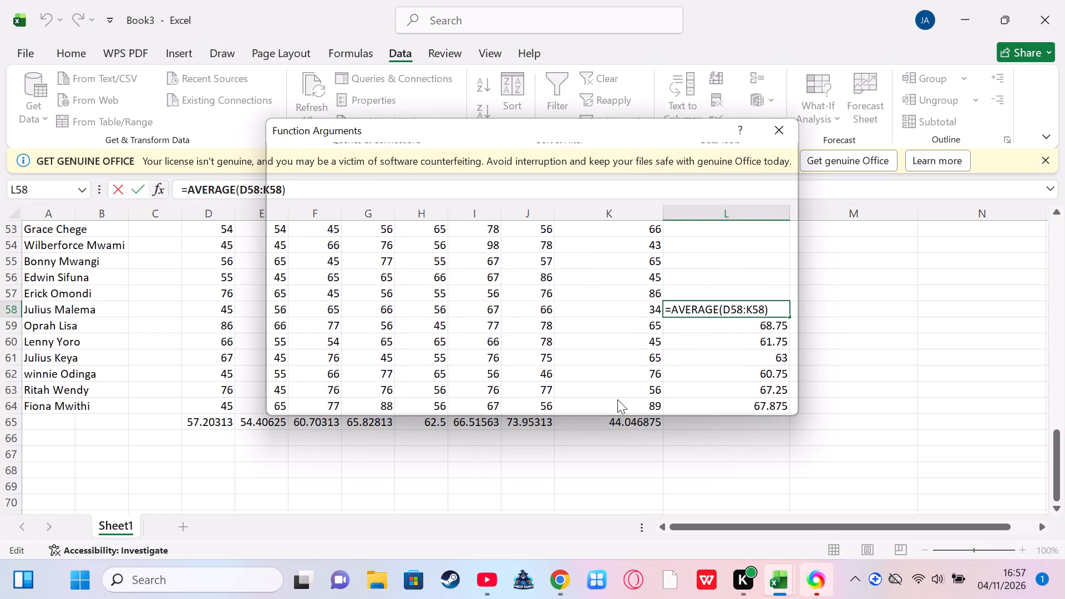
pyautogui.click(666, 402)
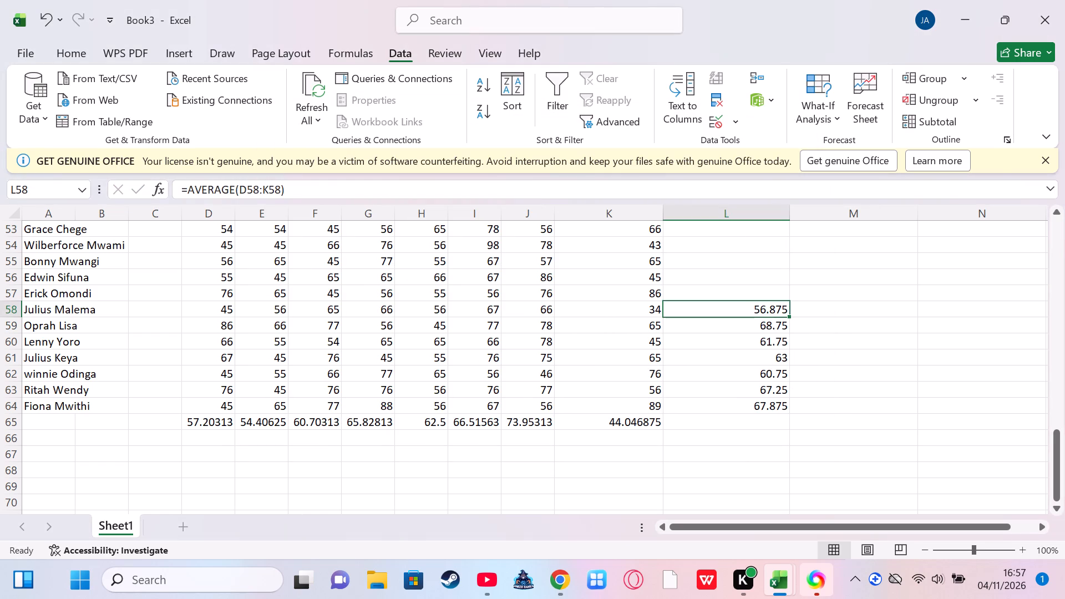
# Insert an AVERAGE function in cell L57 using the suggested range D57:K57.
pyautogui.click(698, 295)
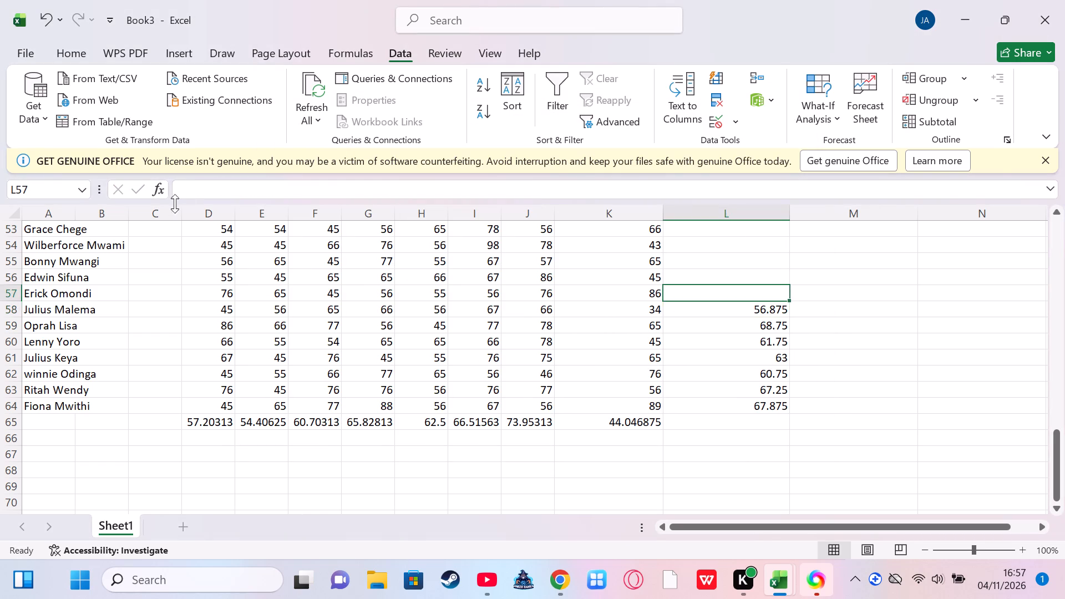
pyautogui.click(157, 194)
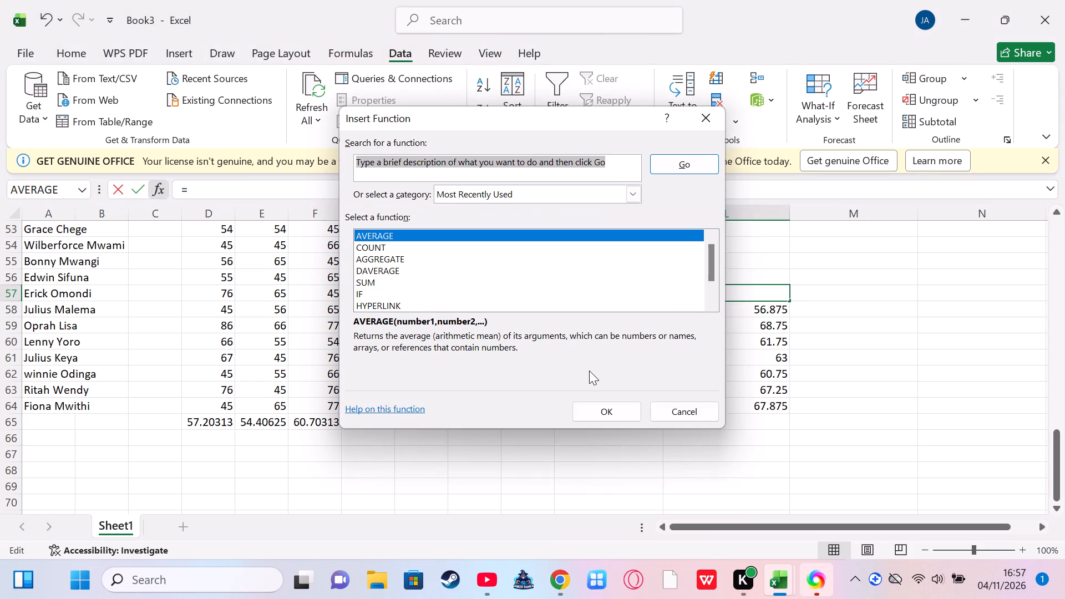
pyautogui.click(599, 405)
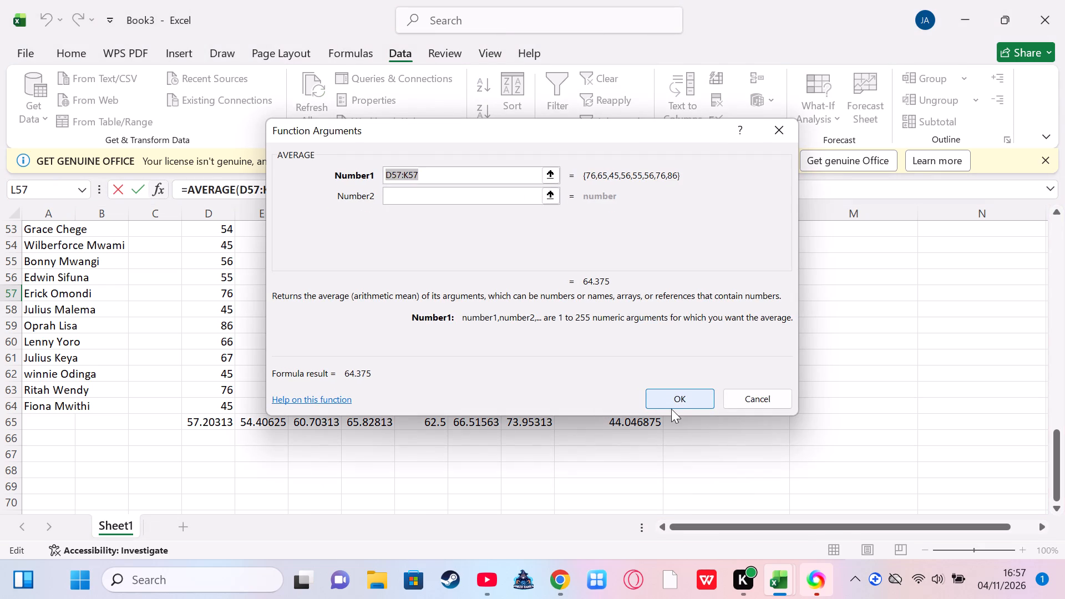
pyautogui.click(671, 400)
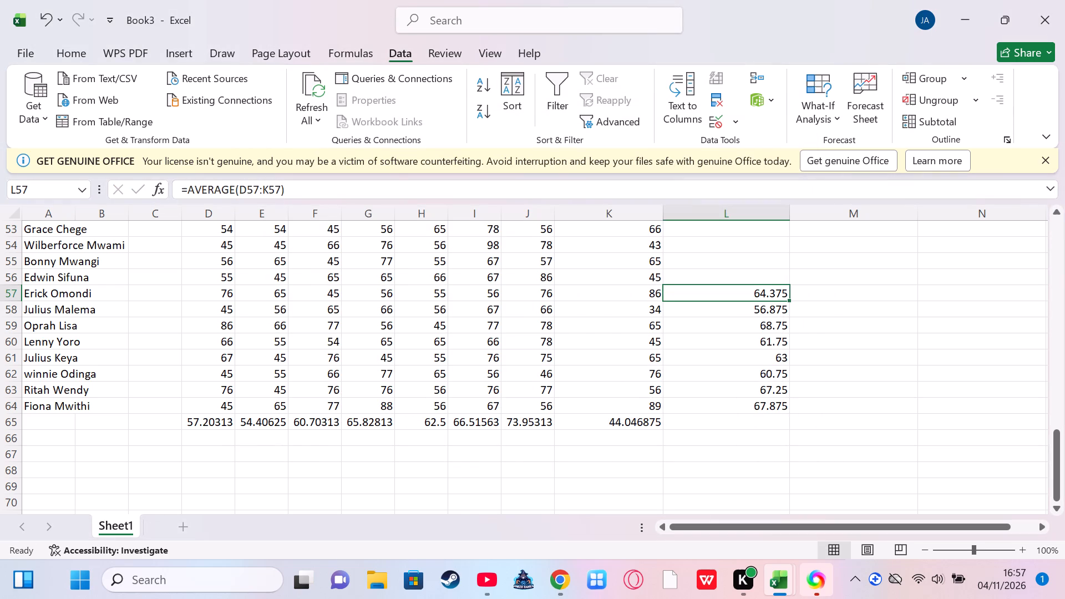
# Insert an AVERAGE function in cell L56 using the suggested range D56:K56.
pyautogui.click(698, 276)
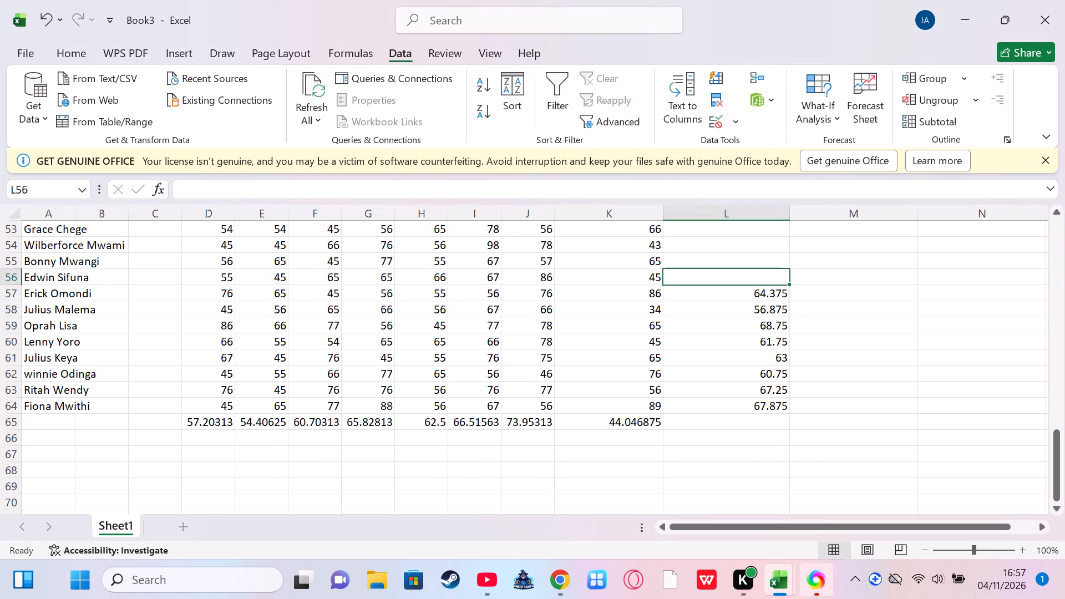
pyautogui.click(161, 194)
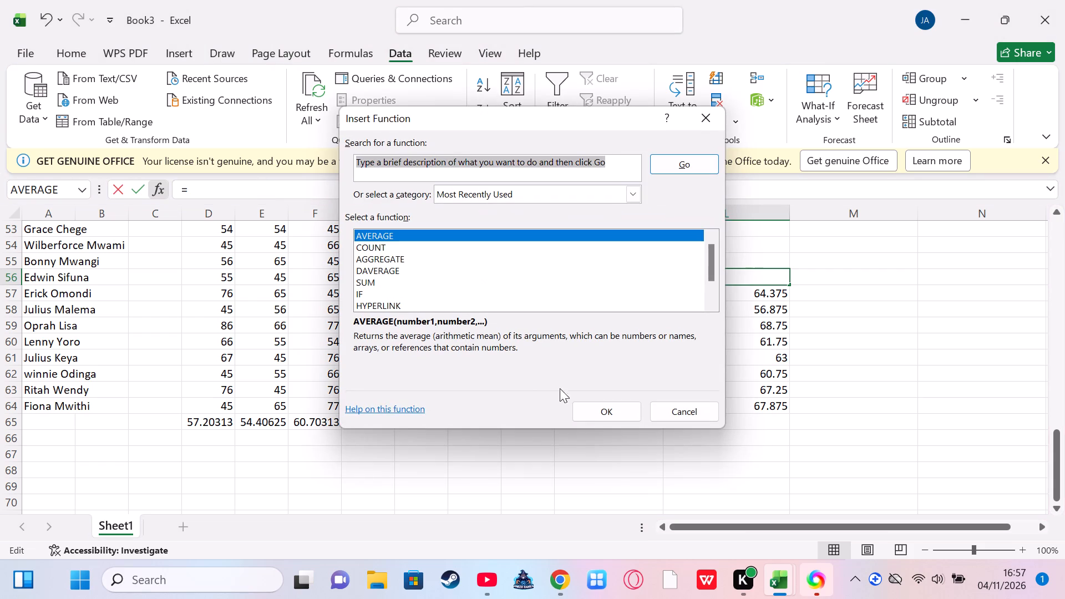
pyautogui.click(591, 414)
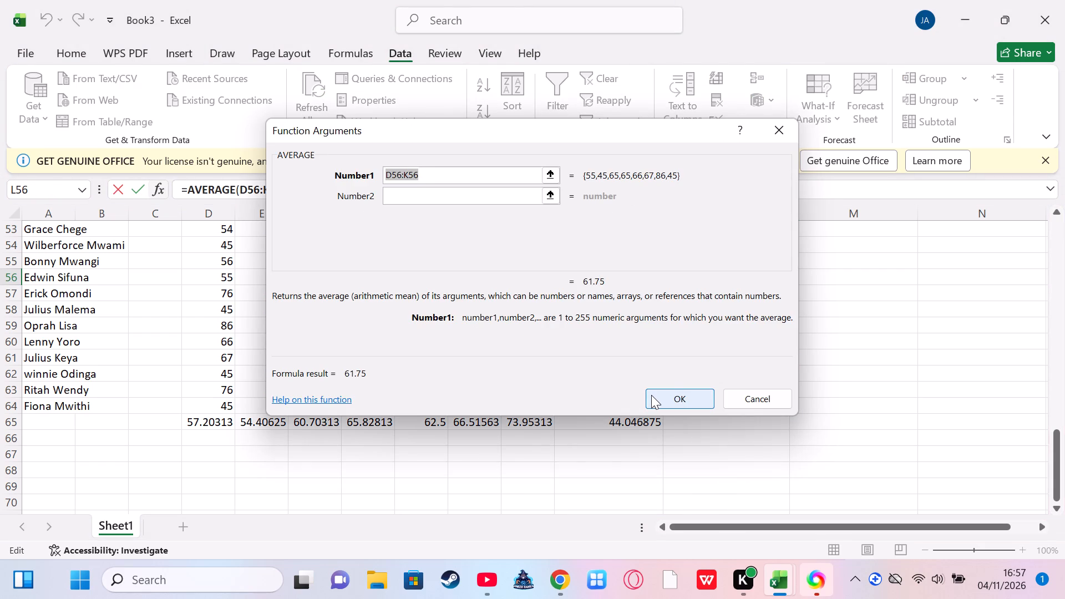
pyautogui.click(651, 395)
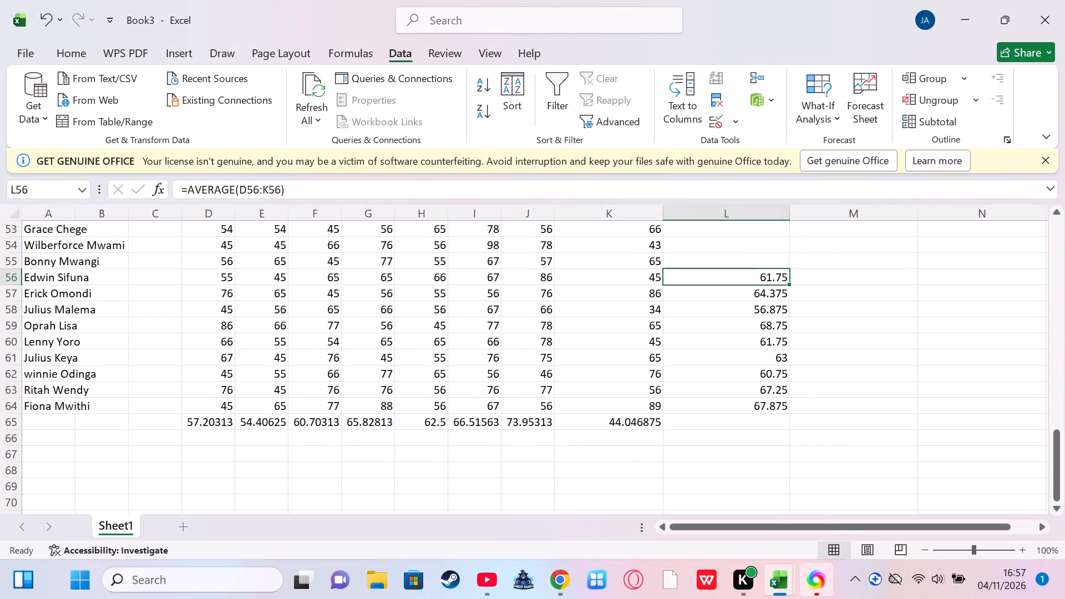
# Insert an AVERAGE function in cell L55 using the suggested range D55:K55.
pyautogui.click(684, 257)
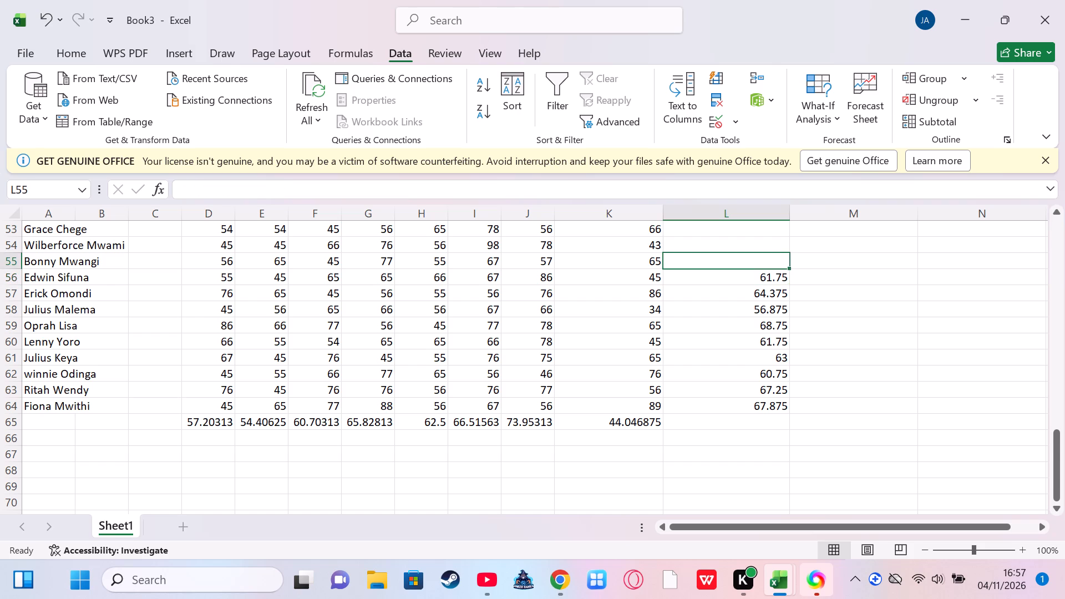
pyautogui.scroll(1, 684, 257)
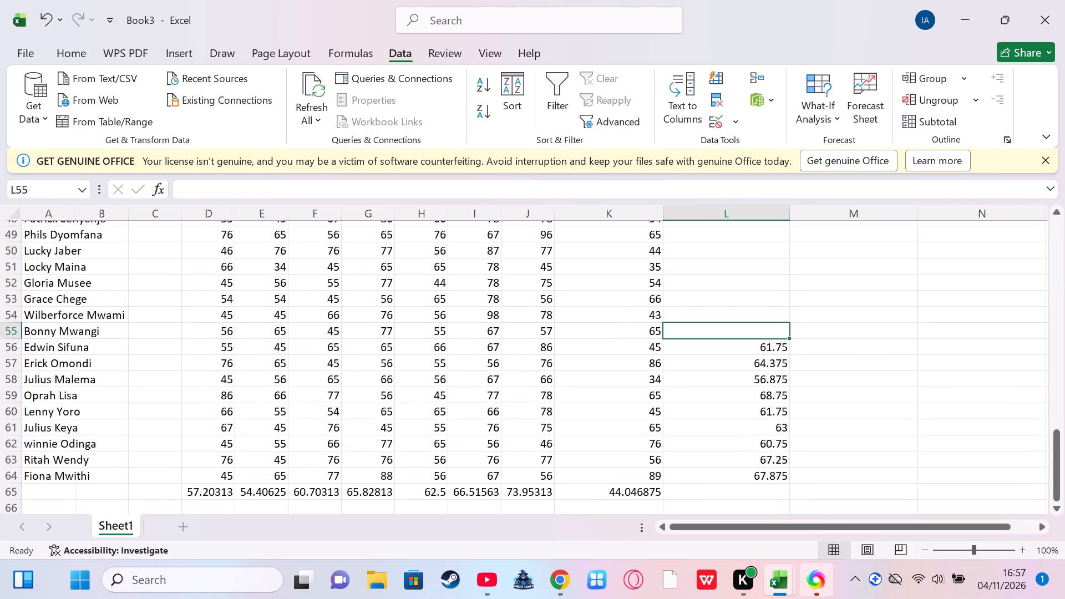
pyautogui.click(719, 328)
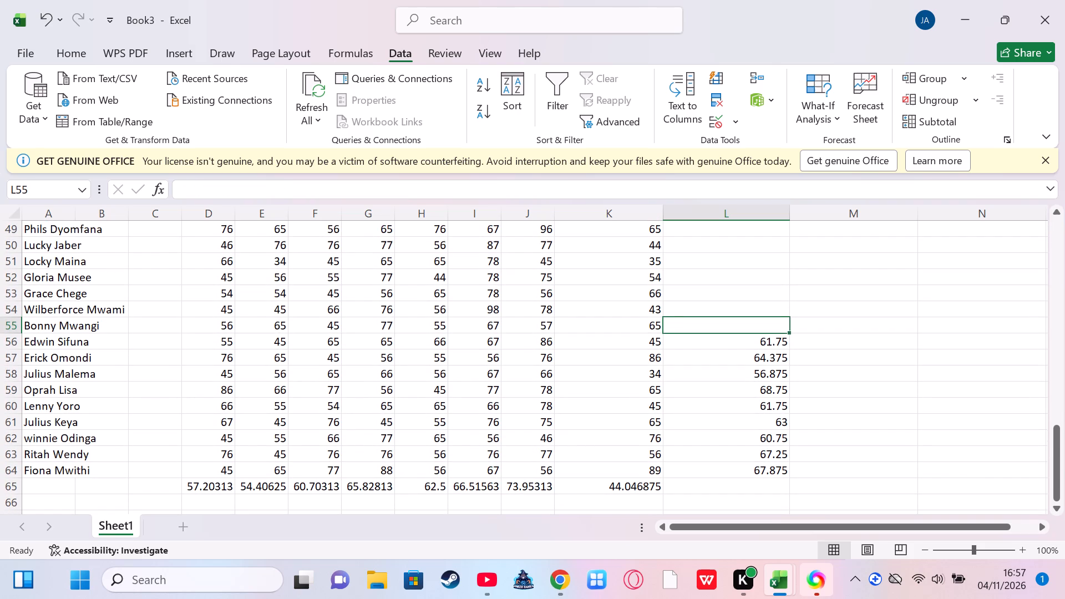
pyautogui.moveTo(169, 186); pyautogui.dragTo(160, 186)
pyautogui.click(160, 186)
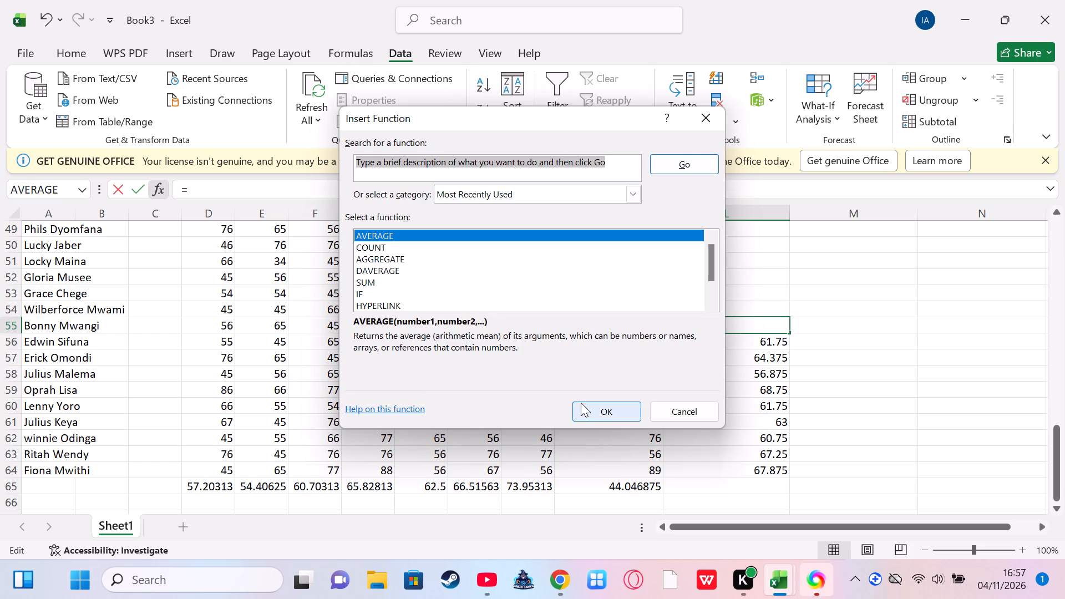
pyautogui.click(581, 403)
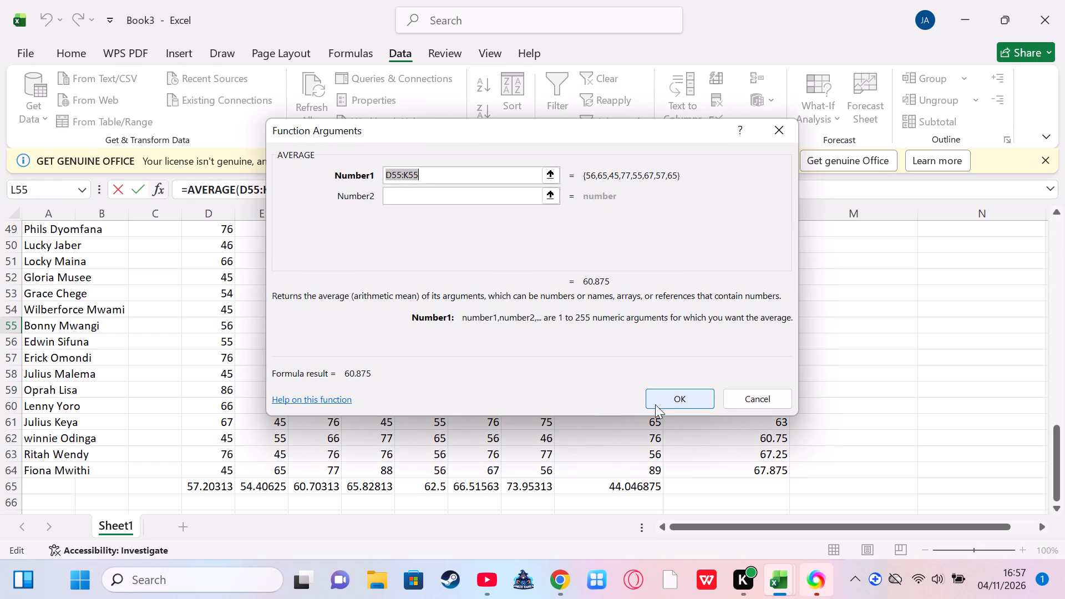
pyautogui.click(655, 404)
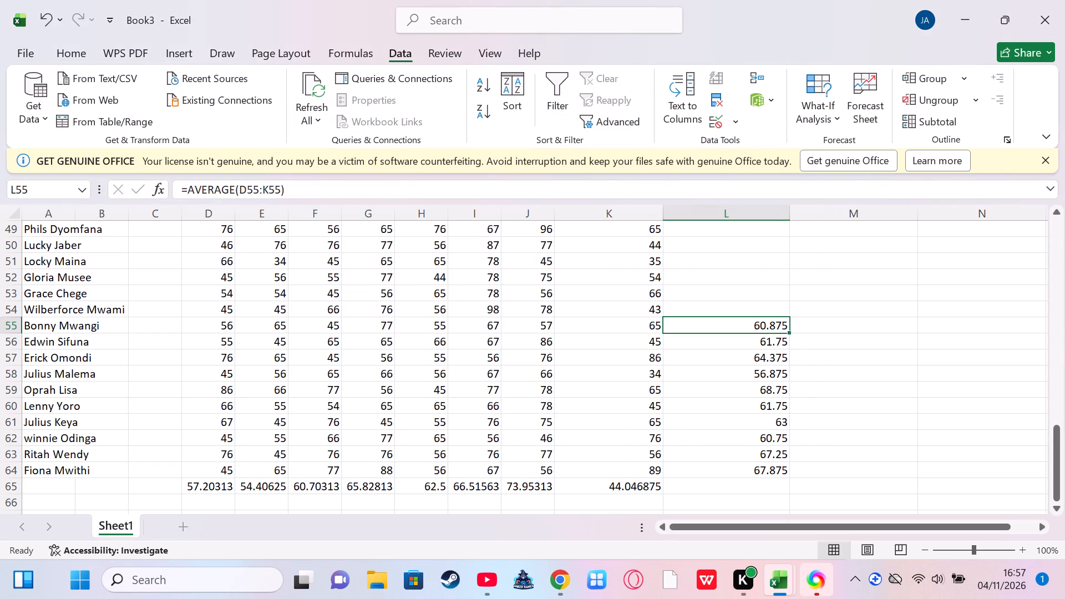
# Insert an AVERAGE function in cell L54 using the suggested range D54:K54.
pyautogui.click(705, 311)
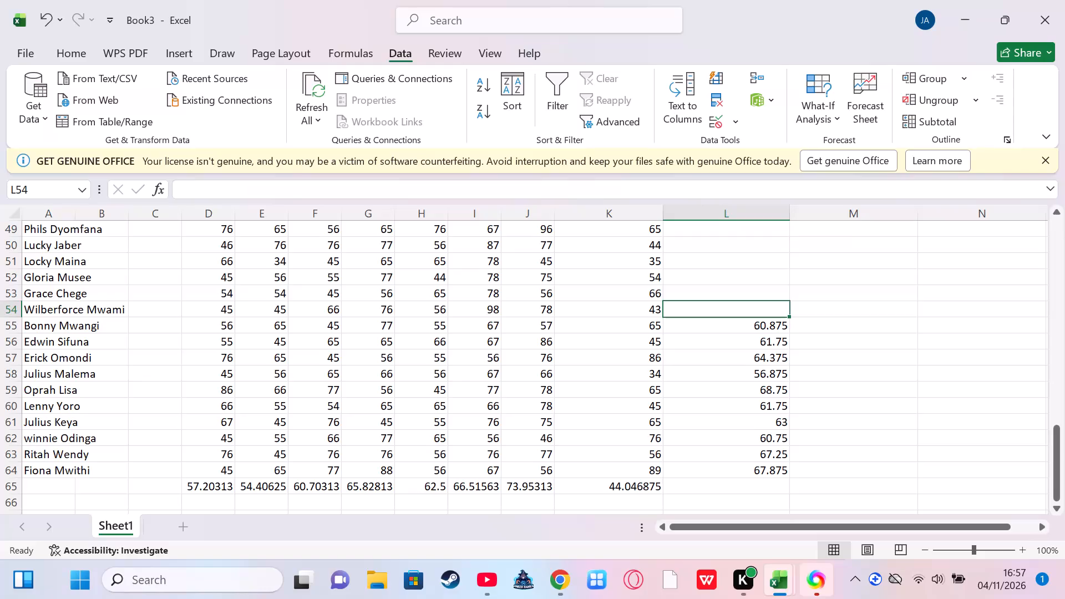
pyautogui.click(157, 184)
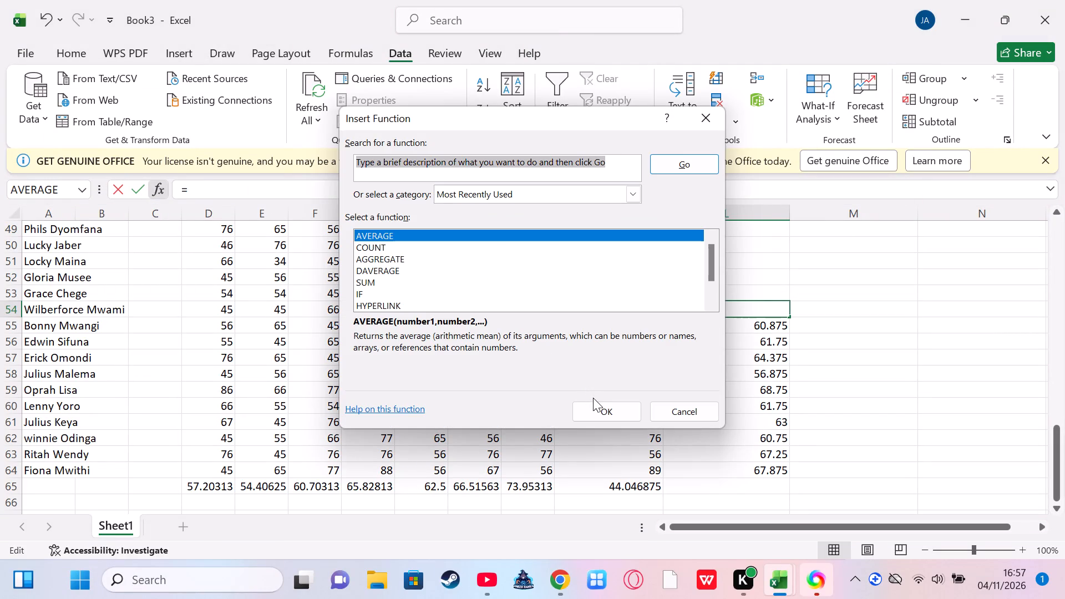
pyautogui.click(594, 401)
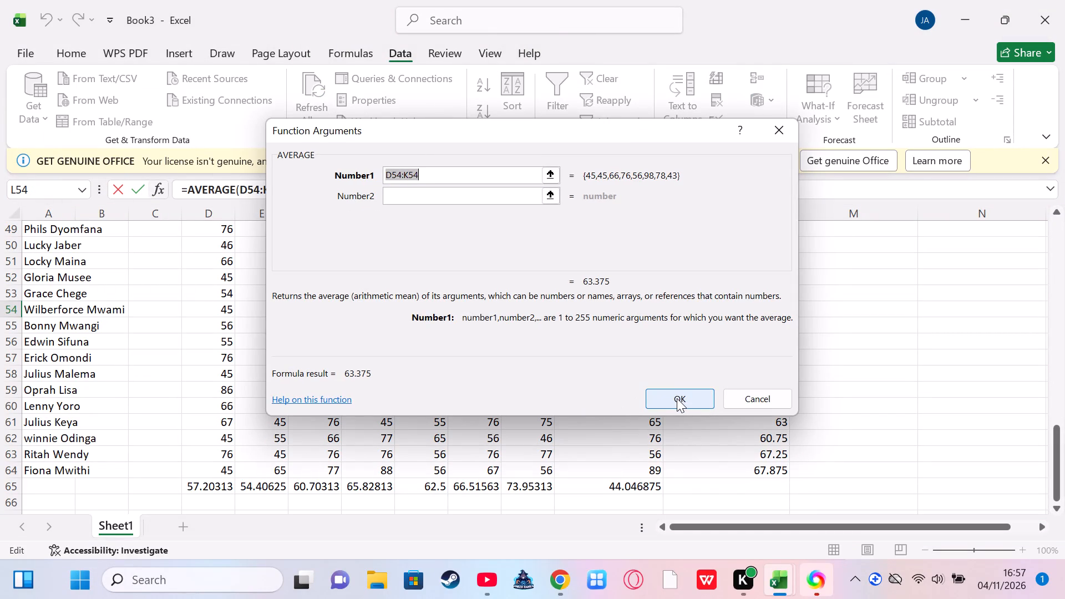
pyautogui.click(677, 398)
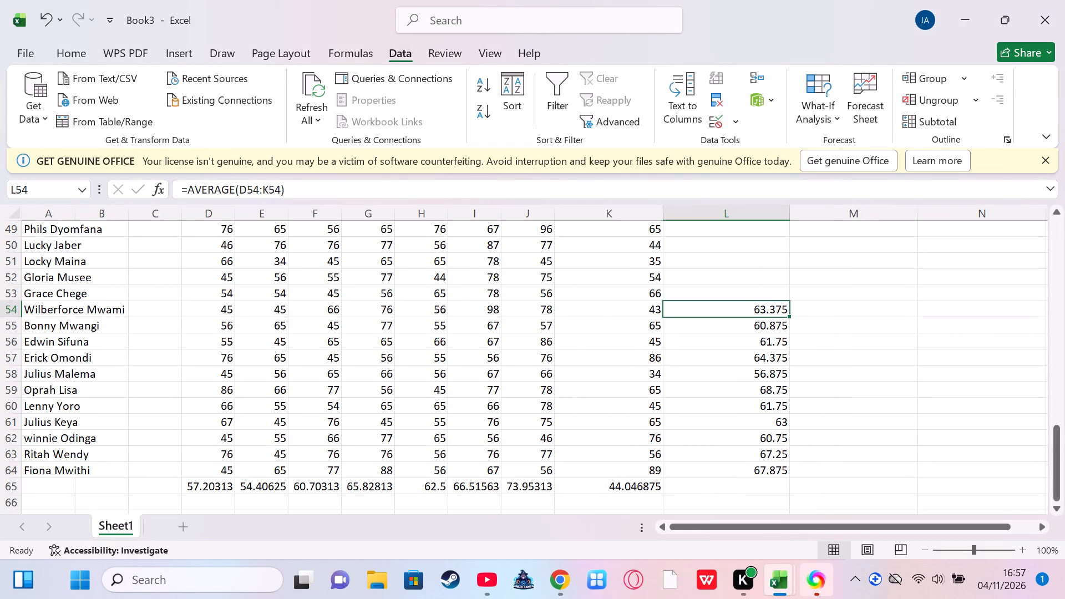
# Insert an AVERAGE function in cell L53 using the suggested range D53:K53.
pyautogui.click(699, 289)
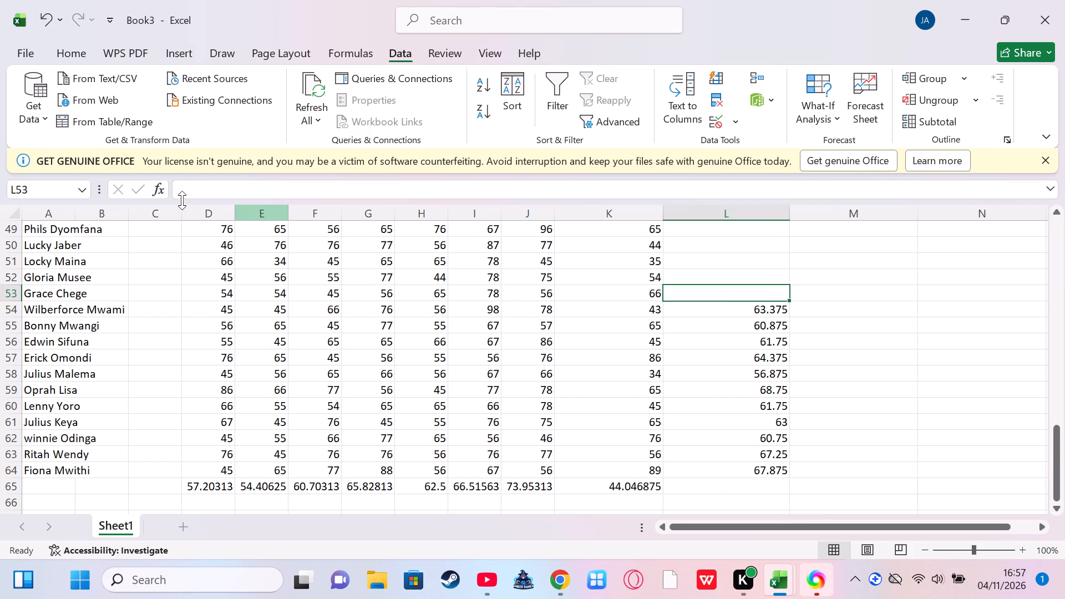
pyautogui.click(163, 194)
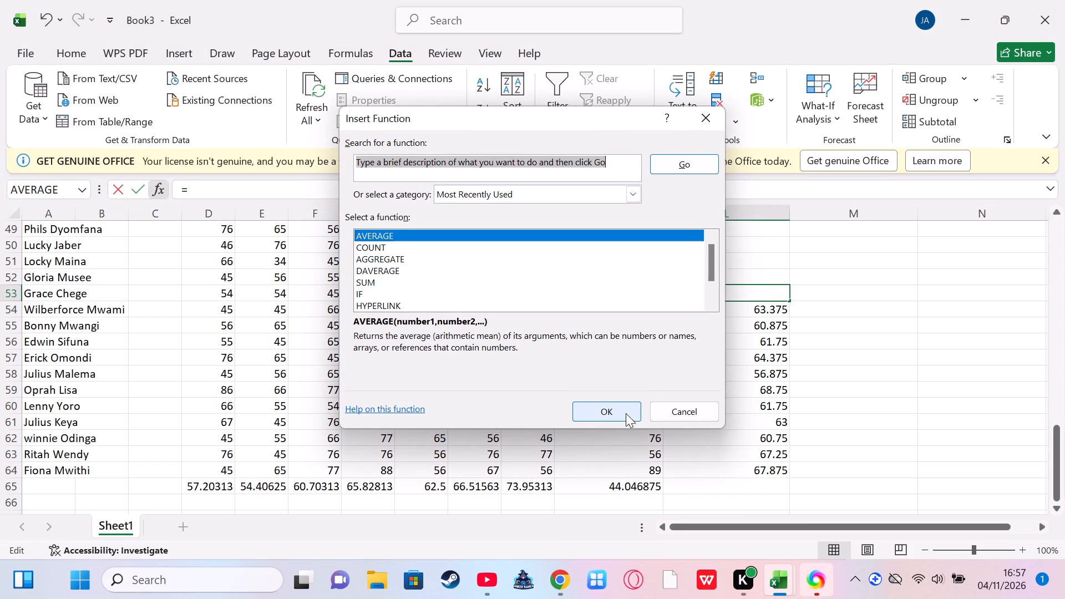
pyautogui.click(613, 410)
pyautogui.click(698, 399)
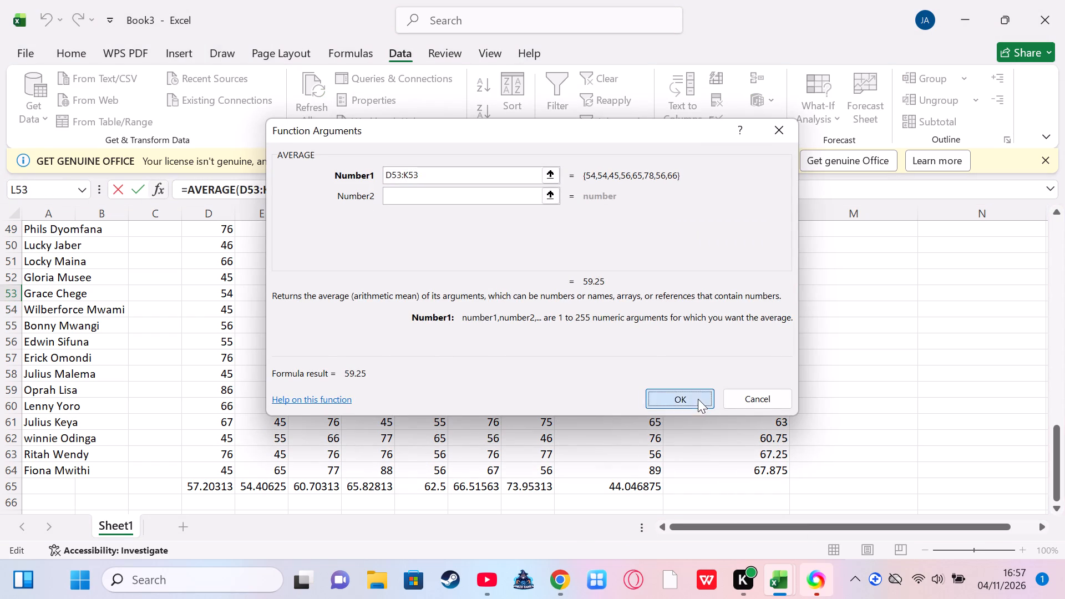
# Insert an AVERAGE function in cell L52 using the suggested range D52:K52.
pyautogui.click(698, 275)
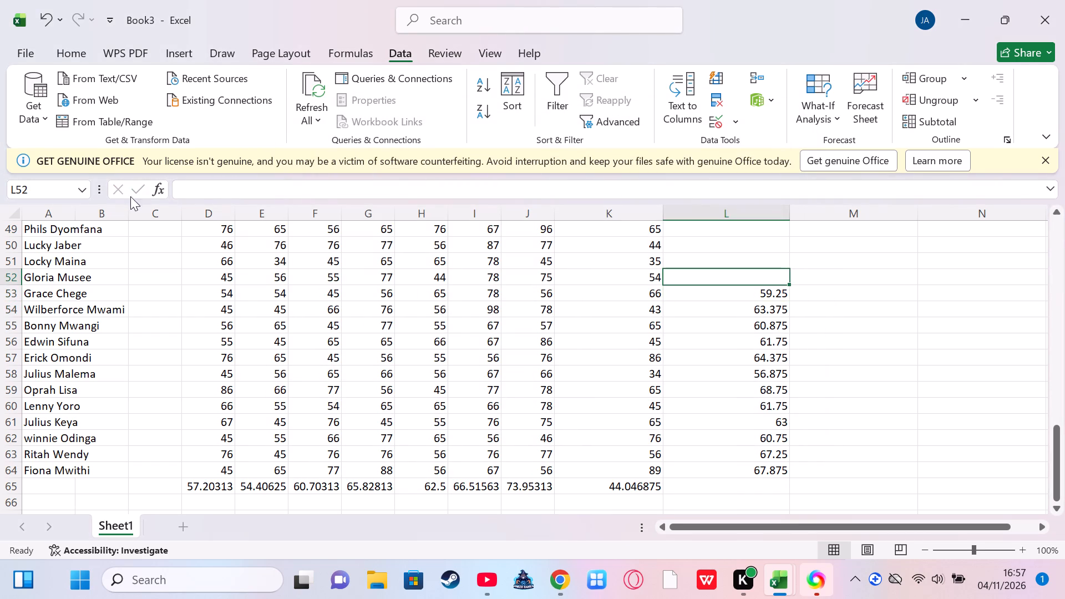
pyautogui.click(151, 191)
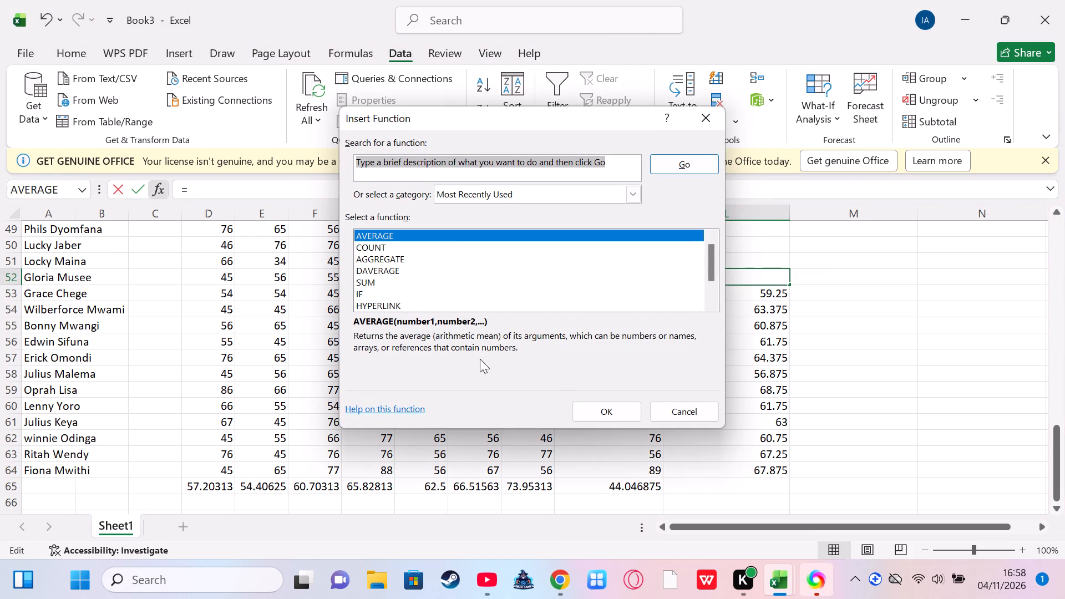
pyautogui.click(595, 409)
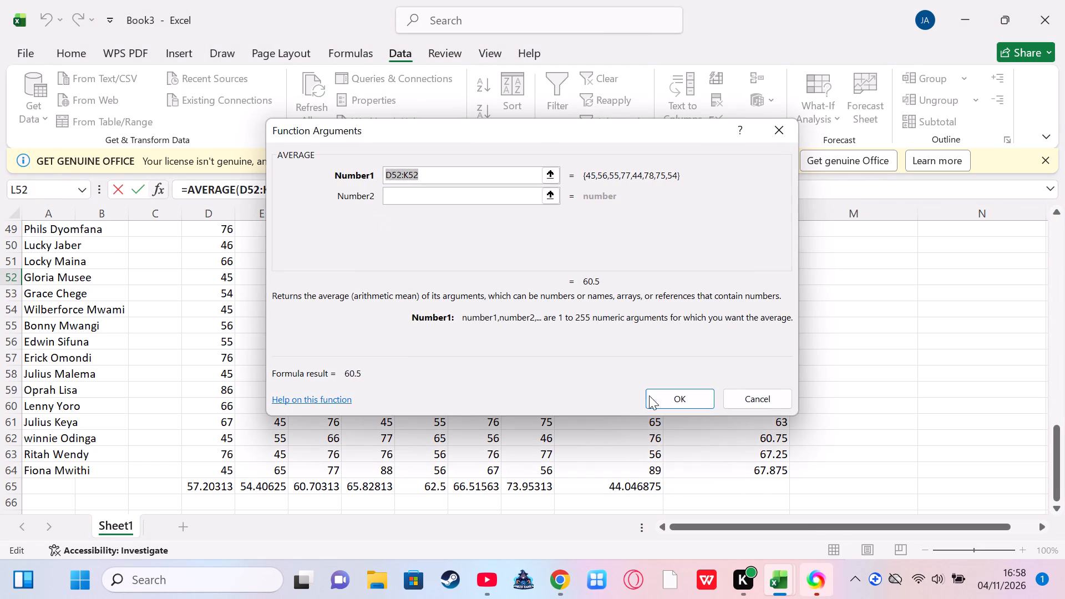
pyautogui.click(663, 395)
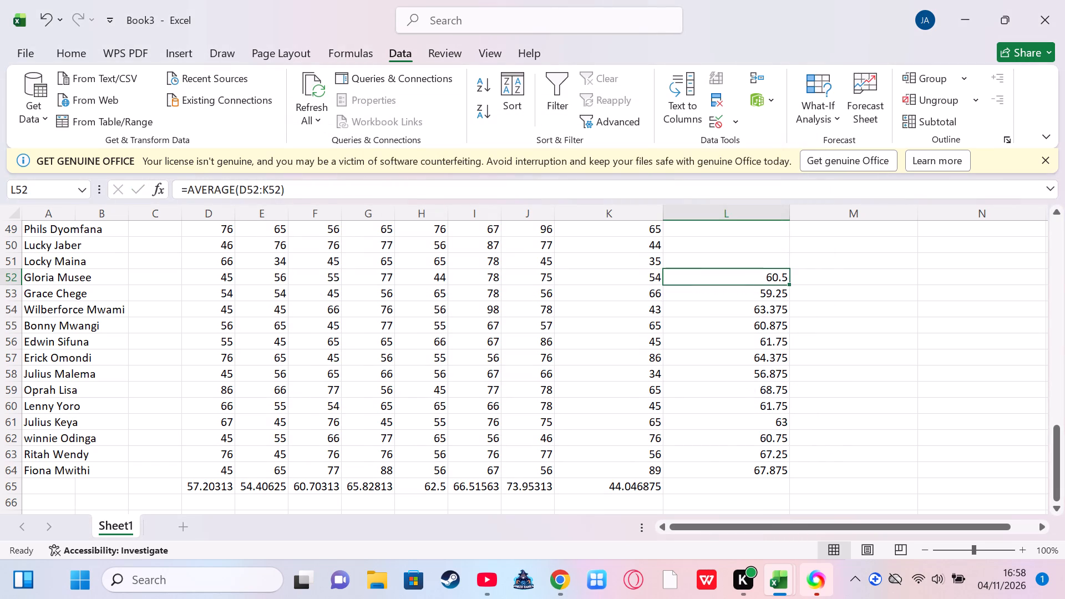
# Insert an AVERAGE function in cell L51 using the suggested range D51:K51.
pyautogui.click(673, 262)
pyautogui.click(161, 190)
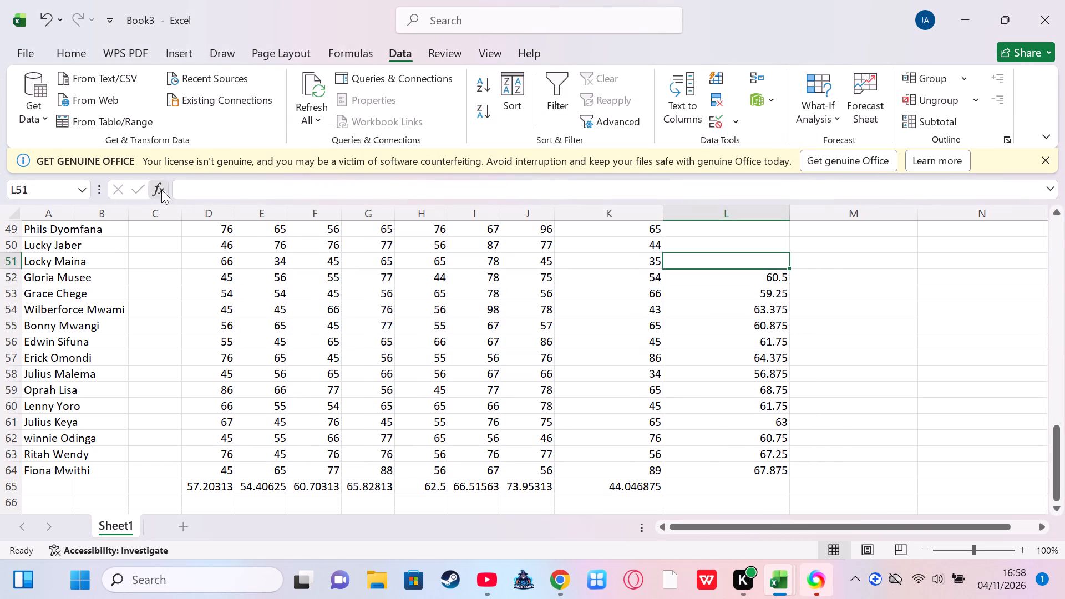
pyautogui.click(590, 400)
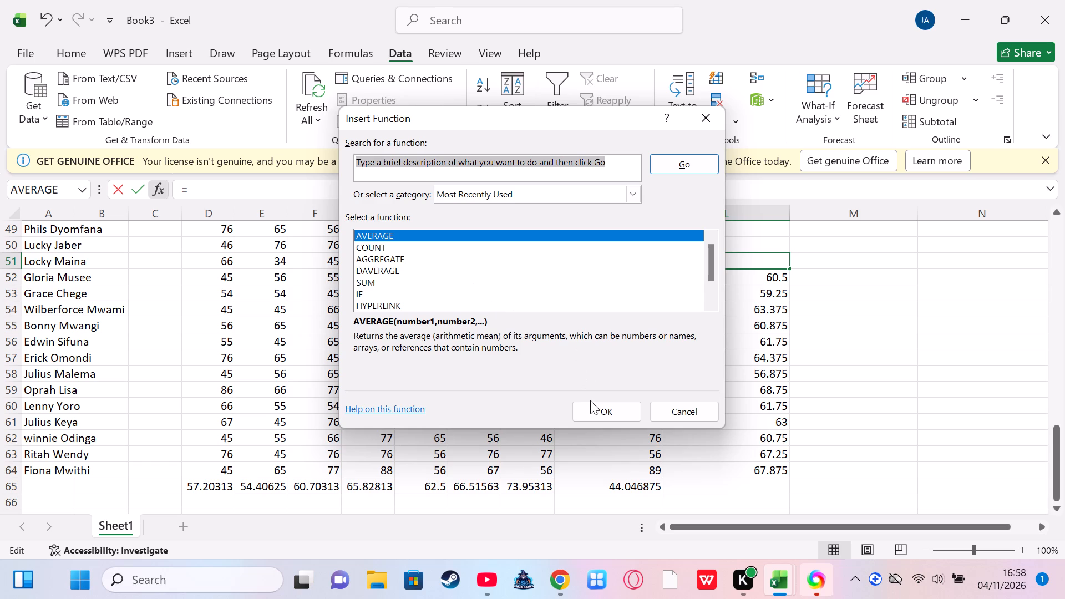
pyautogui.click(601, 407)
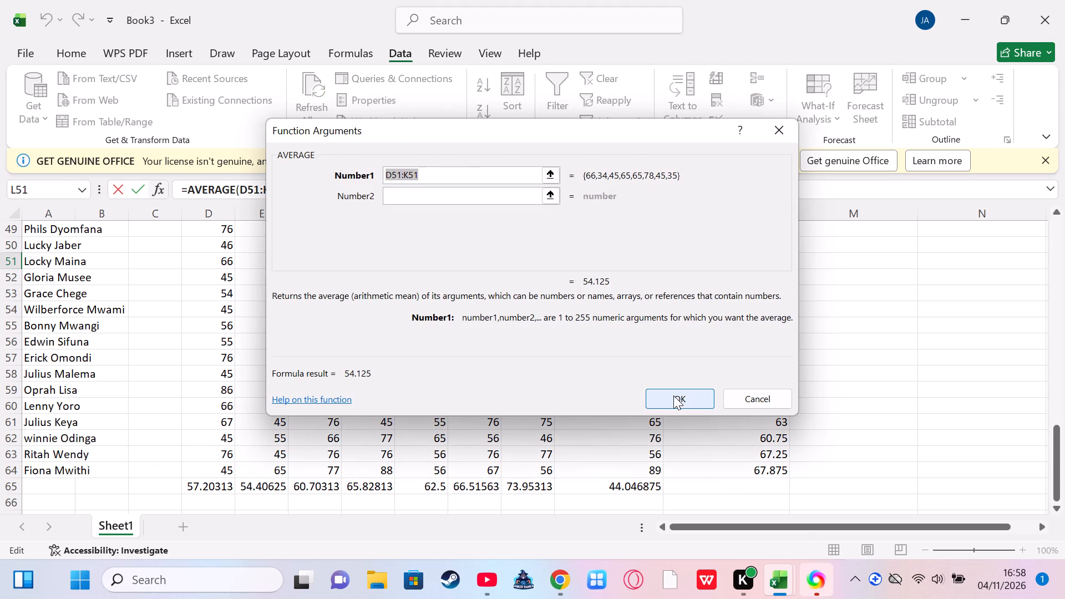
pyautogui.click(673, 395)
# Insert an AVERAGE function in cell L50 using the suggested range D50:K50.
pyautogui.click(688, 243)
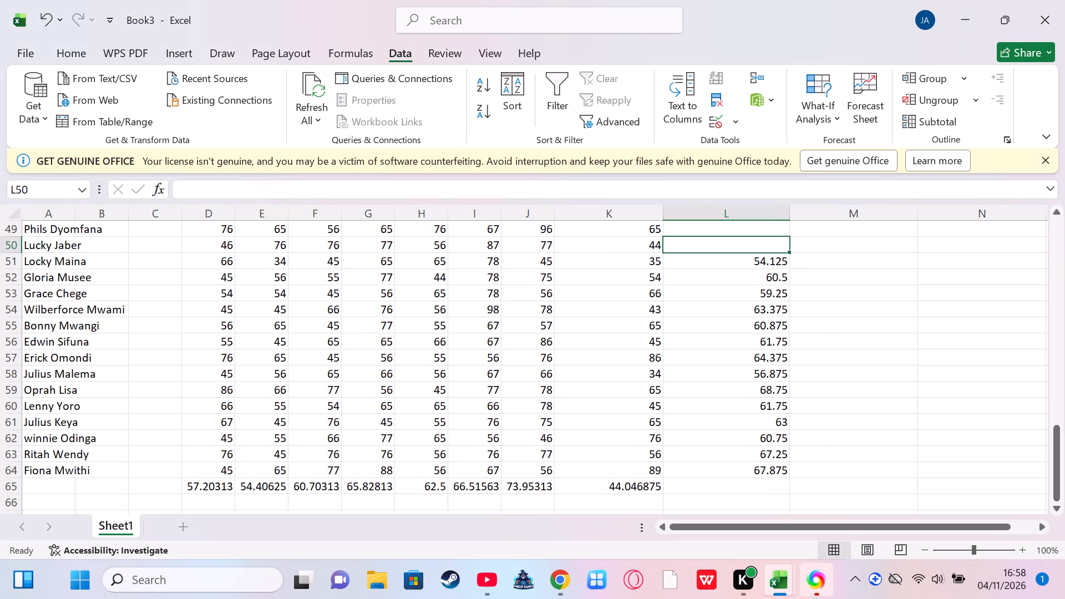
pyautogui.click(160, 195)
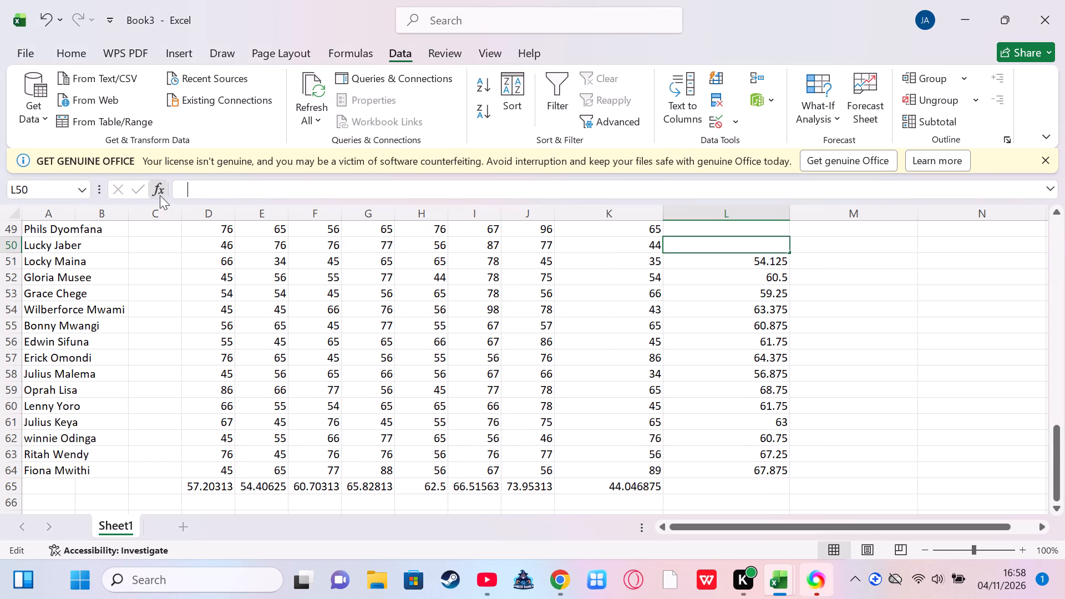
pyautogui.click(611, 412)
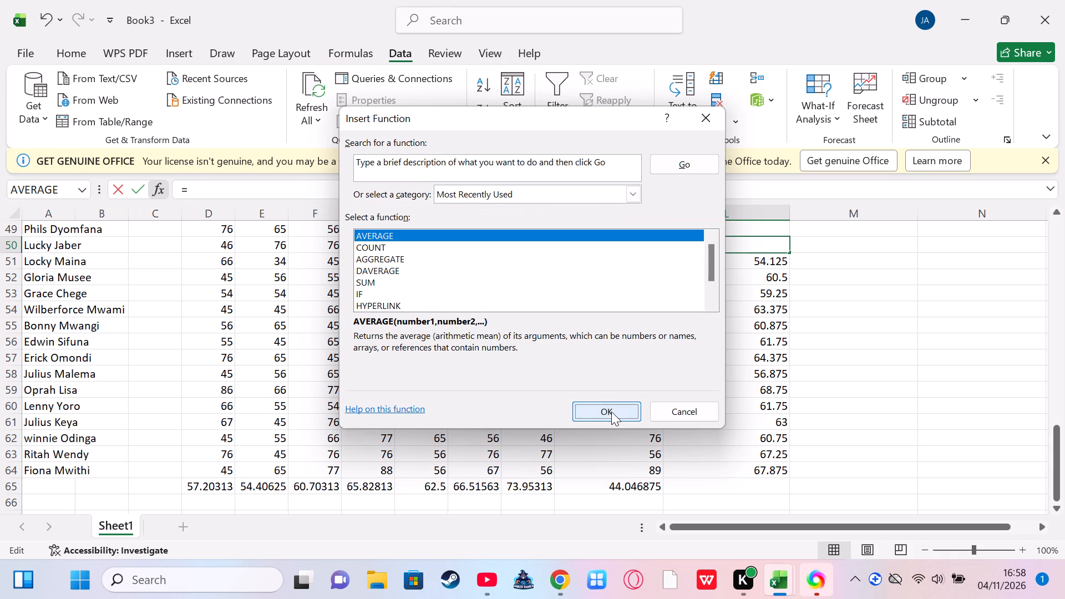
pyautogui.click(667, 399)
# Insert an AVERAGE function in cell L49 using the suggested range D49:K49.
pyautogui.scroll(1, 667, 399)
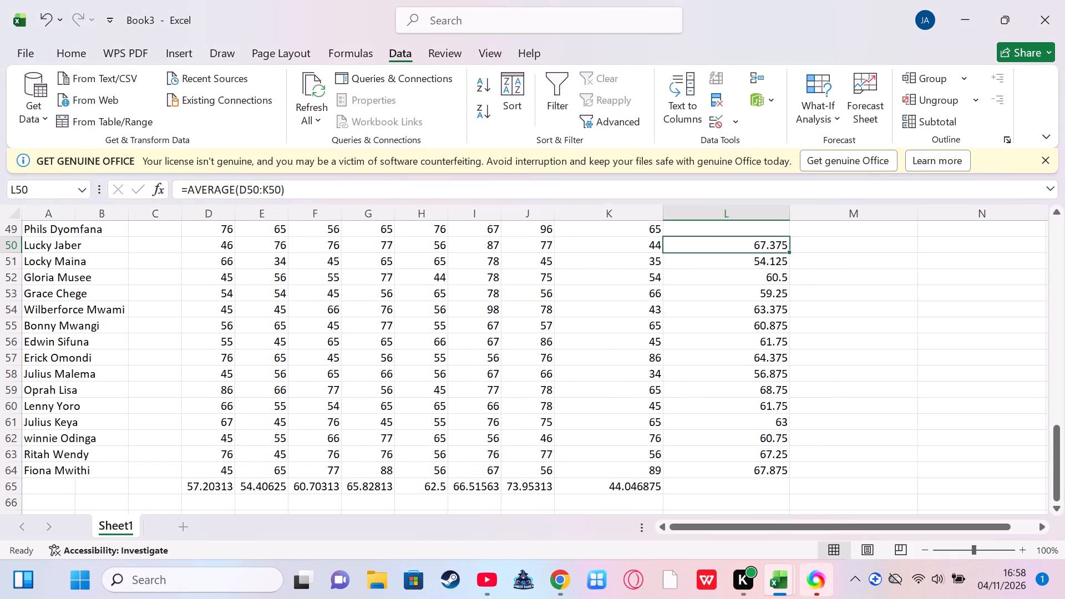
pyautogui.scroll(1, 667, 399)
pyautogui.click(683, 346)
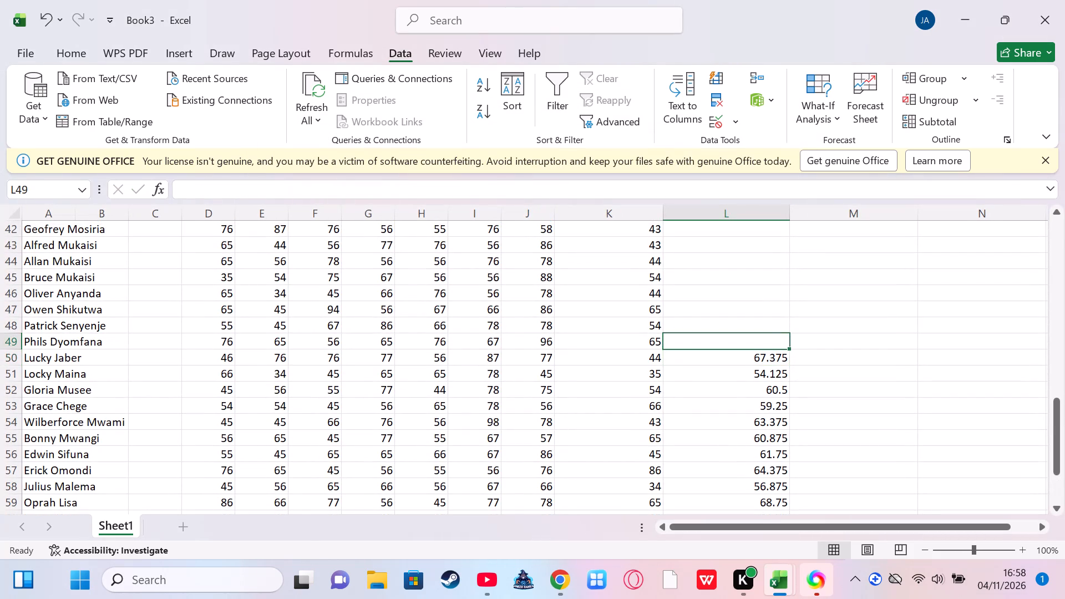
pyautogui.click(162, 189)
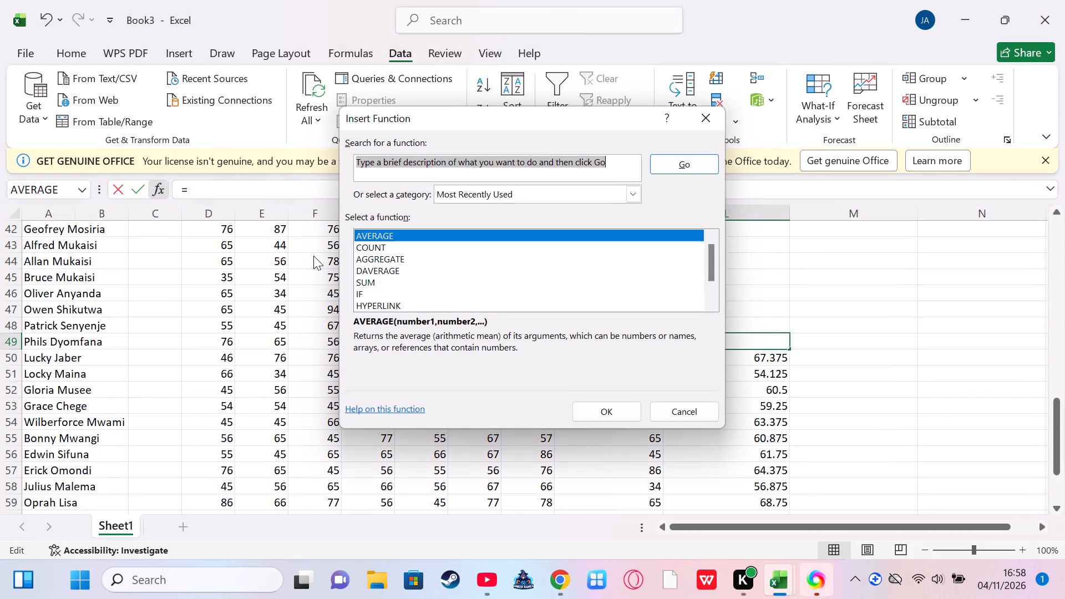
pyautogui.click(590, 410)
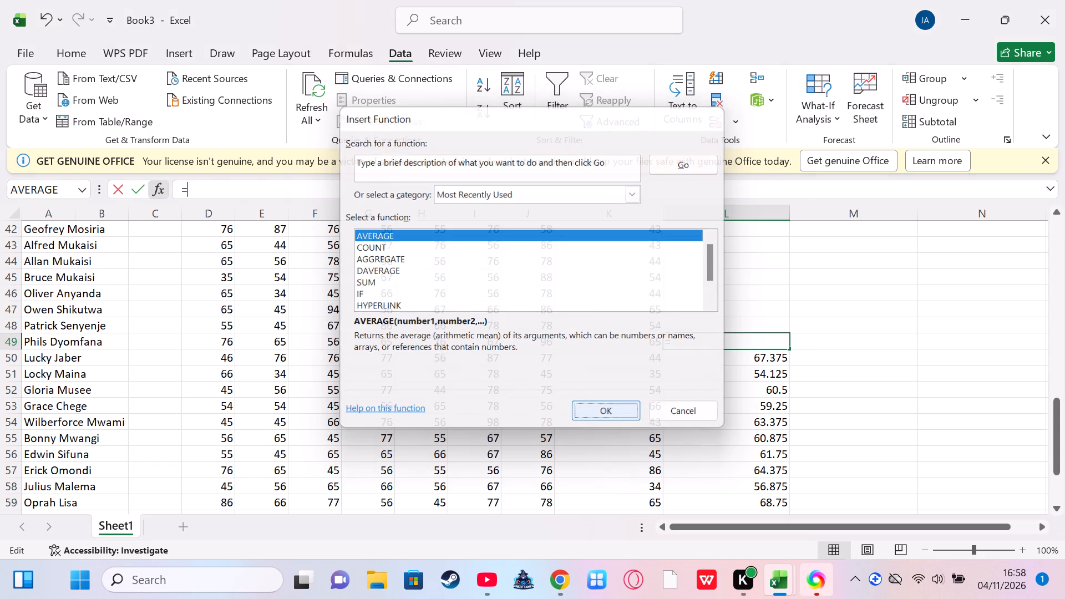
pyautogui.click(657, 393)
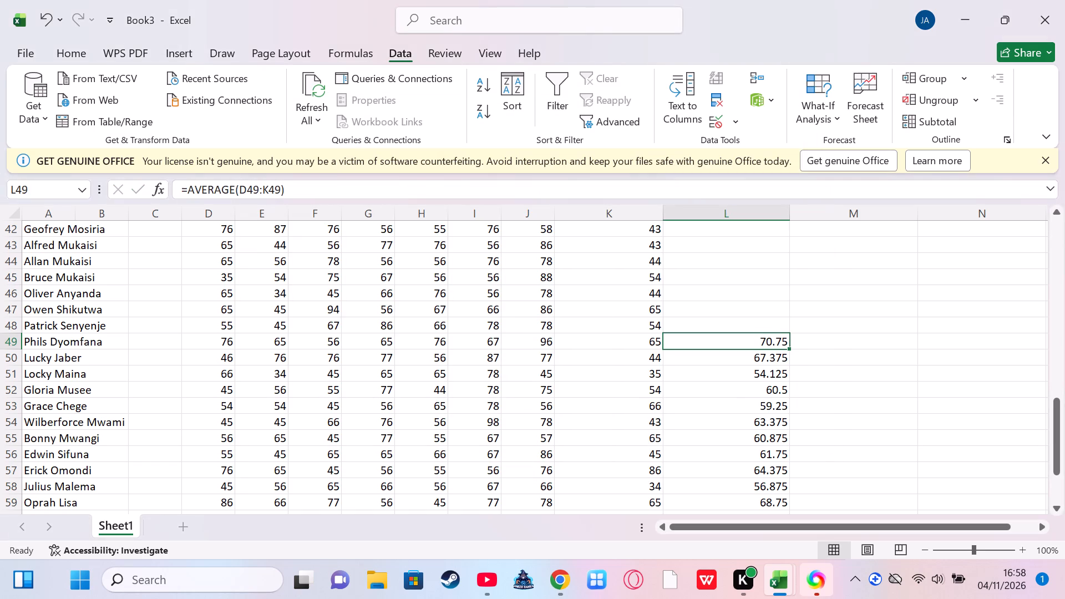
# Insert an AVERAGE function in cell L48 using the suggested range D48:K48.
pyautogui.click(700, 318)
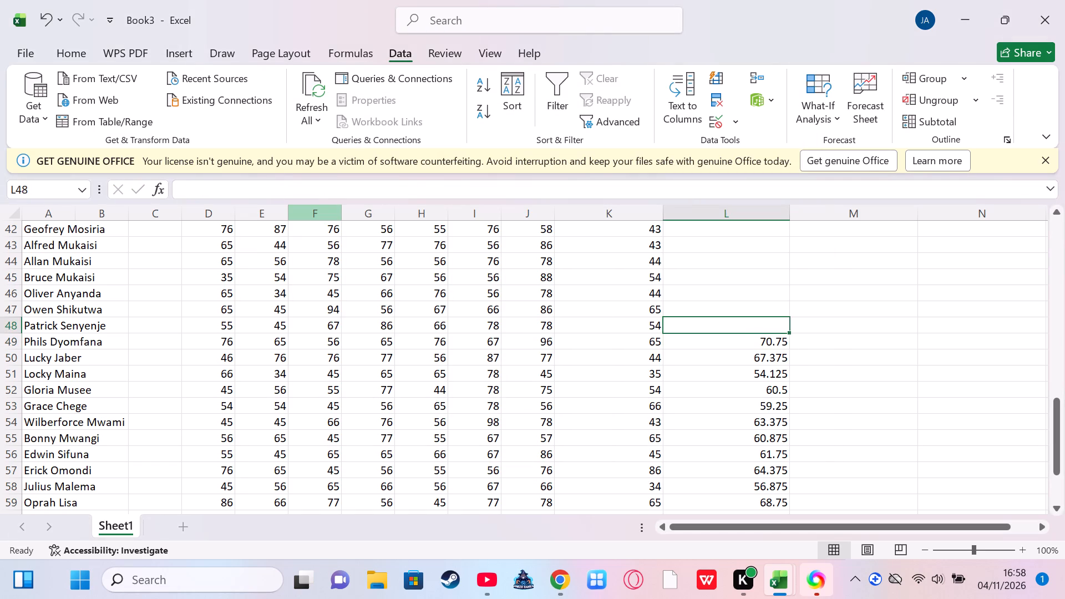
pyautogui.click(157, 186)
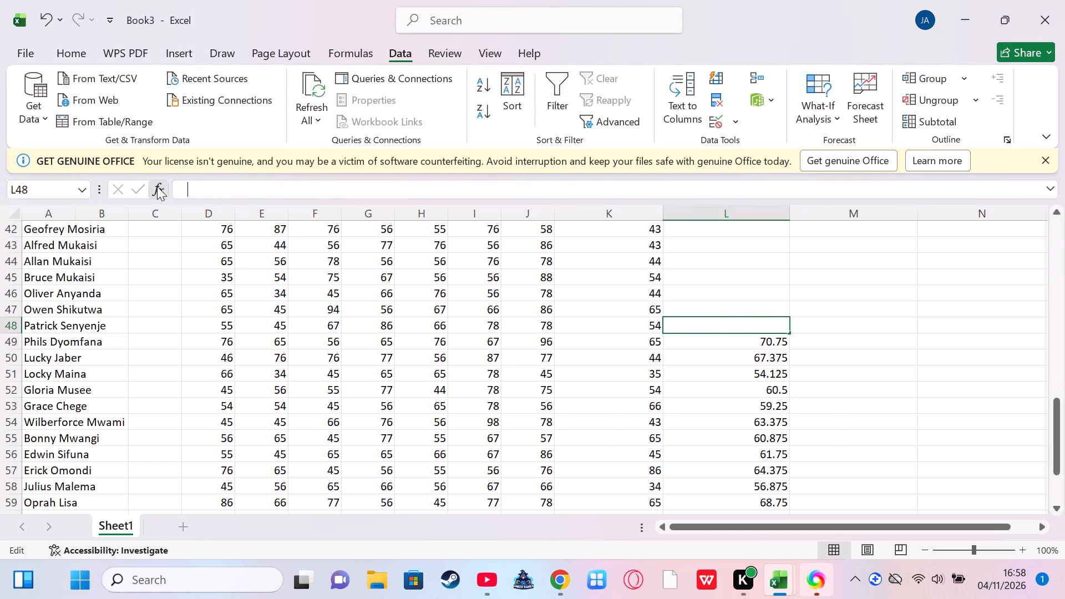
pyautogui.click(608, 405)
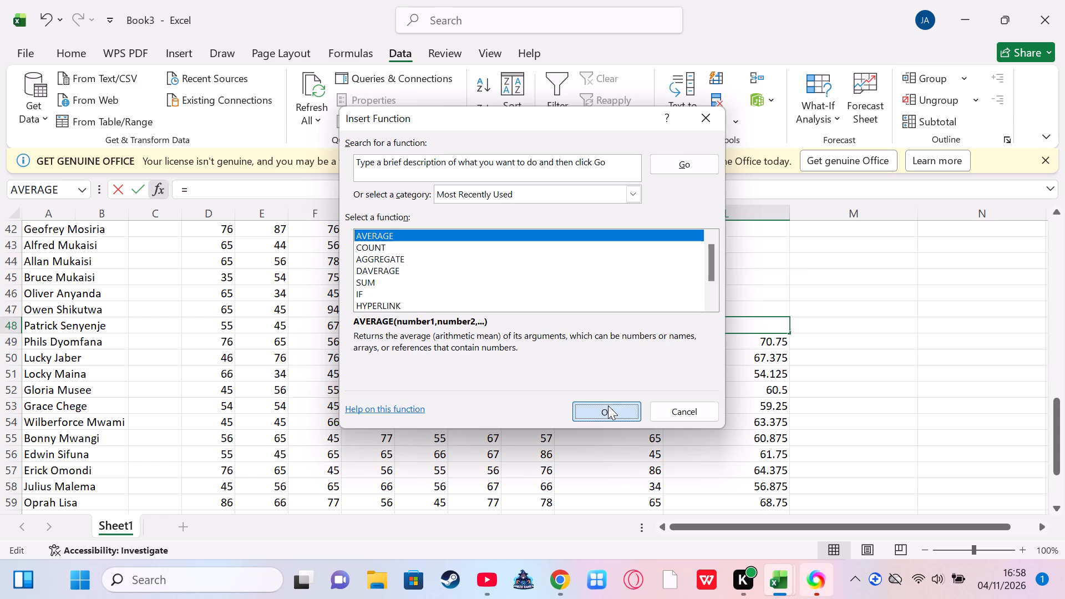
pyautogui.click(670, 395)
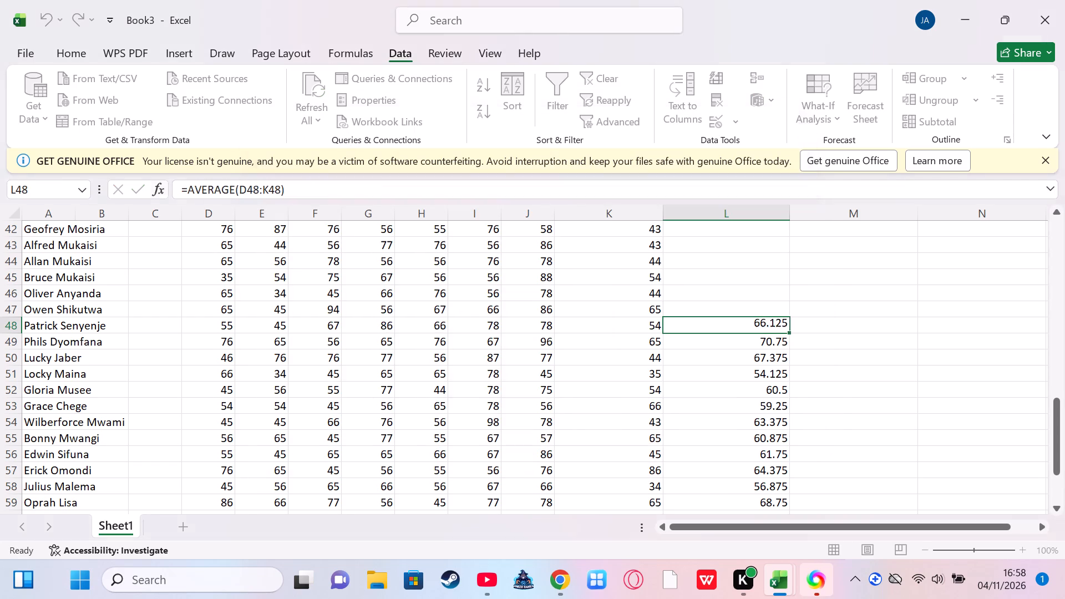
# Insert an AVERAGE function in cell L47 using the suggested range D47:K47.
pyautogui.scroll(-2, 670, 395)
pyautogui.scroll(1, 670, 395)
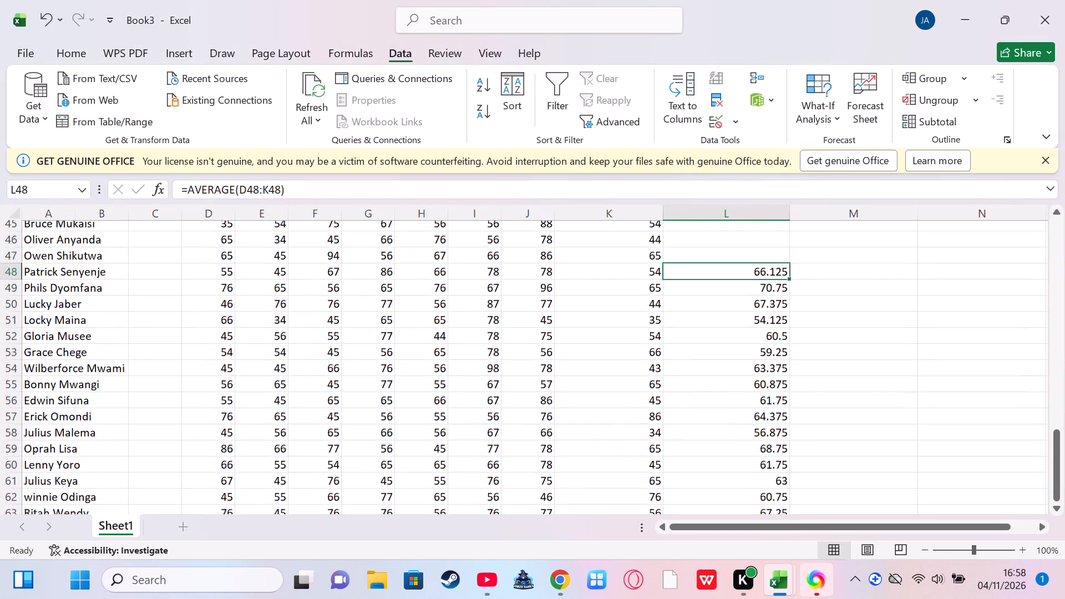
pyautogui.scroll(1, 670, 395)
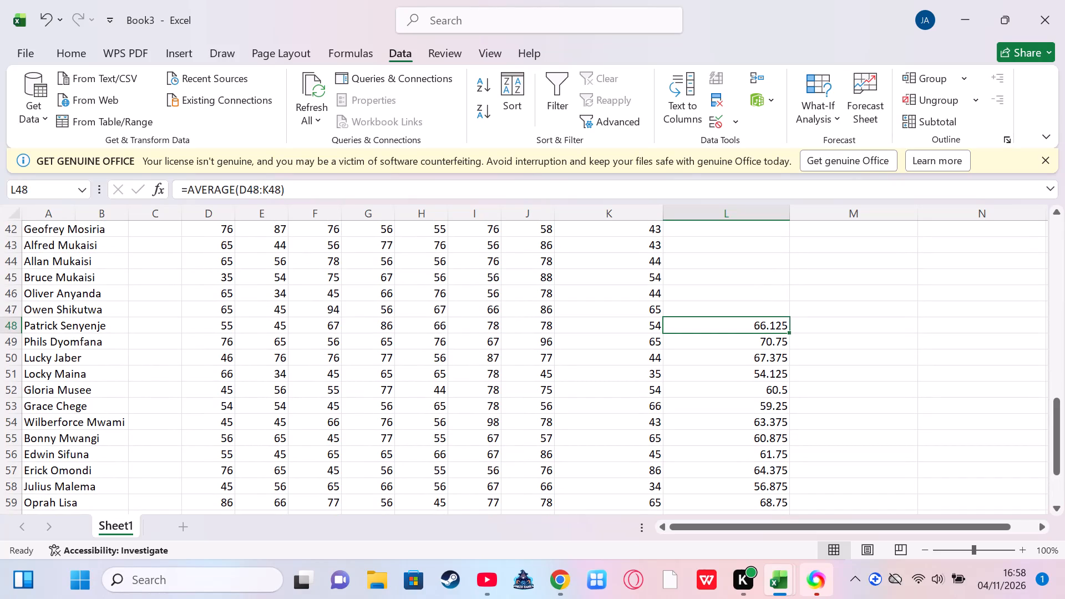
pyautogui.scroll(1, 670, 395)
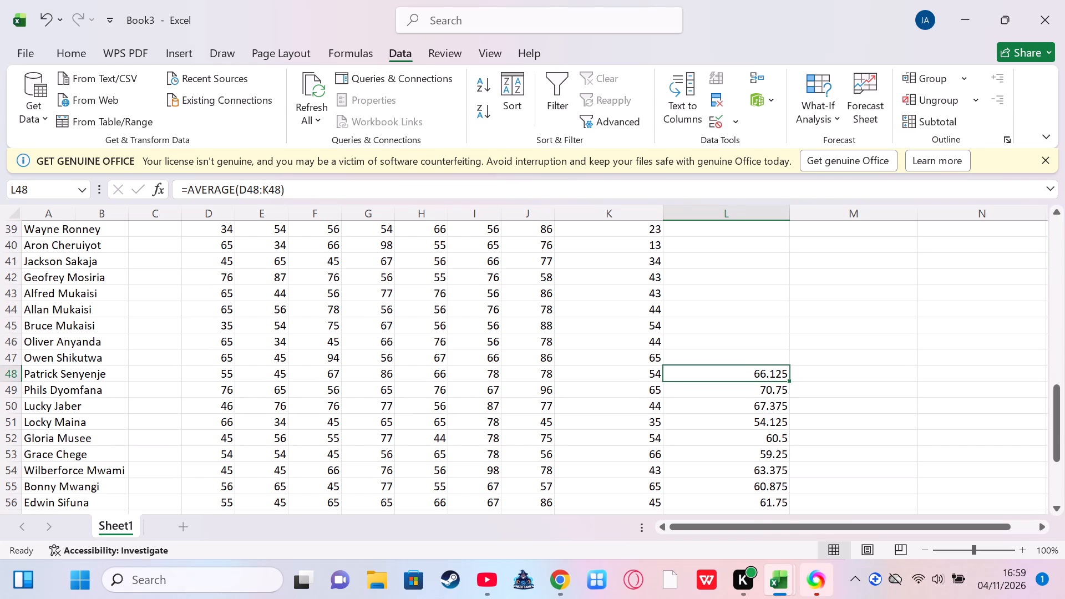
pyautogui.click(683, 362)
pyautogui.click(149, 194)
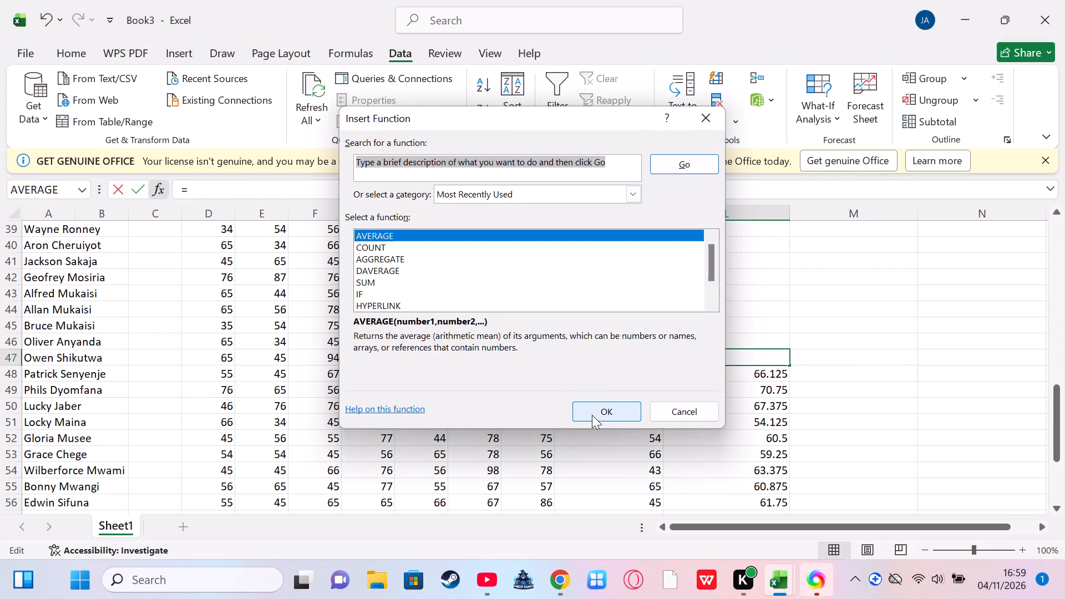
pyautogui.click(592, 415)
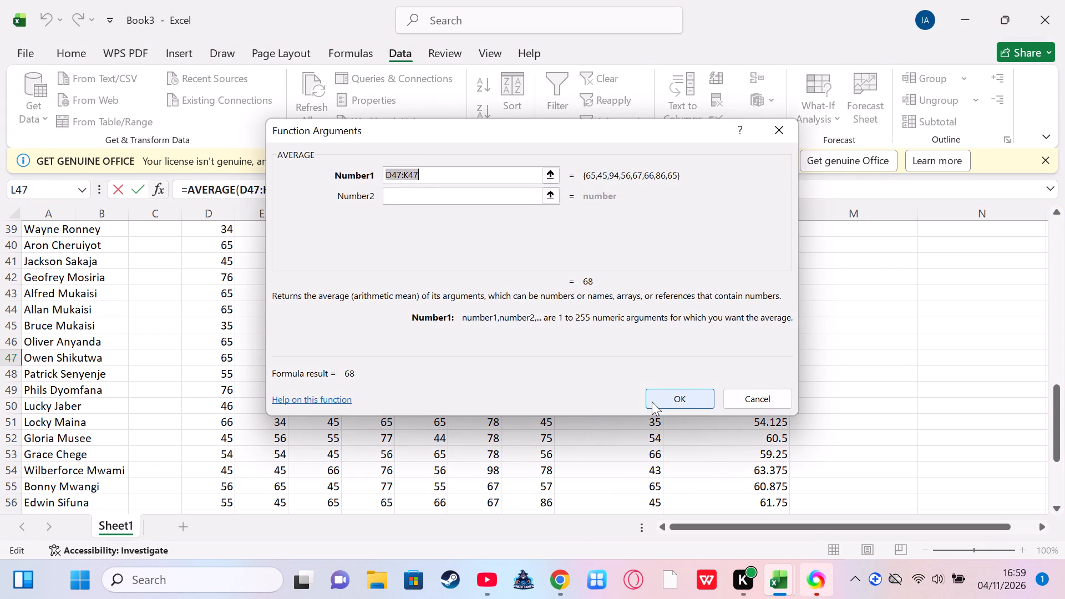
pyautogui.click(662, 393)
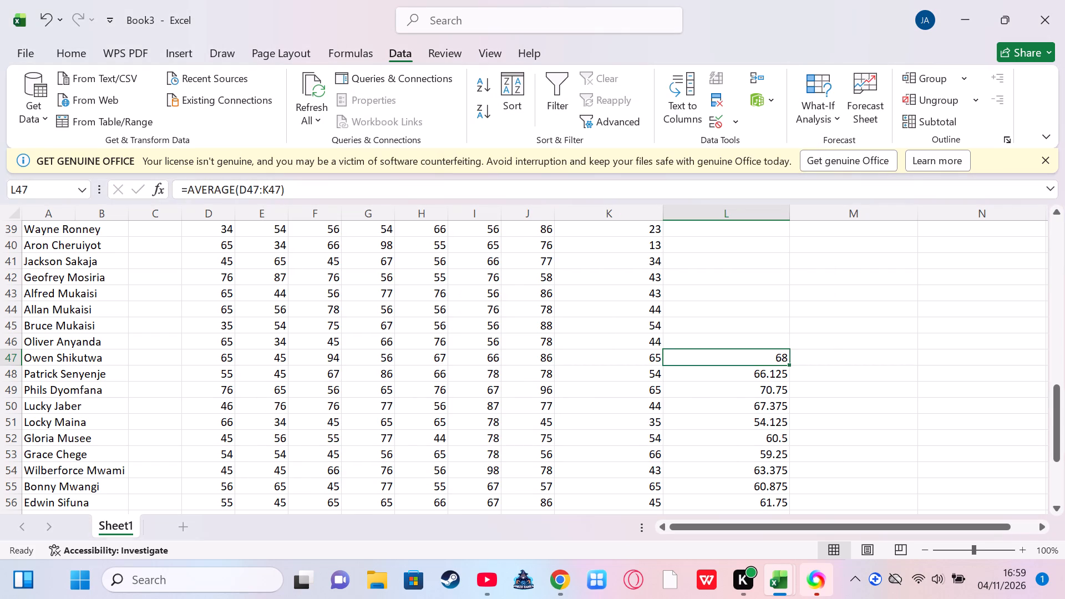
# Insert an AVERAGE function in cell L46 using the suggested range D46:K46.
pyautogui.click(698, 336)
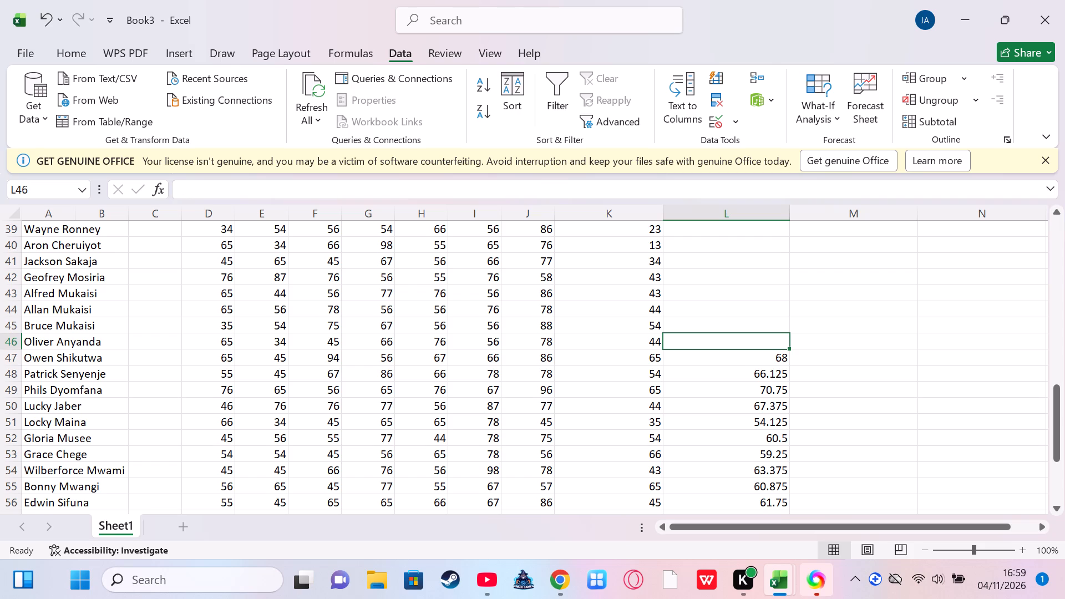
pyautogui.click(163, 192)
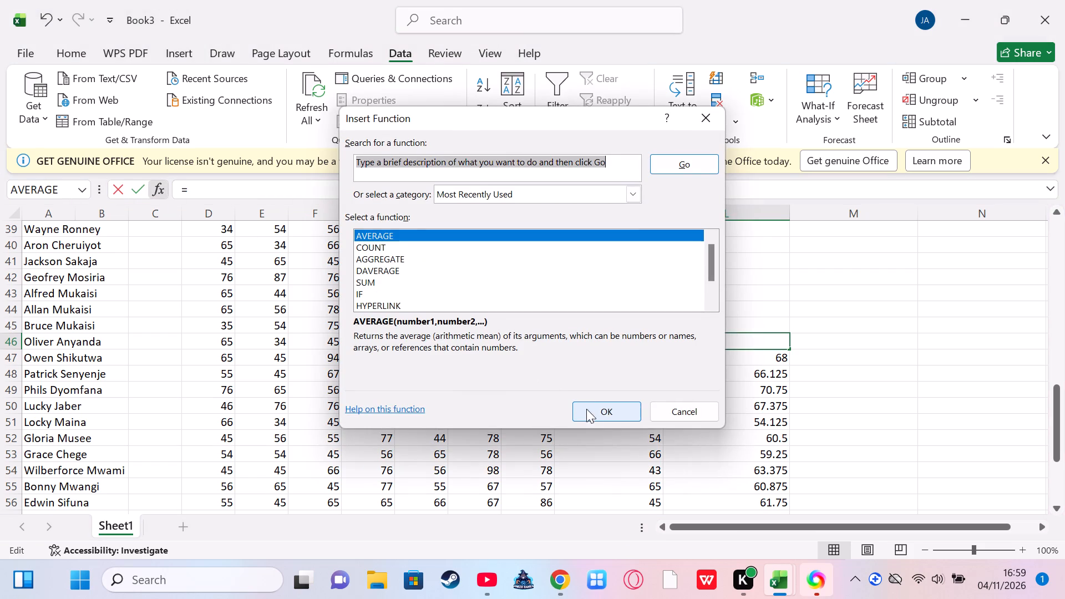
pyautogui.click(595, 413)
pyautogui.click(666, 403)
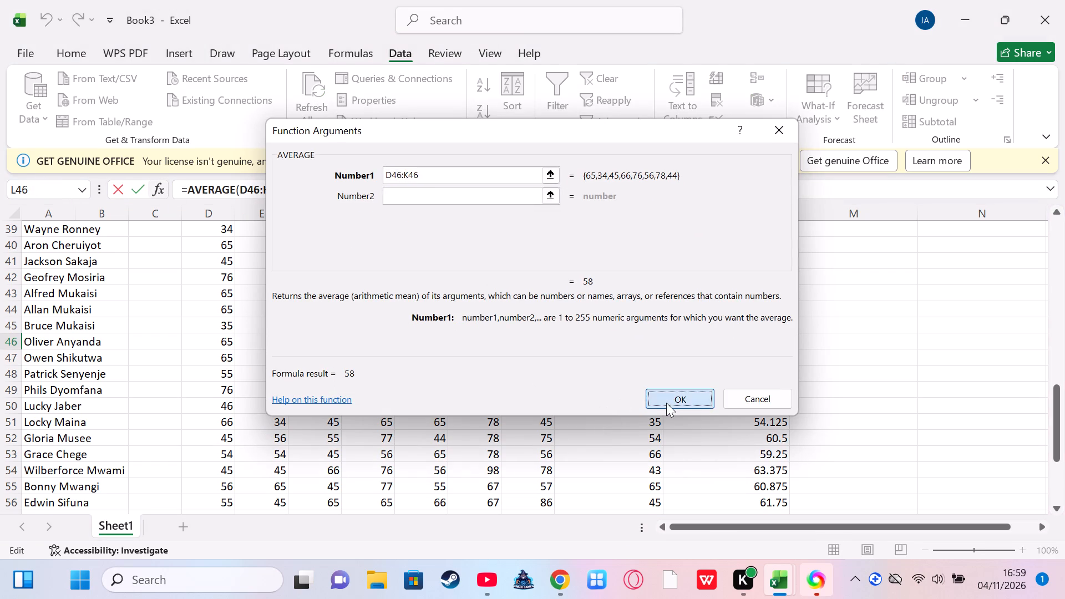
# Insert an AVERAGE function in cell L45 using the suggested range D45:K45.
pyautogui.moveTo(686, 326); pyautogui.dragTo(409, 294)
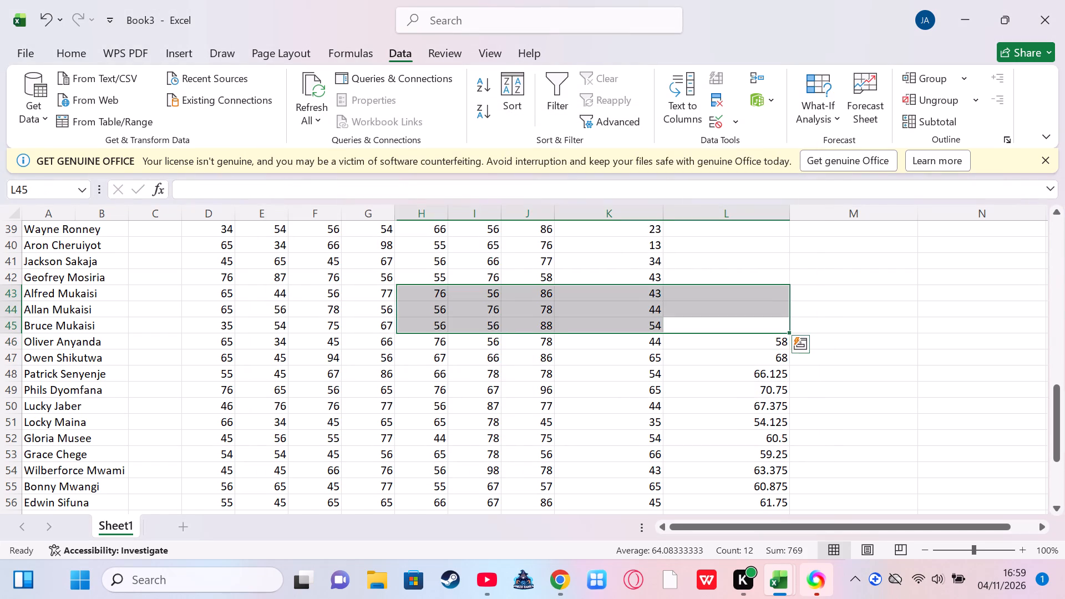
pyautogui.click(157, 181)
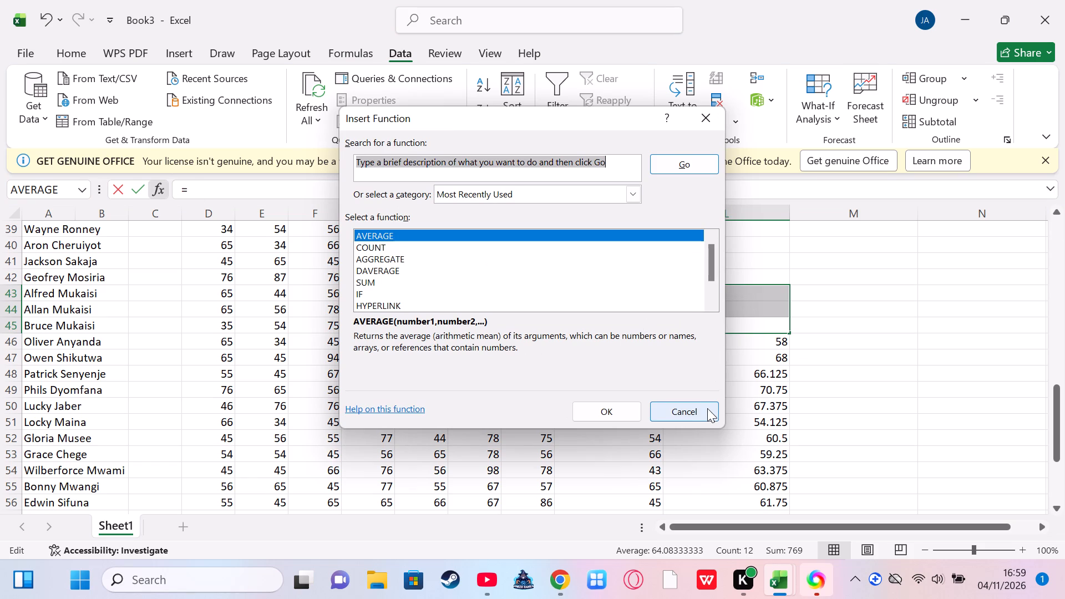
pyautogui.click(617, 408)
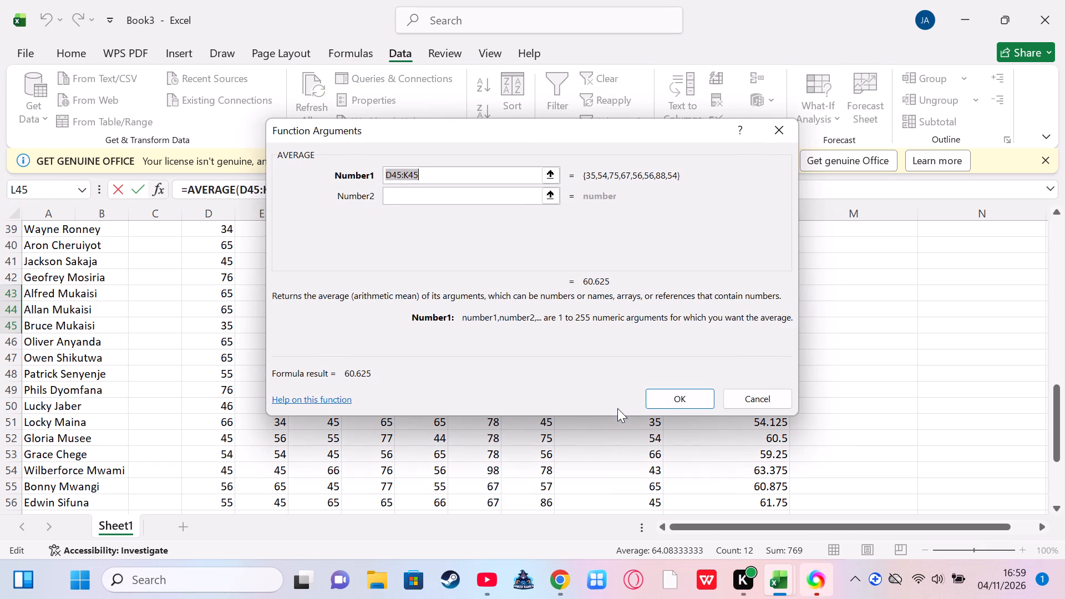
pyautogui.click(673, 397)
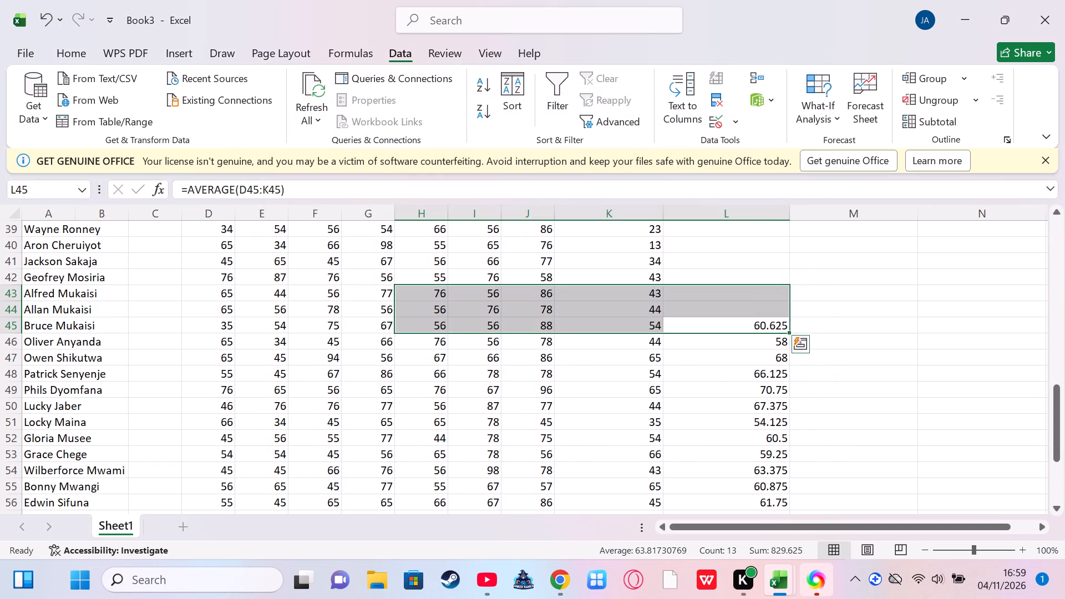
# Insert an AVERAGE function in cell L44 using the suggested range D44:K44.
pyautogui.click(697, 317)
pyautogui.click(698, 312)
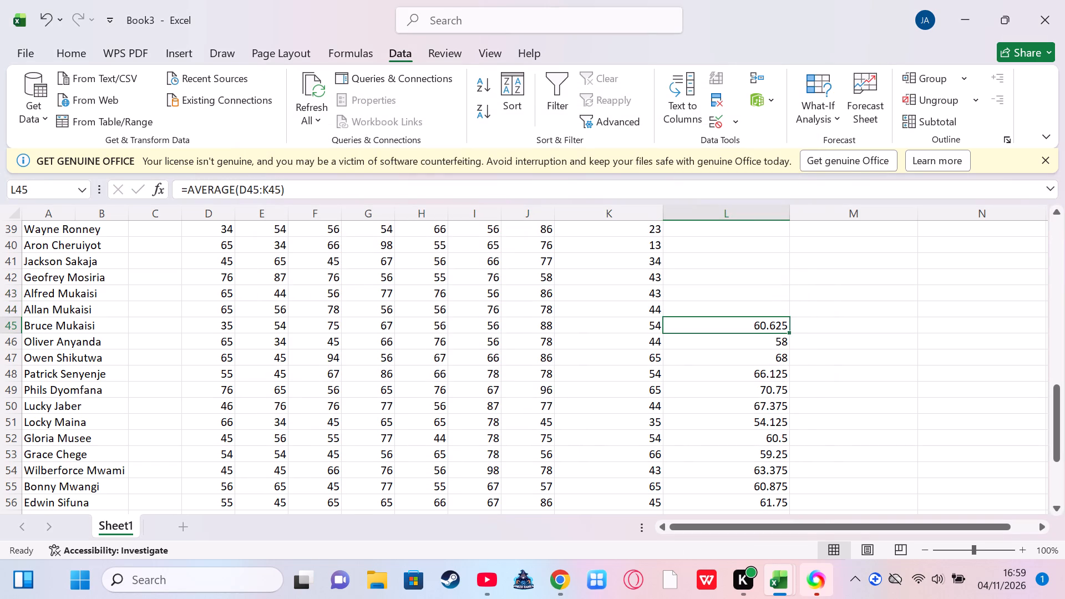
pyautogui.click(151, 184)
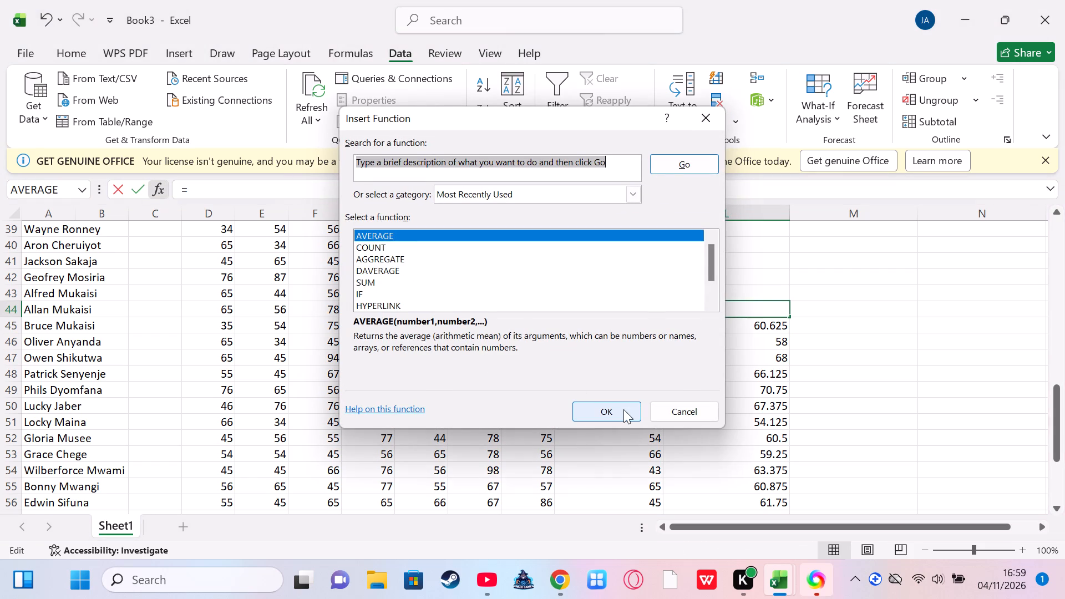
pyautogui.click(623, 409)
pyautogui.click(670, 404)
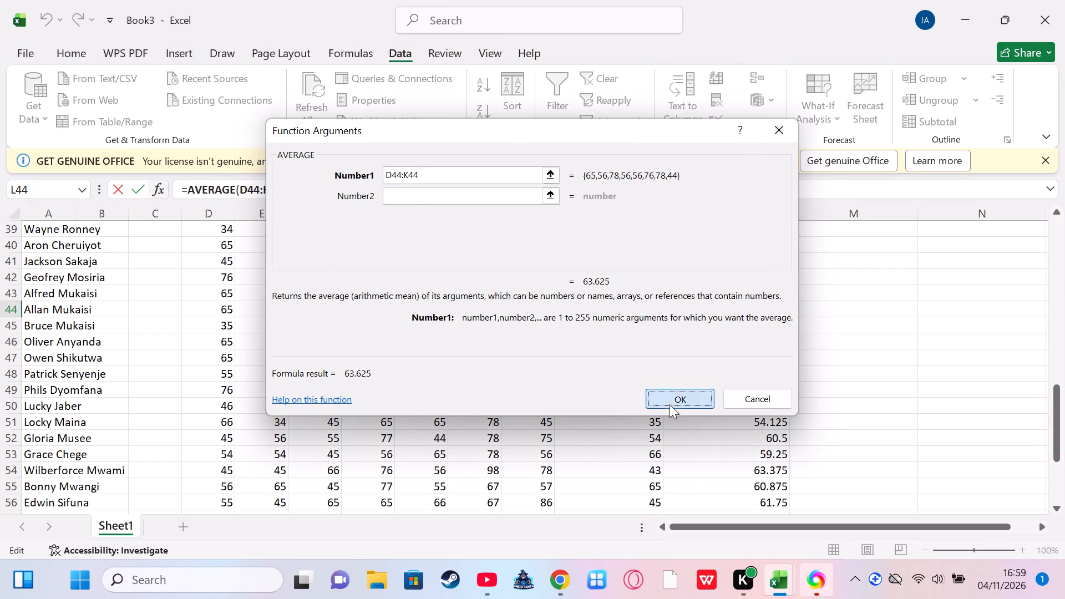
# Insert an AVERAGE function in cell L43 using the suggested range D43:K43.
pyautogui.click(716, 296)
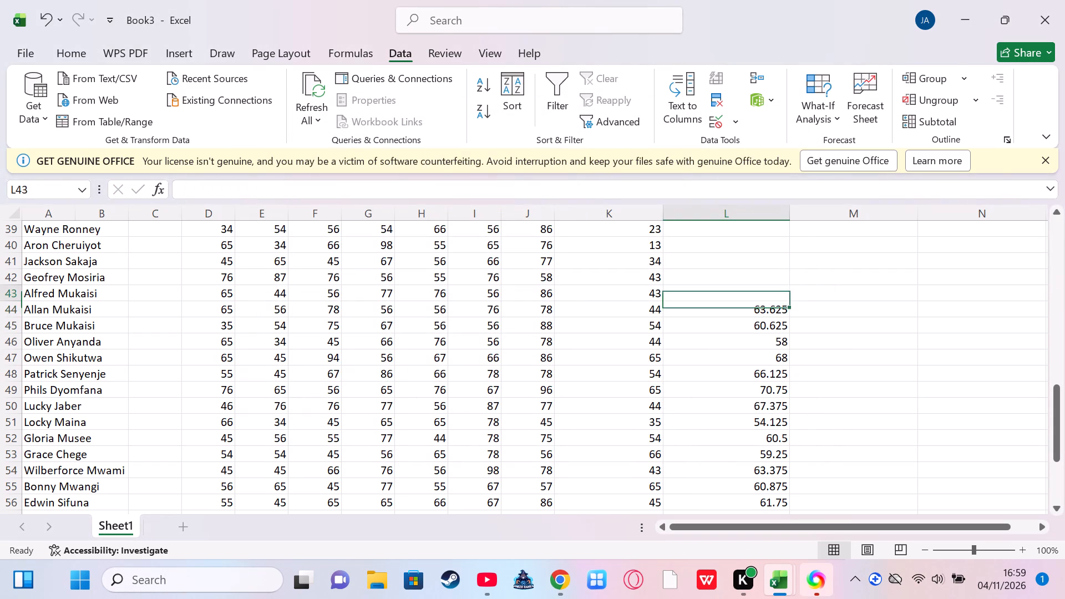
pyautogui.click(155, 187)
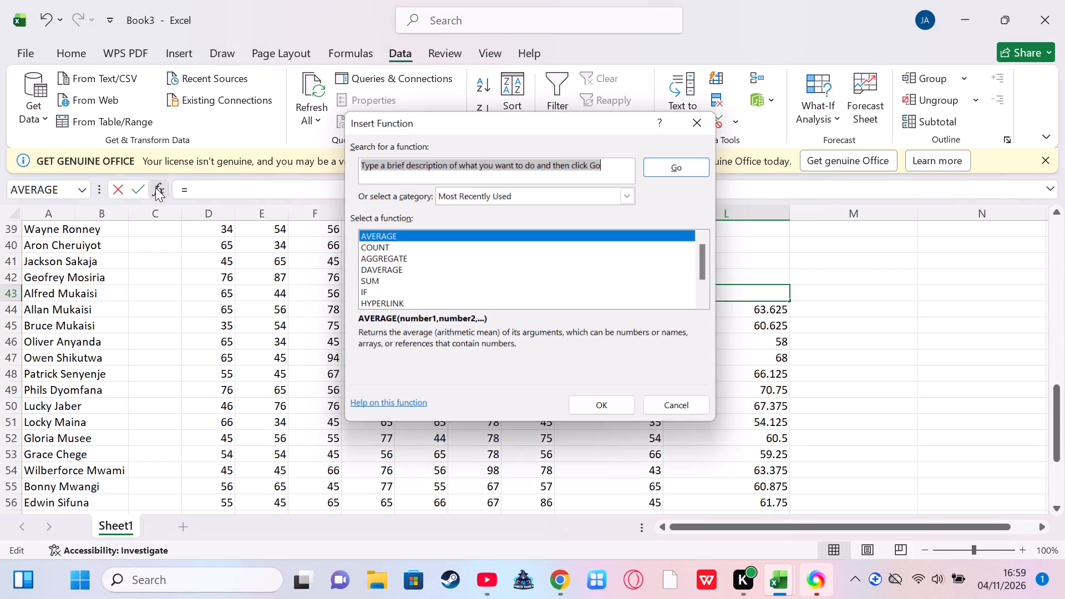
pyautogui.click(591, 408)
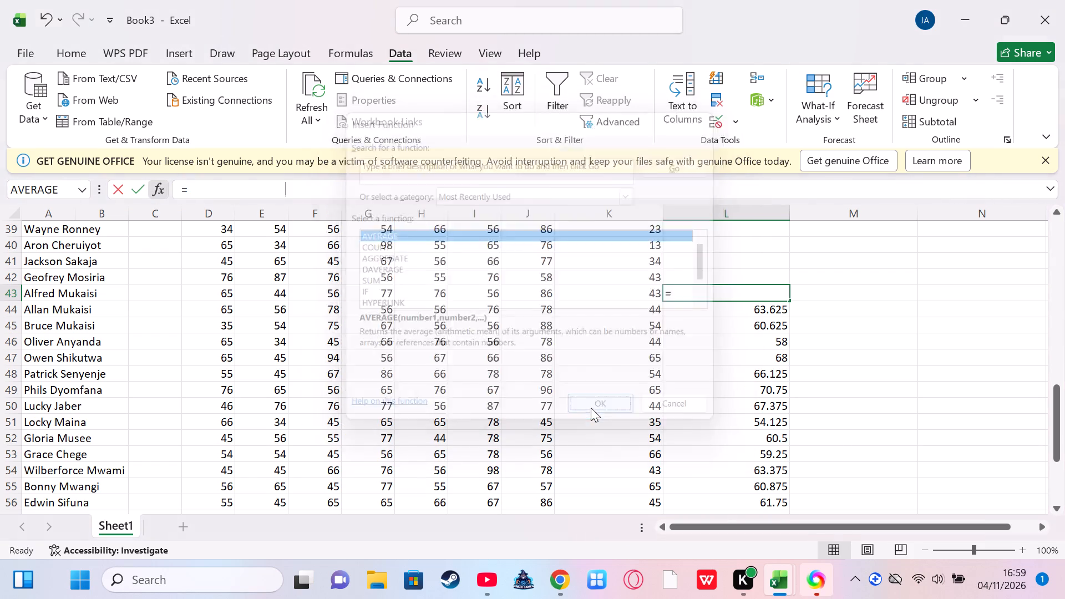
pyautogui.click(665, 393)
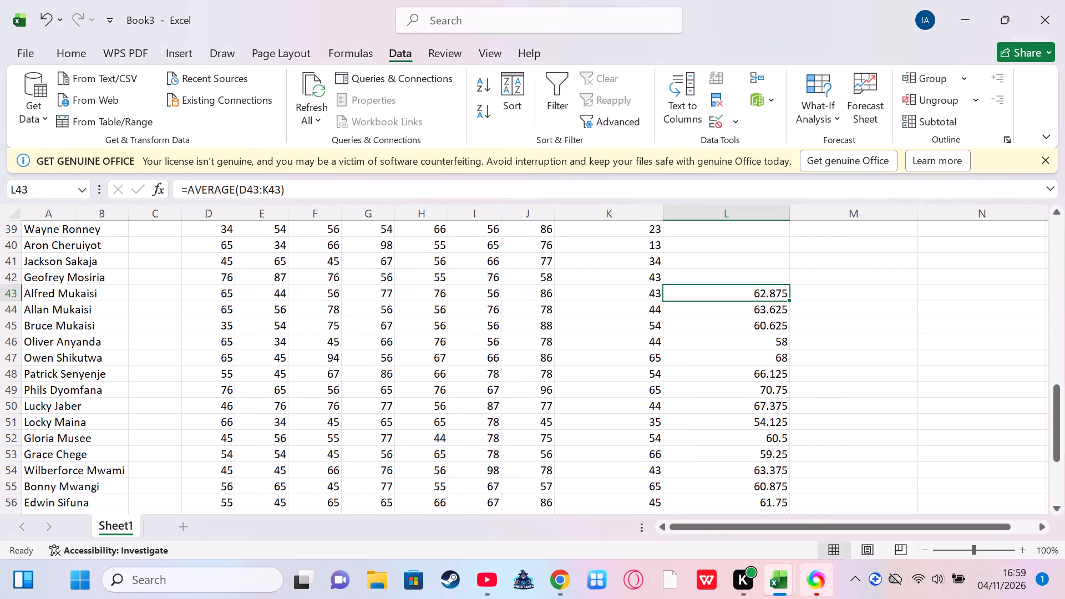
# Insert an AVERAGE function in cell L42 using the suggested range D42:K42.
pyautogui.click(719, 275)
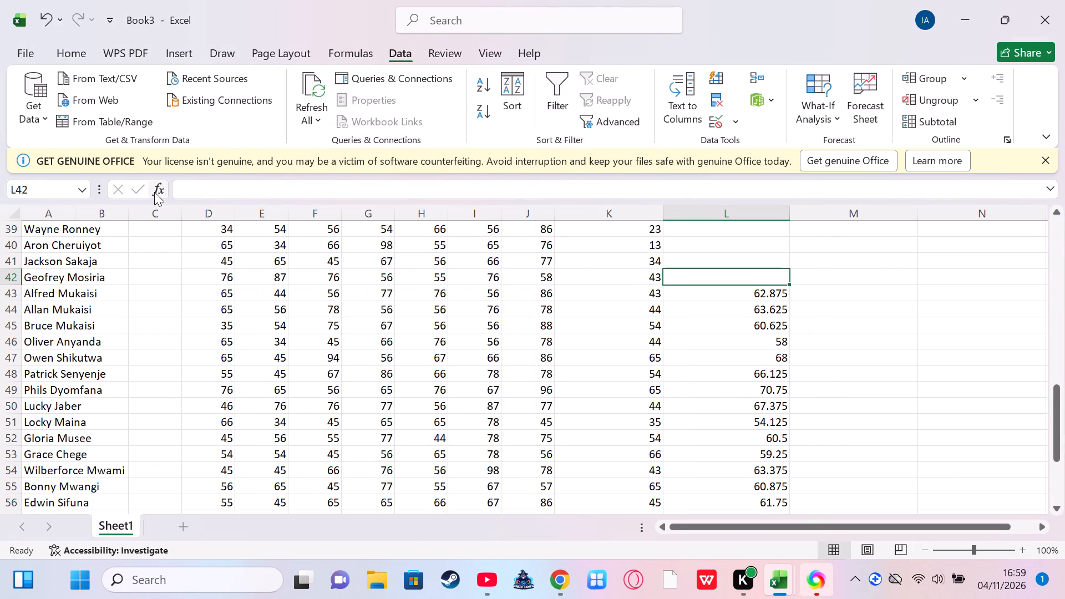
pyautogui.click(153, 192)
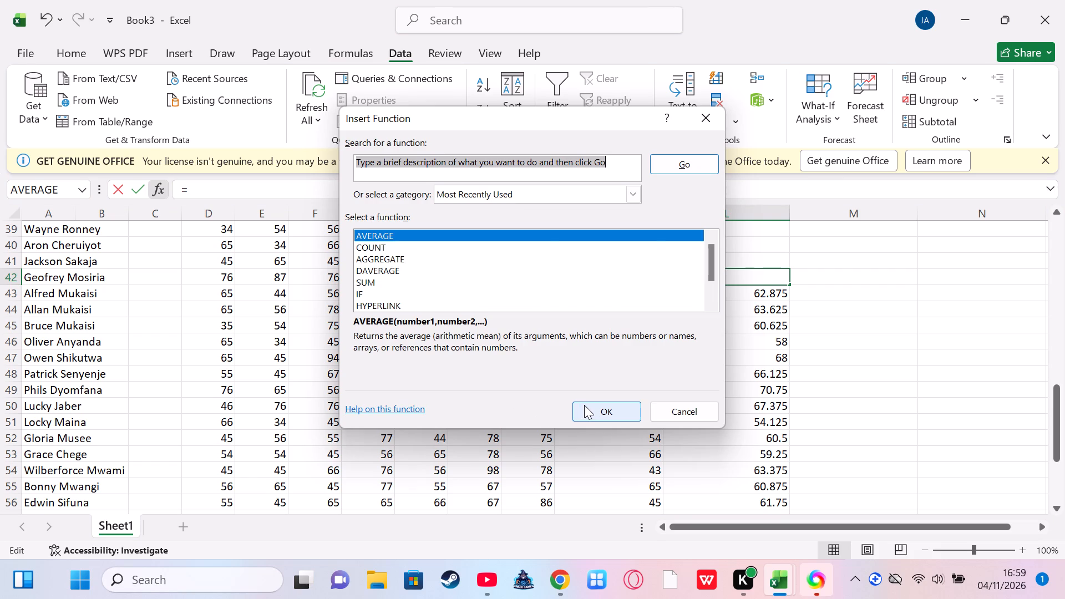
pyautogui.click(584, 405)
pyautogui.click(668, 399)
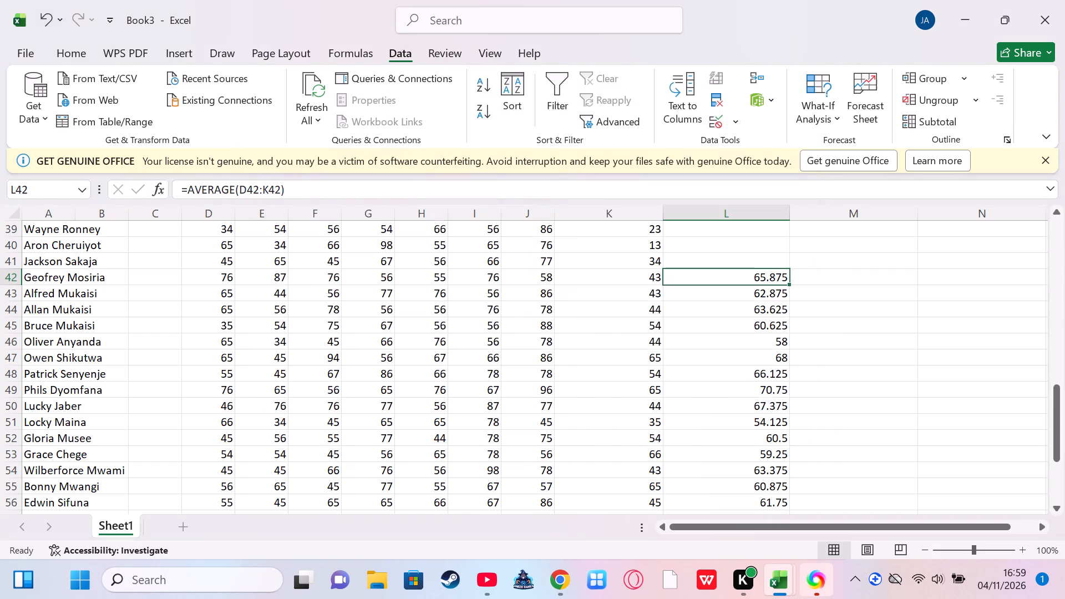
# Insert an AVERAGE function in cell L41 using the suggested range D41:K41.
pyautogui.click(736, 265)
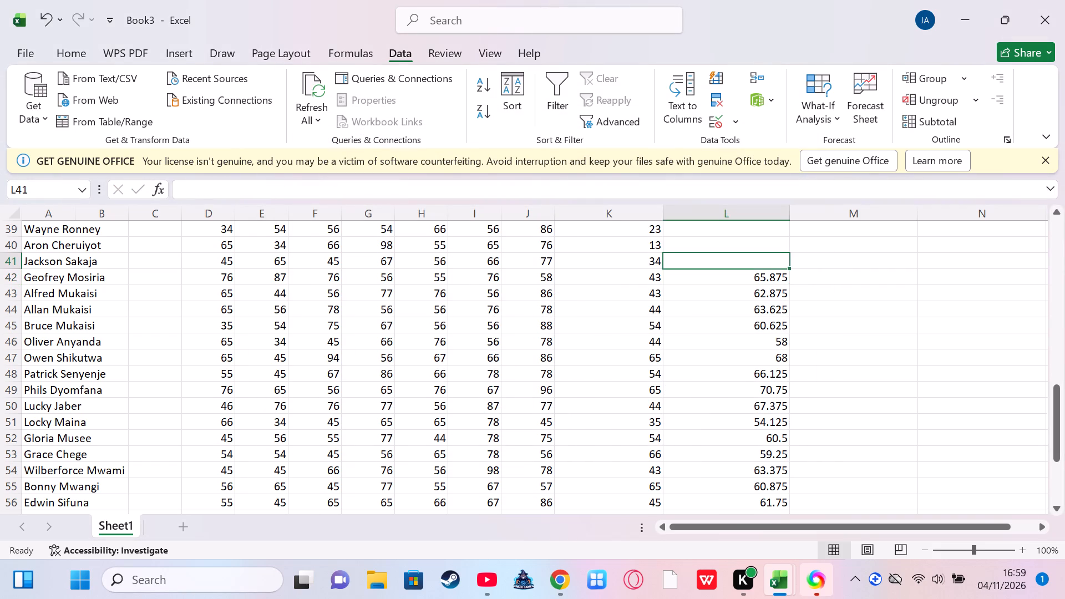
pyautogui.click(169, 185)
pyautogui.click(163, 185)
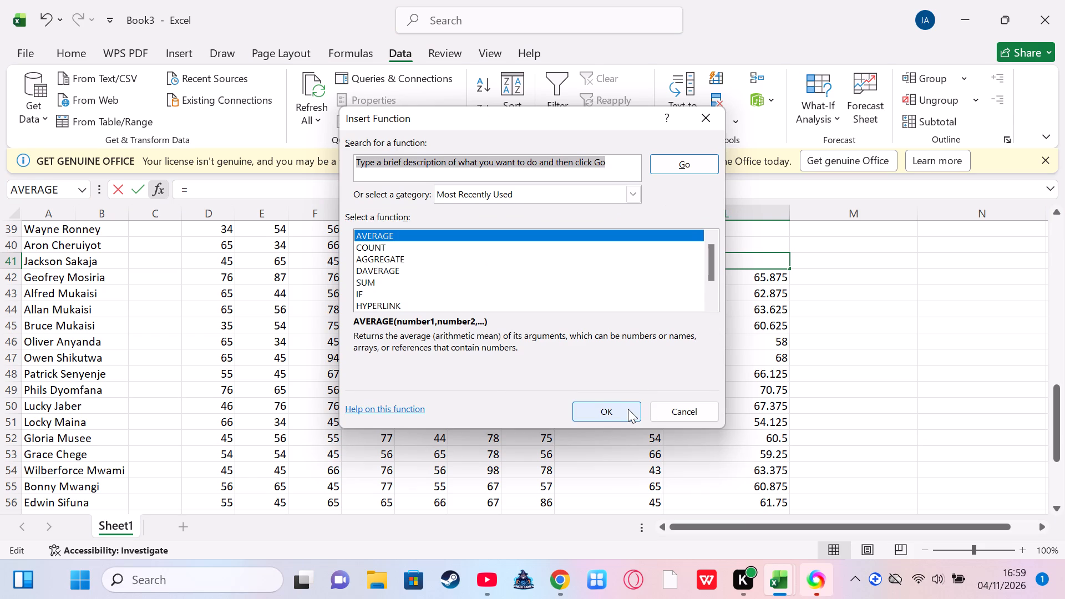
pyautogui.click(628, 409)
pyautogui.click(683, 402)
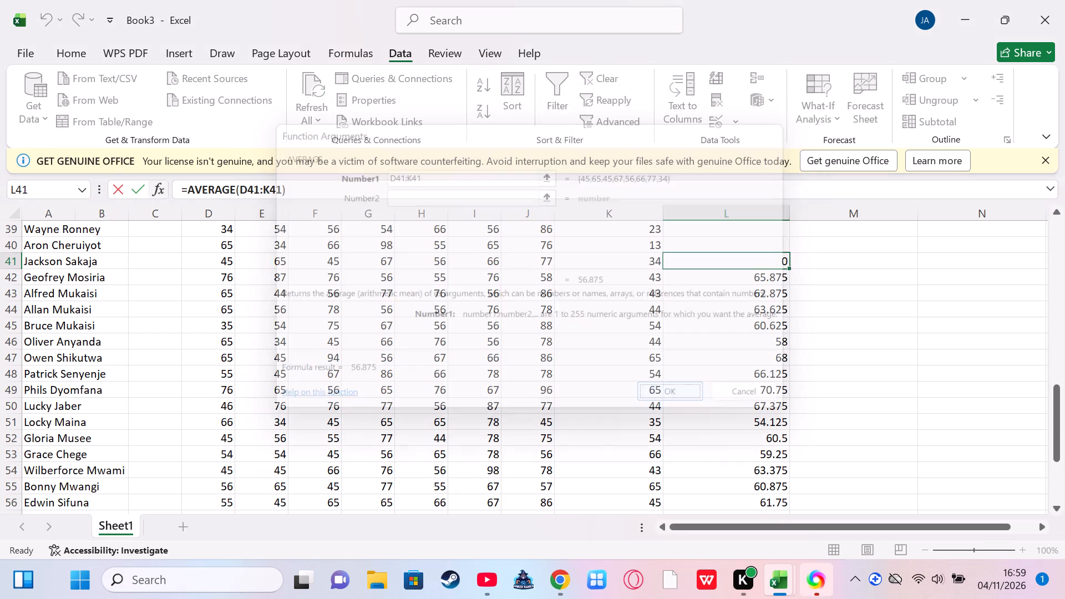
# Insert an AVERAGE function in cell L40 using the suggested range D40:K40.
pyautogui.click(736, 247)
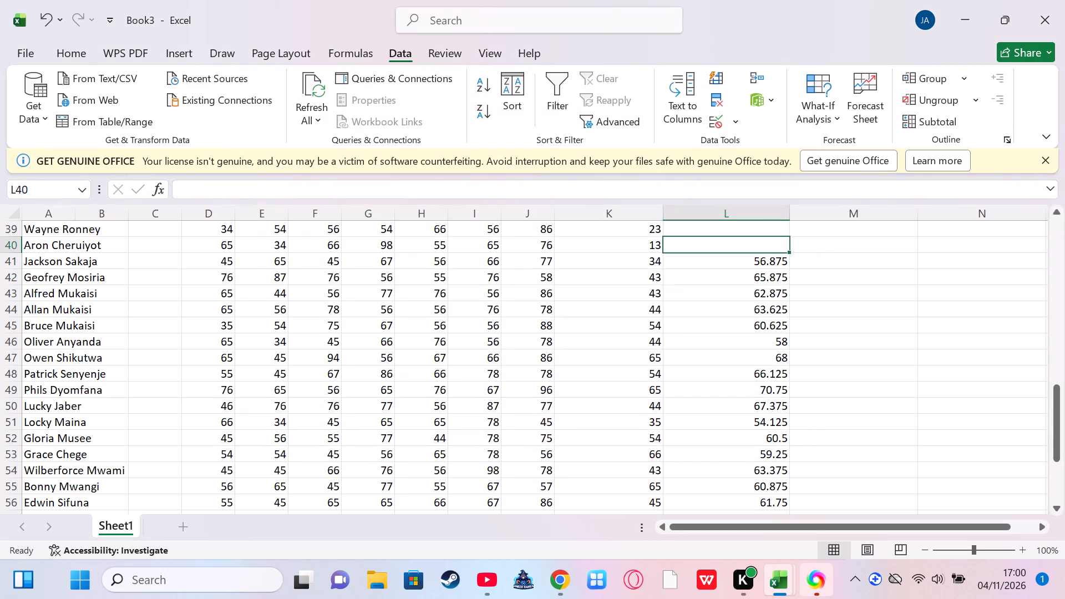
pyautogui.click(165, 189)
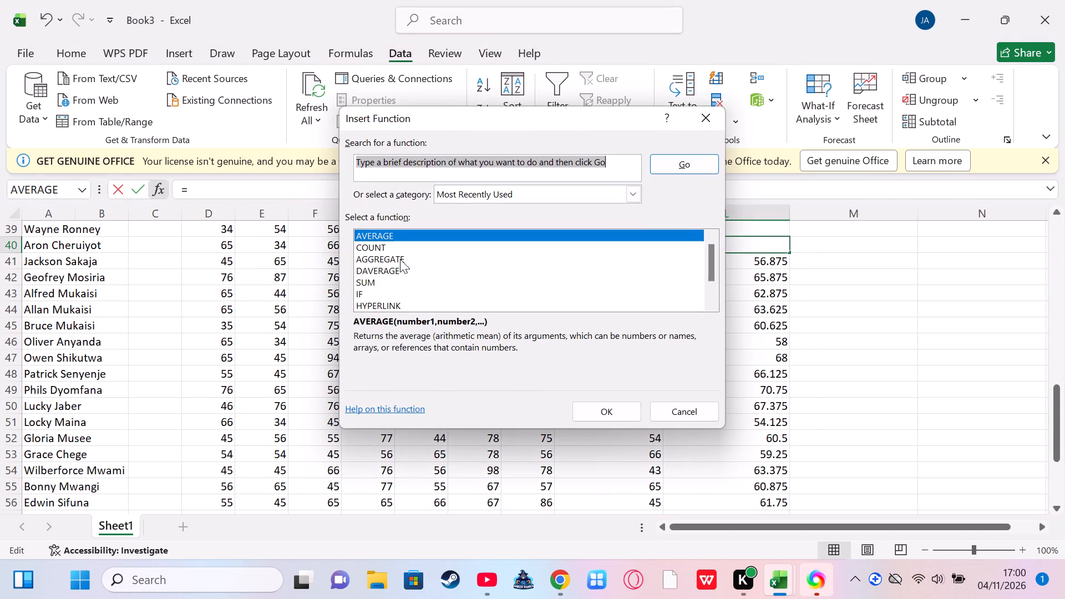
pyautogui.click(601, 407)
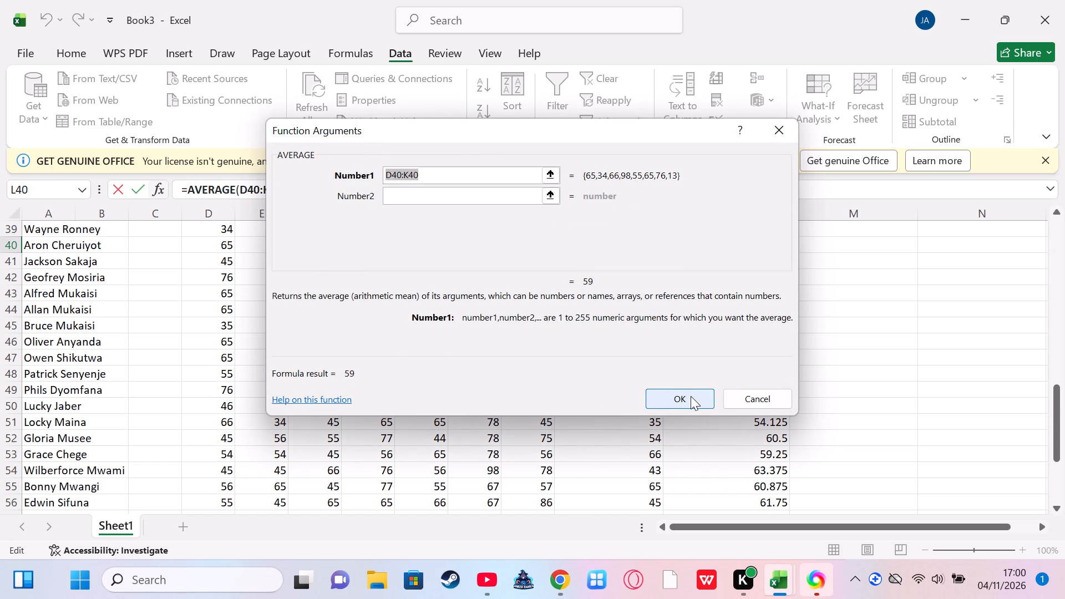
pyautogui.click(691, 396)
# Insert an AVERAGE function in cell L39 using the suggested range D39:K39.
pyautogui.click(672, 231)
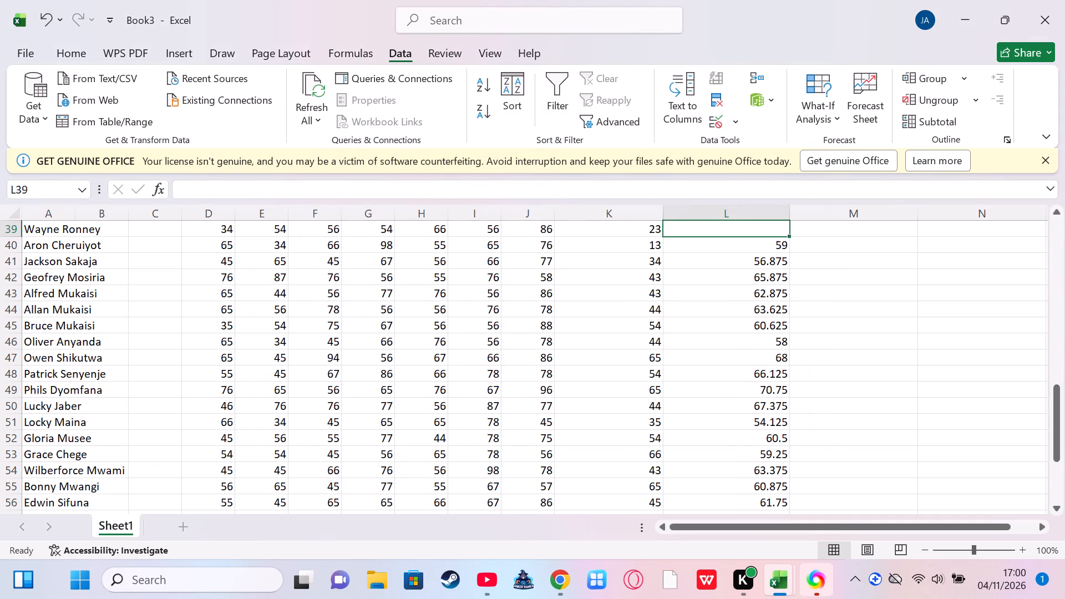
pyautogui.click(161, 193)
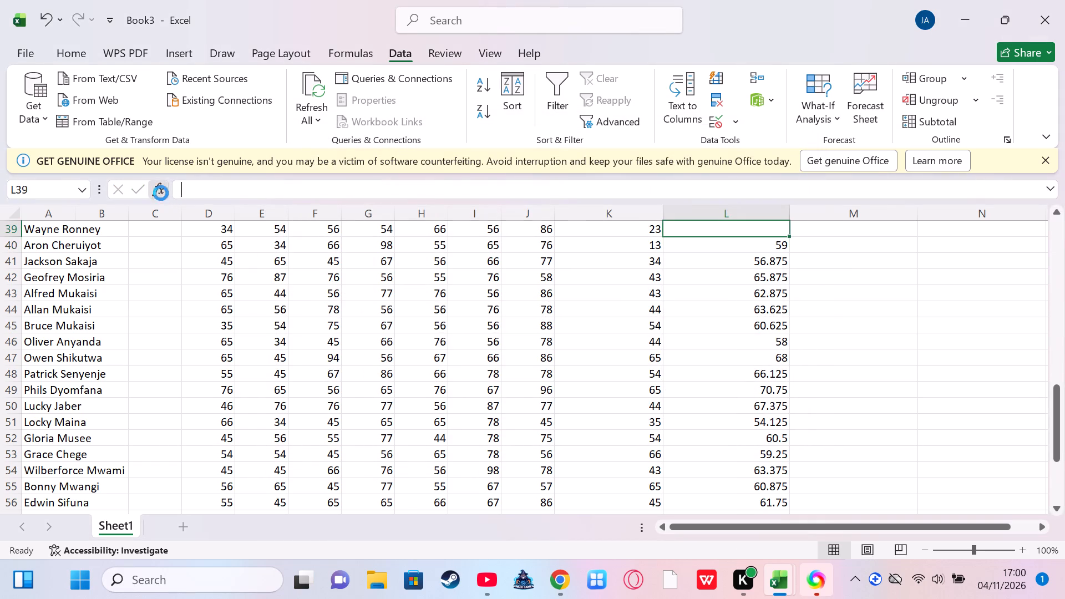
pyautogui.click(616, 406)
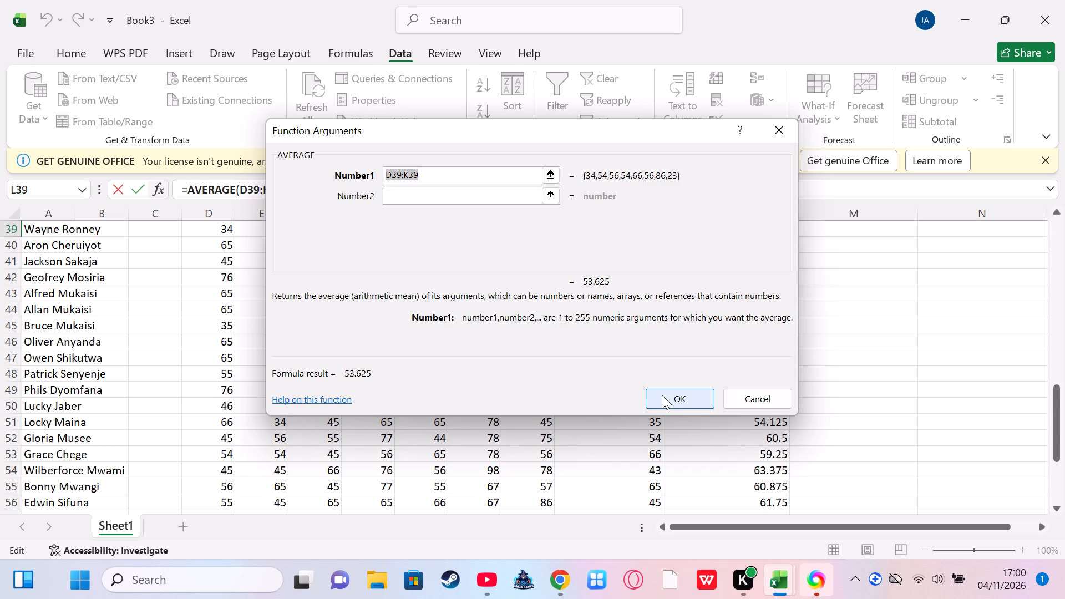
pyautogui.click(662, 395)
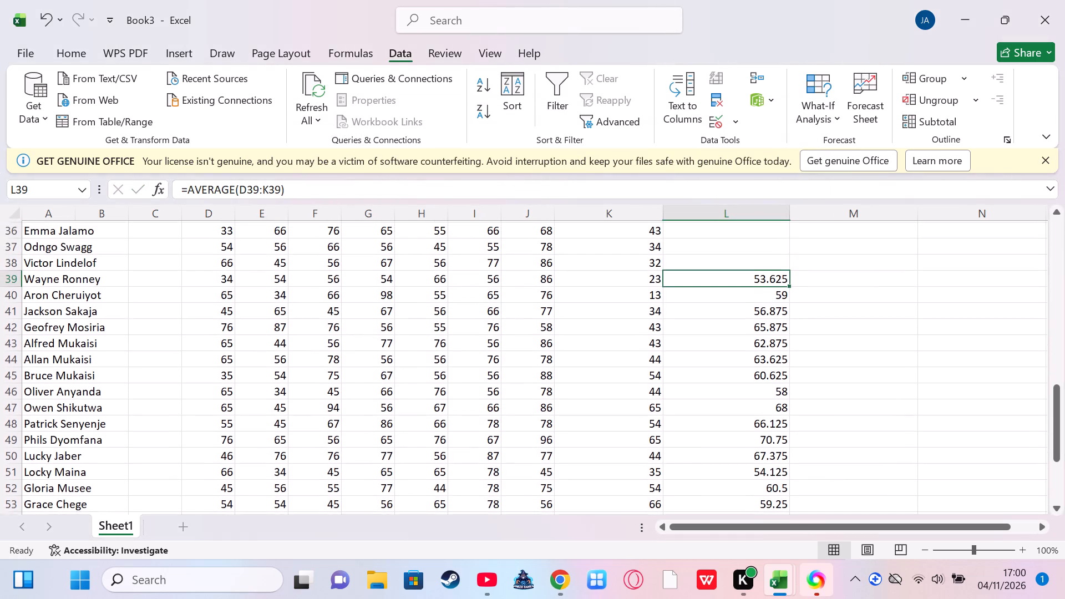
# Look through the student rows above row 39 to check which column L averages still need filling.
pyautogui.scroll(-1, 713, 308)
pyautogui.scroll(1, 713, 308)
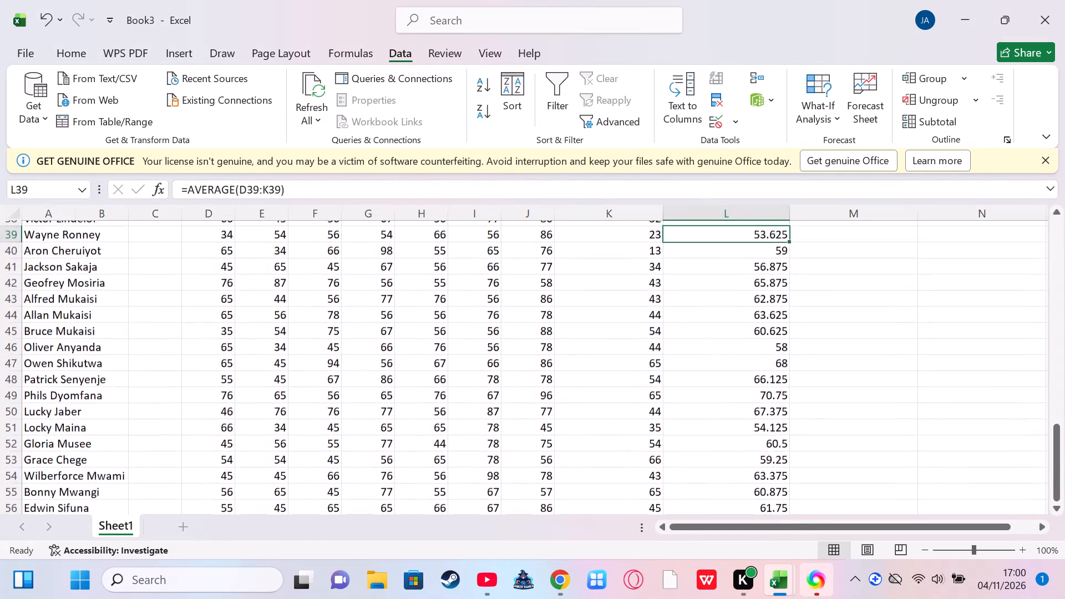
pyautogui.scroll(1, 713, 308)
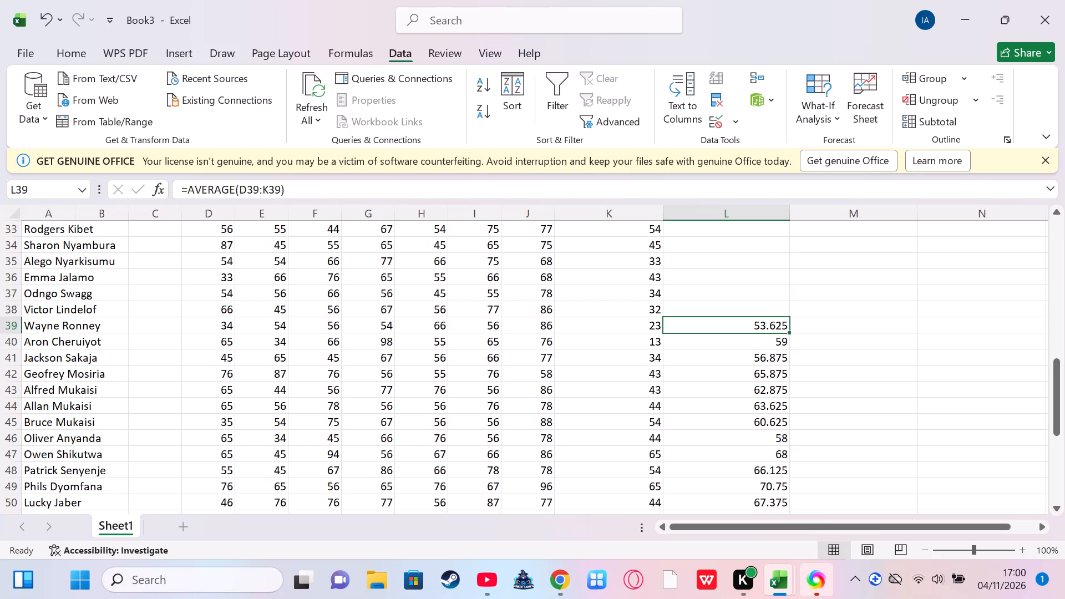
pyautogui.scroll(1, 713, 308)
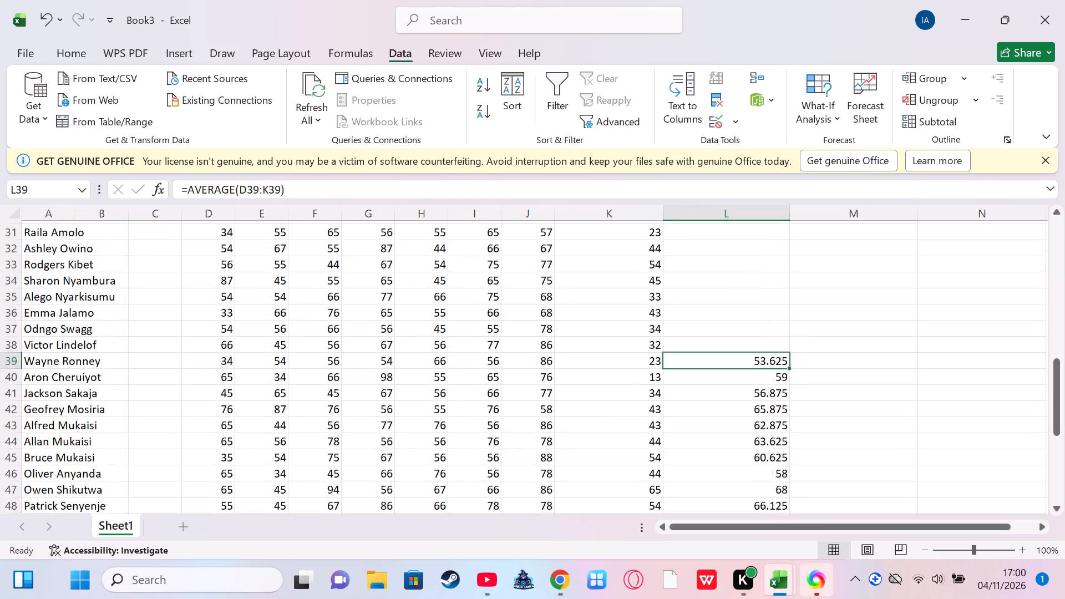
pyautogui.scroll(1, 713, 308)
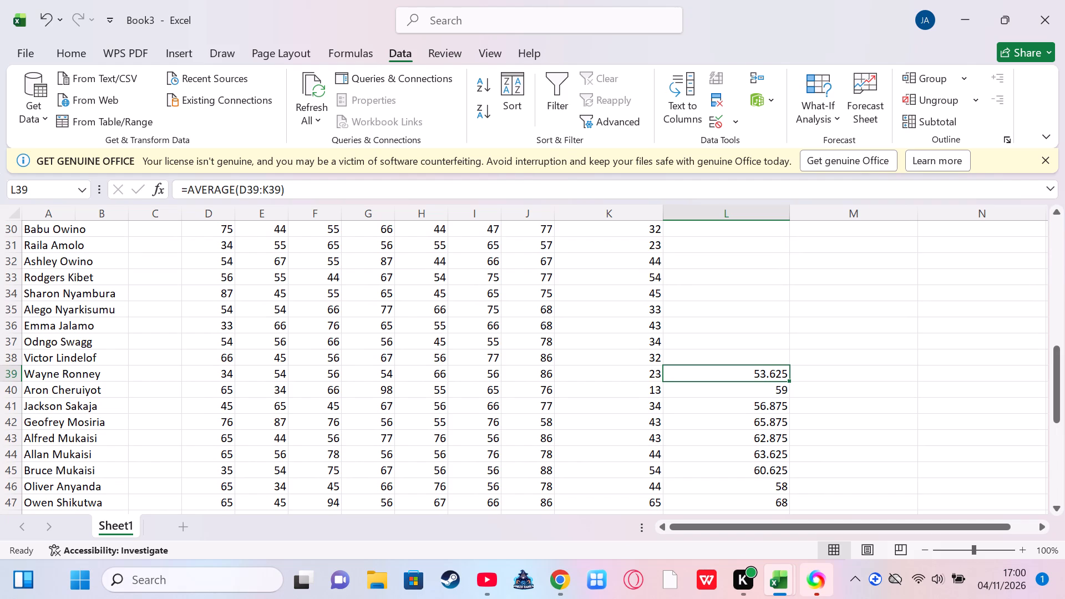
pyautogui.click(713, 308)
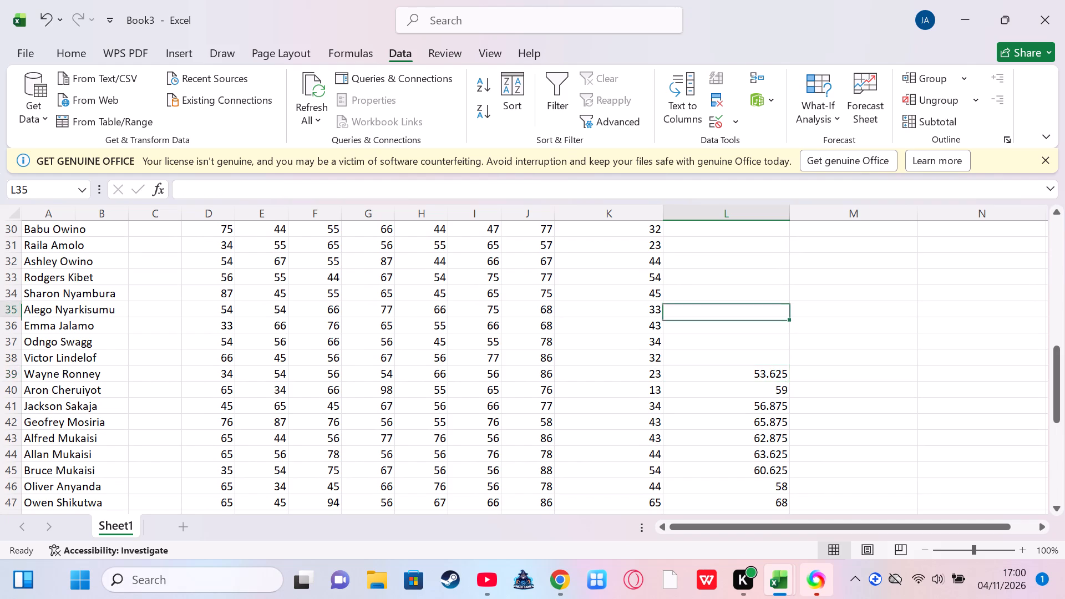
pyautogui.scroll(1, 716, 321)
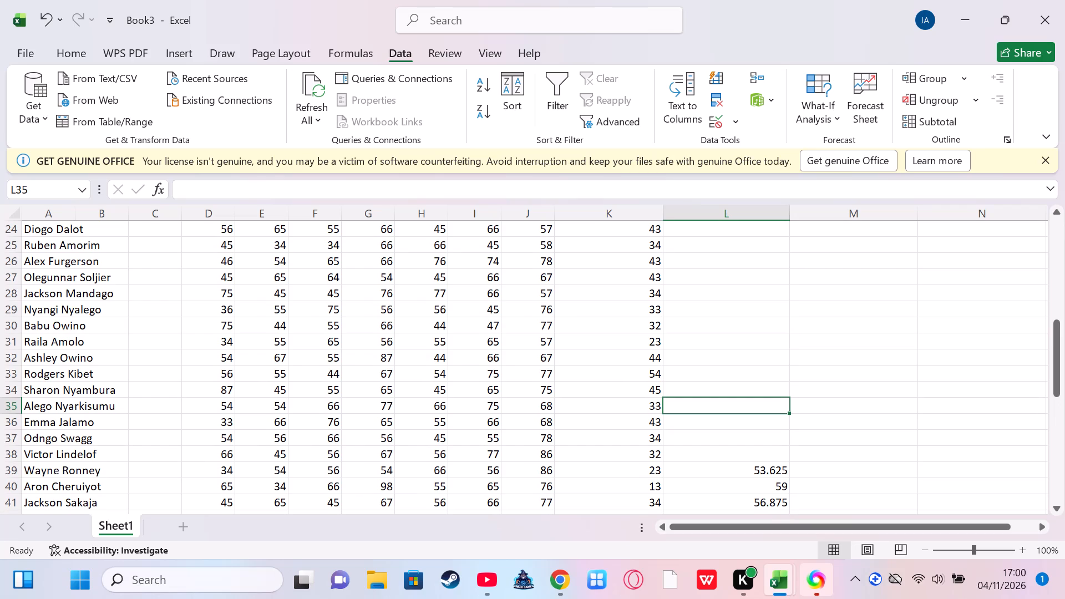
pyautogui.scroll(1, 716, 321)
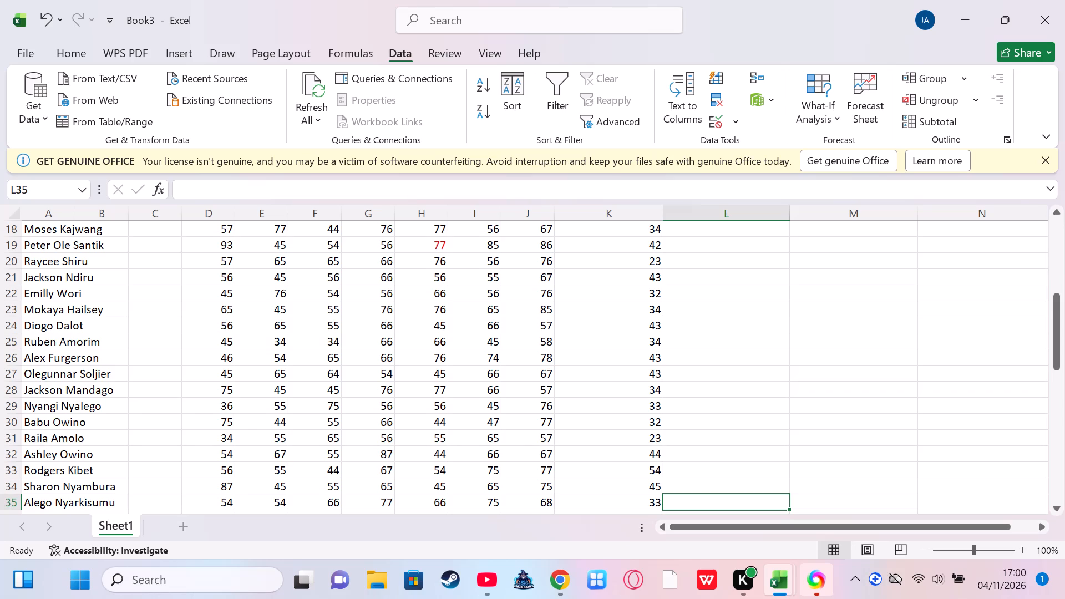
pyautogui.scroll(-2, 702, 344)
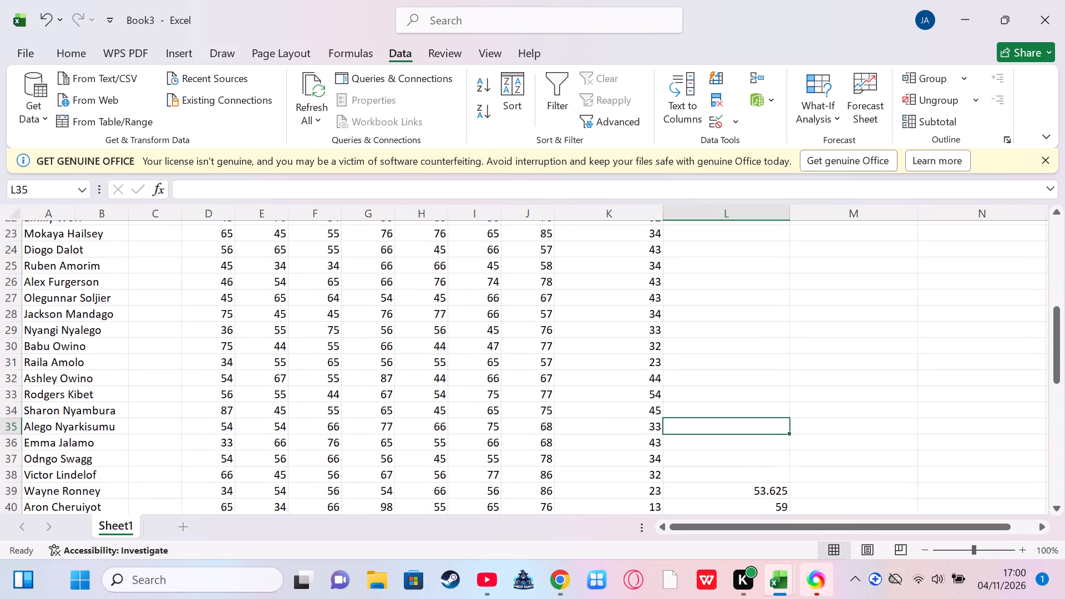
pyautogui.scroll(-1, 702, 344)
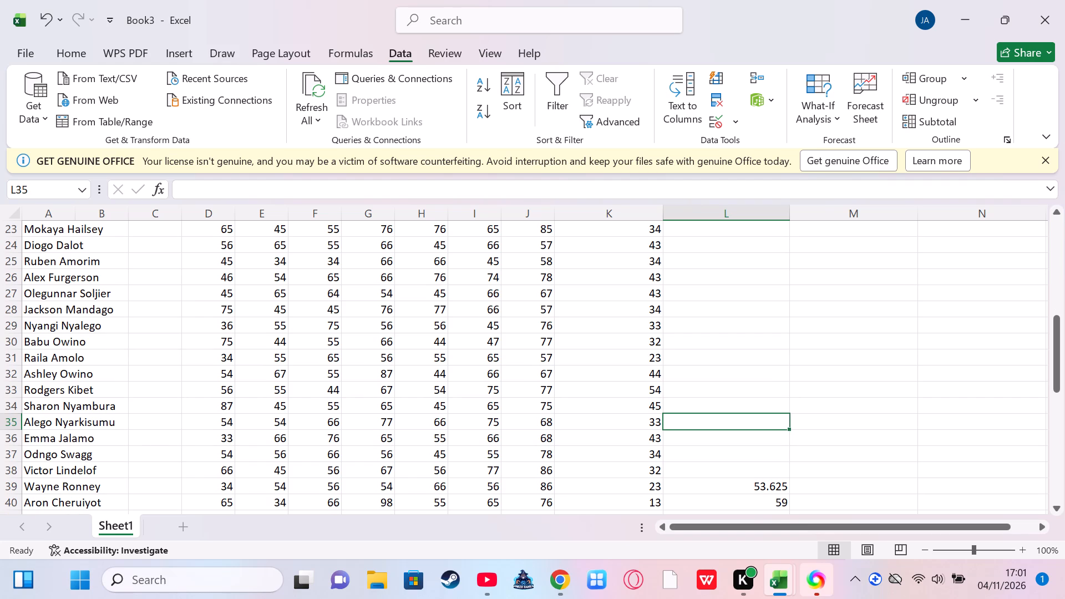
pyautogui.hscroll(1, 702, 344)
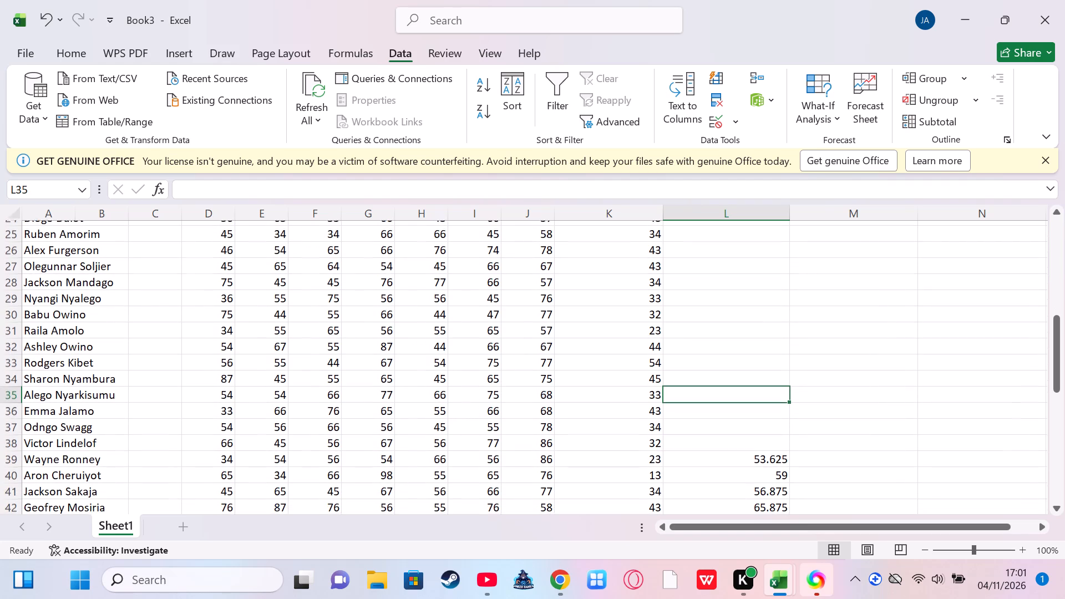
pyautogui.hscroll(1, 702, 344)
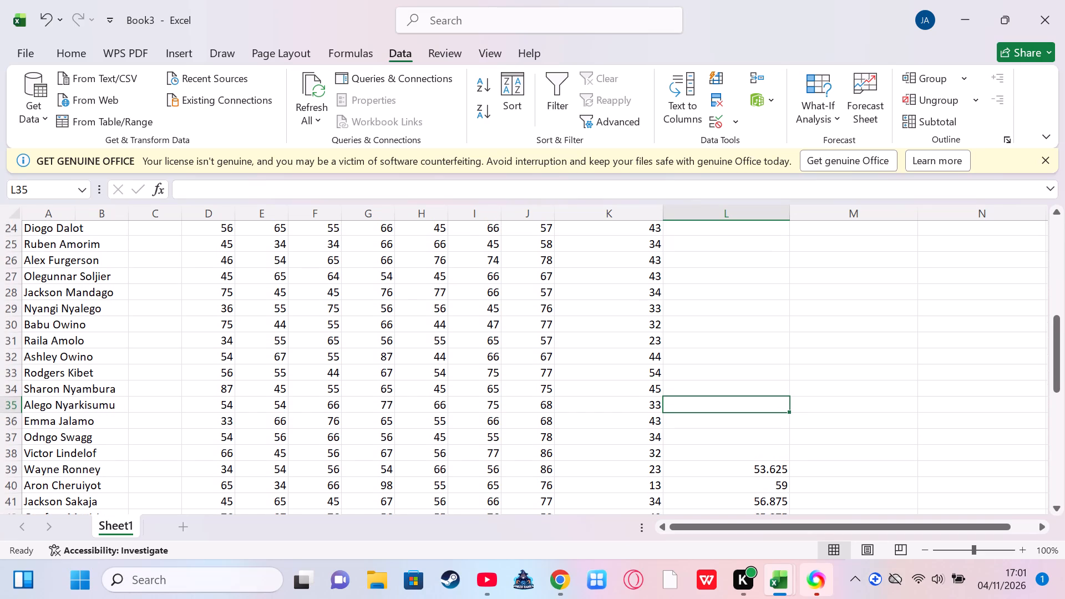
pyautogui.hscroll(1, 702, 344)
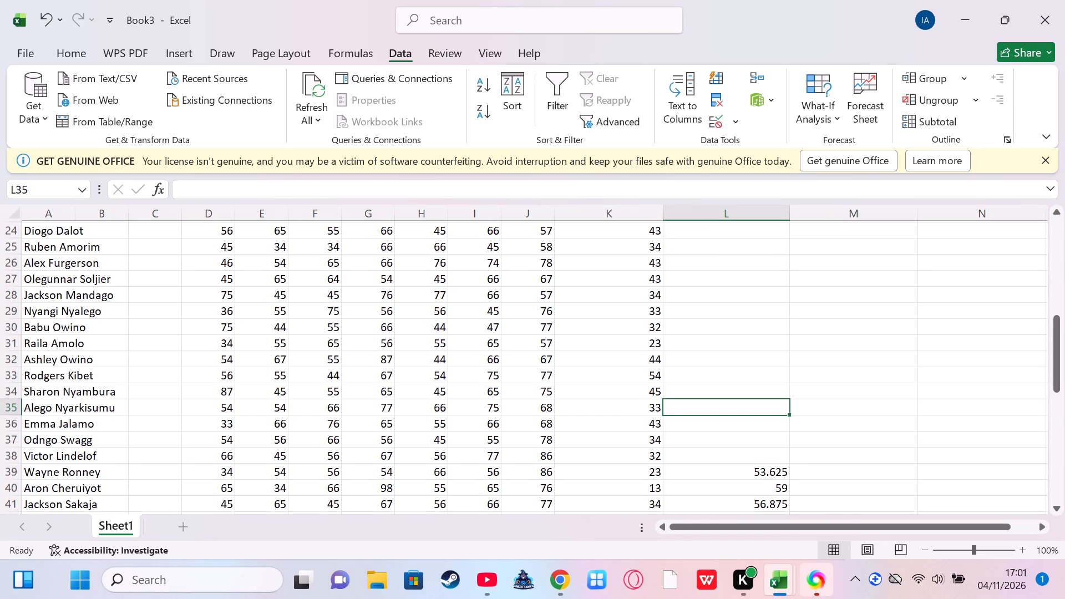
pyautogui.hscroll(2, 702, 344)
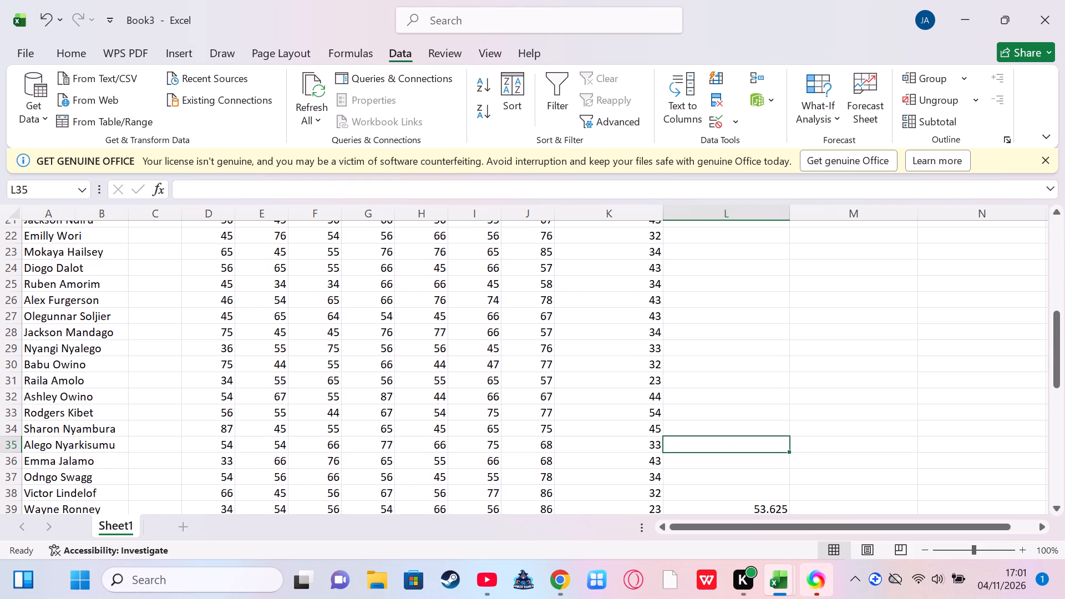
pyautogui.scroll(-1, 702, 345)
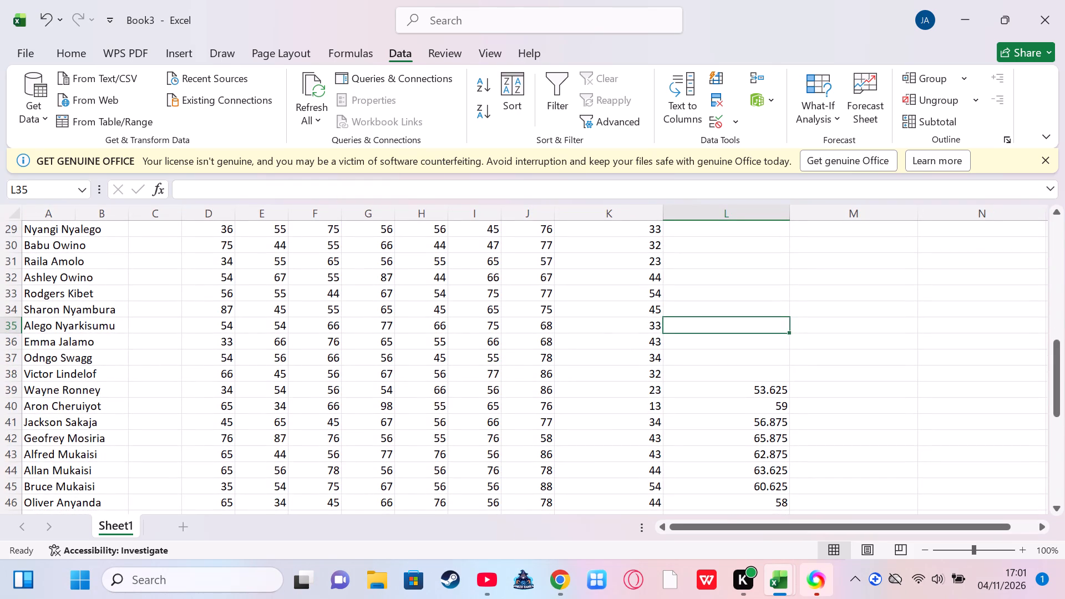
# Insert an AVERAGE function in cell L38 using the suggested range D38:K38.
pyautogui.click(726, 373)
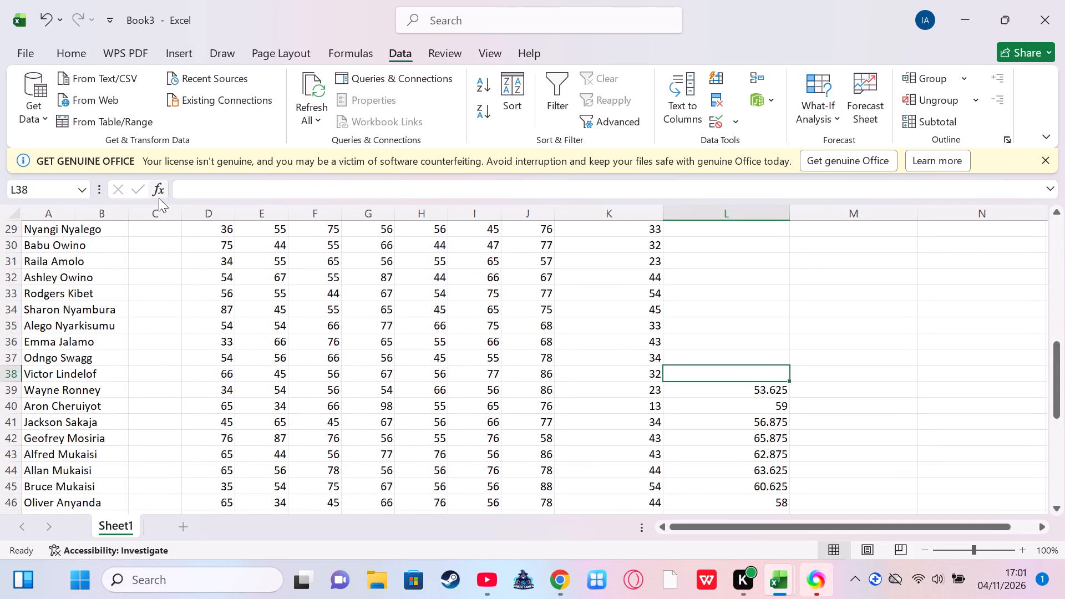
pyautogui.click(159, 198)
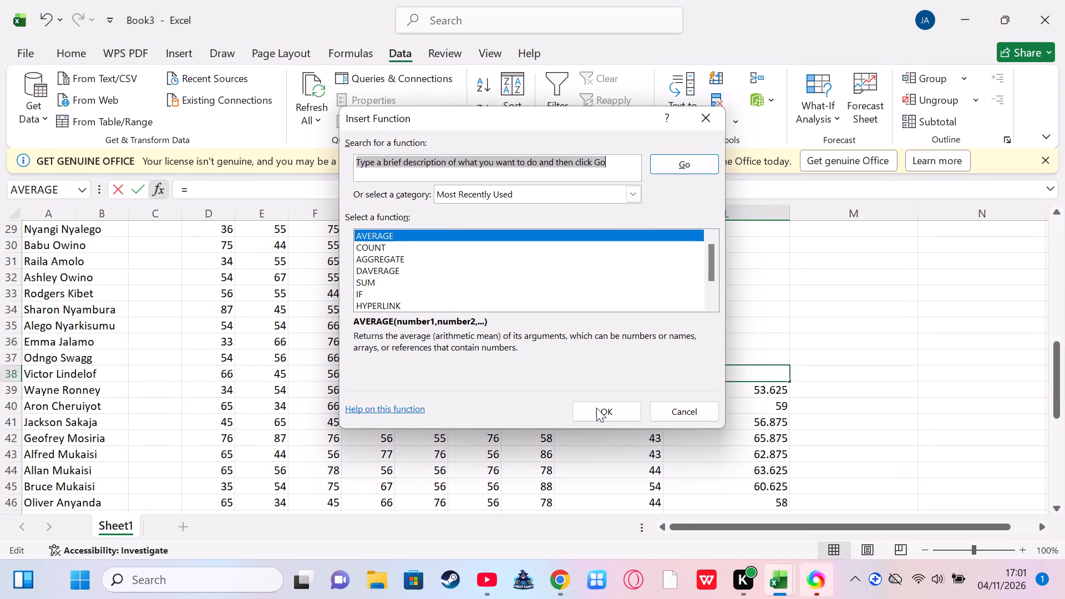
pyautogui.click(599, 417)
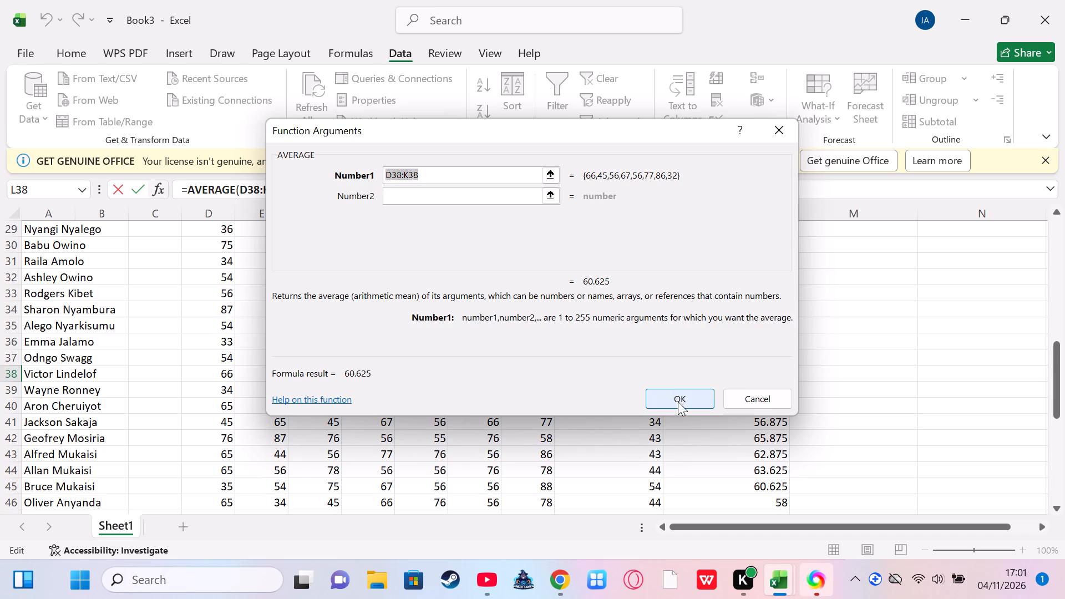
pyautogui.click(678, 402)
# Insert an AVERAGE function in cell L37 using the suggested range D37:K37.
pyautogui.click(689, 356)
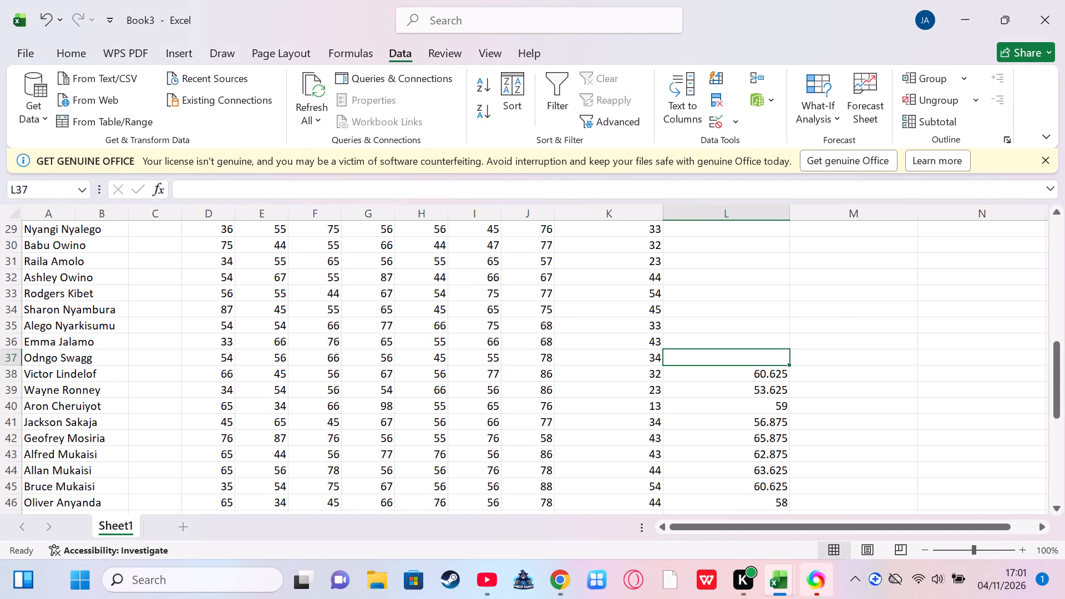
pyautogui.click(160, 185)
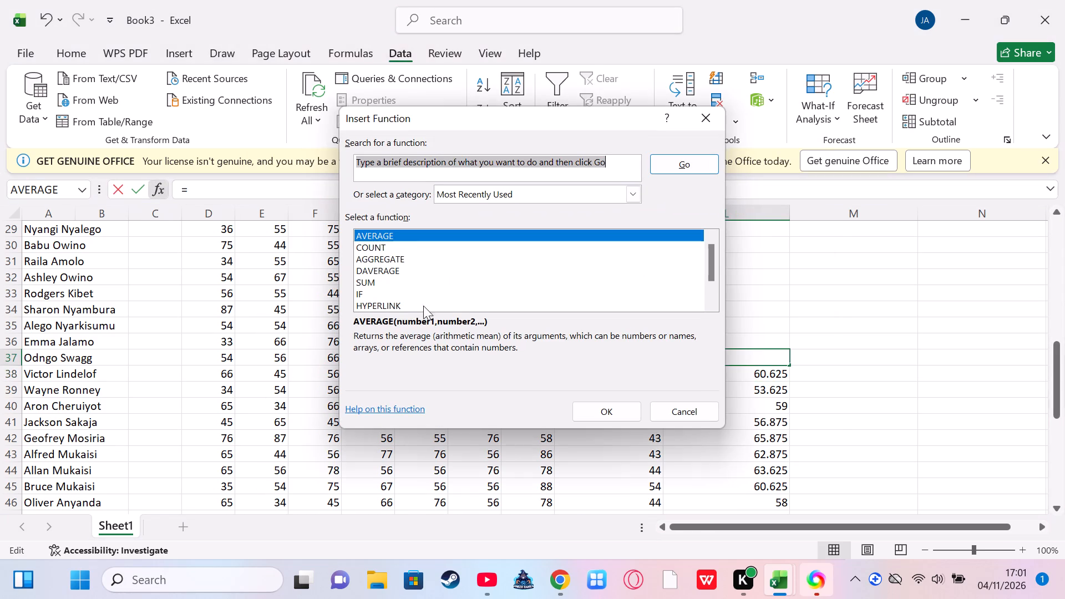
pyautogui.click(596, 414)
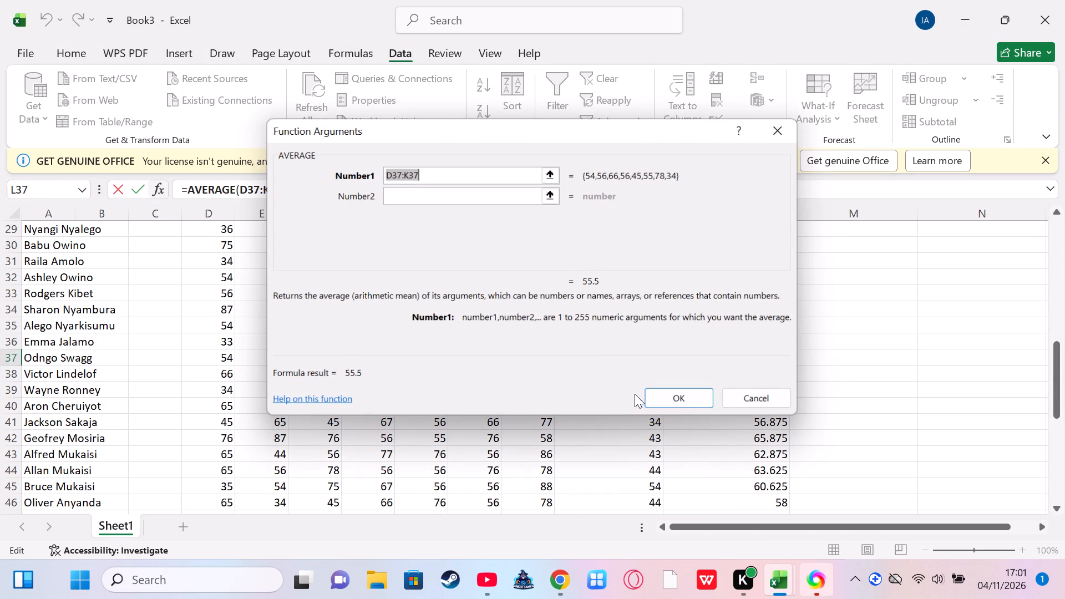
pyautogui.click(657, 395)
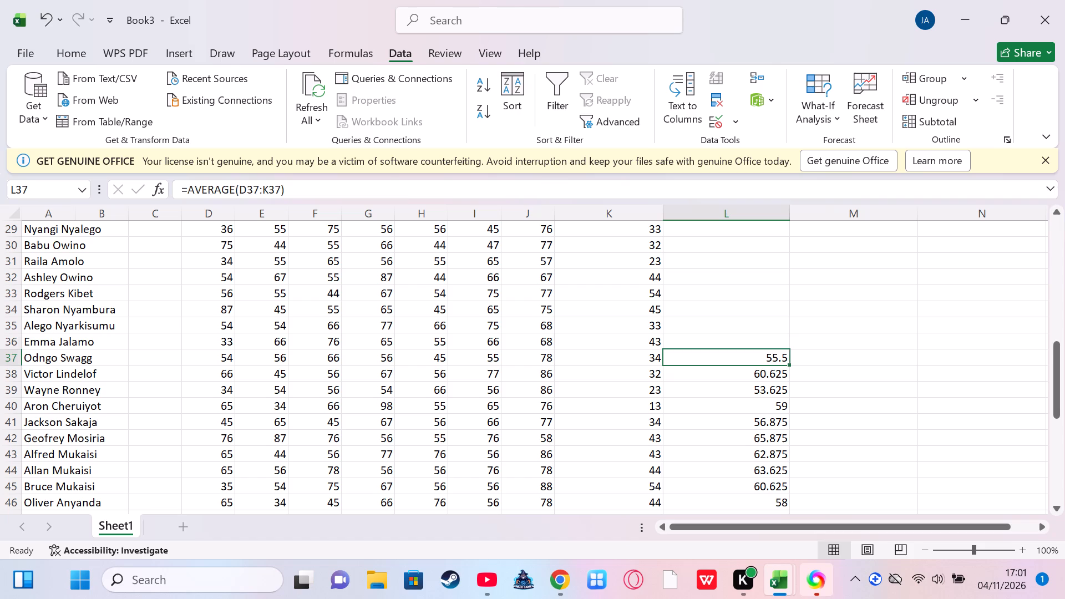
# Insert an AVERAGE function in cell L36 using the suggested range D36:K36.
pyautogui.click(681, 341)
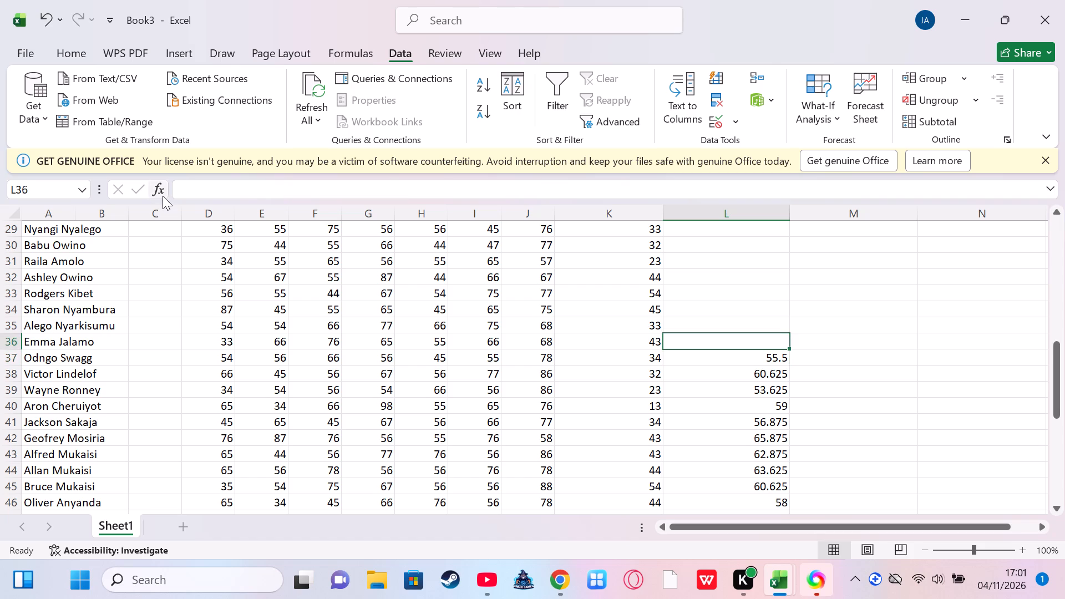
pyautogui.click(163, 196)
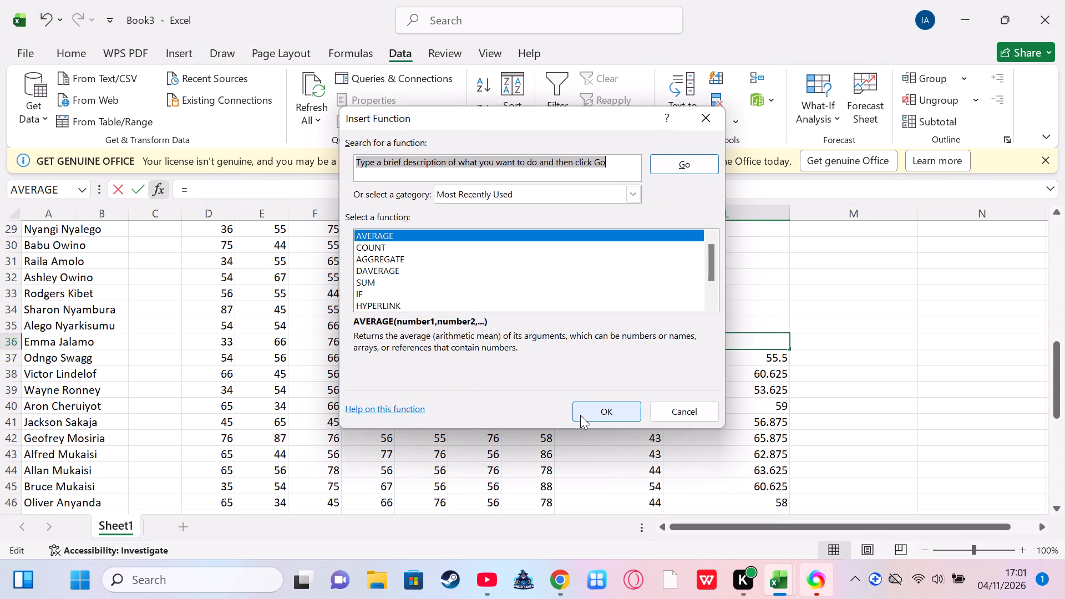
pyautogui.click(580, 415)
pyautogui.click(676, 397)
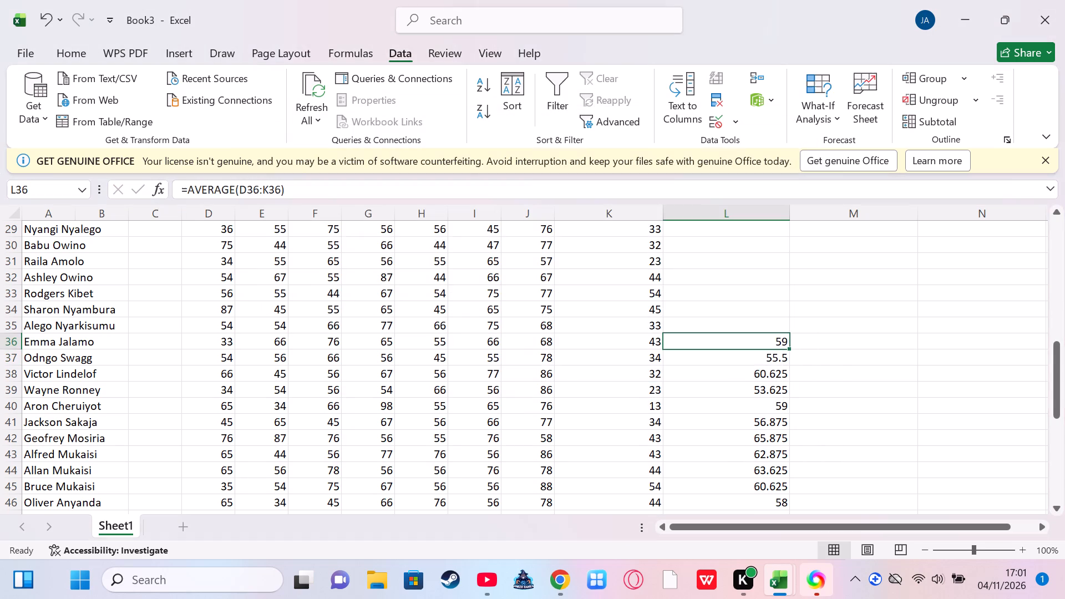
# Insert an AVERAGE function in cell L35 using the suggested range D35:K35.
pyautogui.click(687, 322)
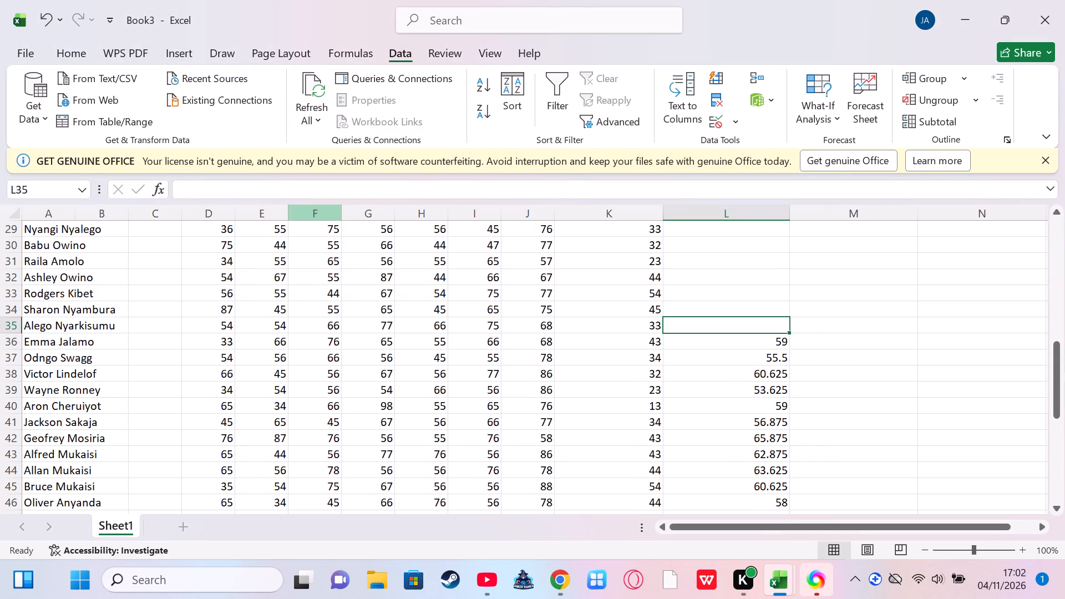
pyautogui.click(158, 191)
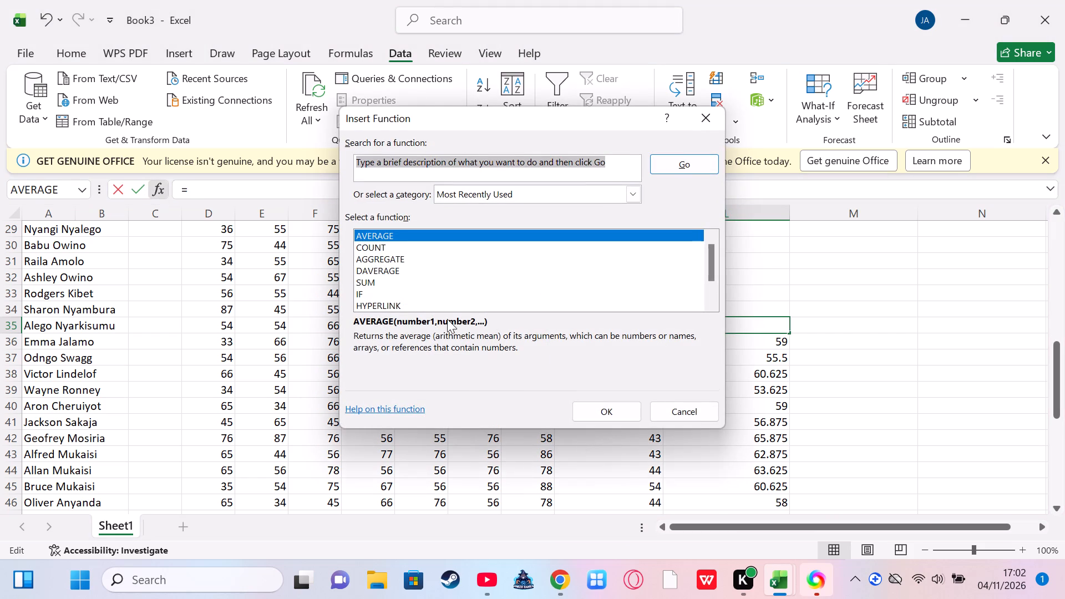
pyautogui.click(589, 408)
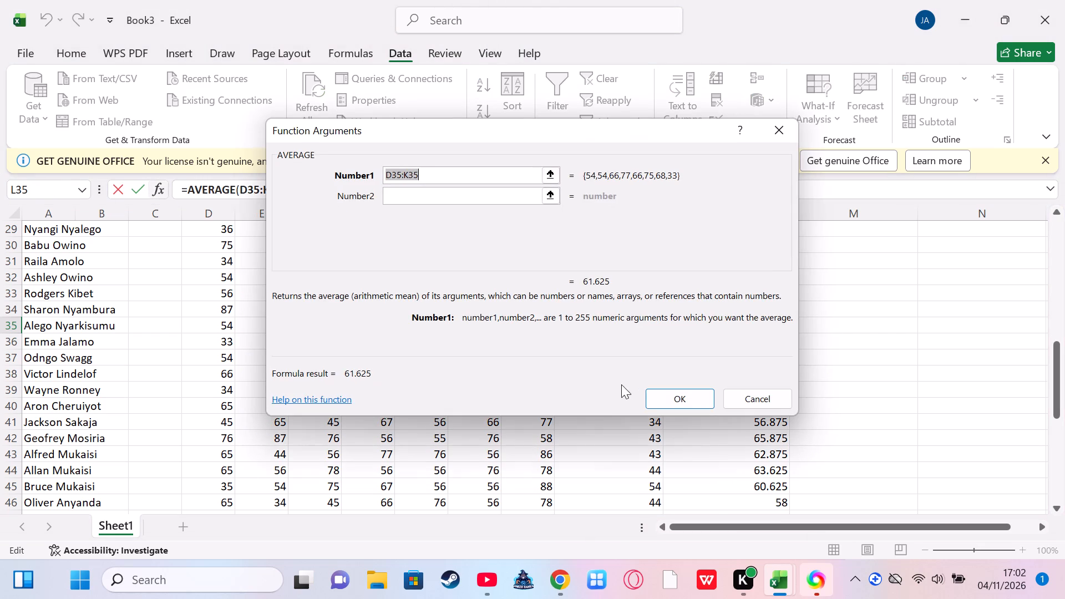
pyautogui.click(656, 396)
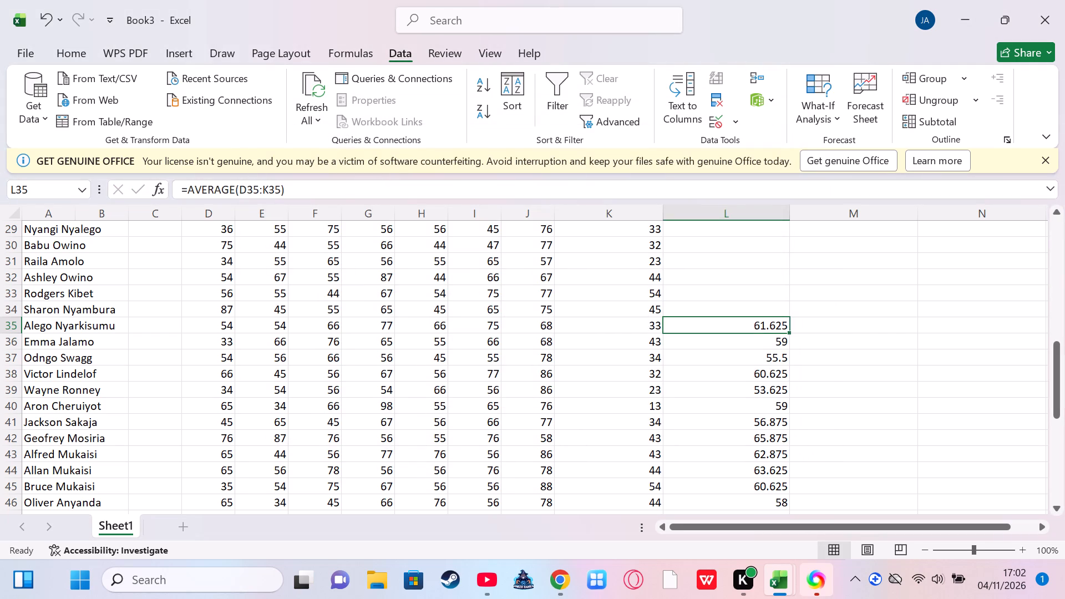
# Insert an AVERAGE function in cell L34 using the suggested range D34:K34.
pyautogui.click(684, 314)
pyautogui.click(684, 308)
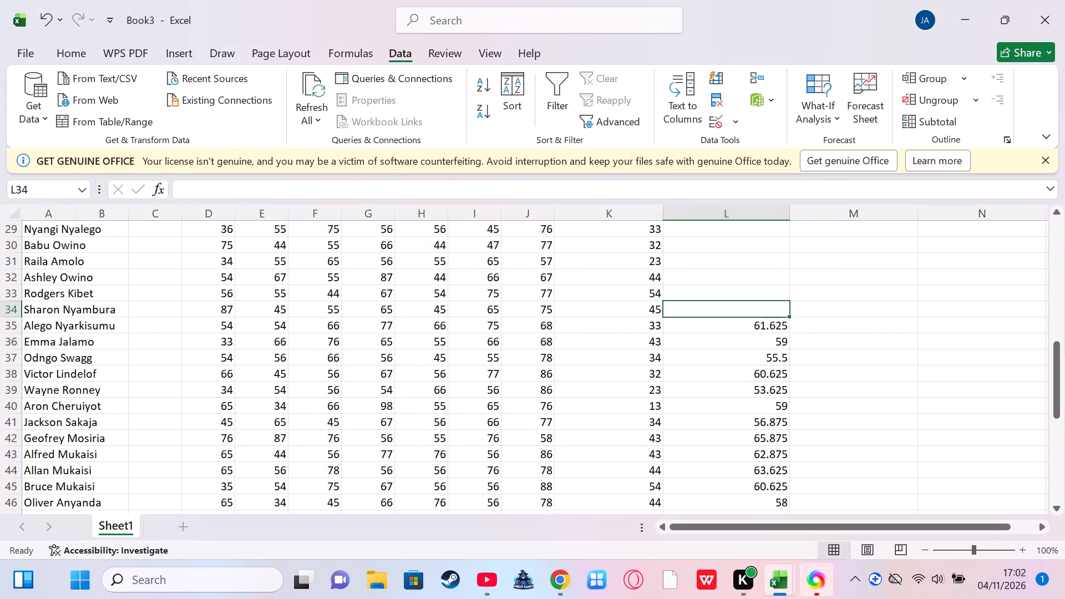
pyautogui.click(159, 182)
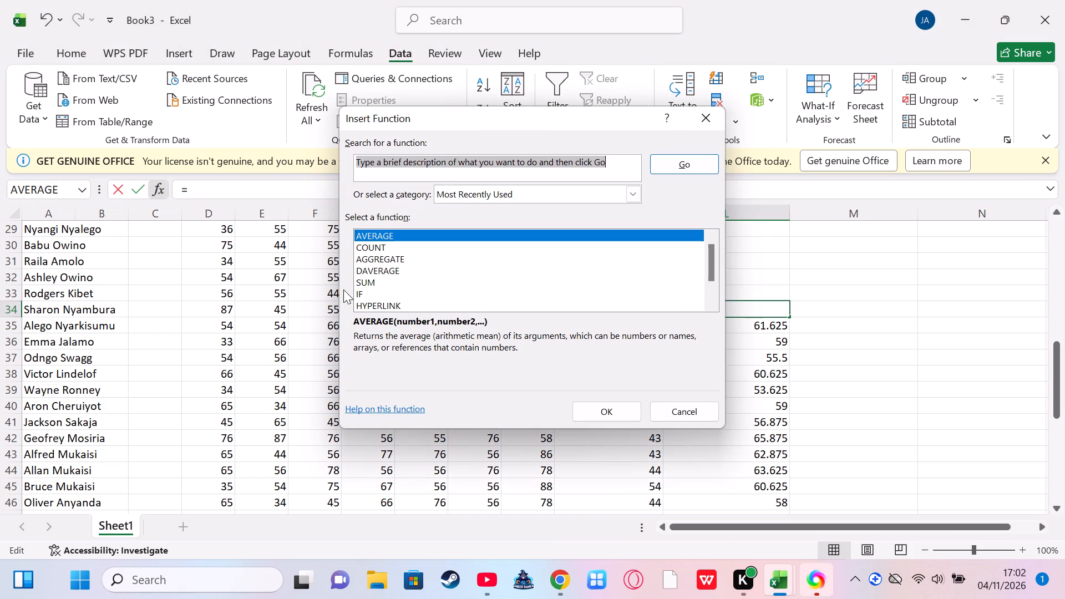
pyautogui.click(609, 408)
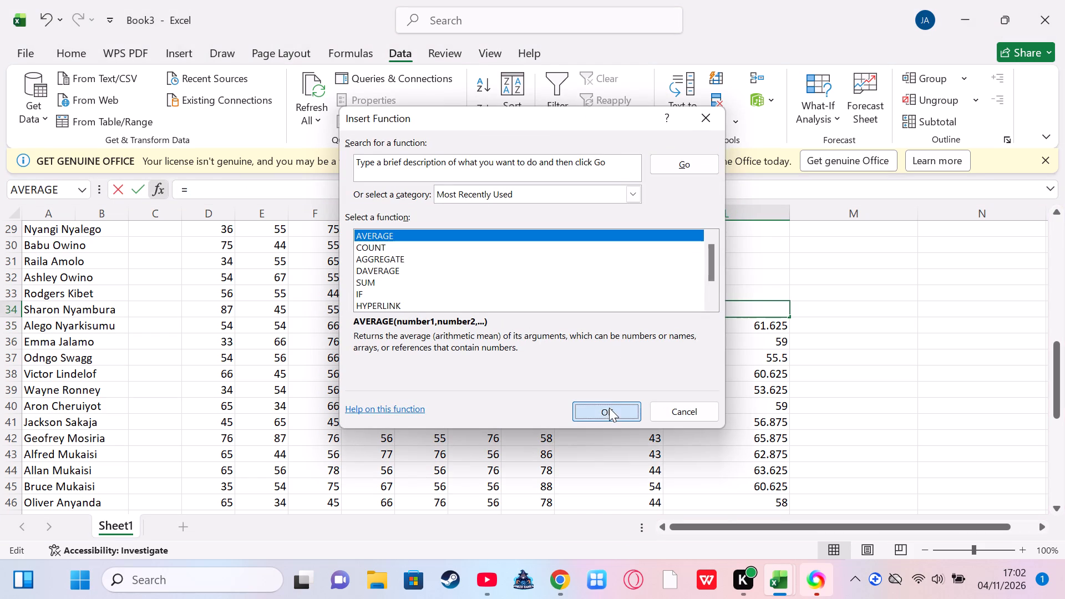
pyautogui.click(684, 400)
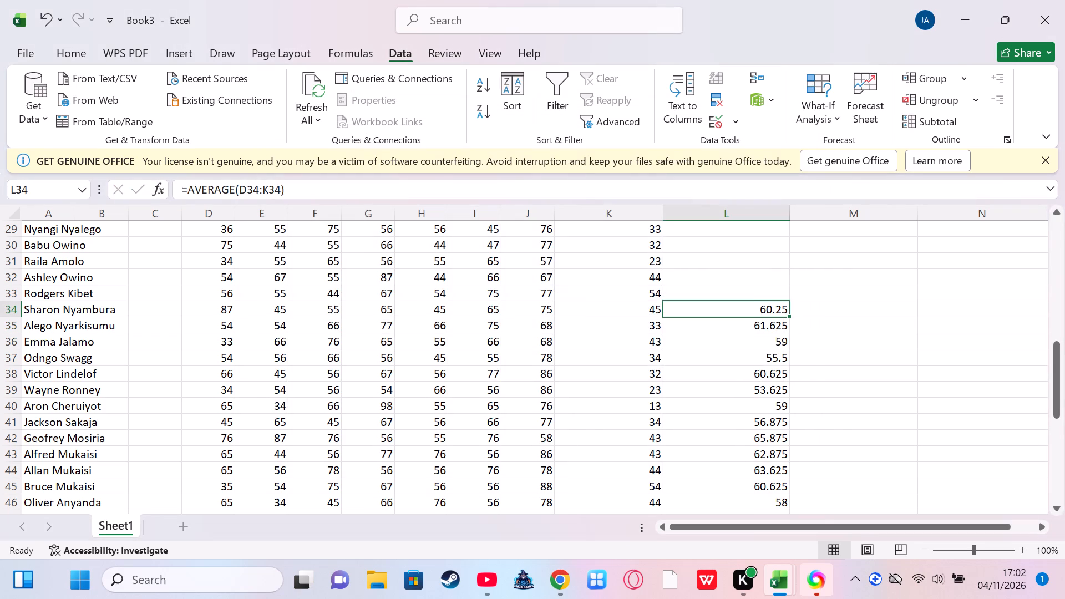
# Insert an AVERAGE function in cell L33 using the suggested range D33:K33.
pyautogui.click(718, 294)
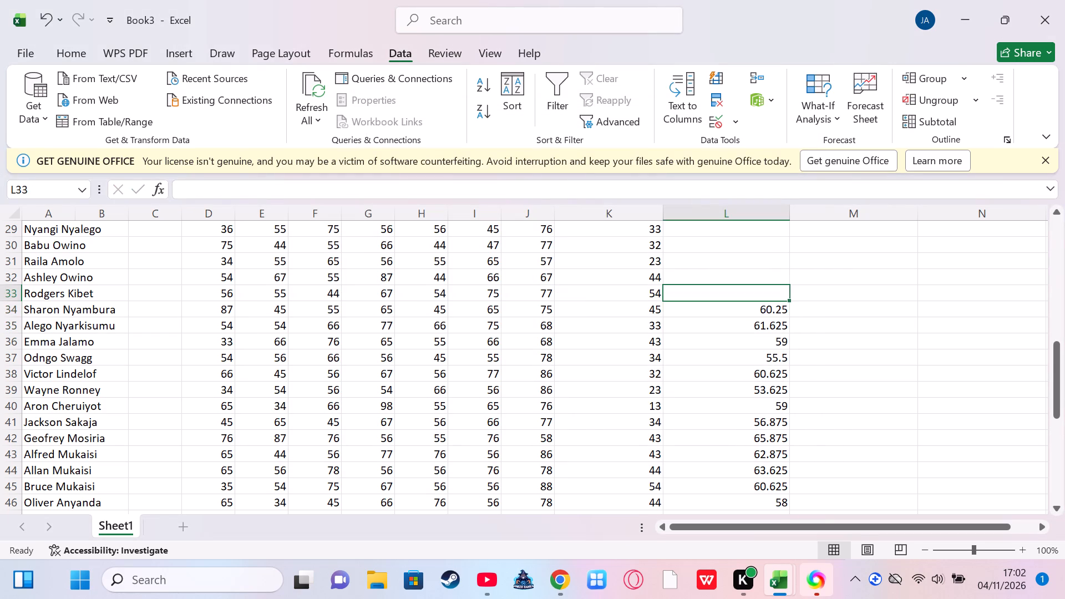
pyautogui.click(156, 189)
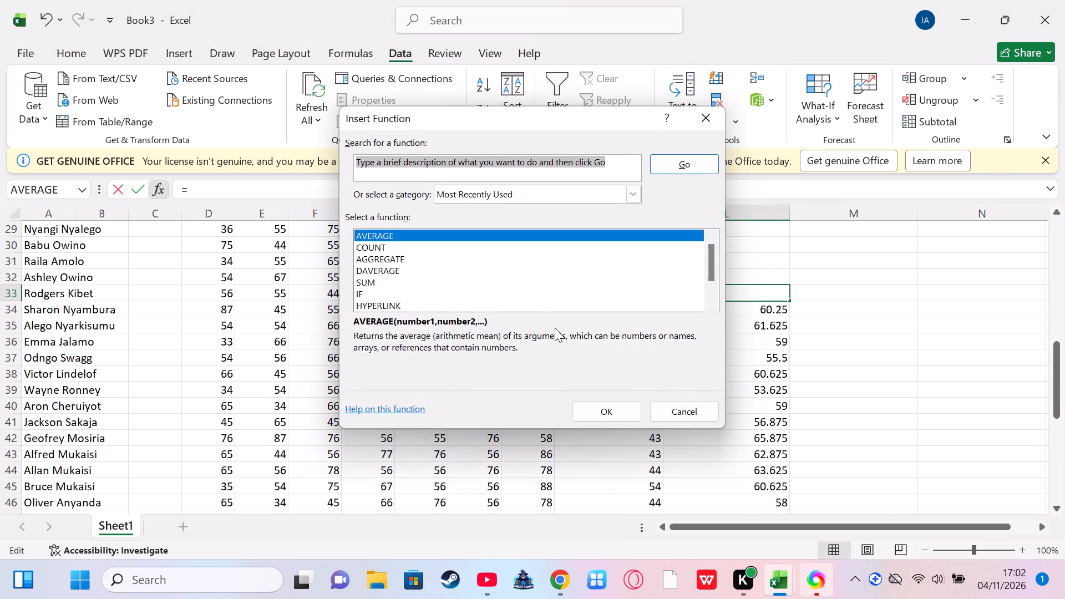
pyautogui.click(603, 410)
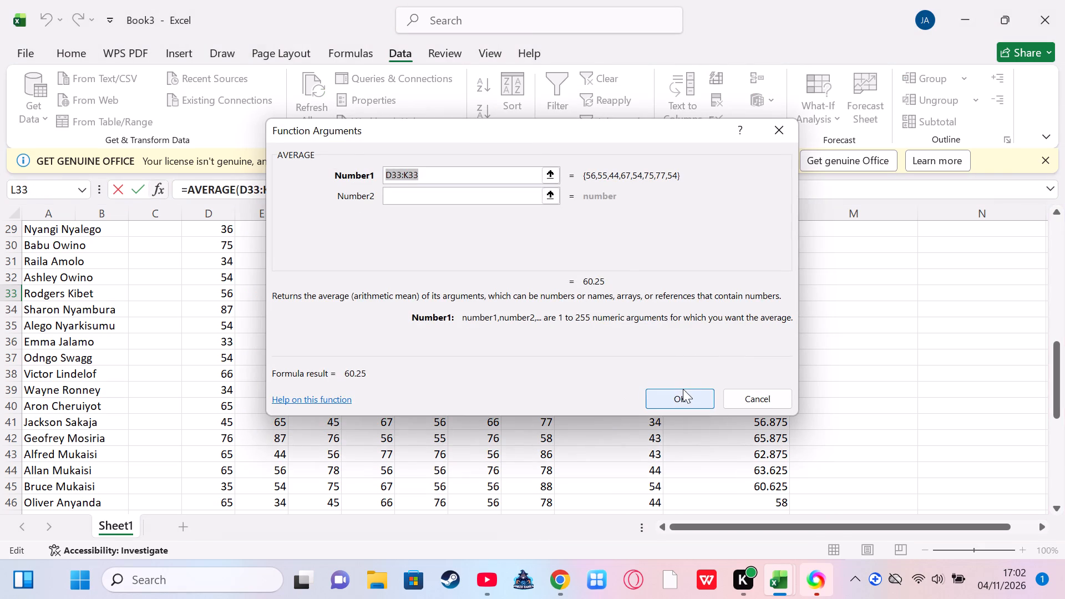
# Complete the AVERAGE function in cell L33 with the suggested range D33:K33.
pyautogui.click(683, 389)
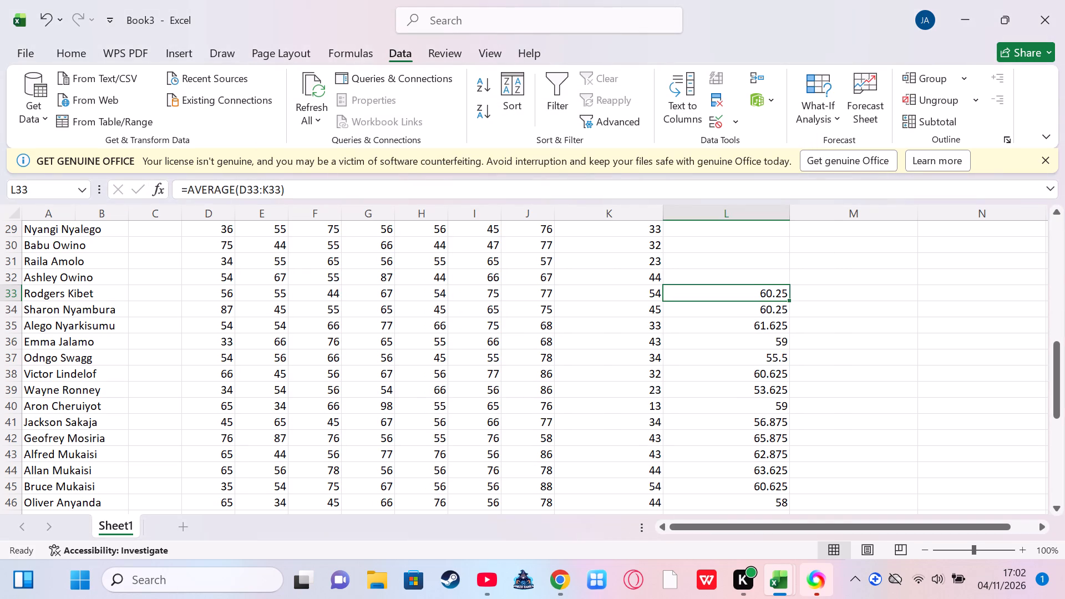
# Insert an AVERAGE function in cell L32 using the suggested range D32:K32.
pyautogui.click(700, 277)
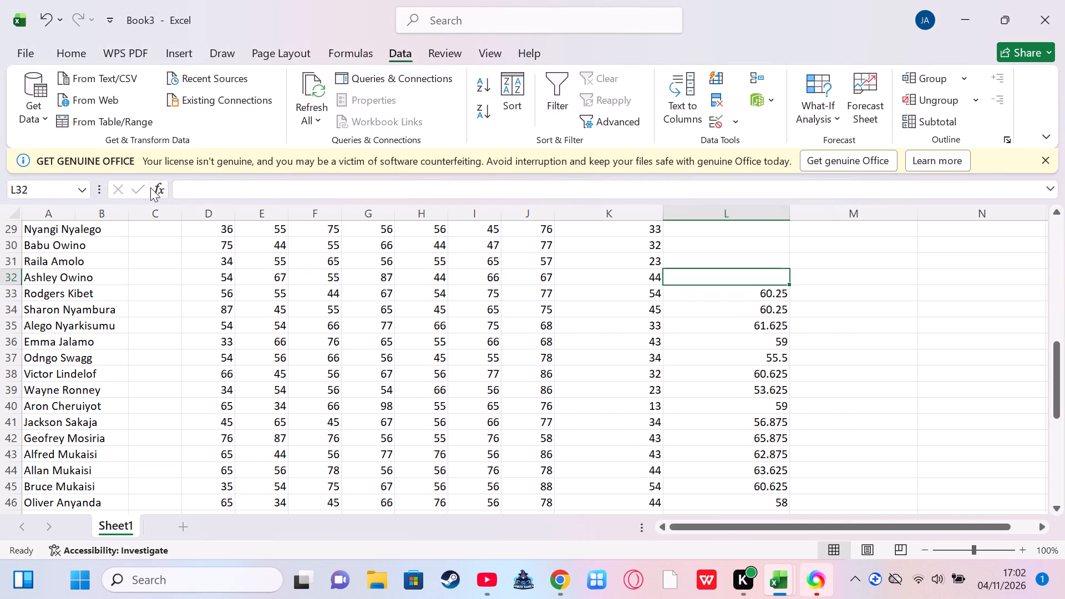
pyautogui.click(158, 186)
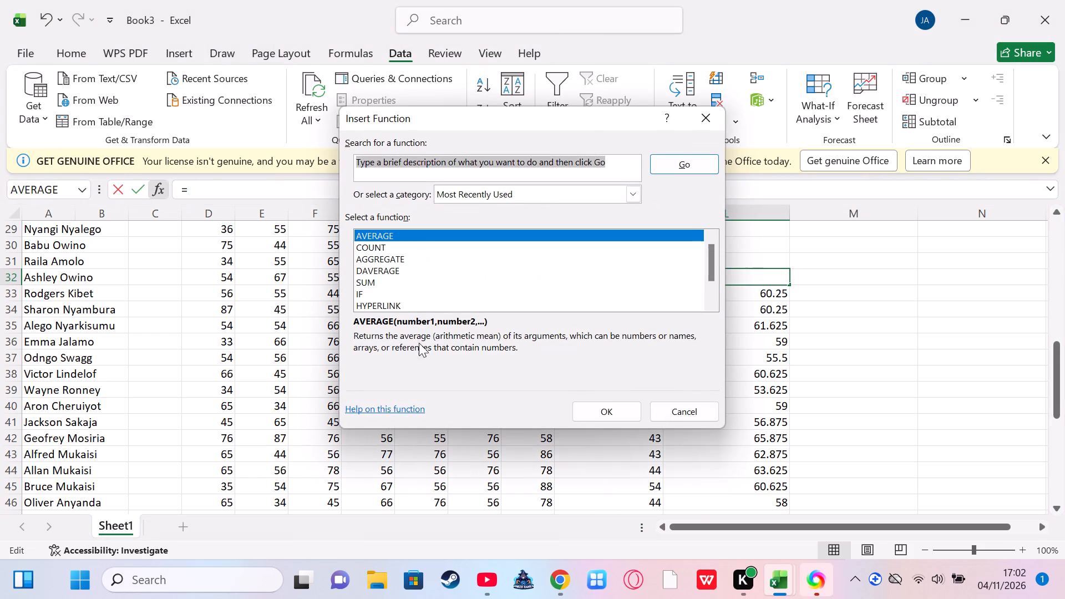
pyautogui.click(597, 418)
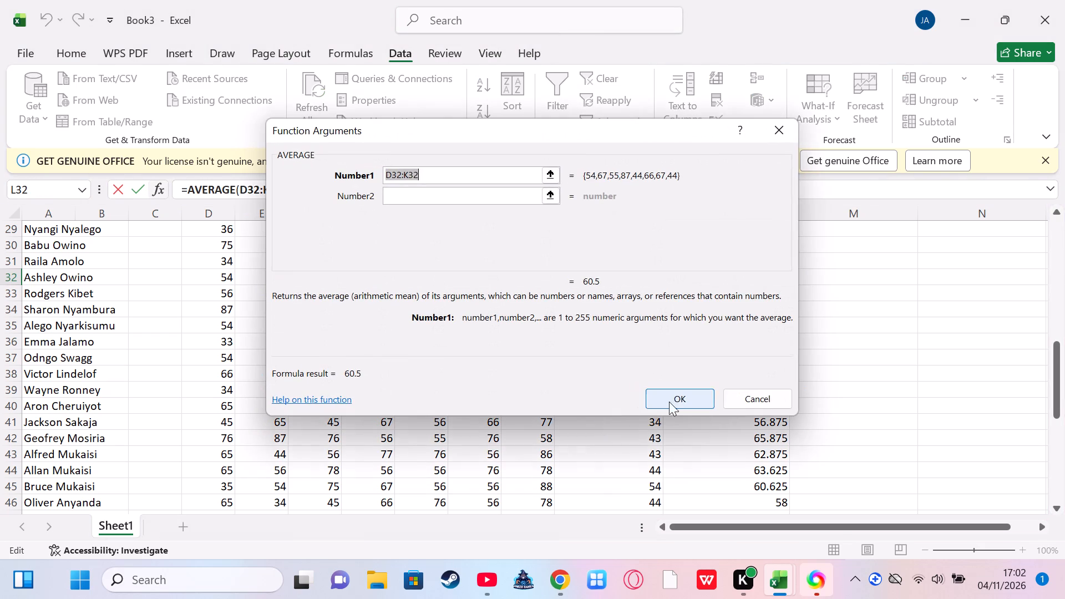
pyautogui.click(679, 401)
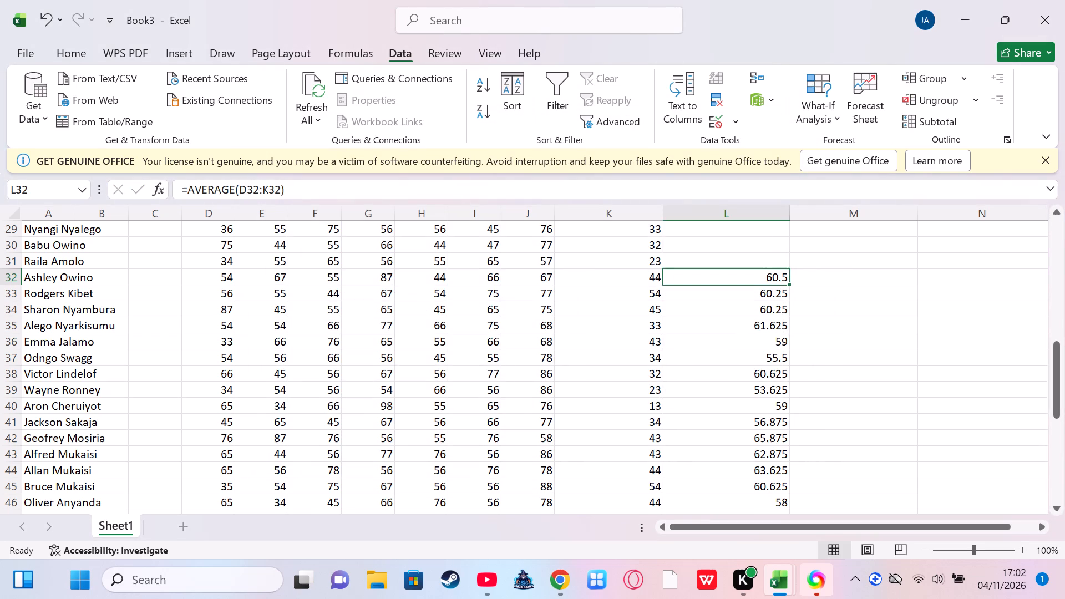
# Insert an AVERAGE function in cell L31 using the suggested range D31:K31.
pyautogui.click(684, 261)
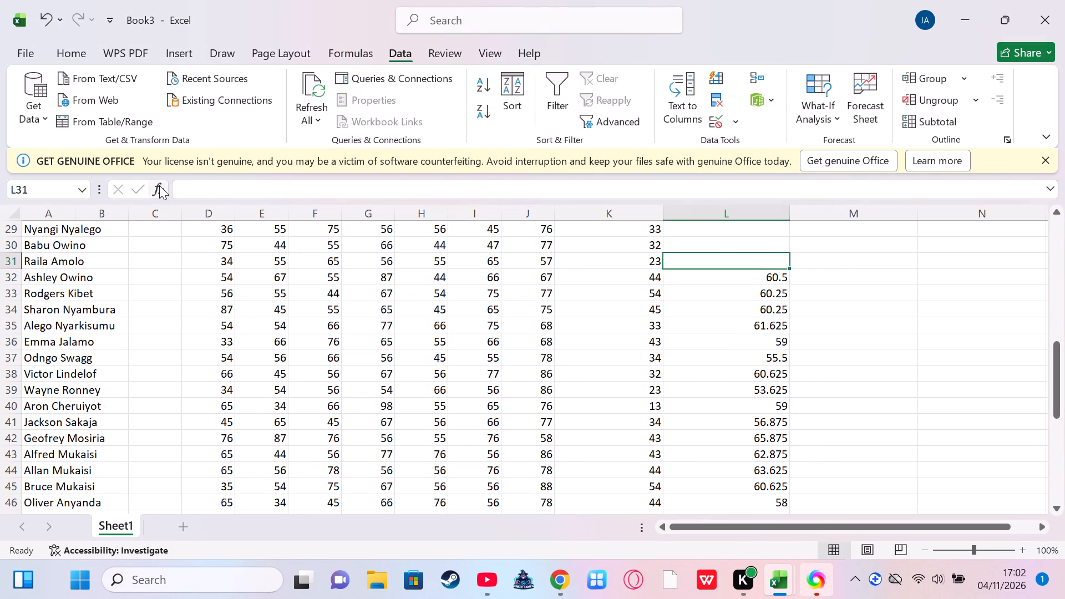
pyautogui.click(159, 185)
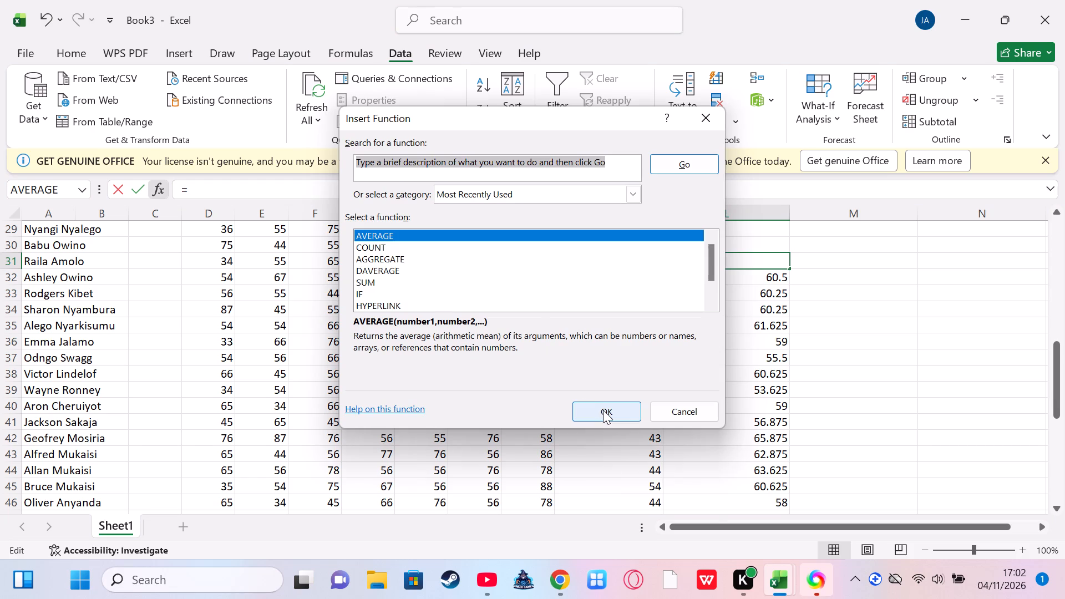
pyautogui.click(603, 410)
pyautogui.click(667, 395)
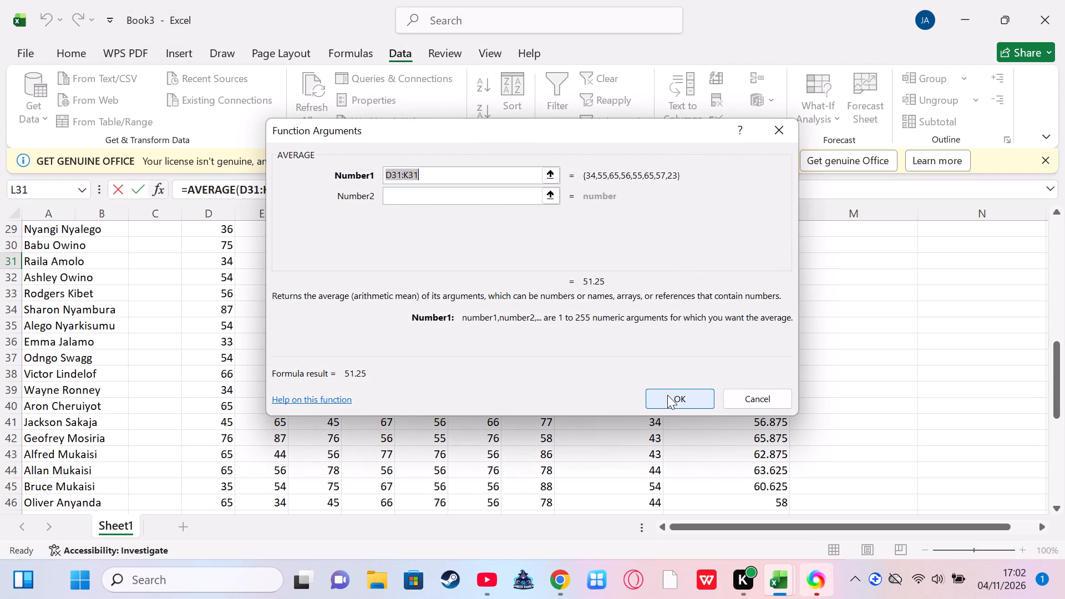
# Insert an AVERAGE function in cell L30 using the suggested range D30:K30.
pyautogui.scroll(4, 682, 335)
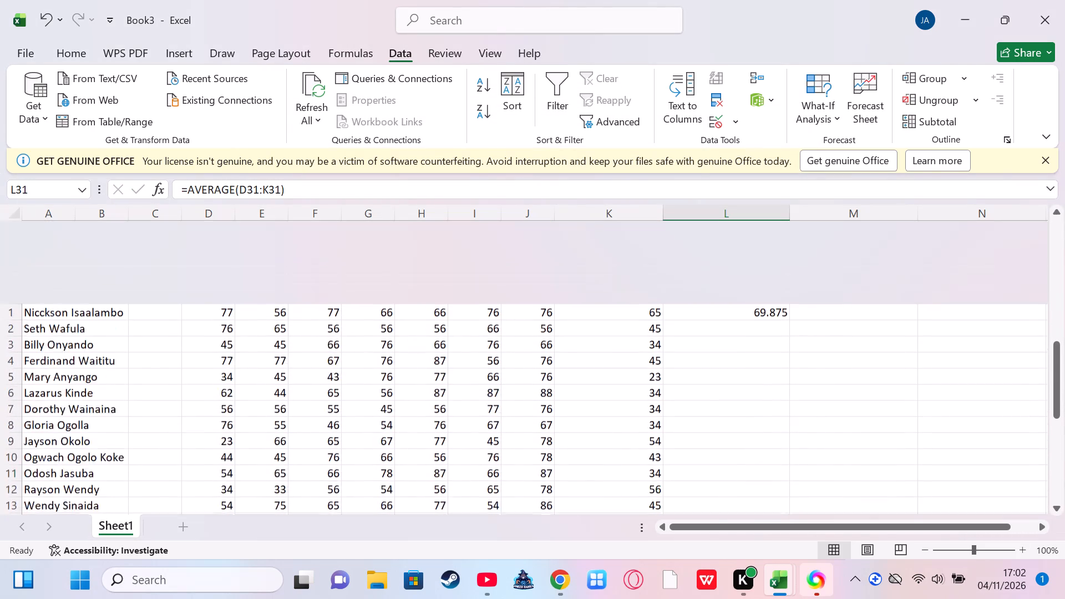
pyautogui.scroll(-3, 682, 335)
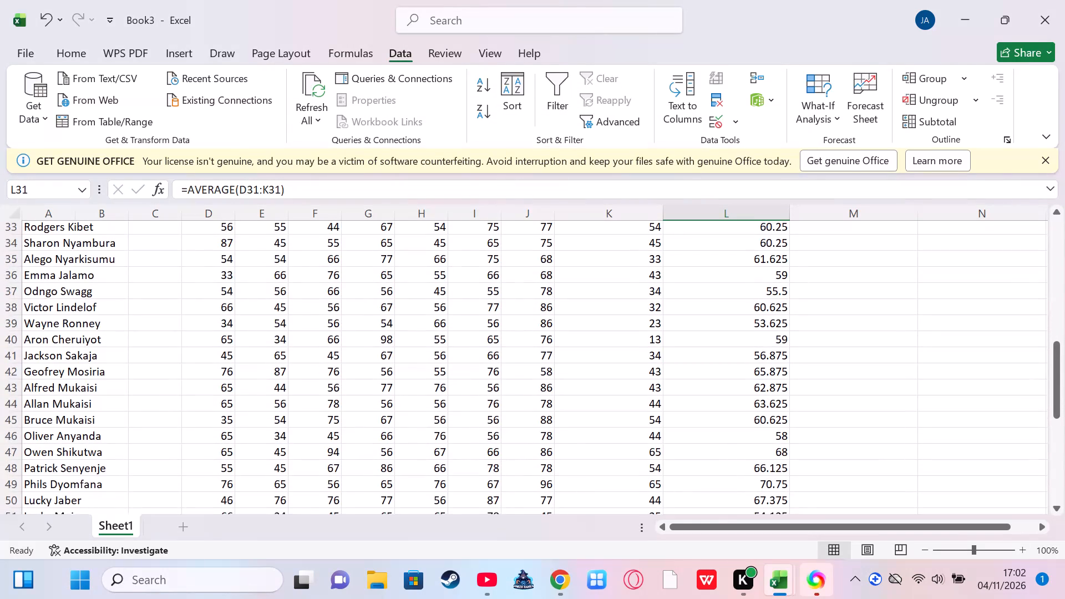
pyautogui.scroll(-1, 682, 335)
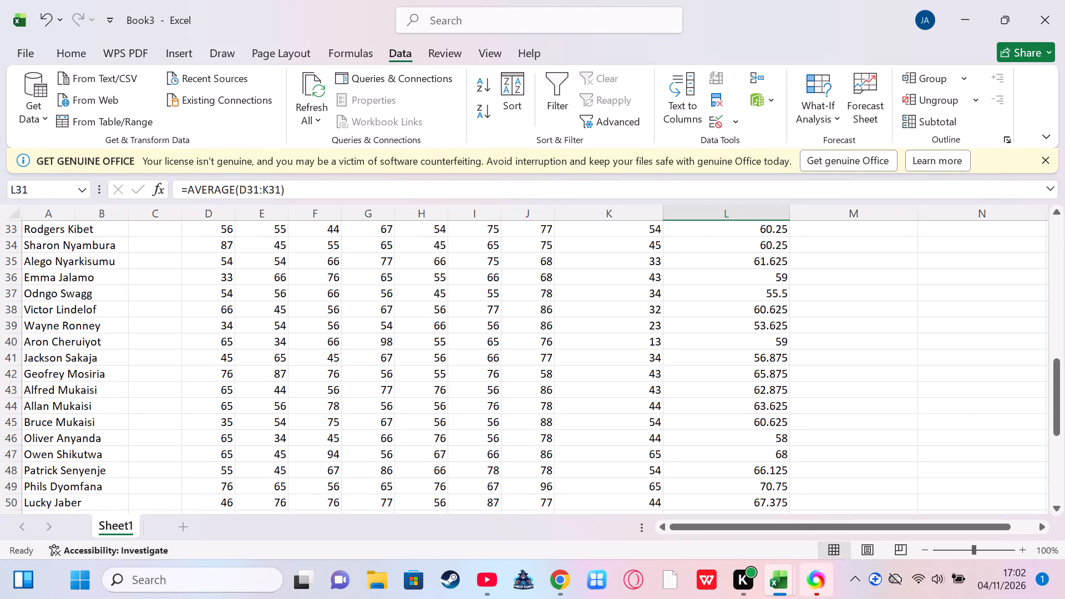
pyautogui.scroll(2, 684, 350)
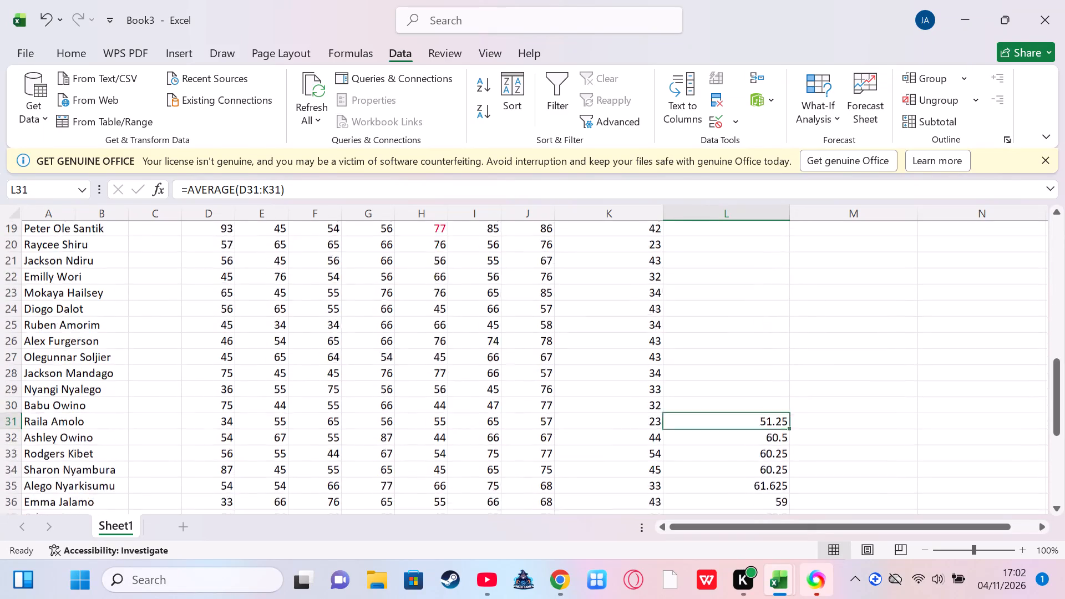
pyautogui.click(719, 465)
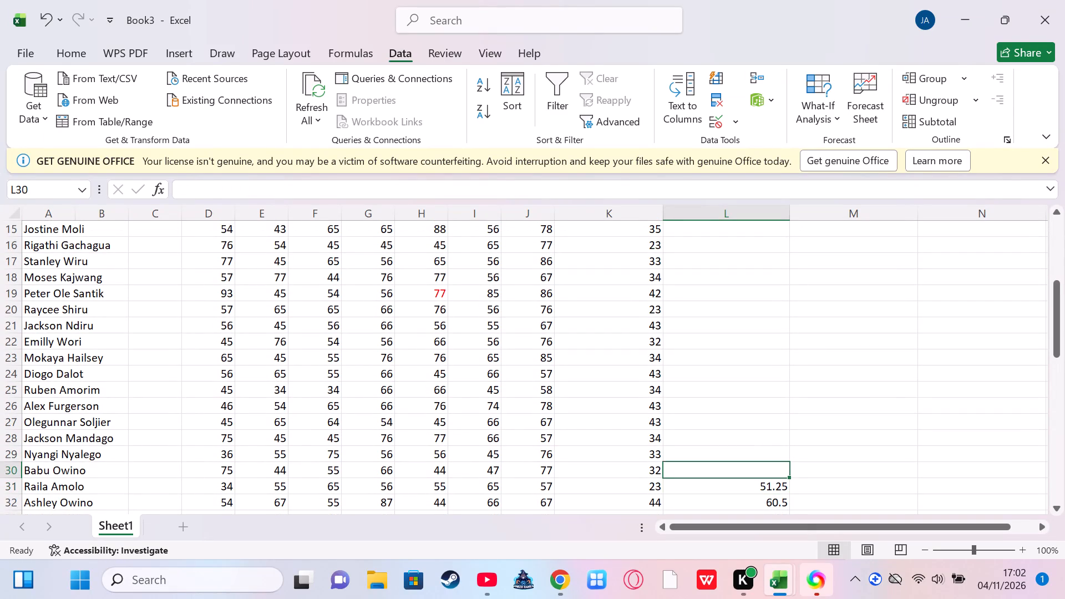
pyautogui.click(161, 186)
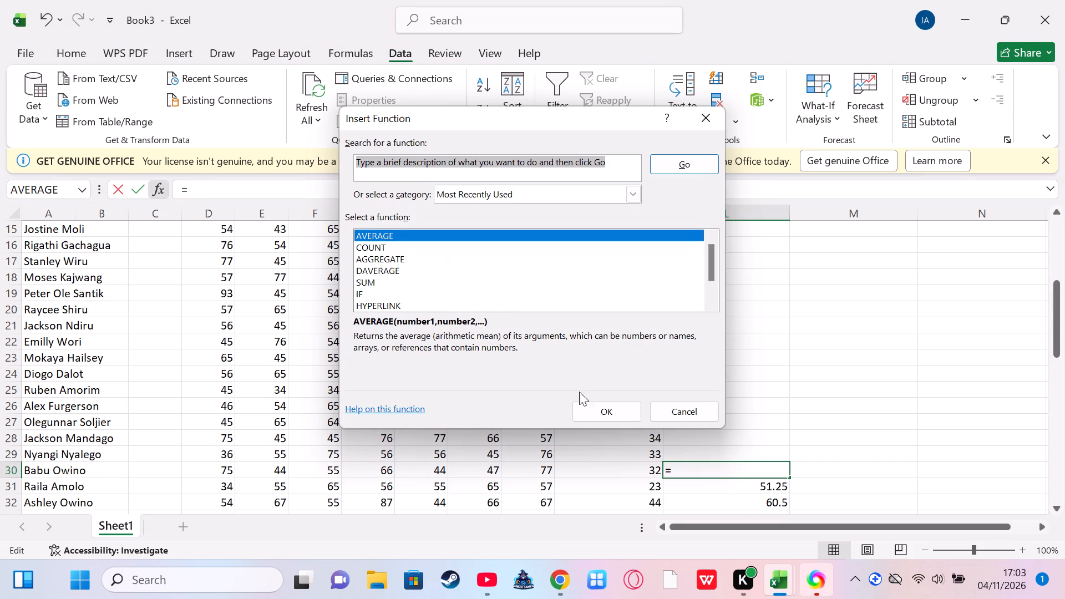
pyautogui.click(601, 413)
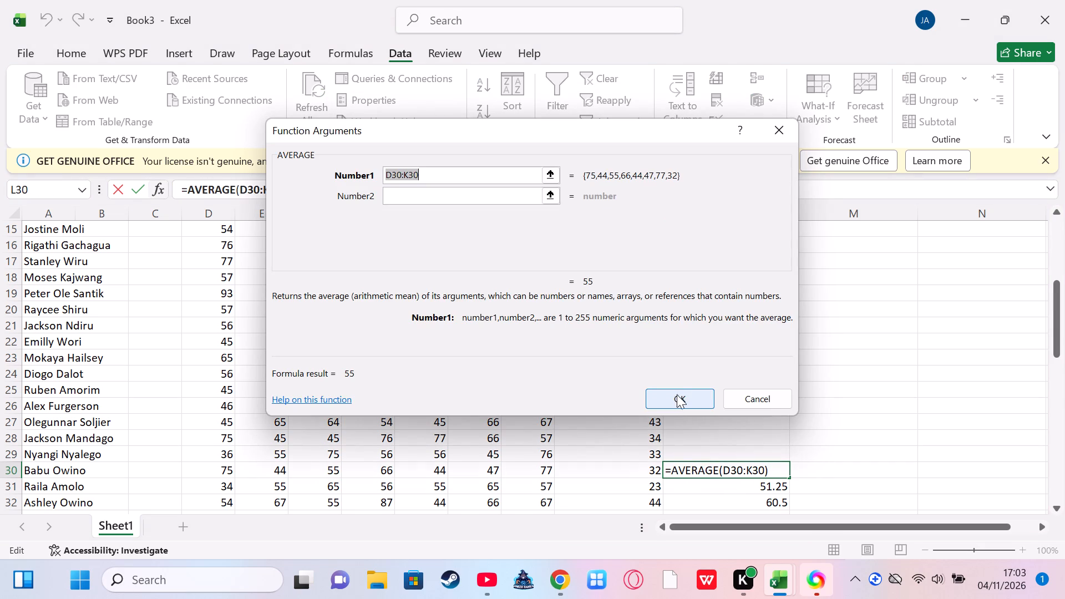
pyautogui.click(676, 393)
# Insert an AVERAGE function in cell L29 using the suggested range D29:K29.
pyautogui.click(716, 449)
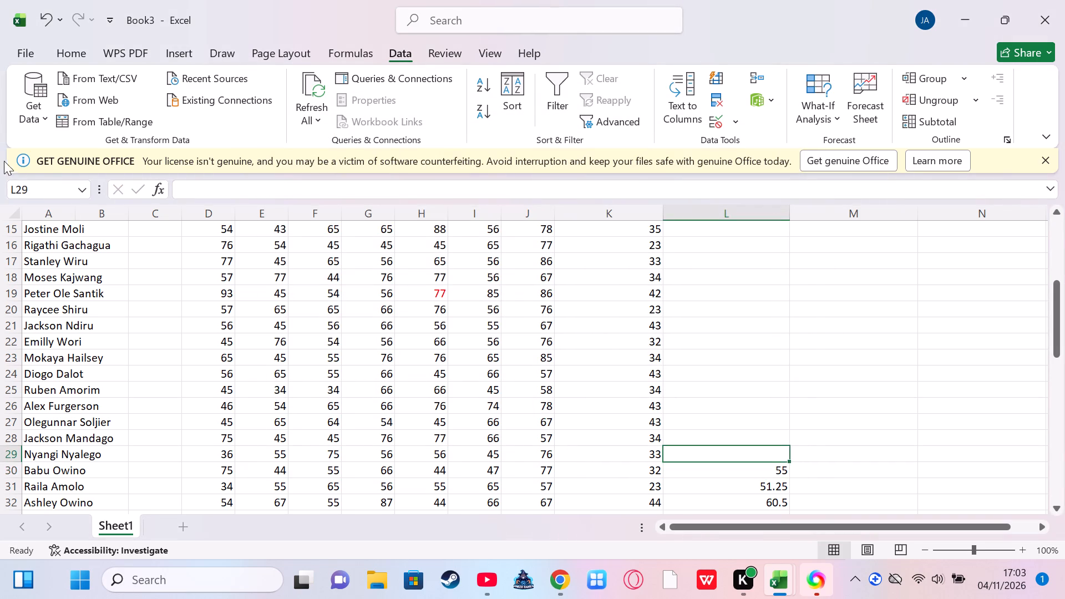
pyautogui.click(153, 186)
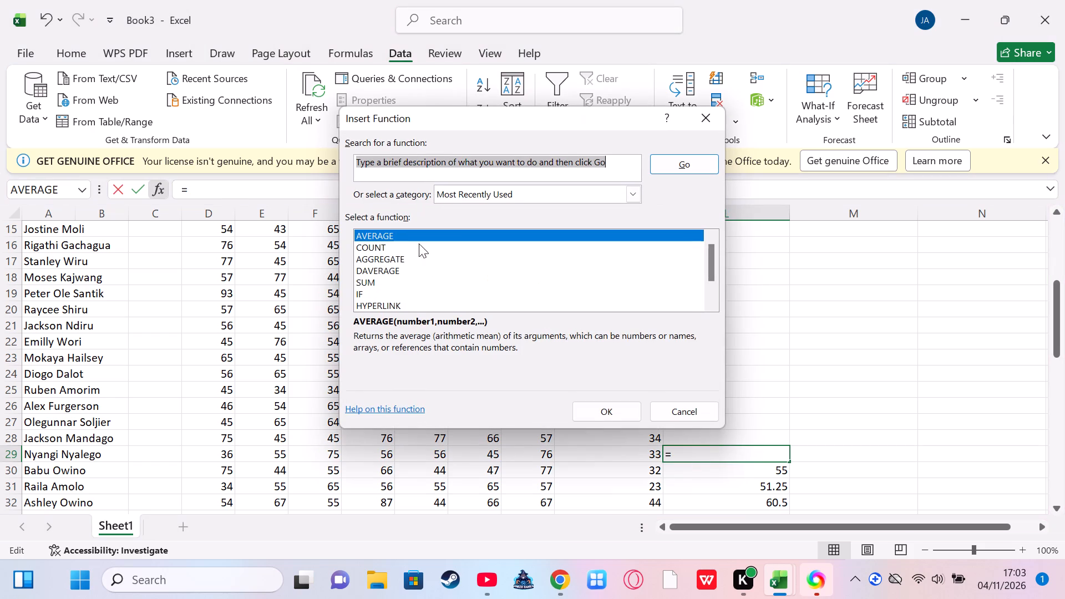
pyautogui.click(605, 411)
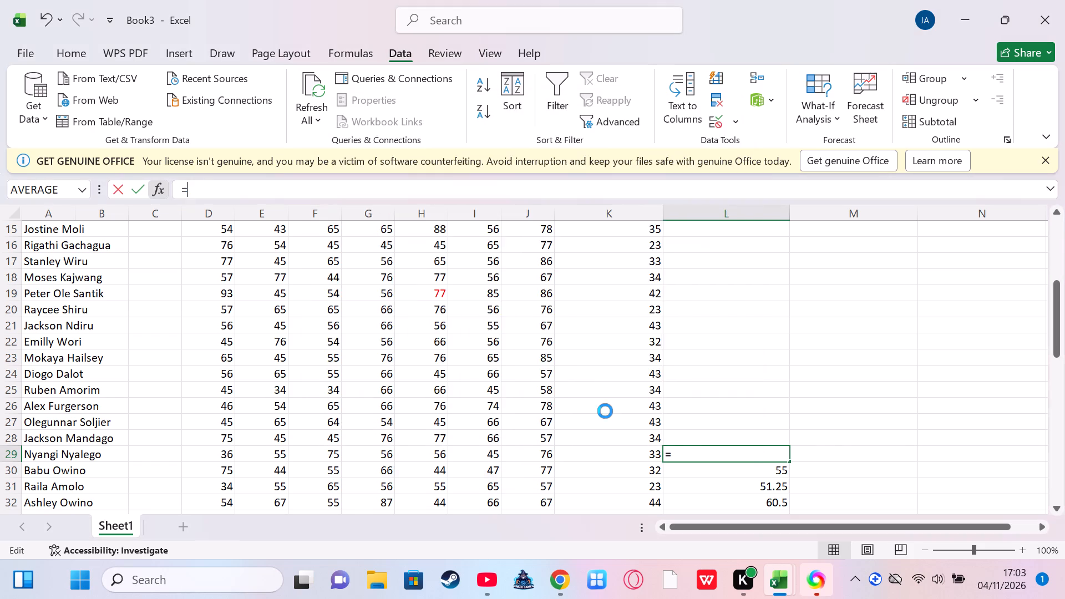
pyautogui.click(689, 399)
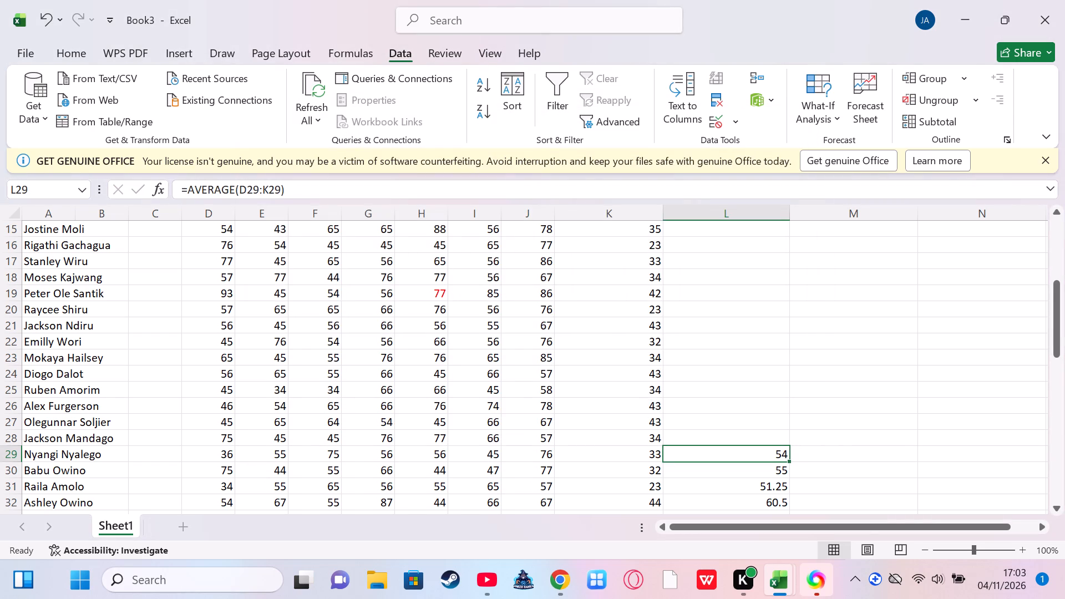
# Insert an AVERAGE function in cell L28 using the suggested range D28:K28.
pyautogui.click(703, 436)
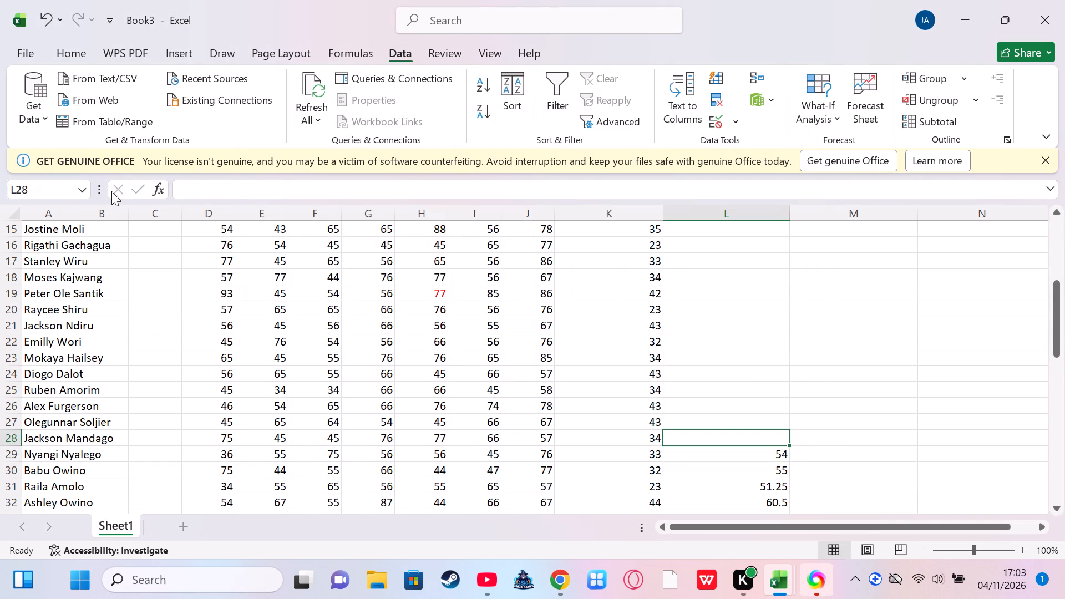
pyautogui.click(155, 188)
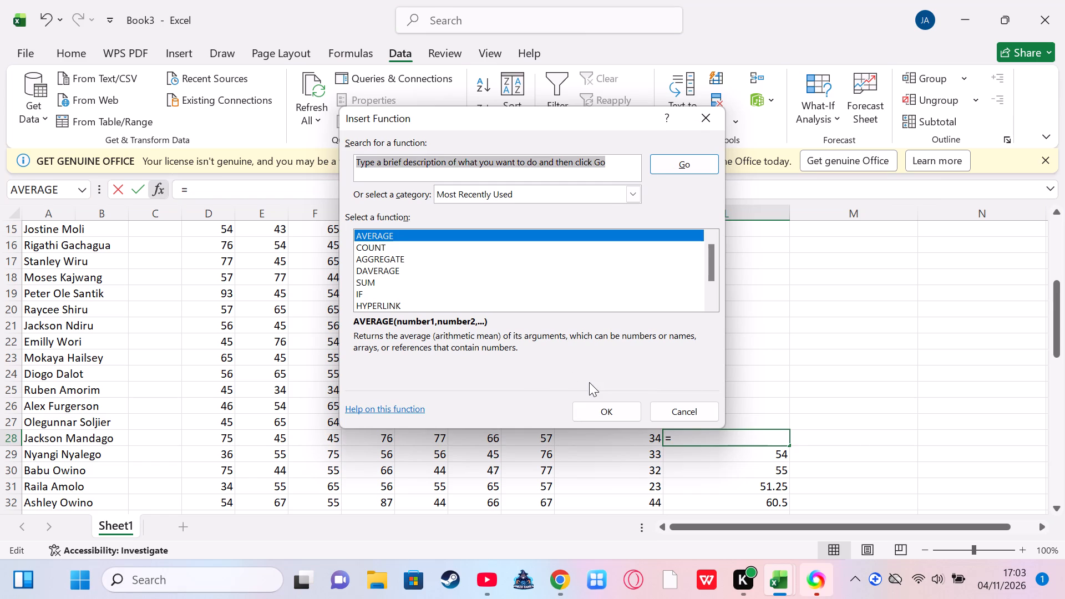
pyautogui.click(599, 410)
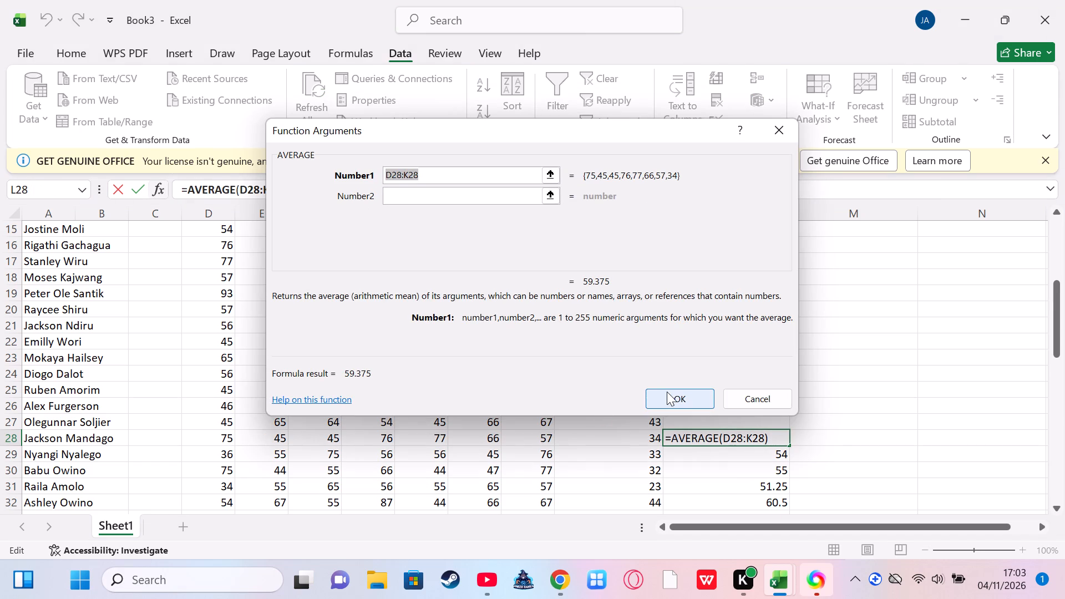
pyautogui.click(667, 392)
# Insert an AVERAGE function in cell L27 using the suggested range D27:K27.
pyautogui.moveTo(682, 418); pyautogui.dragTo(425, 328)
pyautogui.click(160, 190)
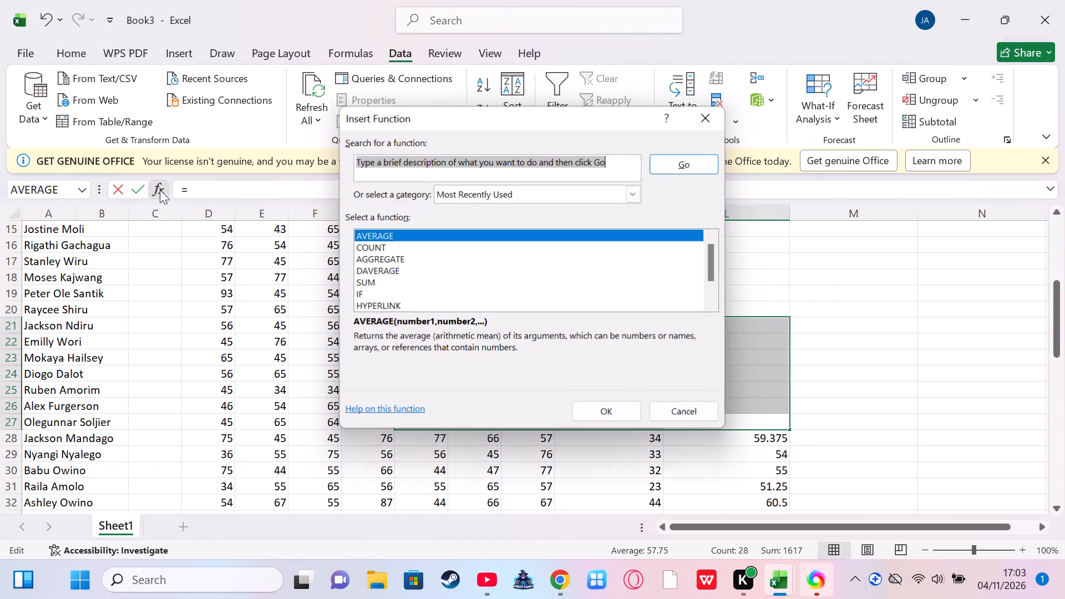
pyautogui.click(602, 404)
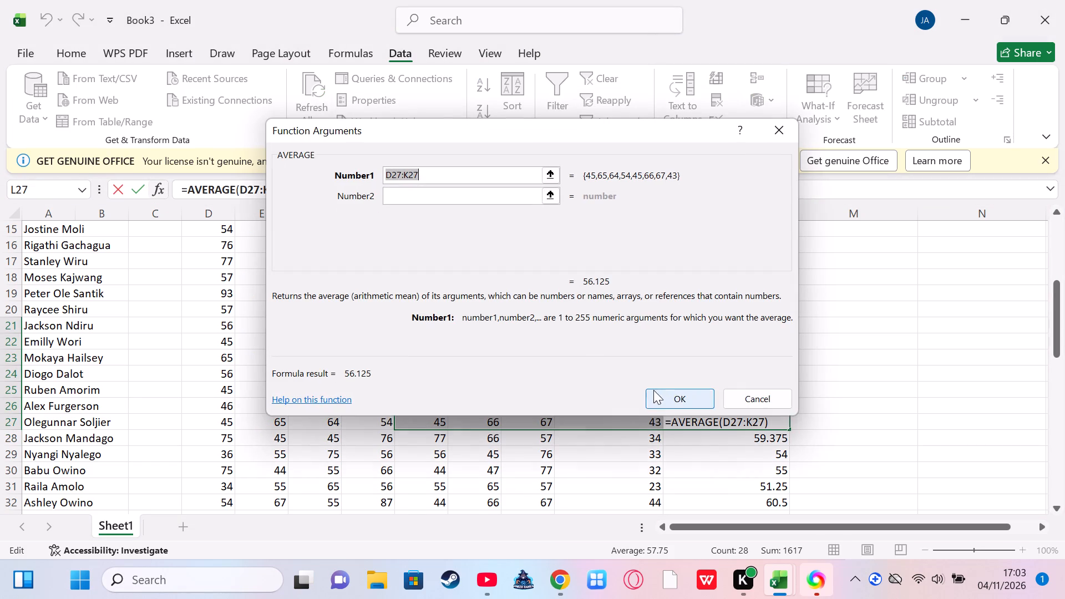
pyautogui.click(665, 400)
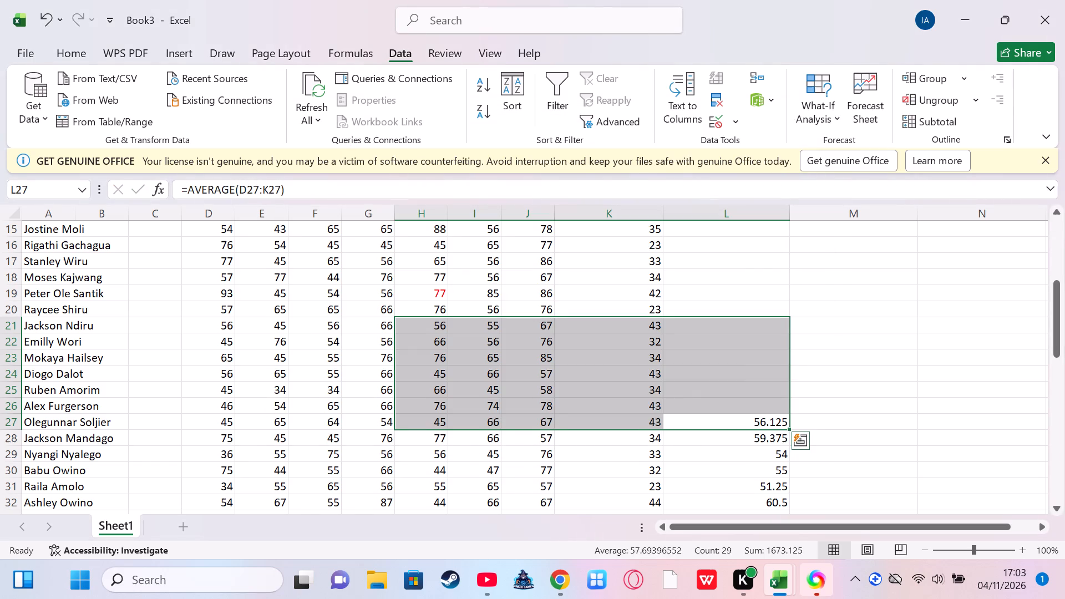
# Insert an AVERAGE function in cell L26 using the suggested range D26:K26.
pyautogui.click(706, 405)
pyautogui.click(158, 195)
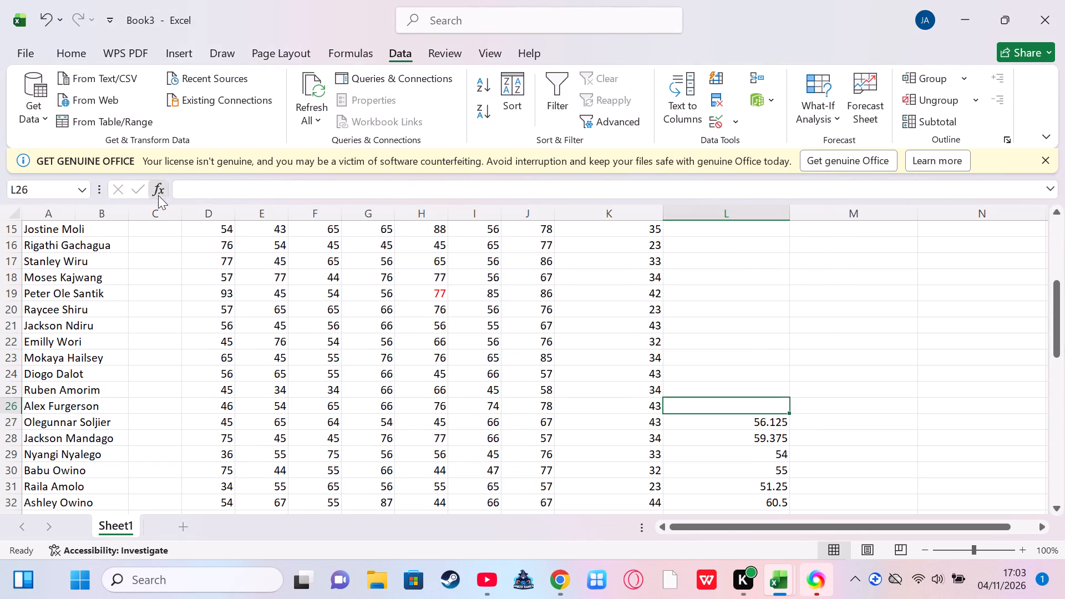
pyautogui.click(602, 405)
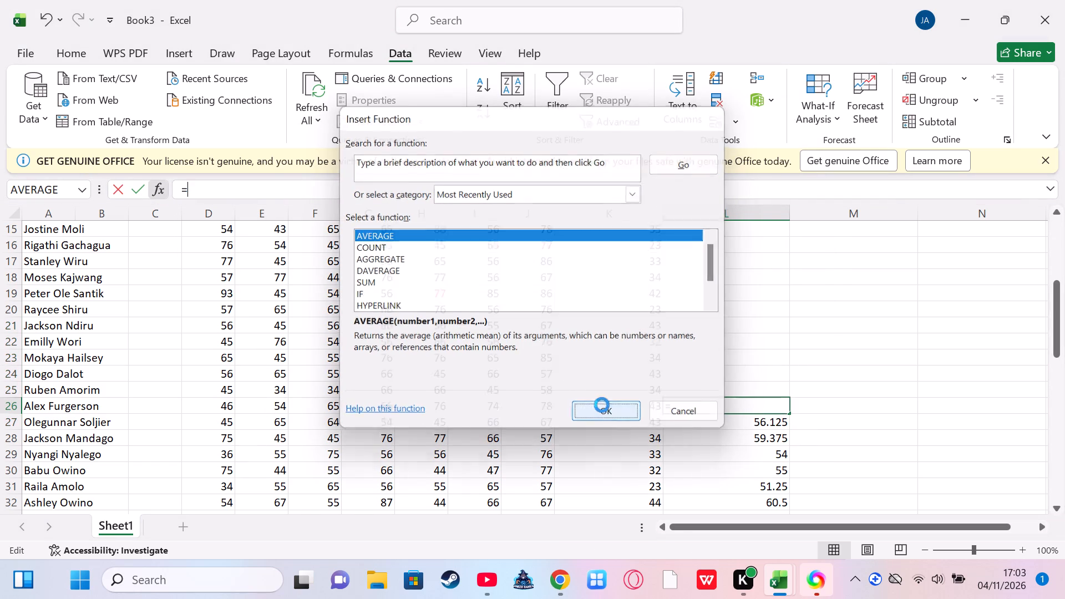
pyautogui.click(671, 400)
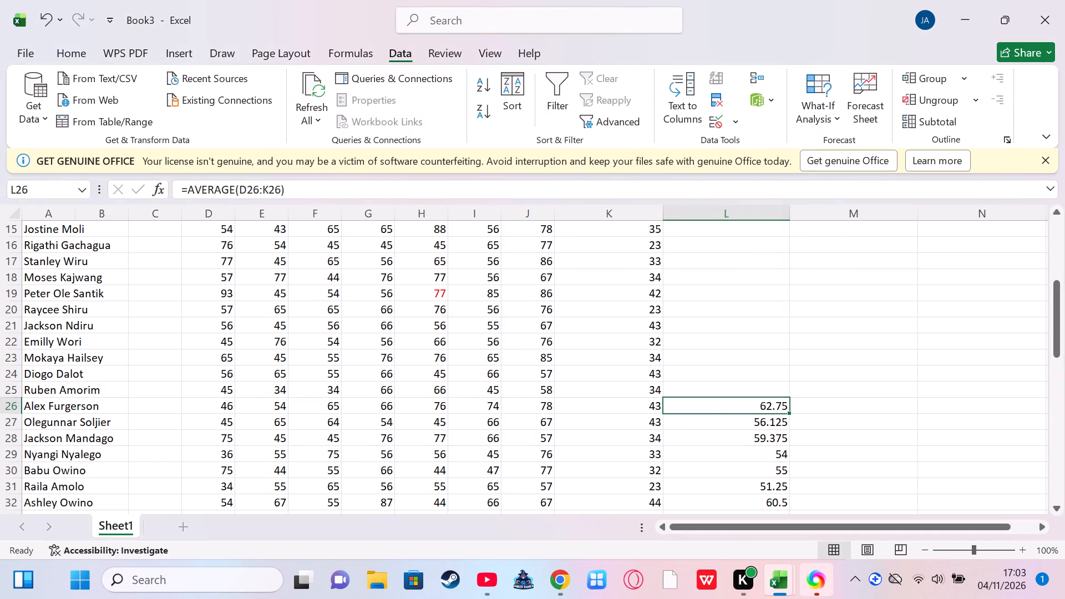
# Insert an AVERAGE function in cell L25 using the suggested range D25:K25.
pyautogui.moveTo(679, 387); pyautogui.dragTo(290, 341)
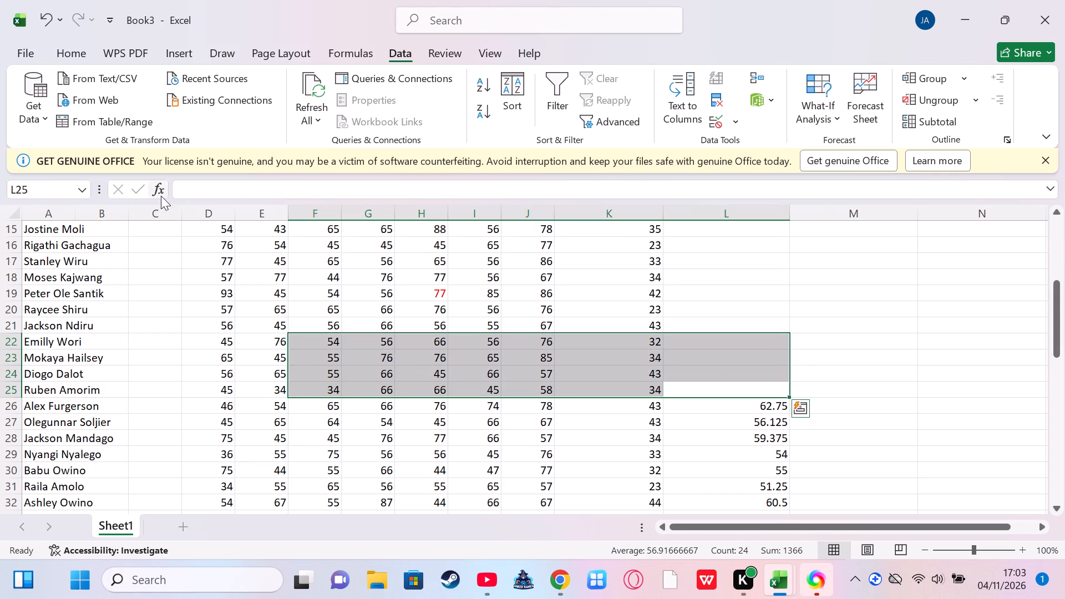
pyautogui.click(161, 196)
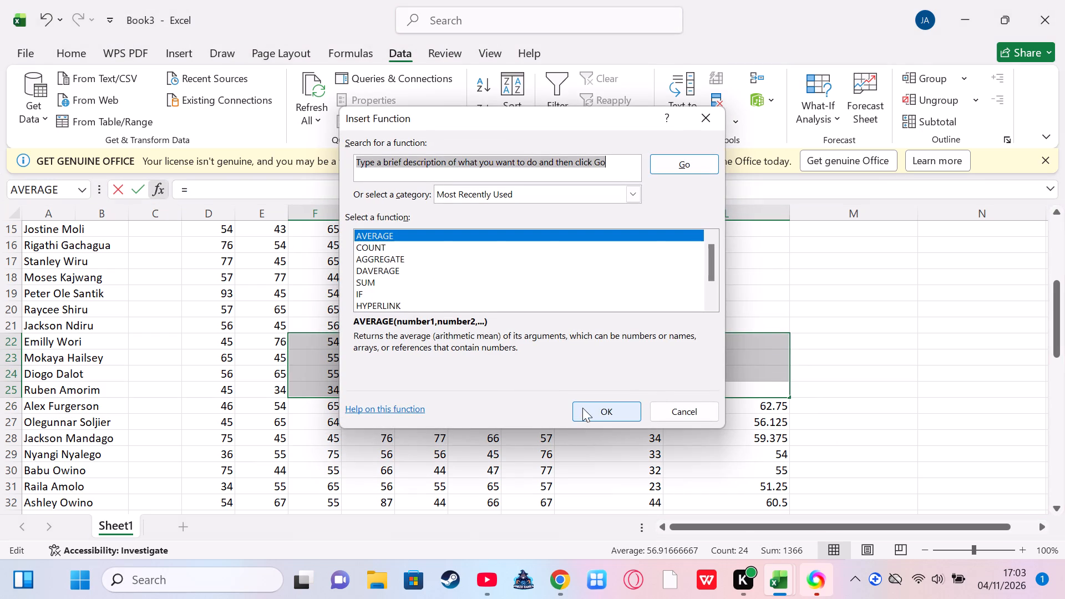
pyautogui.click(582, 408)
pyautogui.click(667, 395)
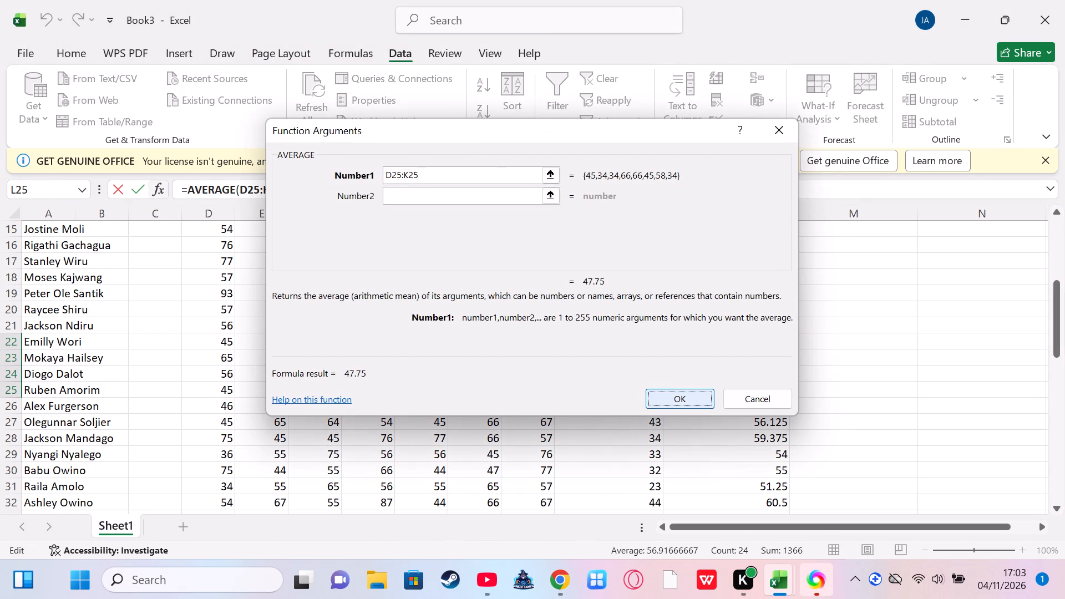
# Insert an AVERAGE function in cell L24 using the suggested range D24:K24.
pyautogui.click(688, 367)
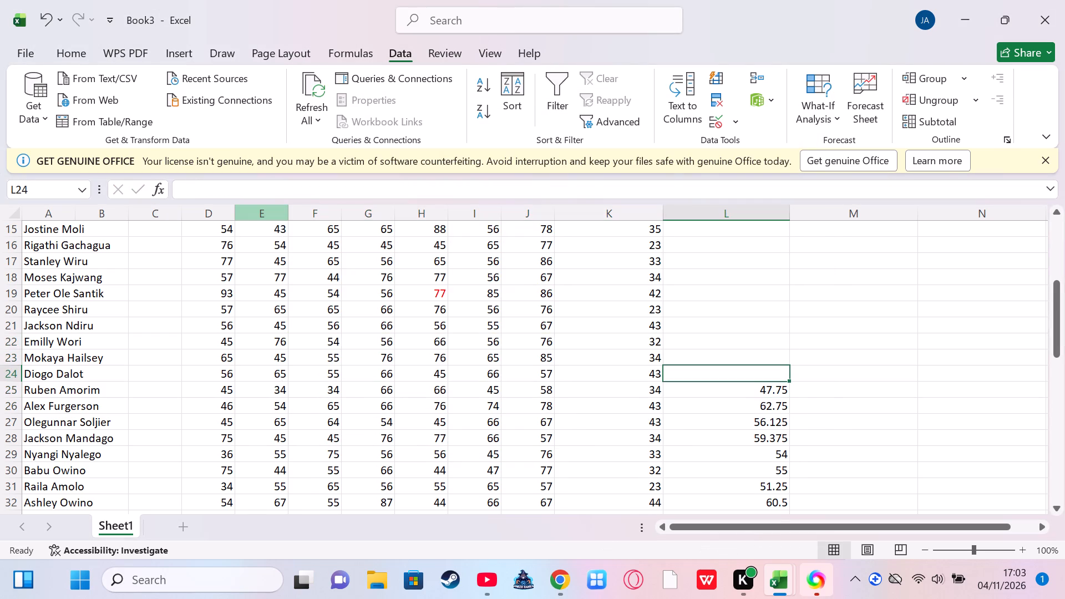
pyautogui.click(165, 186)
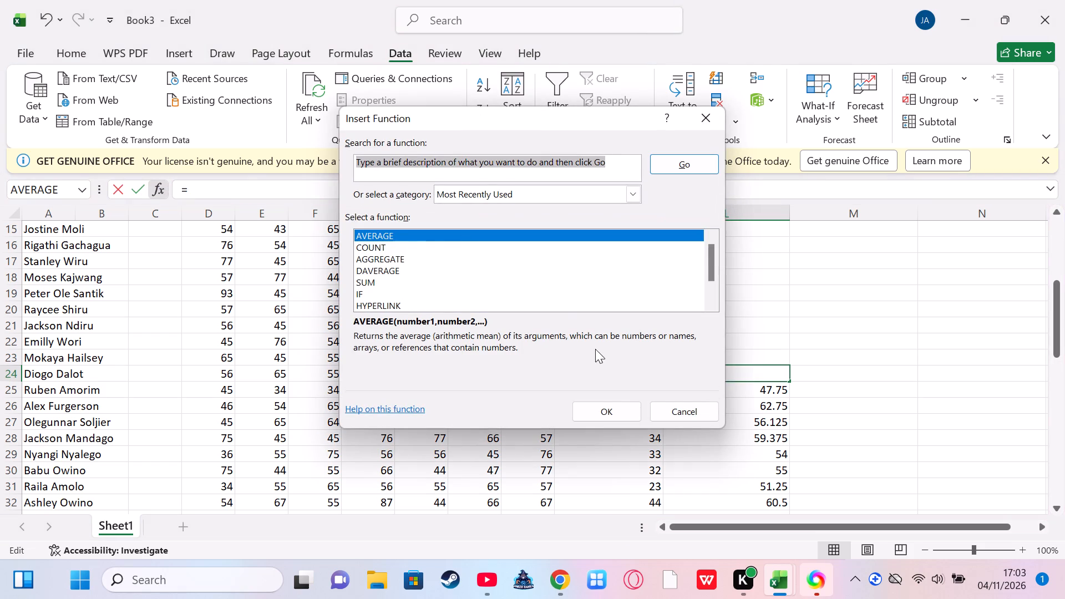
pyautogui.click(589, 409)
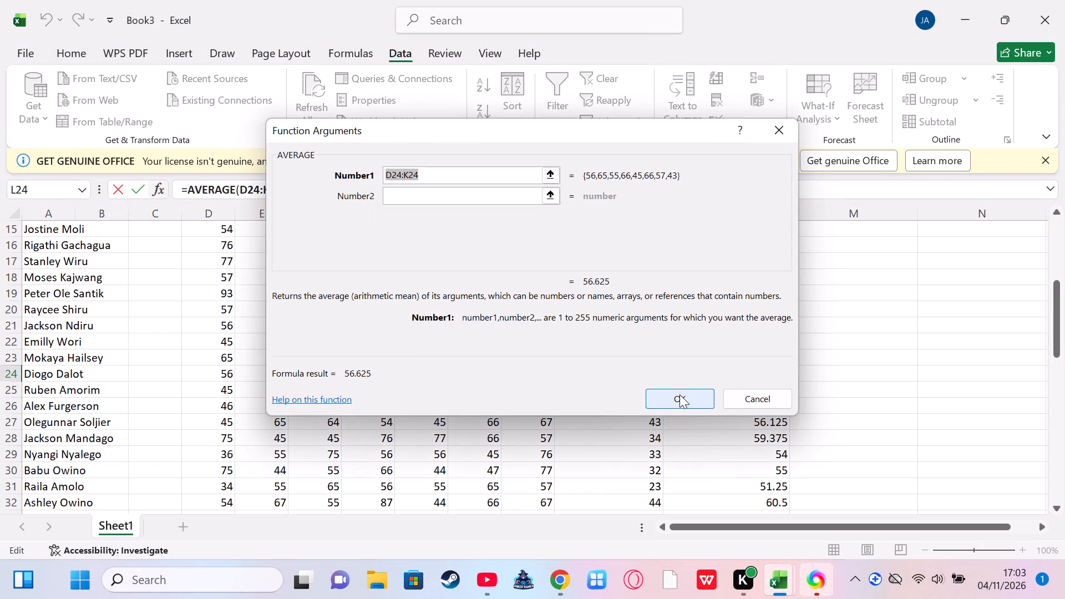
pyautogui.click(679, 397)
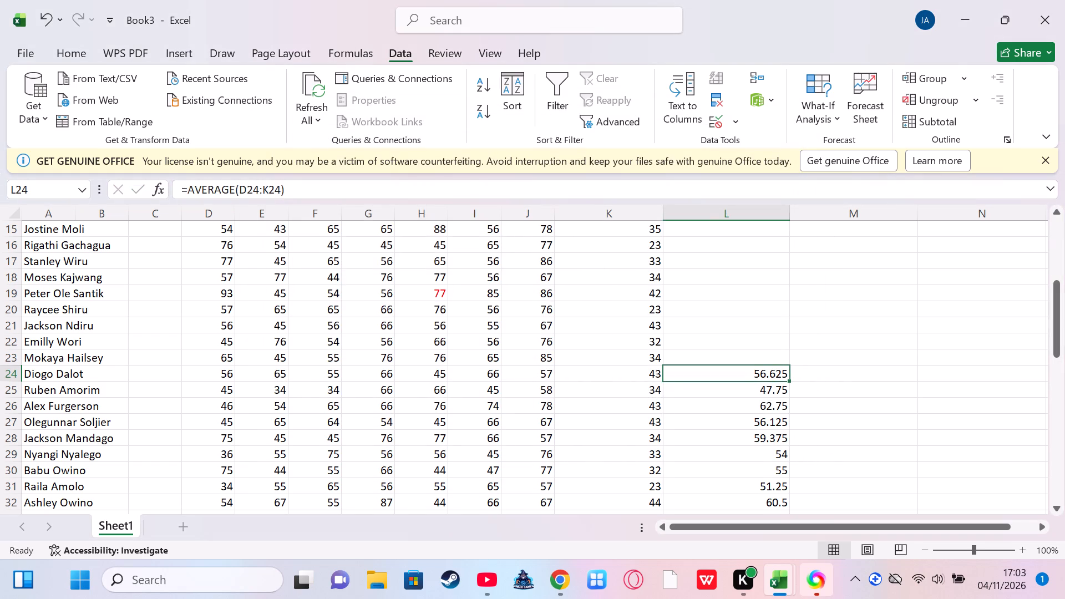
# Insert an AVERAGE function in cell L23 using the suggested range D23:K23.
pyautogui.moveTo(698, 359); pyautogui.dragTo(376, 292)
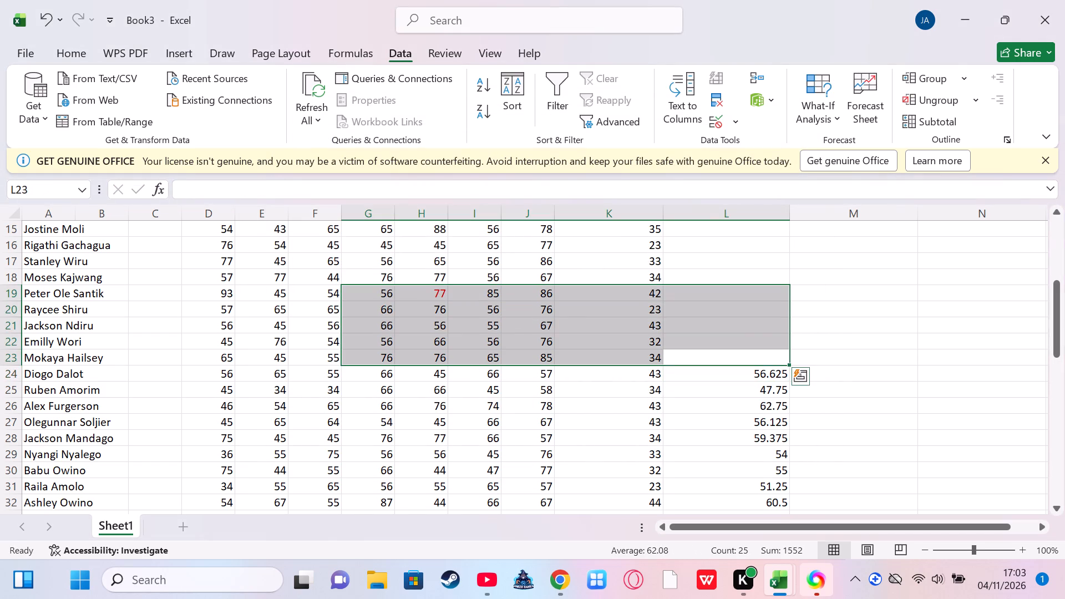
pyautogui.click(711, 359)
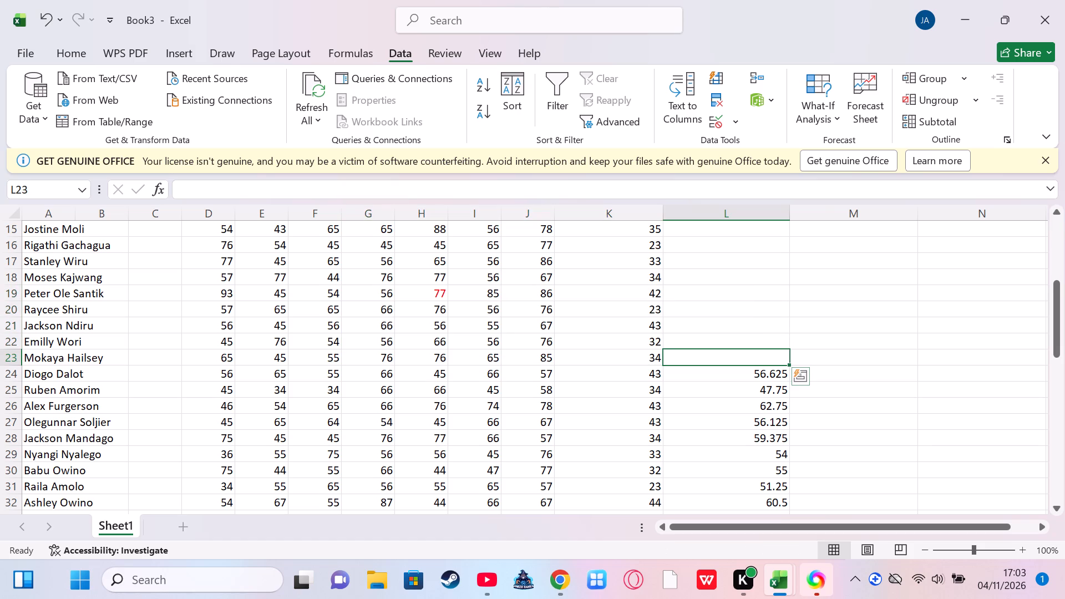
pyautogui.click(161, 191)
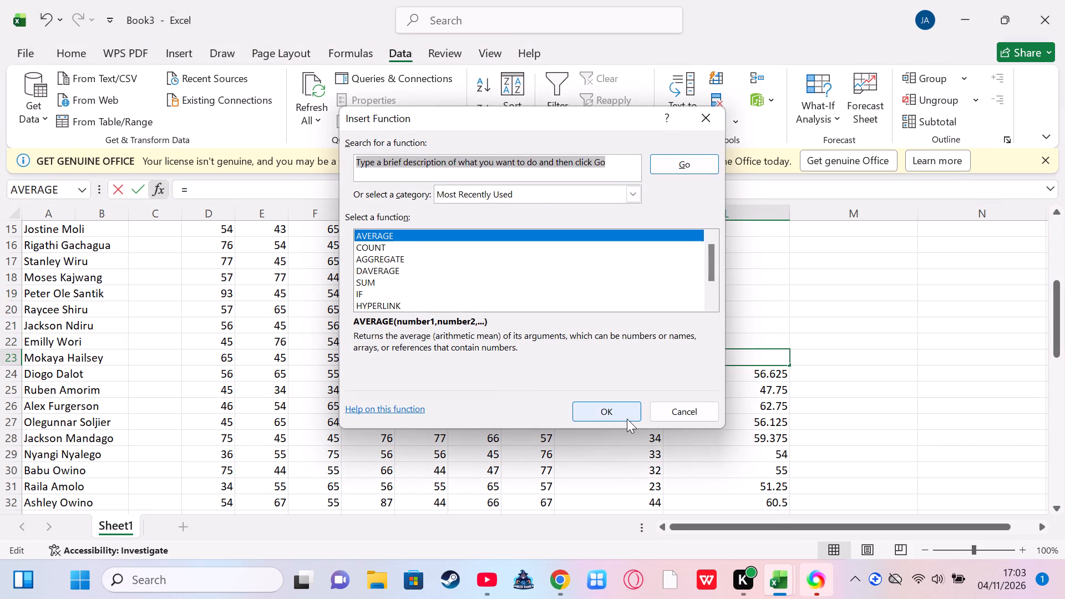
pyautogui.click(608, 409)
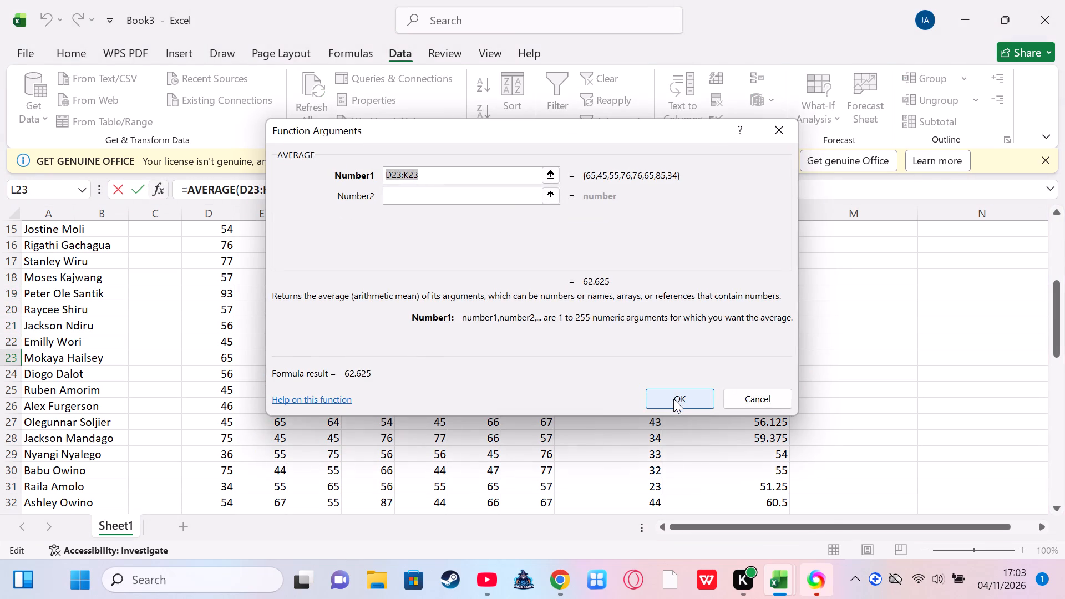
pyautogui.click(673, 399)
# Insert an AVERAGE function in cell L22 using the suggested range D22:K22.
pyautogui.click(701, 346)
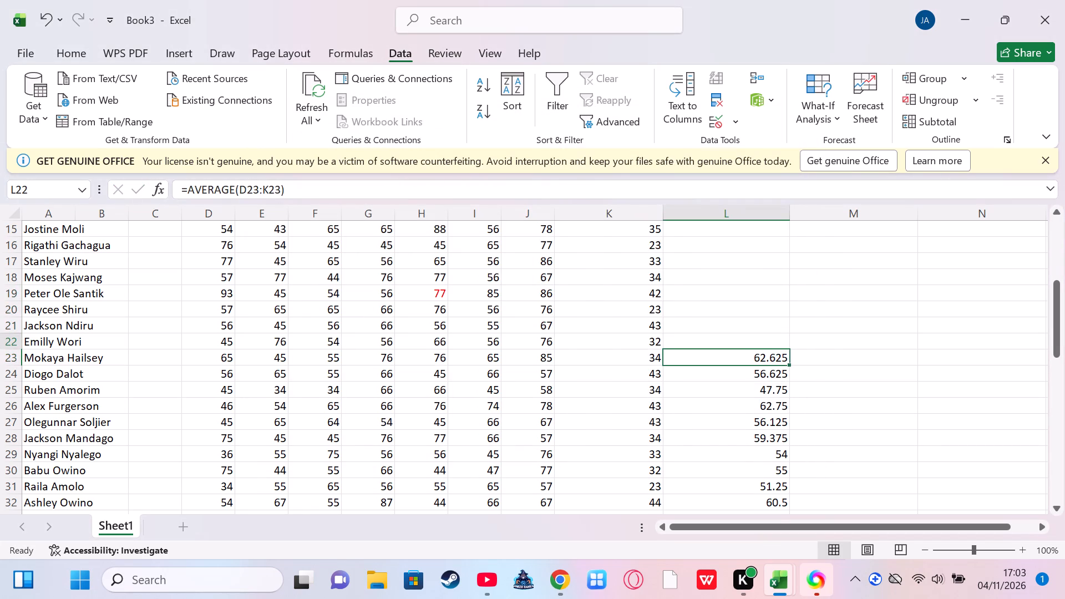
pyautogui.click(160, 189)
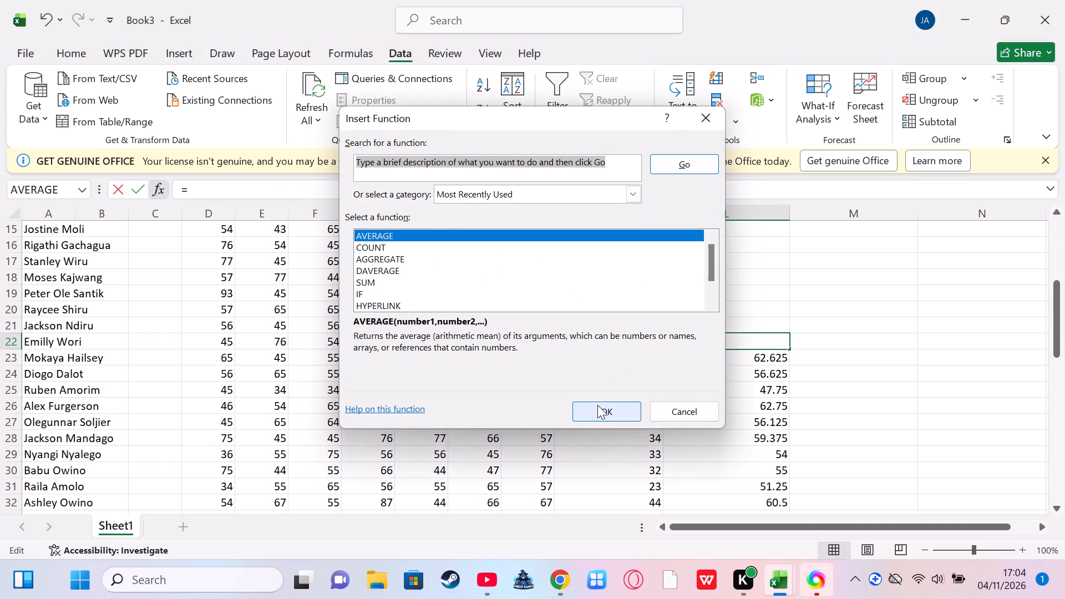
pyautogui.click(597, 405)
pyautogui.click(676, 396)
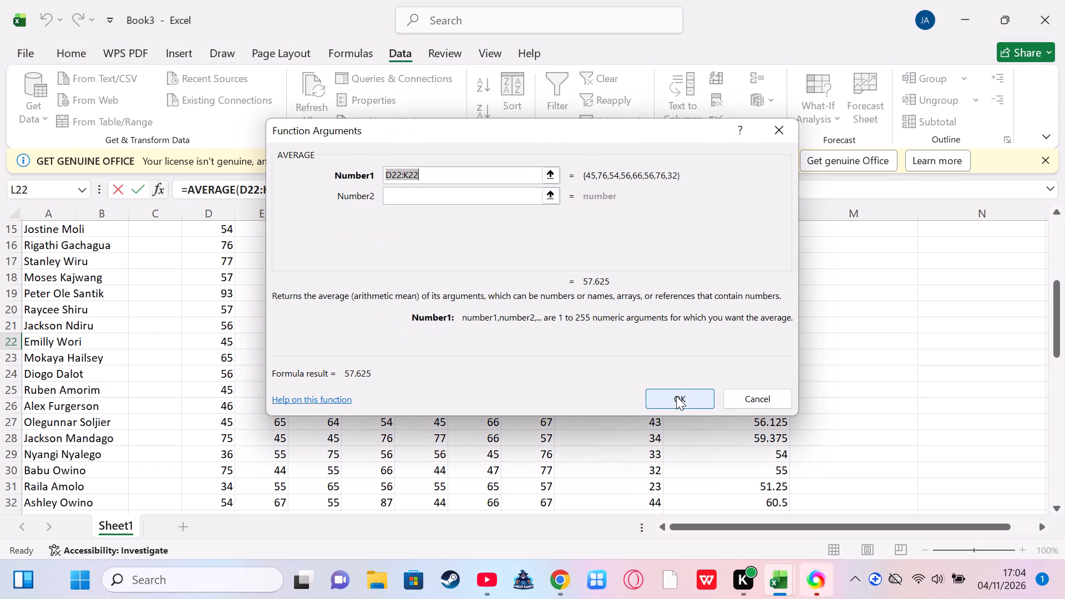
# Insert an AVERAGE function in cell L21 using the suggested range D21:K21.
pyautogui.click(715, 319)
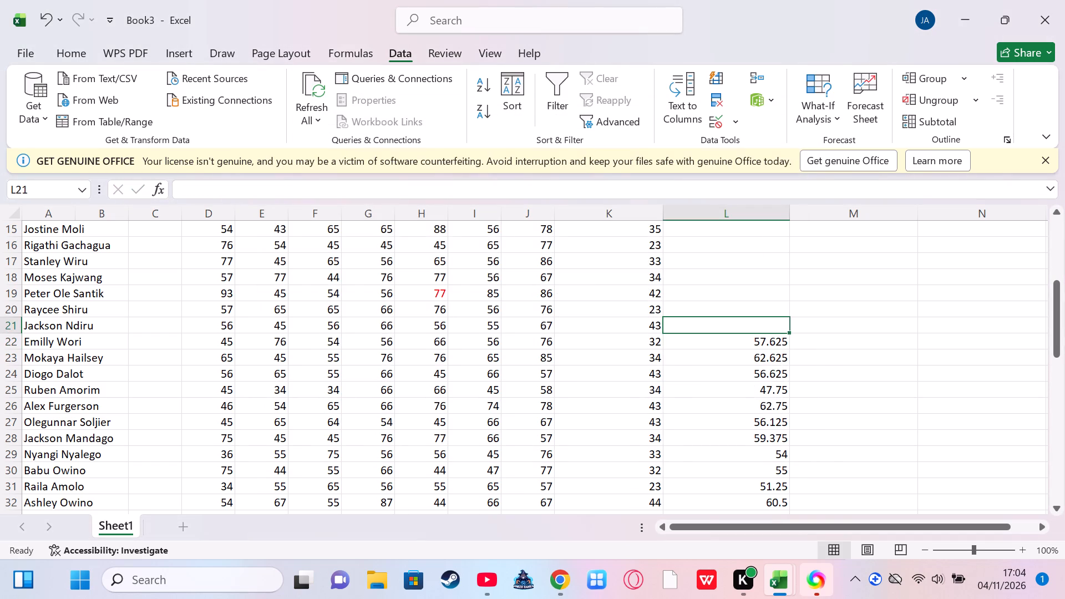
pyautogui.click(155, 190)
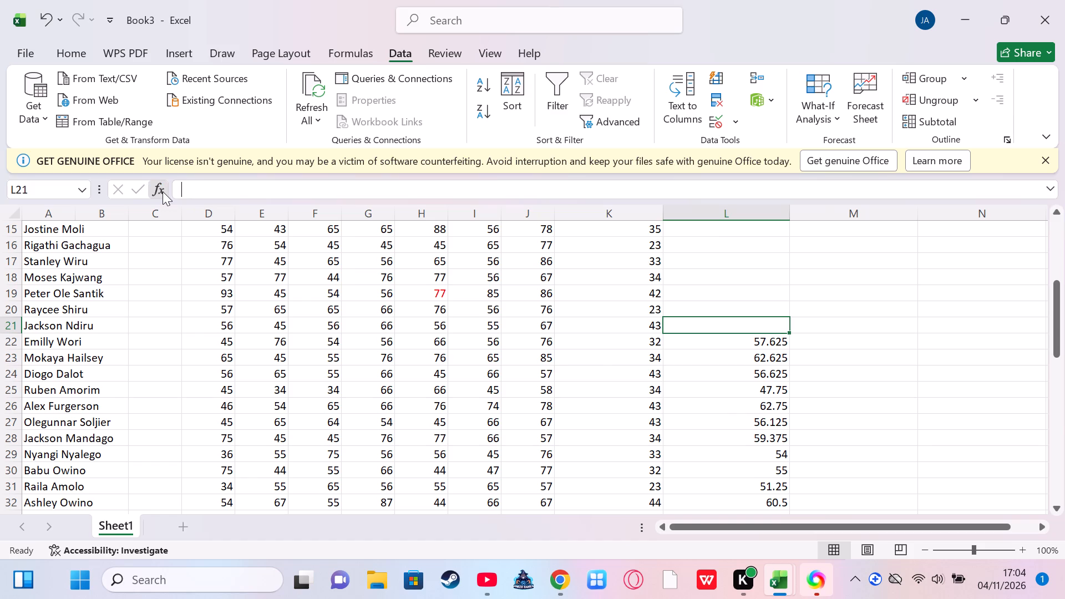
pyautogui.click(616, 410)
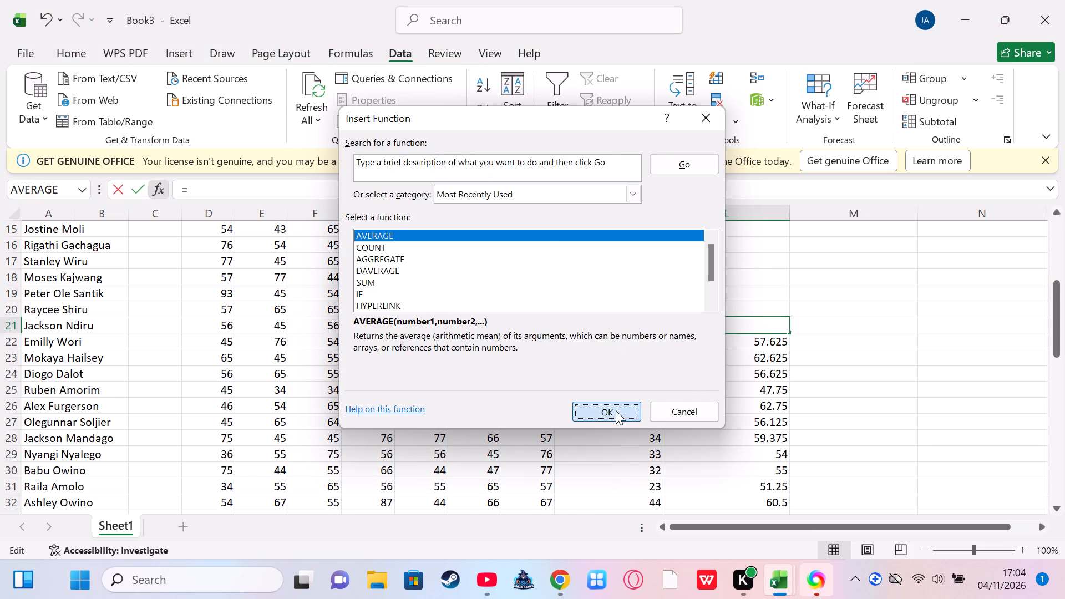
pyautogui.click(673, 396)
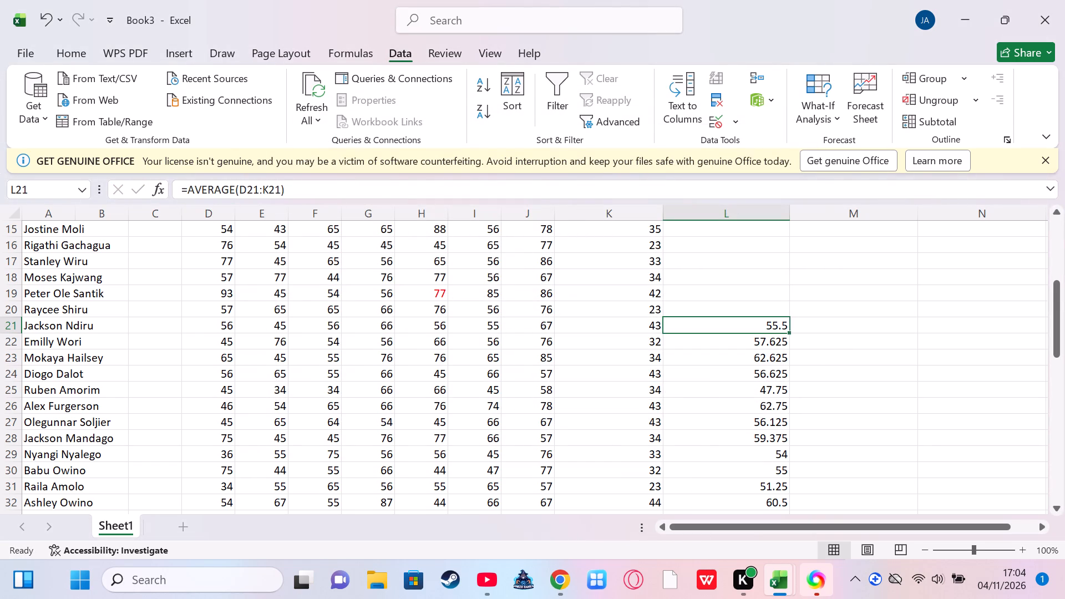
# Insert an AVERAGE function in cell L20 using the suggested range D20:K20.
pyautogui.click(721, 314)
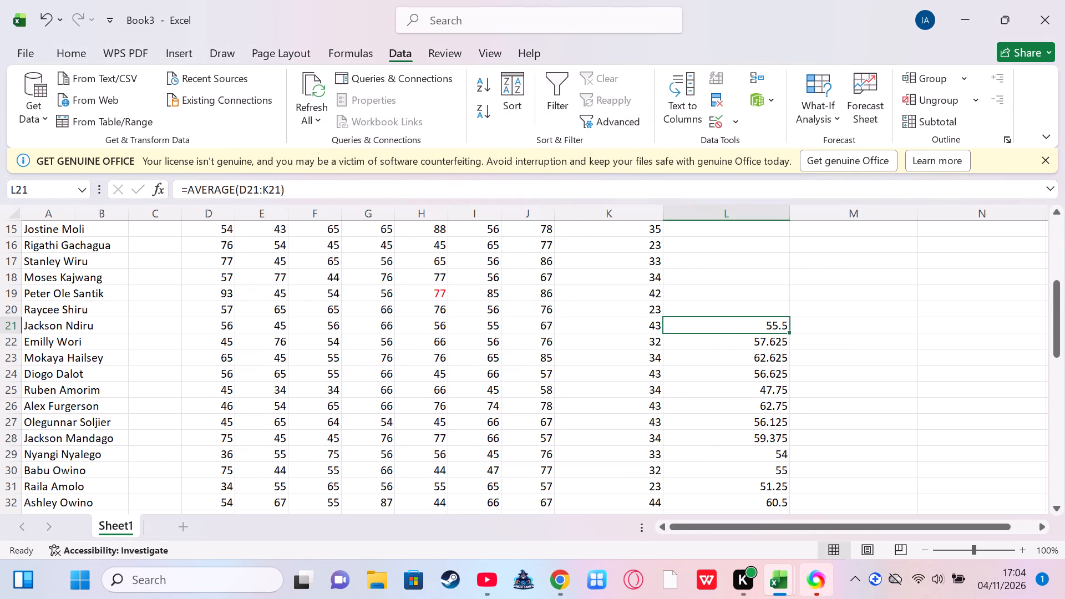
pyautogui.click(716, 309)
pyautogui.click(156, 179)
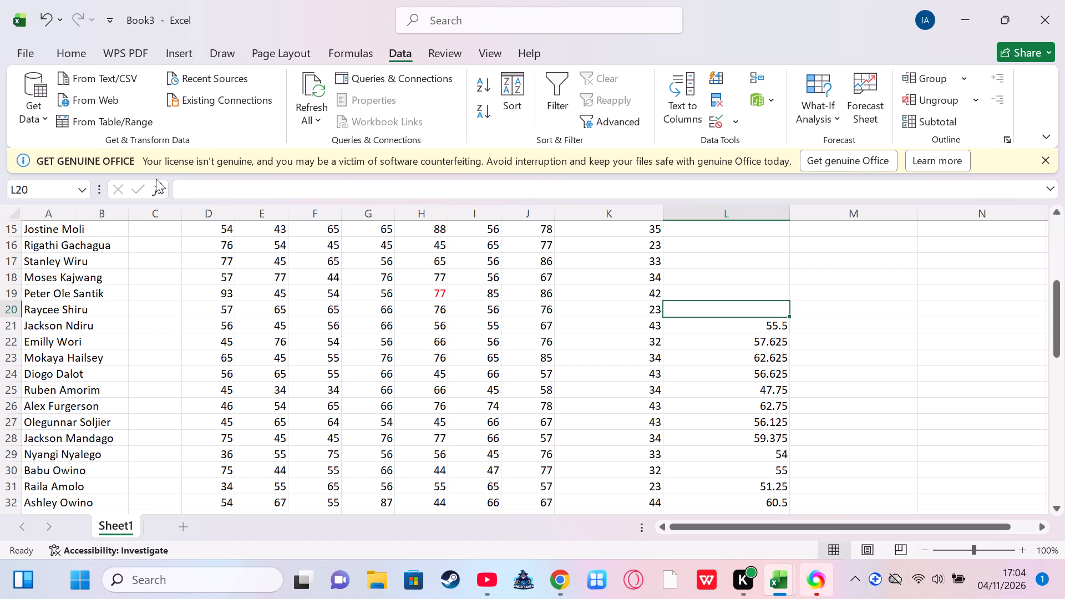
pyautogui.click(159, 185)
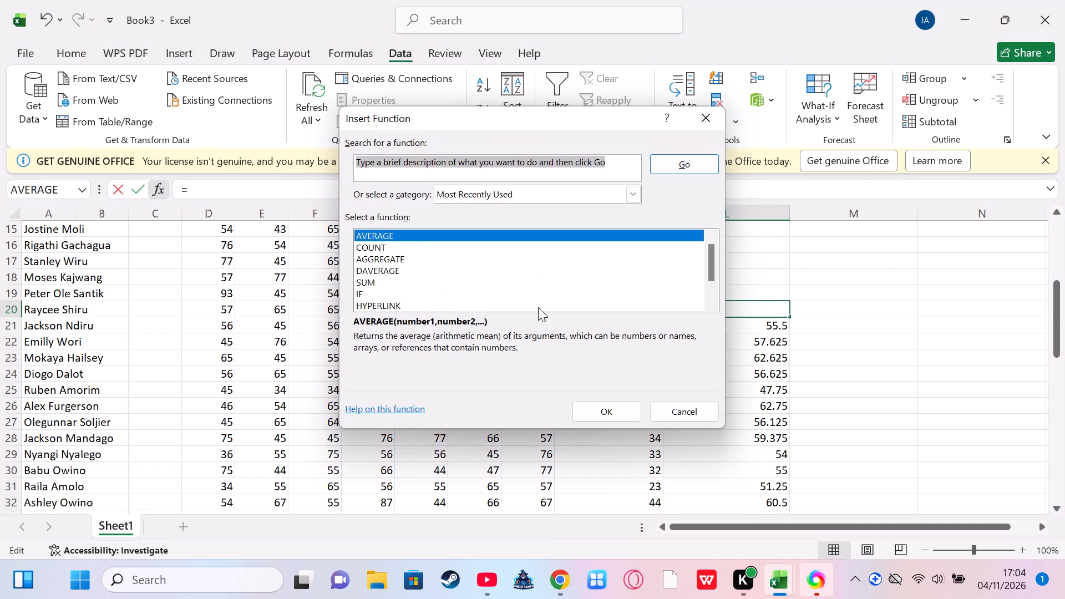
pyautogui.click(605, 412)
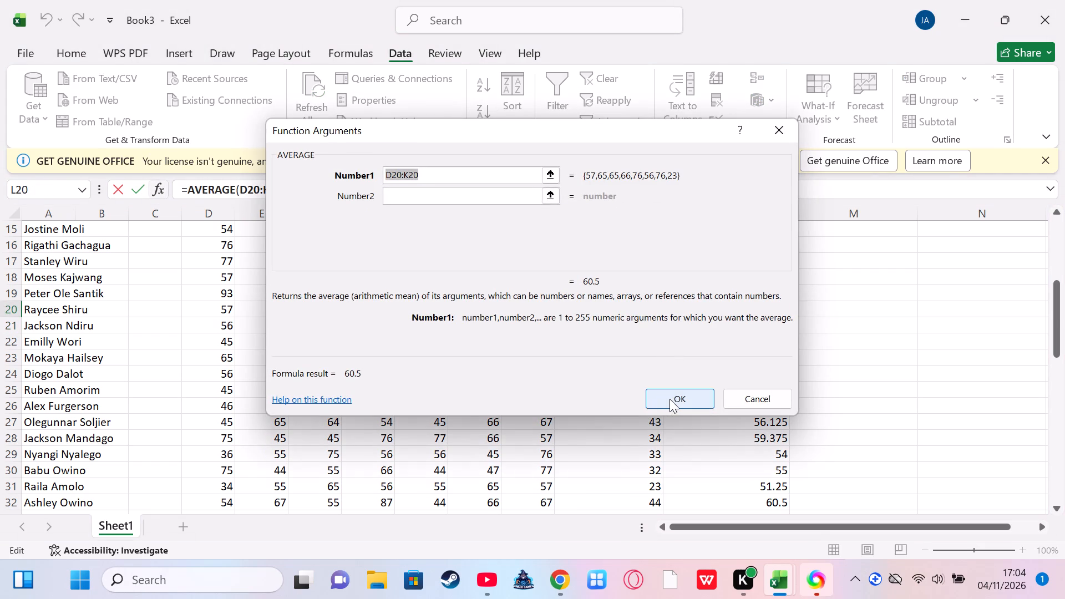
pyautogui.click(671, 399)
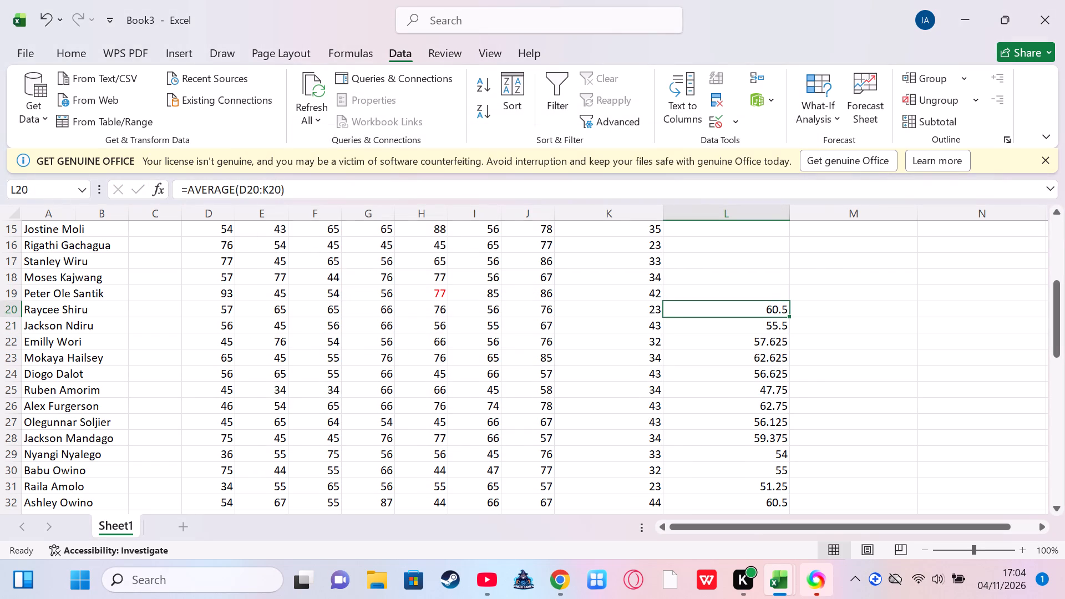
# Insert an AVERAGE function in cell L19 using the suggested range D19:K19.
pyautogui.click(715, 290)
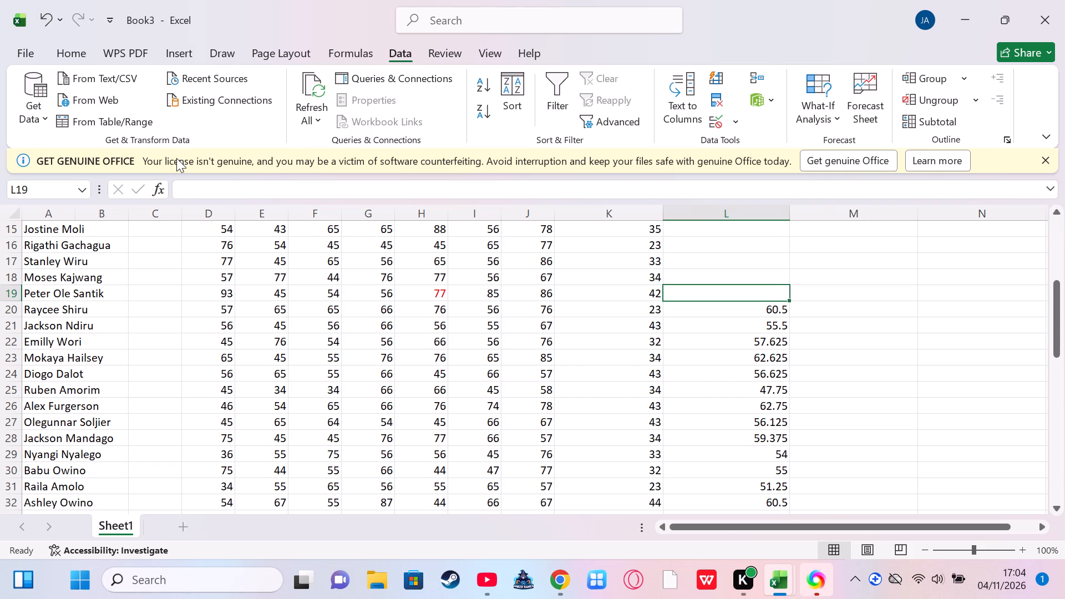
pyautogui.click(162, 181)
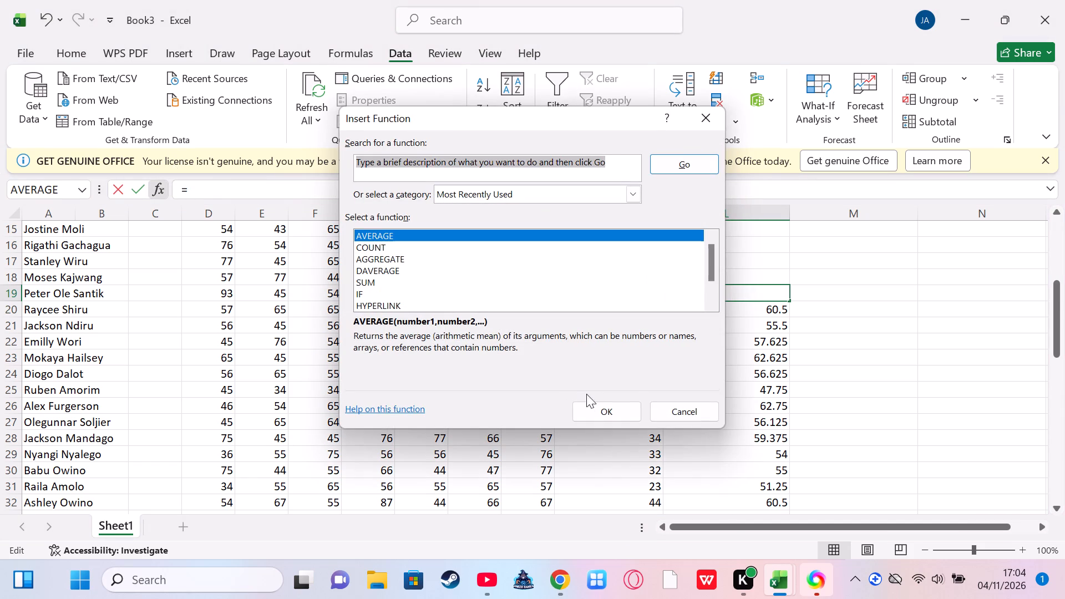
pyautogui.click(602, 405)
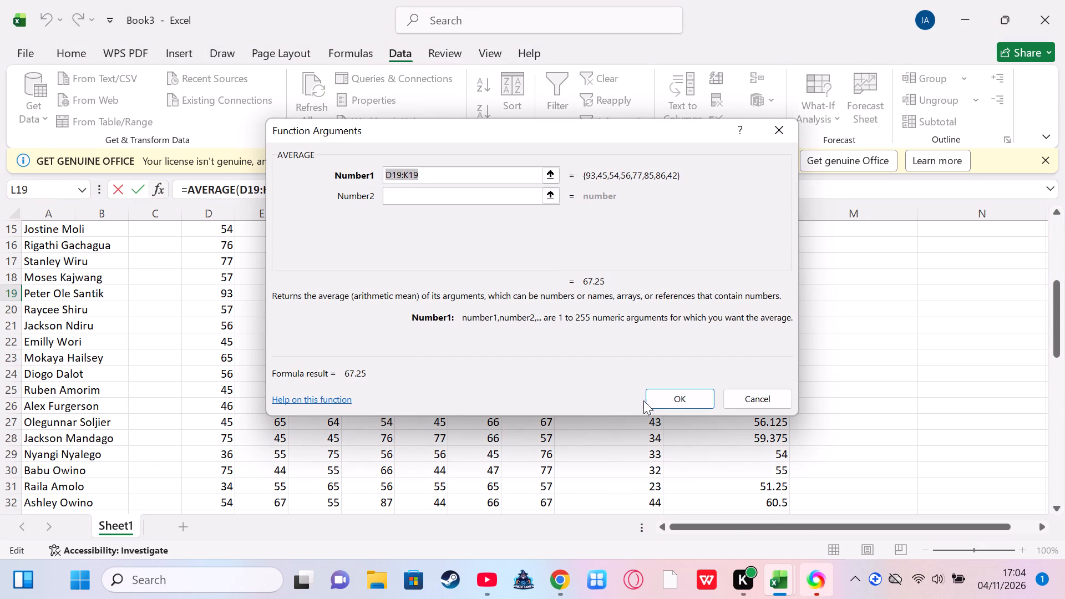
pyautogui.click(665, 395)
# Insert an AVERAGE function in cell L18 using the suggested range D18:K18.
pyautogui.moveTo(665, 395); pyautogui.dragTo(718, 282)
pyautogui.doubleClick(718, 282)
pyautogui.scroll(2, 718, 282)
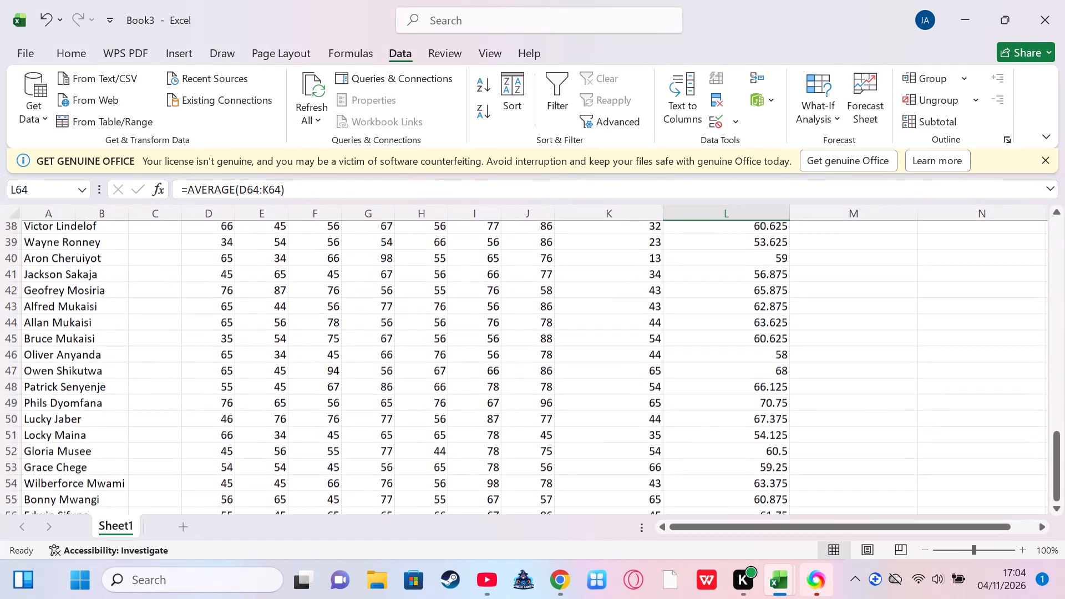
pyautogui.scroll(3, 718, 282)
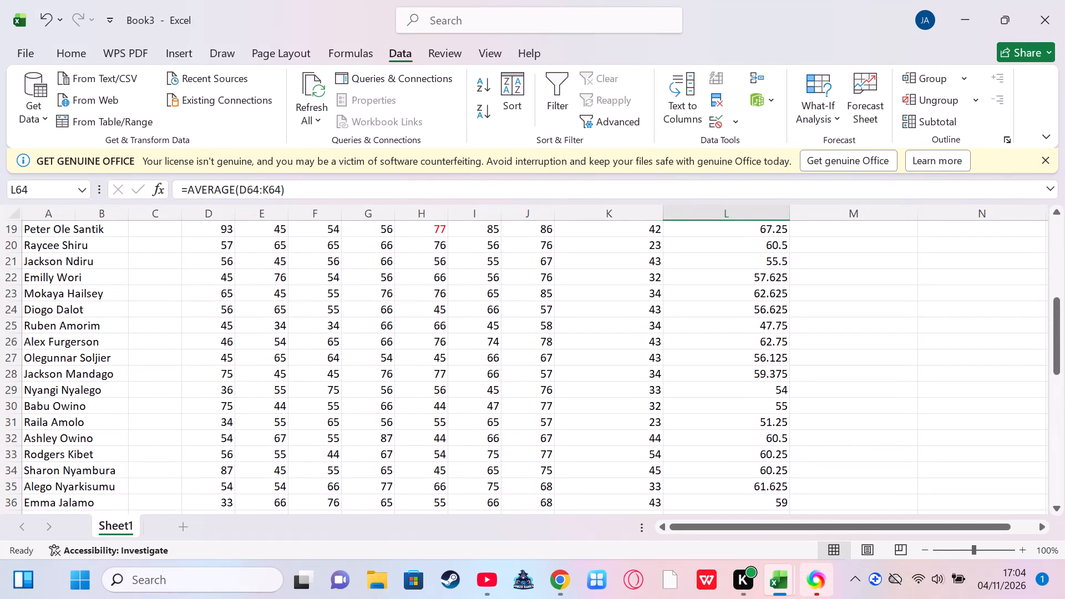
pyautogui.scroll(2, 718, 282)
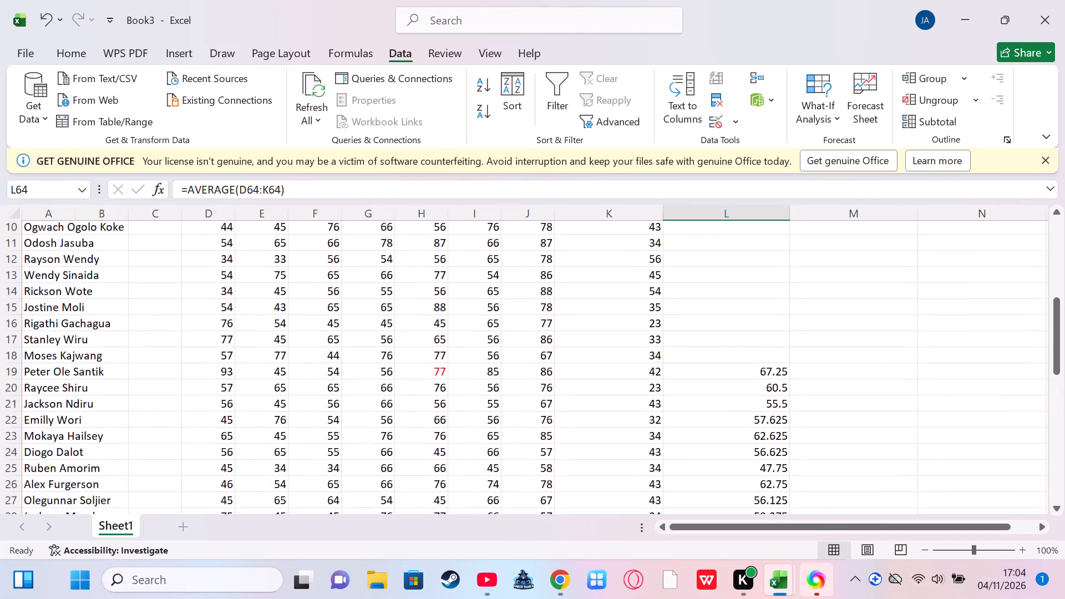
pyautogui.click(744, 358)
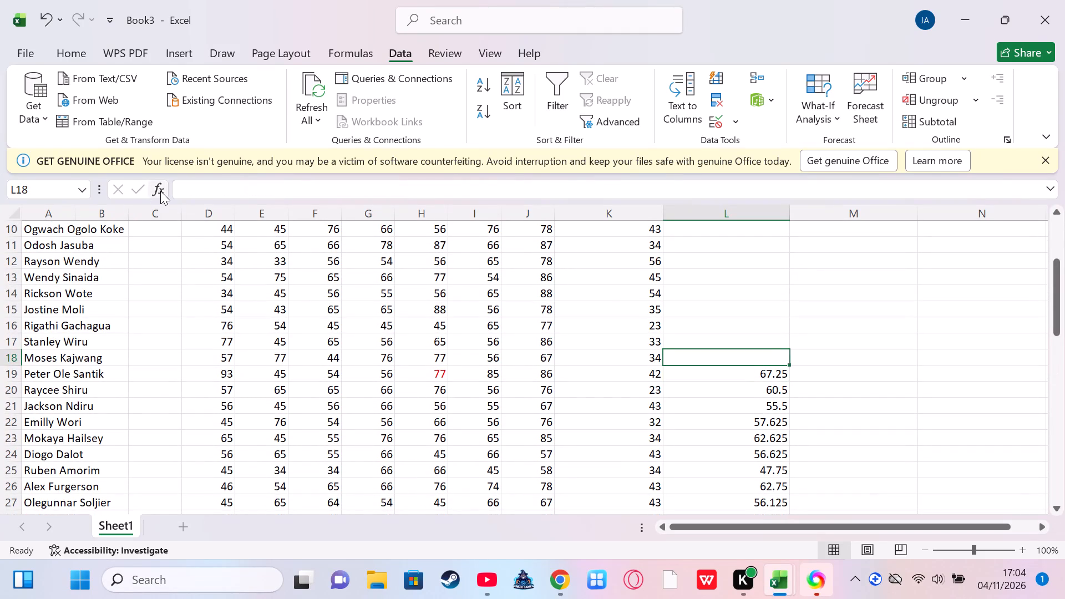
pyautogui.click(160, 191)
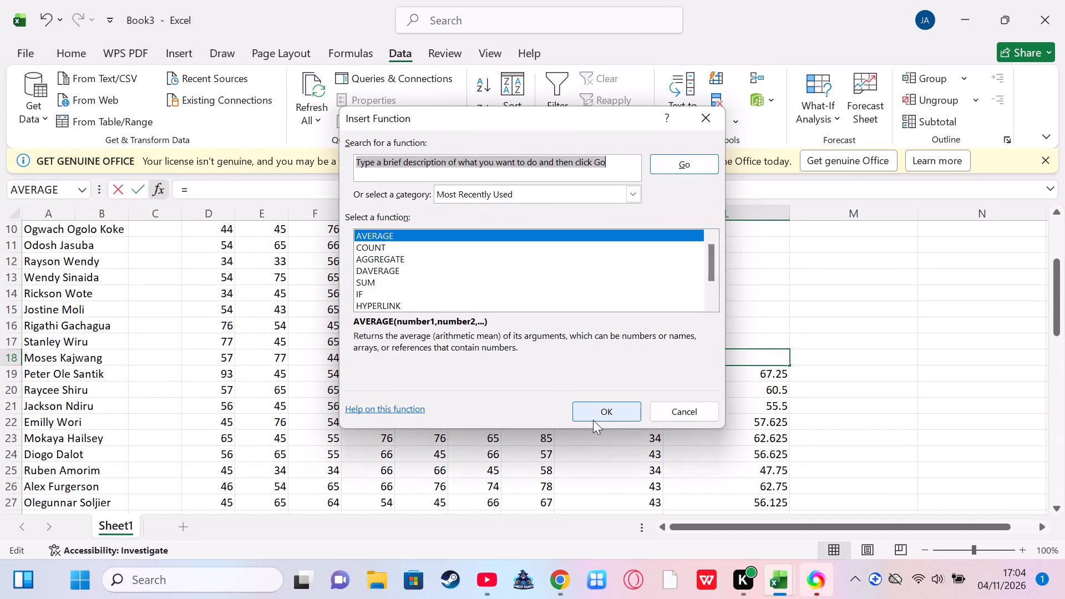
pyautogui.click(594, 418)
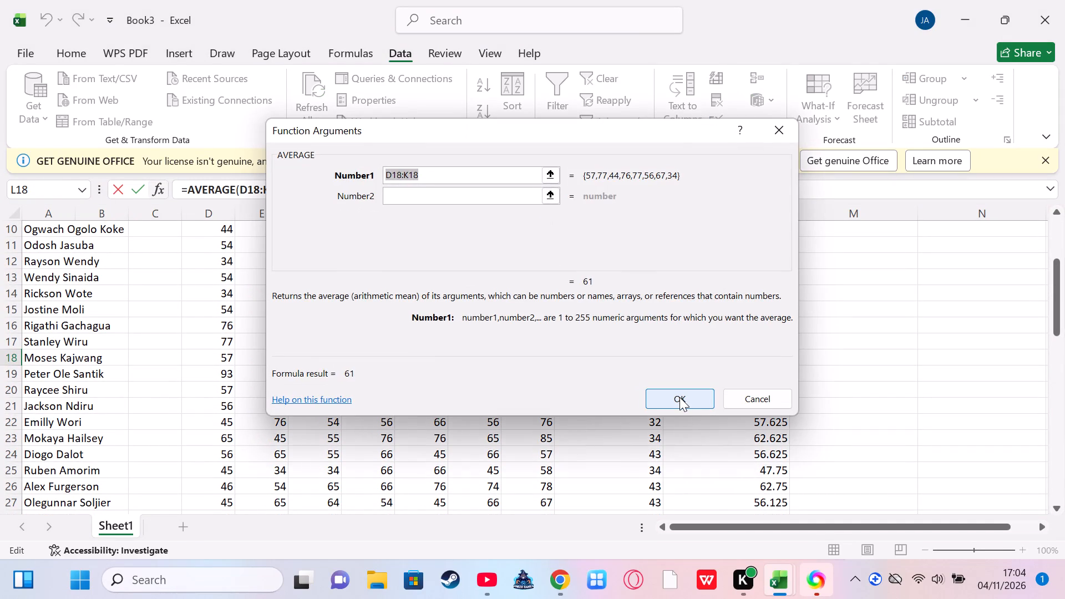
pyautogui.click(679, 397)
# Insert an AVERAGE function in cell L17 using the suggested range D17:K17.
pyautogui.click(719, 336)
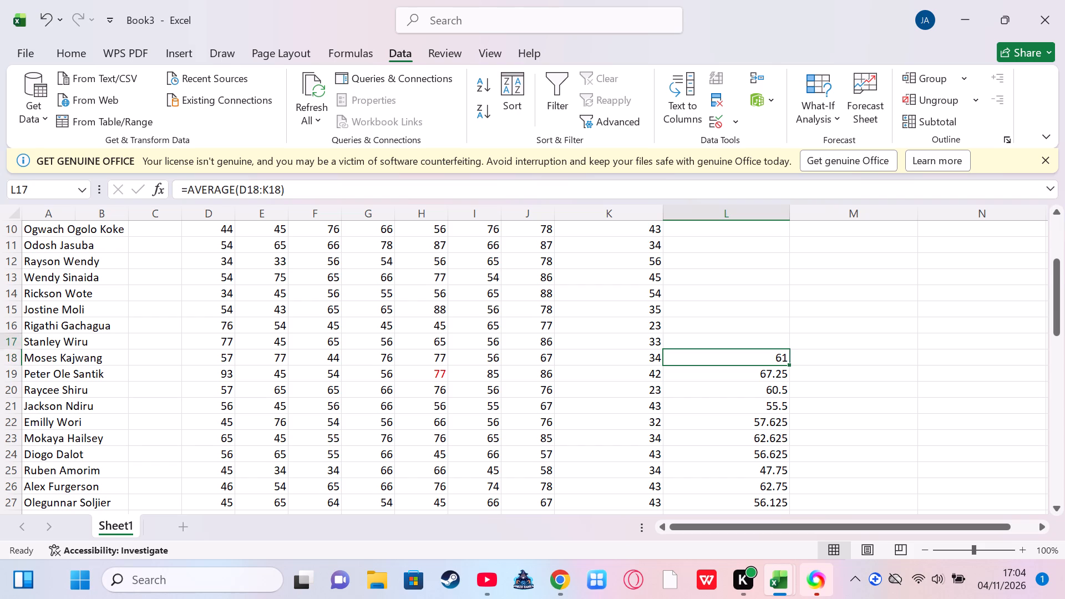
pyautogui.click(159, 185)
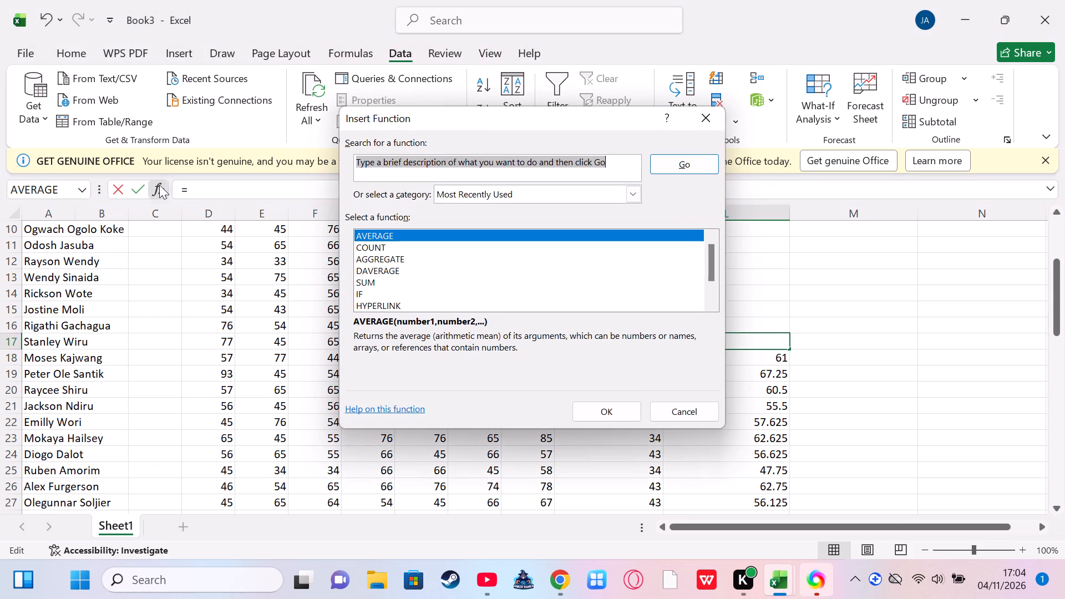
pyautogui.click(605, 413)
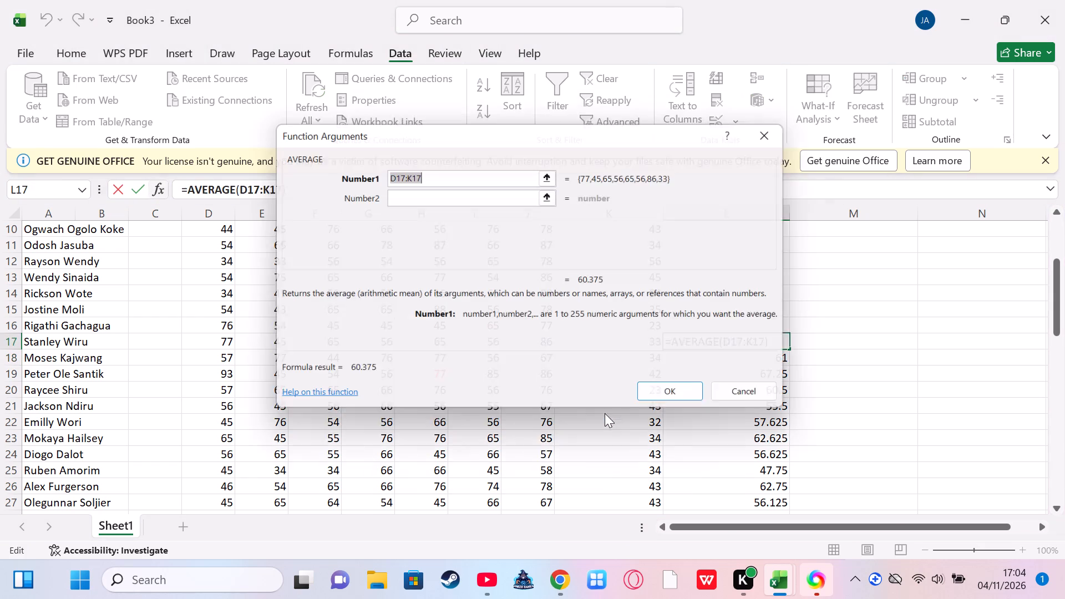
pyautogui.click(678, 399)
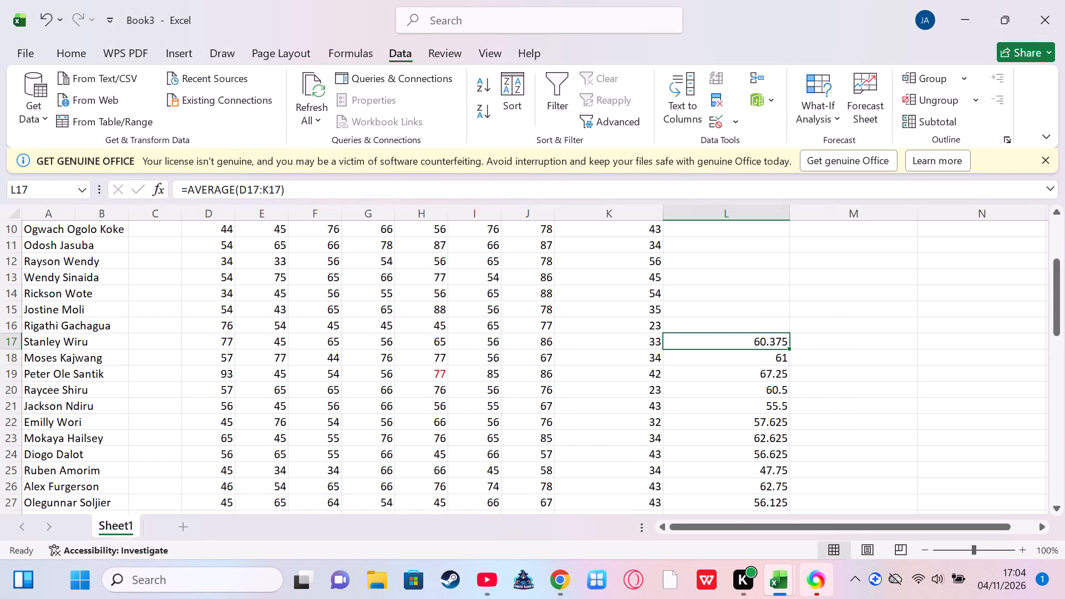
# Insert an AVERAGE function in cell L16 using the suggested range D16:K16.
pyautogui.click(682, 327)
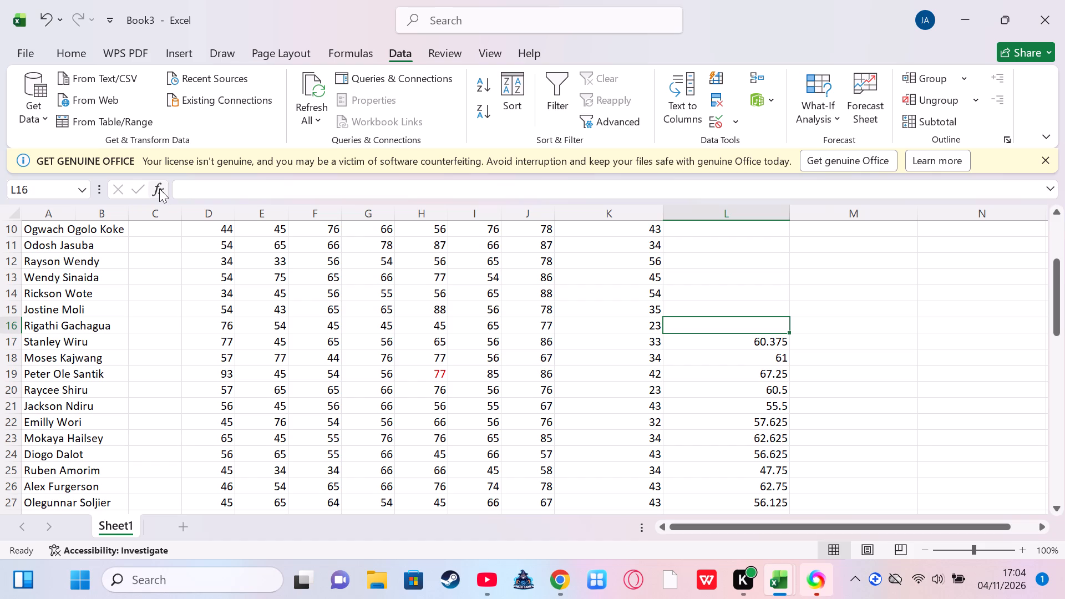
pyautogui.click(159, 189)
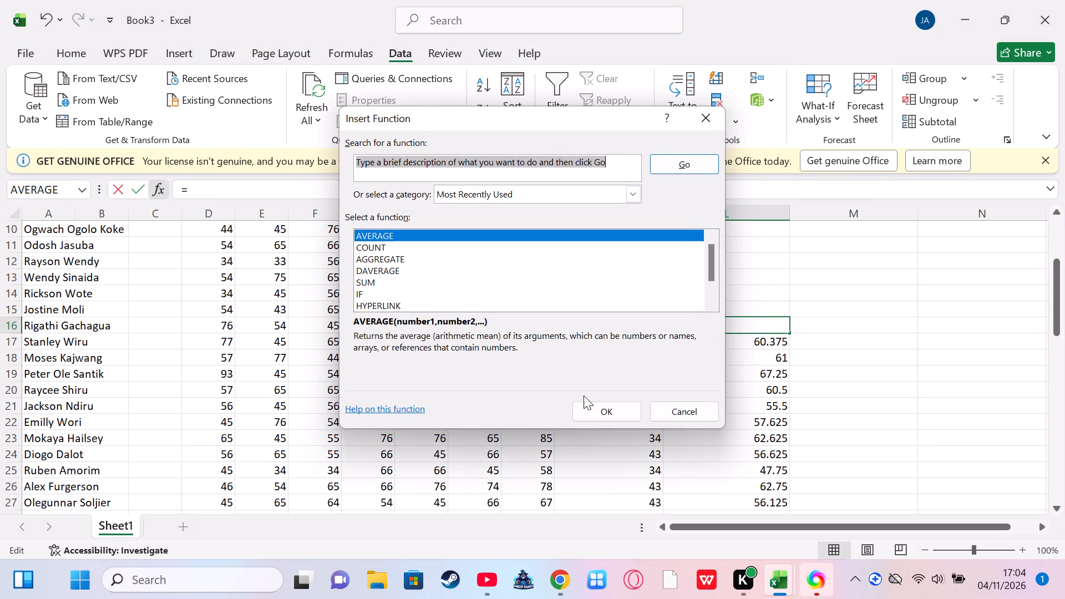
pyautogui.click(587, 401)
pyautogui.click(665, 403)
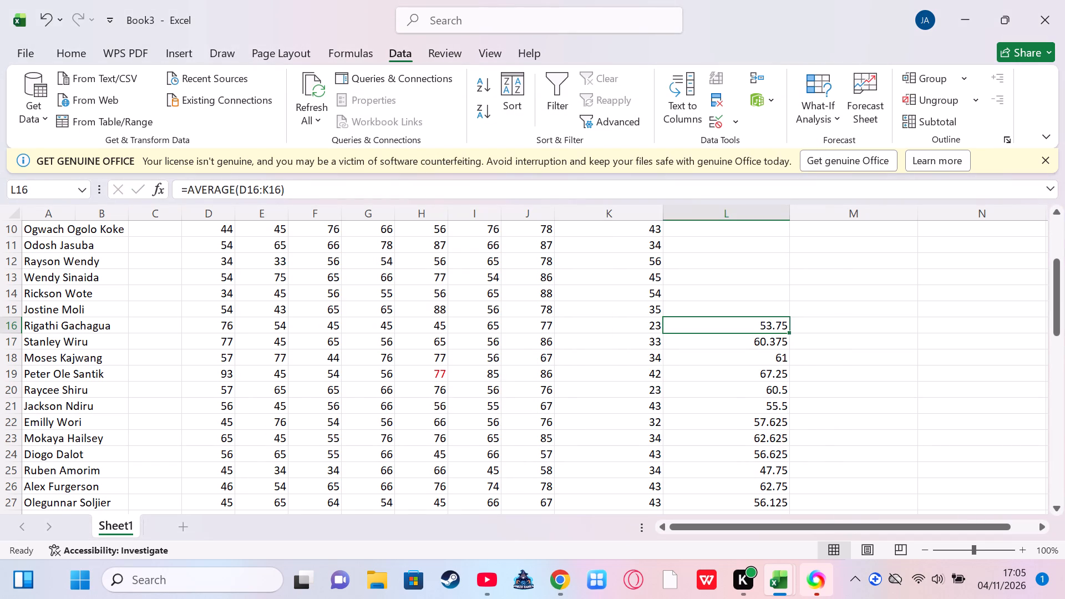
# Insert an AVERAGE function in cell L15 using the suggested range D15:K15.
pyautogui.click(693, 306)
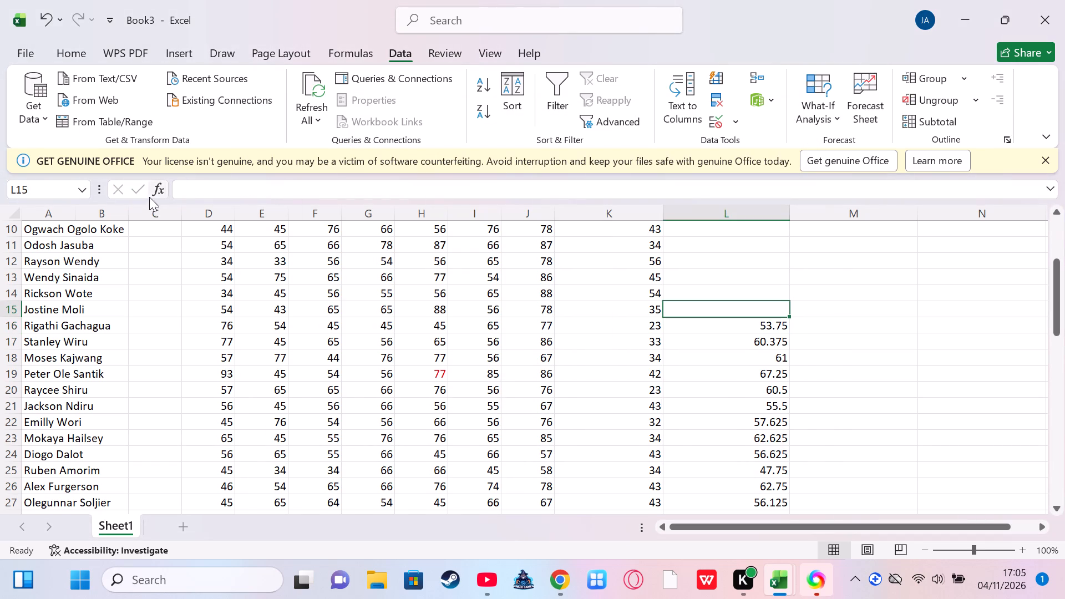
pyautogui.click(154, 192)
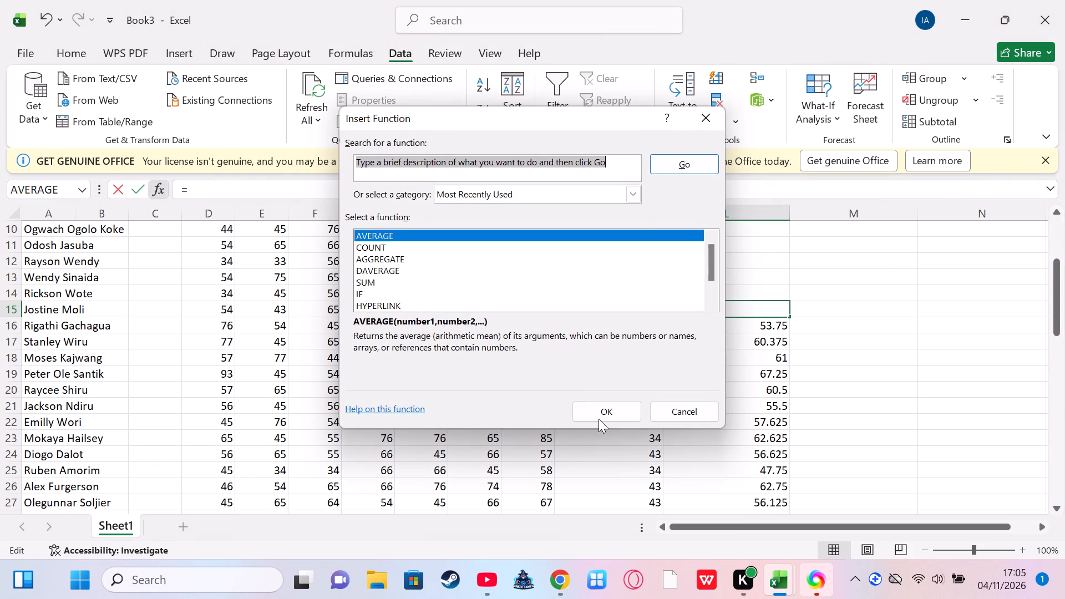
pyautogui.click(599, 419)
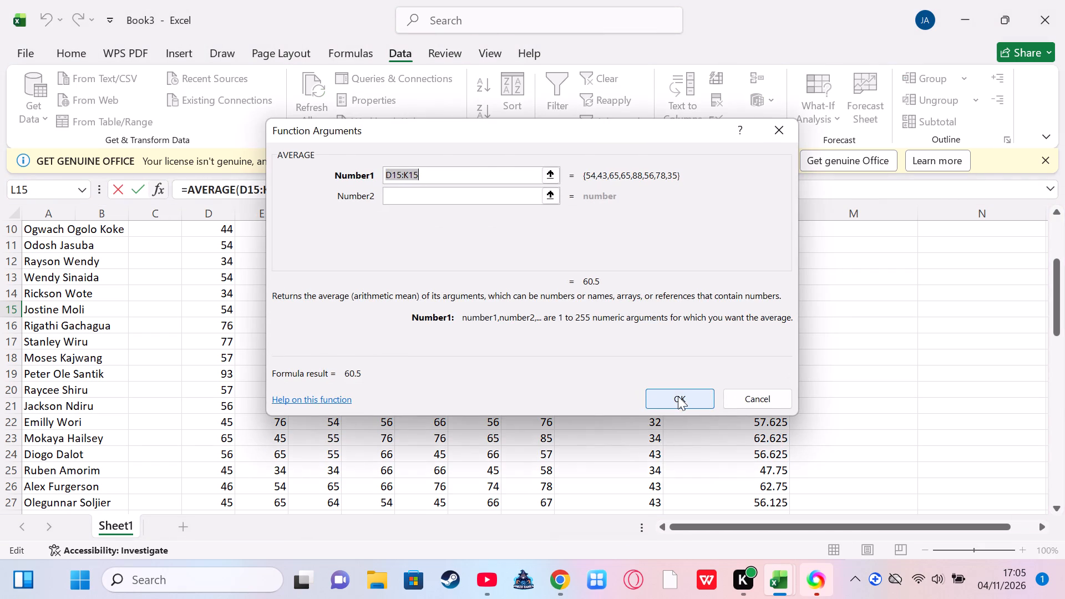
pyautogui.click(678, 396)
# Insert an AVERAGE function in cell L14 using the suggested range D14:K14.
pyautogui.click(699, 292)
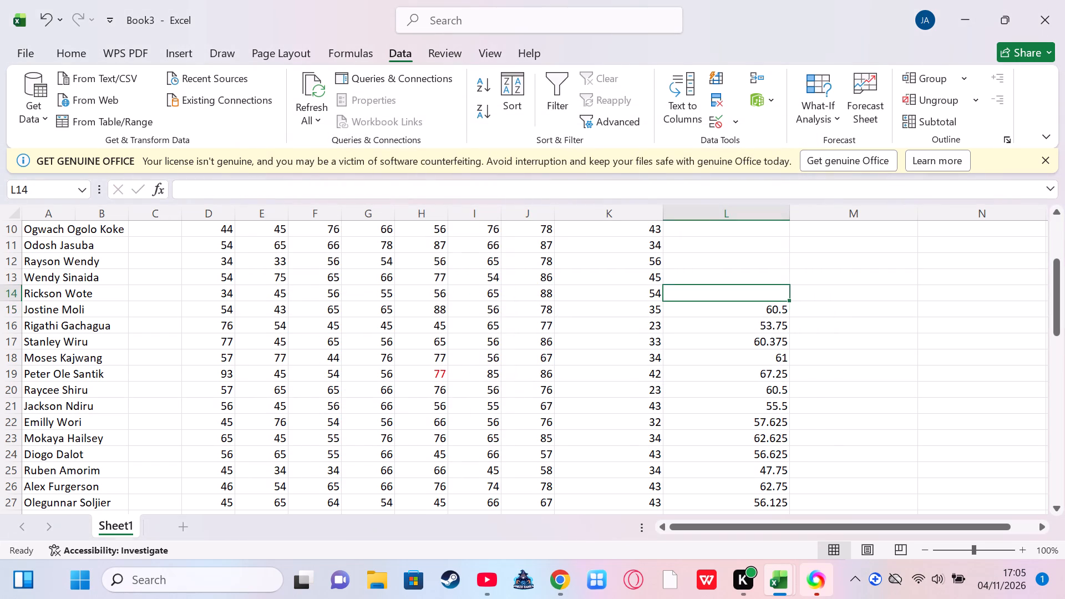
pyautogui.doubleClick(161, 188)
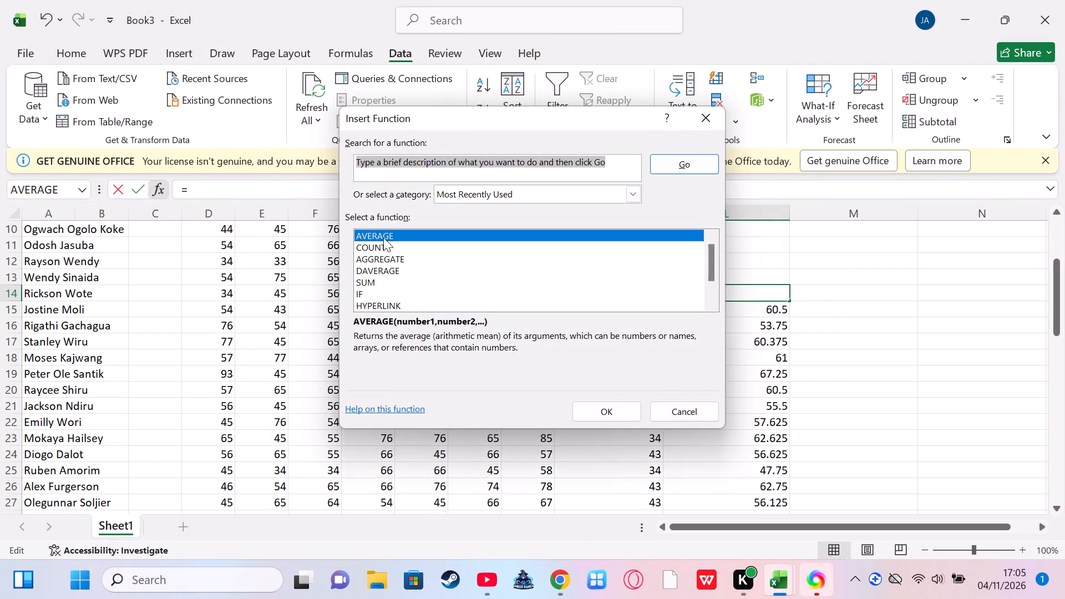
pyautogui.click(590, 403)
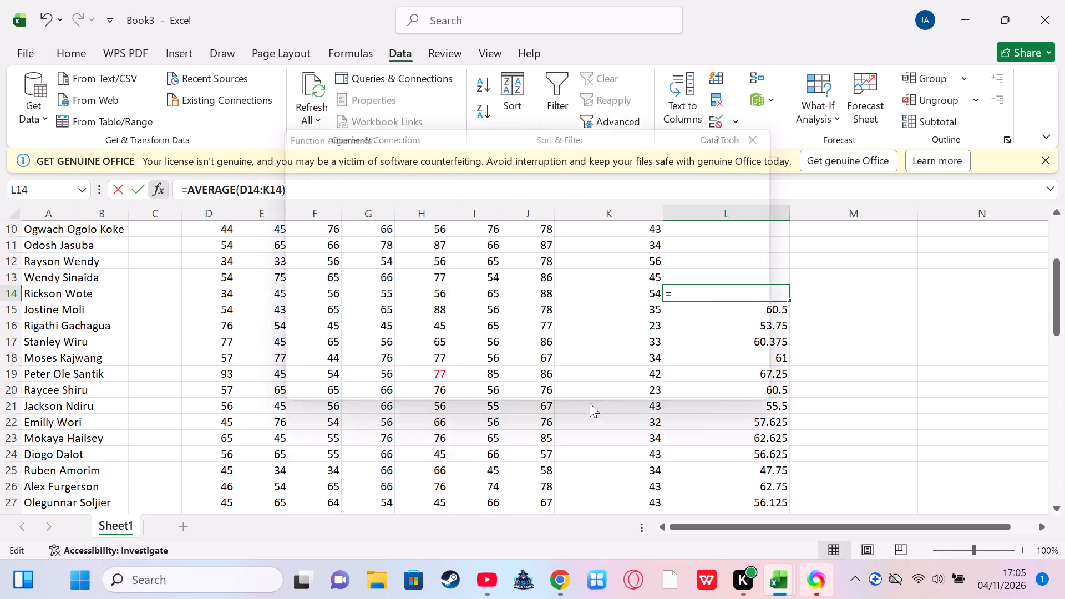
pyautogui.click(668, 398)
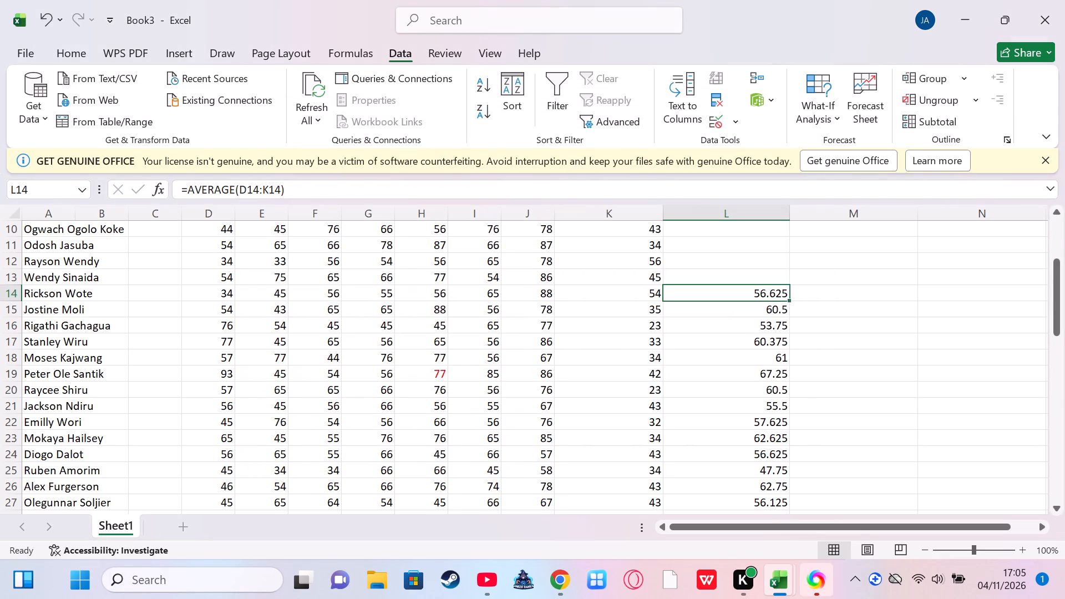
# Insert an AVERAGE function in cell L13 using the suggested range D13:K13.
pyautogui.click(693, 272)
pyautogui.click(161, 187)
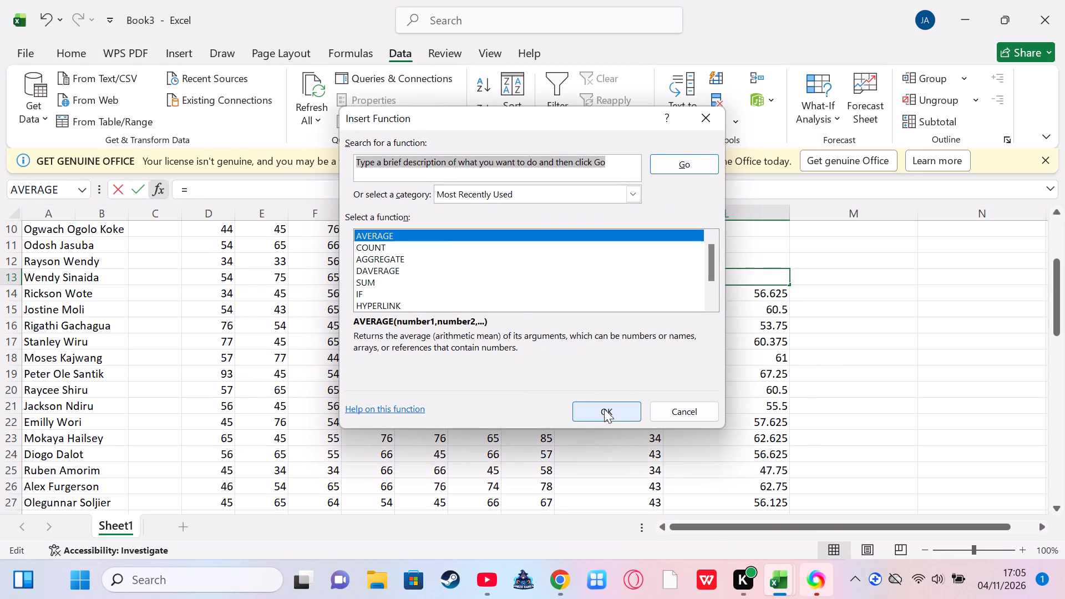
pyautogui.click(604, 410)
pyautogui.click(668, 395)
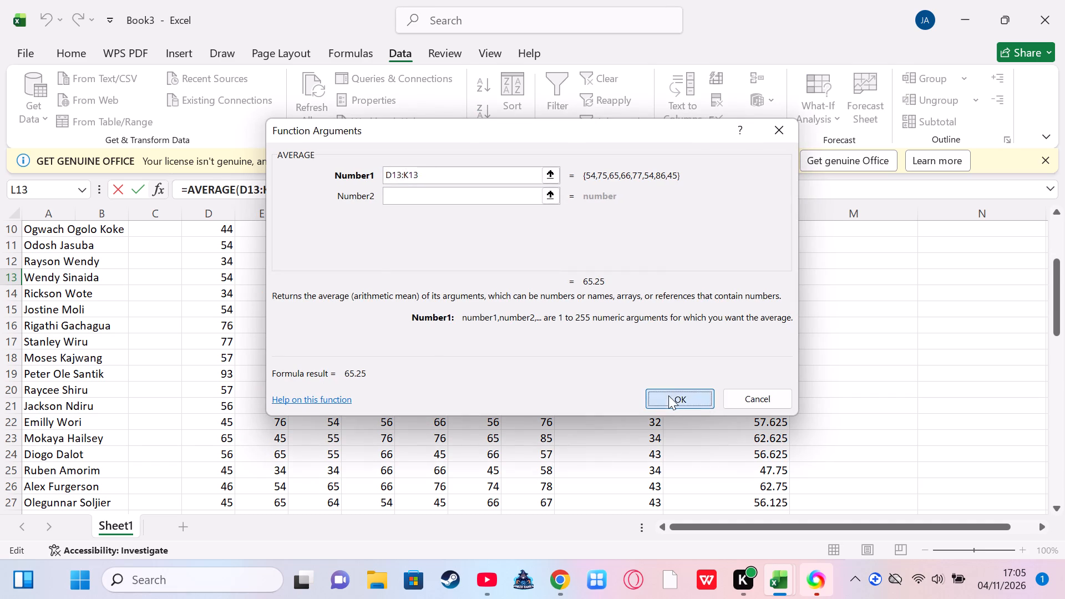
# Insert an AVERAGE function in cell L12 using the suggested range D12:K12.
pyautogui.click(712, 257)
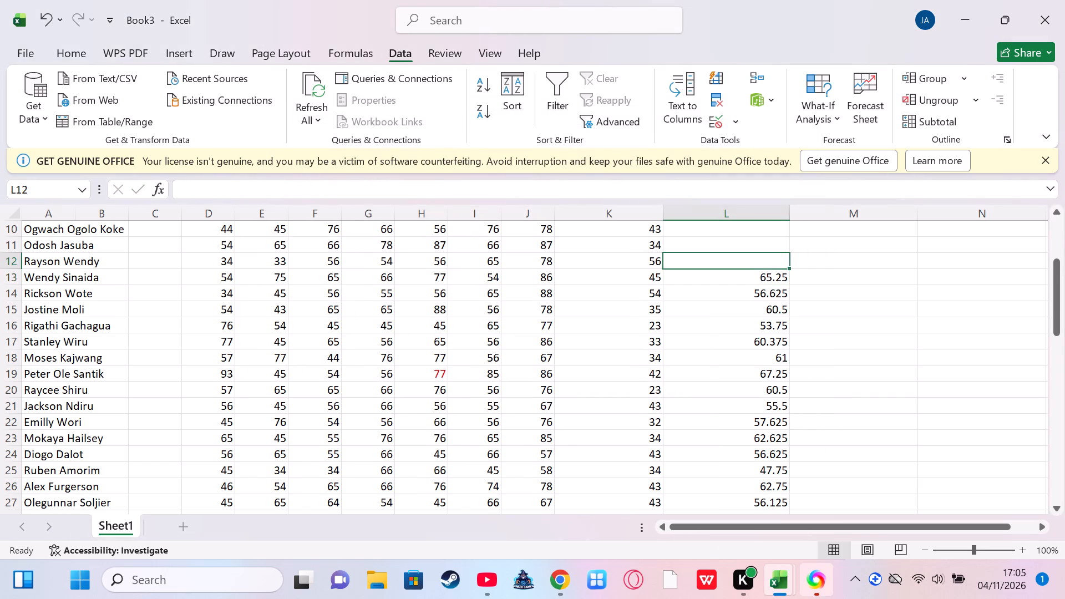
pyautogui.click(173, 187)
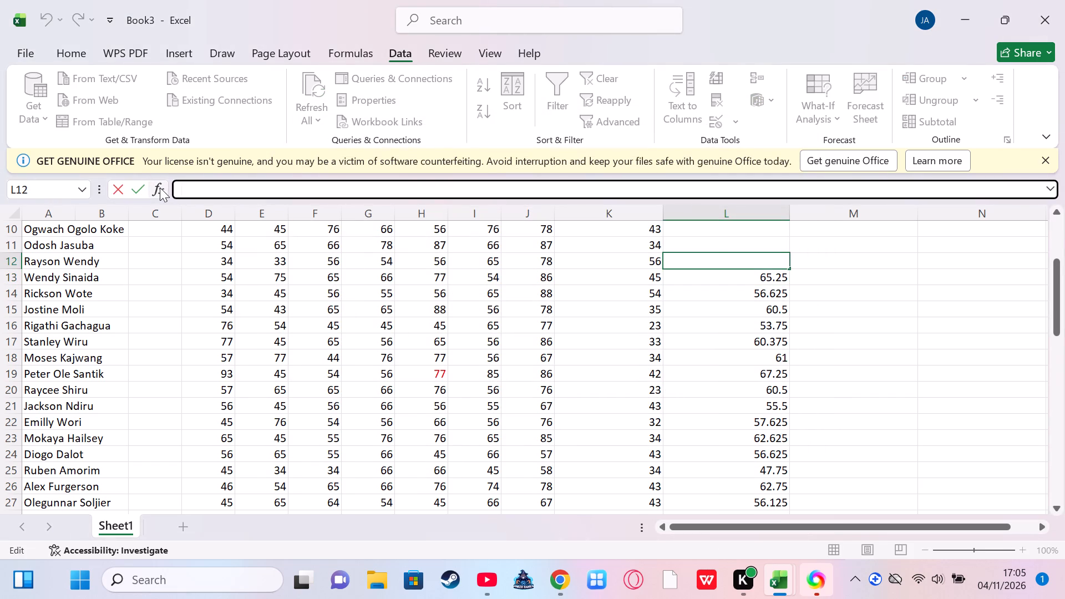
pyautogui.click(160, 187)
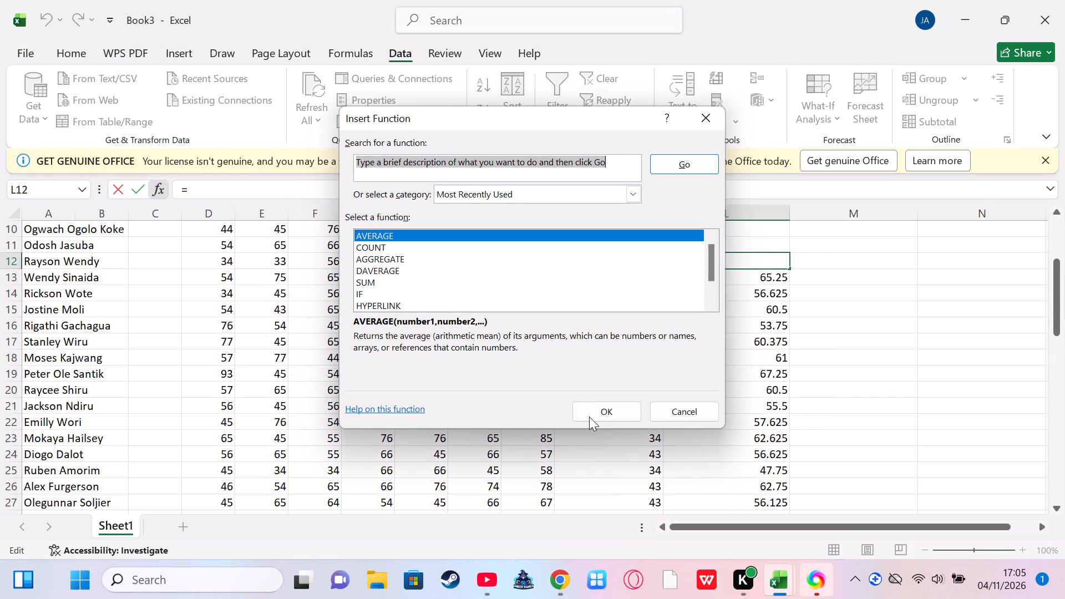
pyautogui.click(589, 417)
pyautogui.click(672, 388)
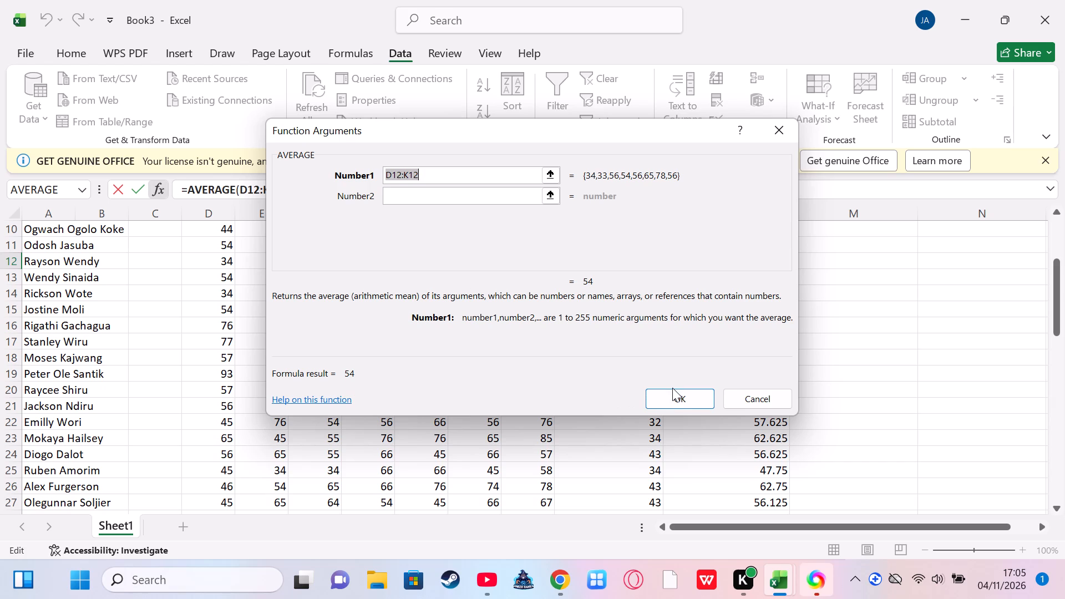
pyautogui.click(675, 397)
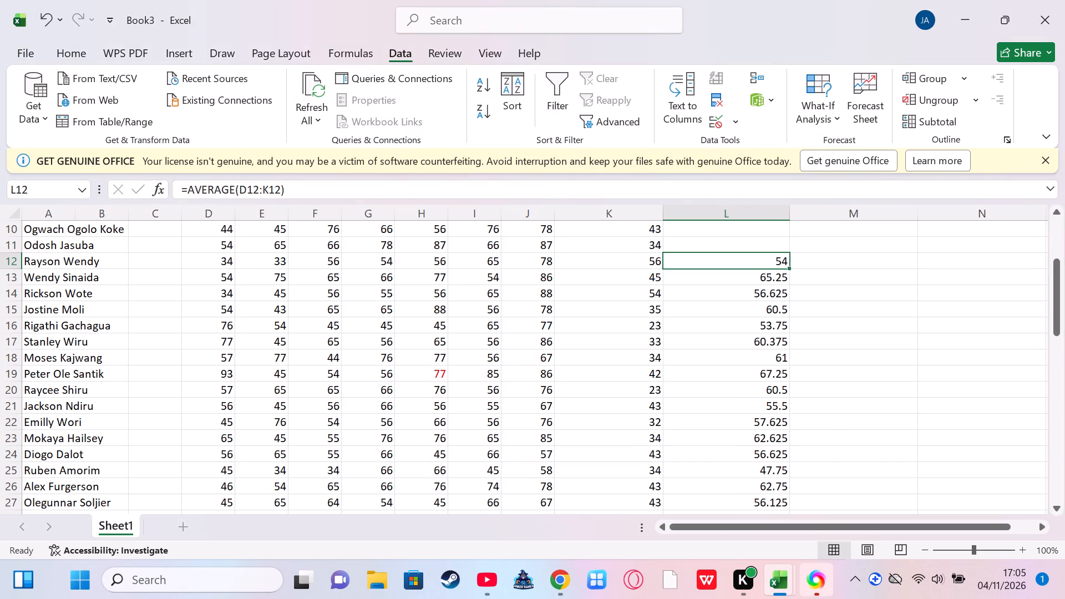
# Insert an AVERAGE function in cell L11 using the suggested range D11:K11.
pyautogui.click(697, 247)
pyautogui.click(165, 186)
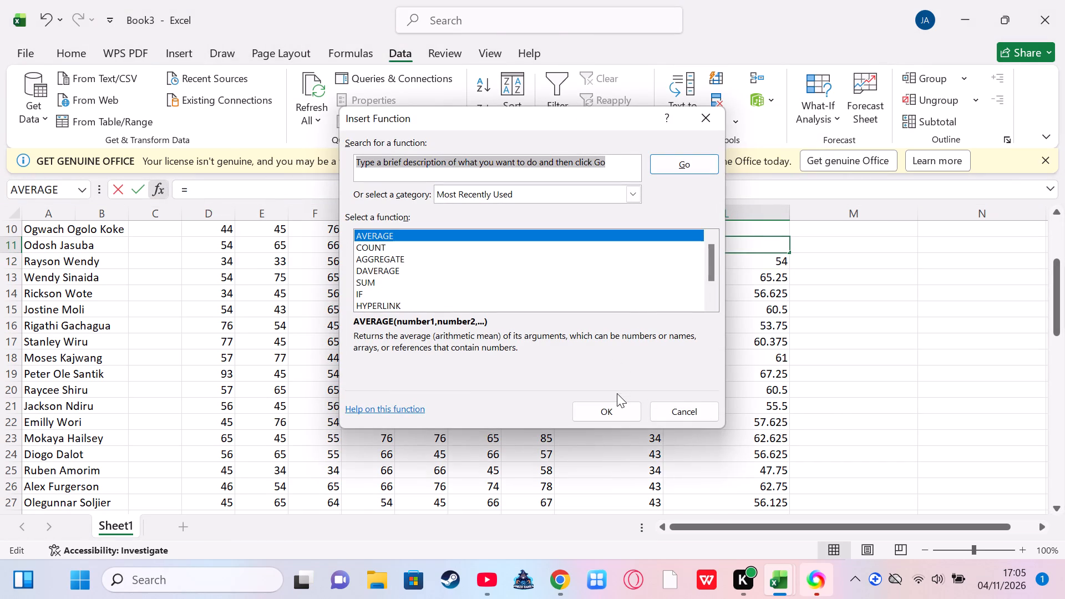
pyautogui.click(618, 404)
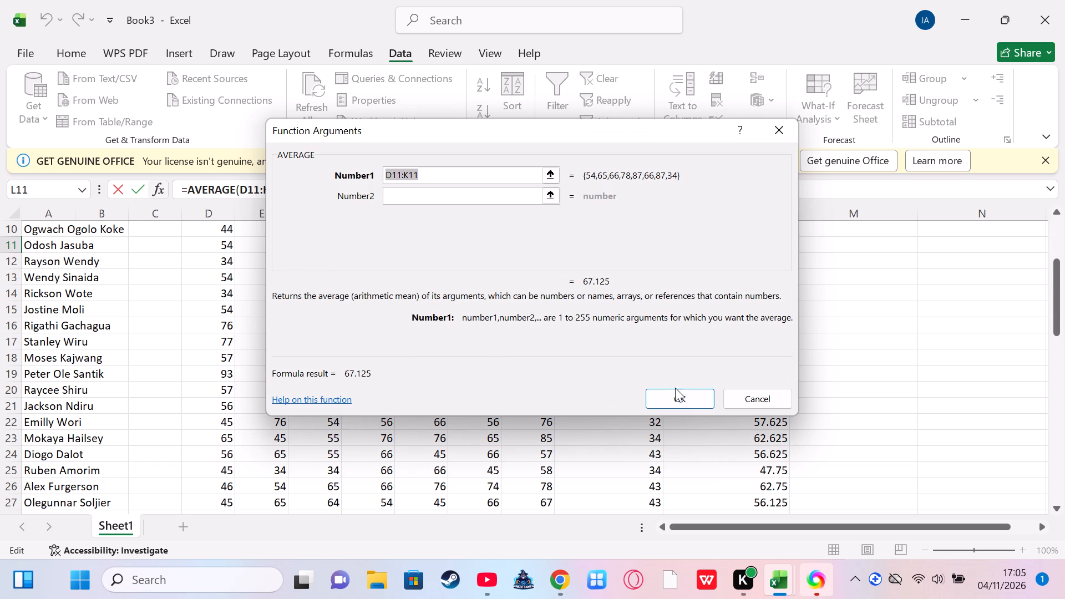
pyautogui.click(675, 392)
# Insert an AVERAGE function in cell L10 using the suggested range D10:K10.
pyautogui.scroll(2, 675, 392)
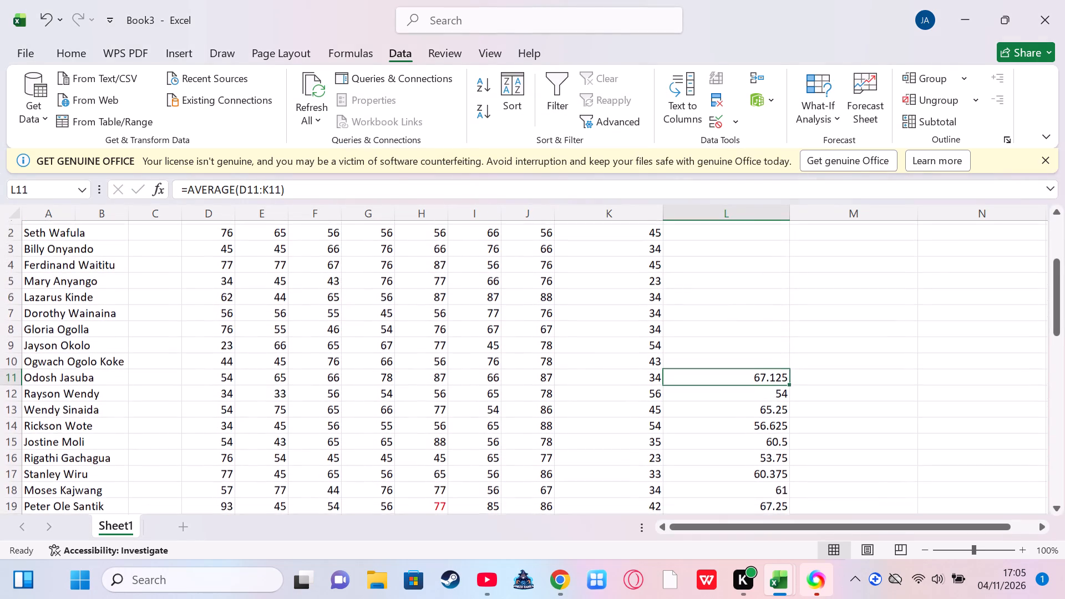
pyautogui.scroll(1, 675, 392)
pyautogui.click(684, 381)
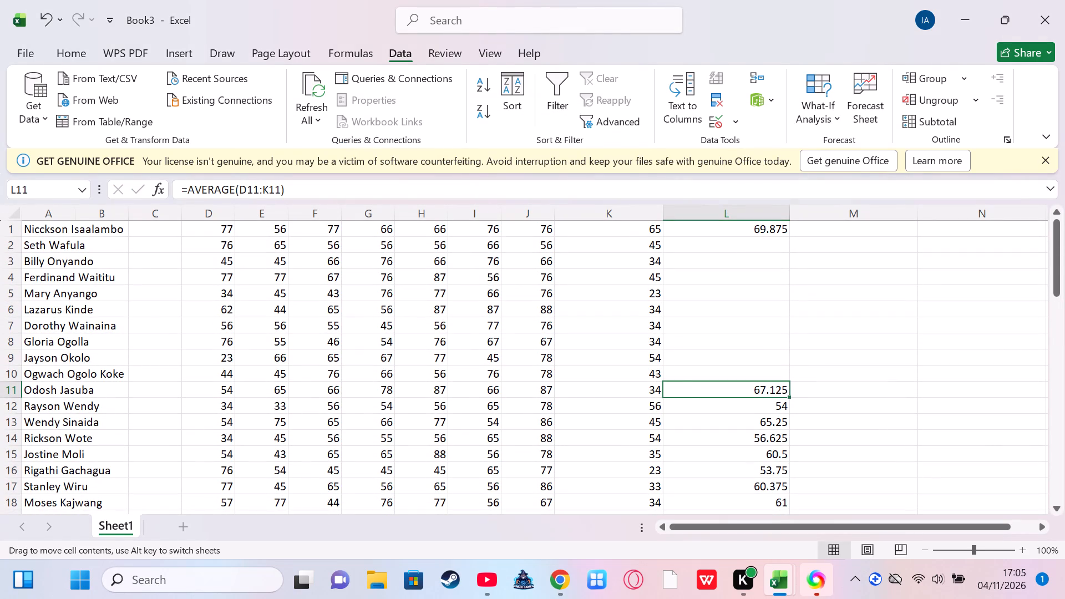
pyautogui.click(686, 373)
pyautogui.click(161, 185)
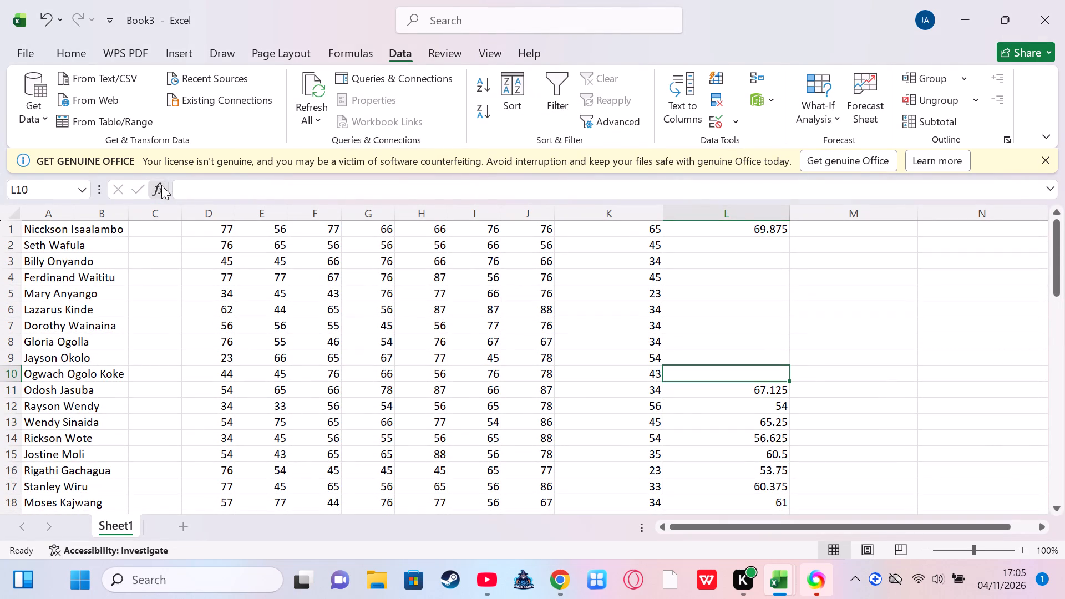
pyautogui.click(596, 406)
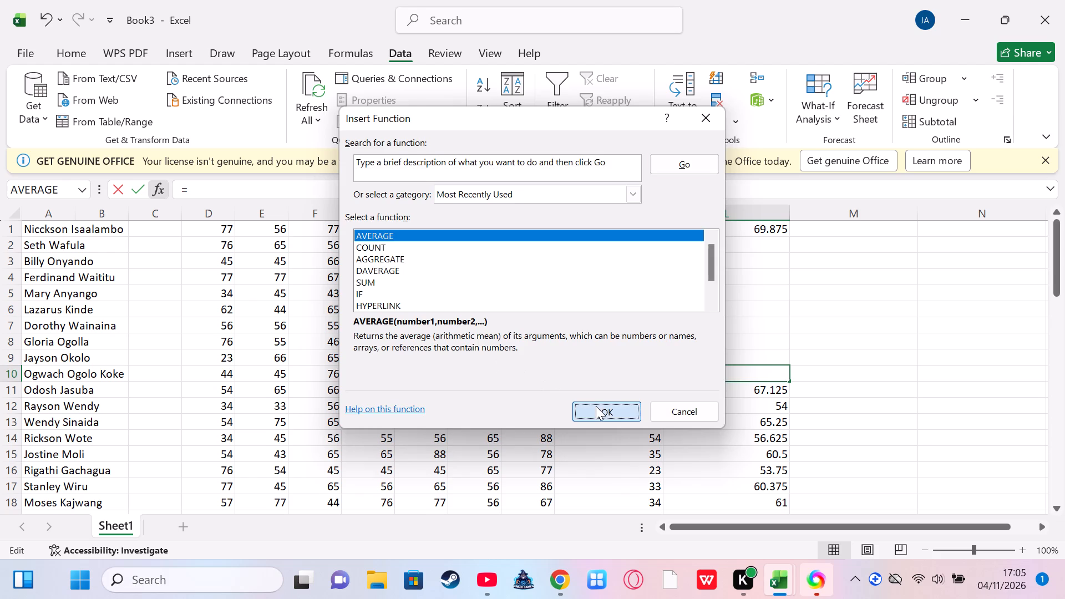
pyautogui.click(676, 387)
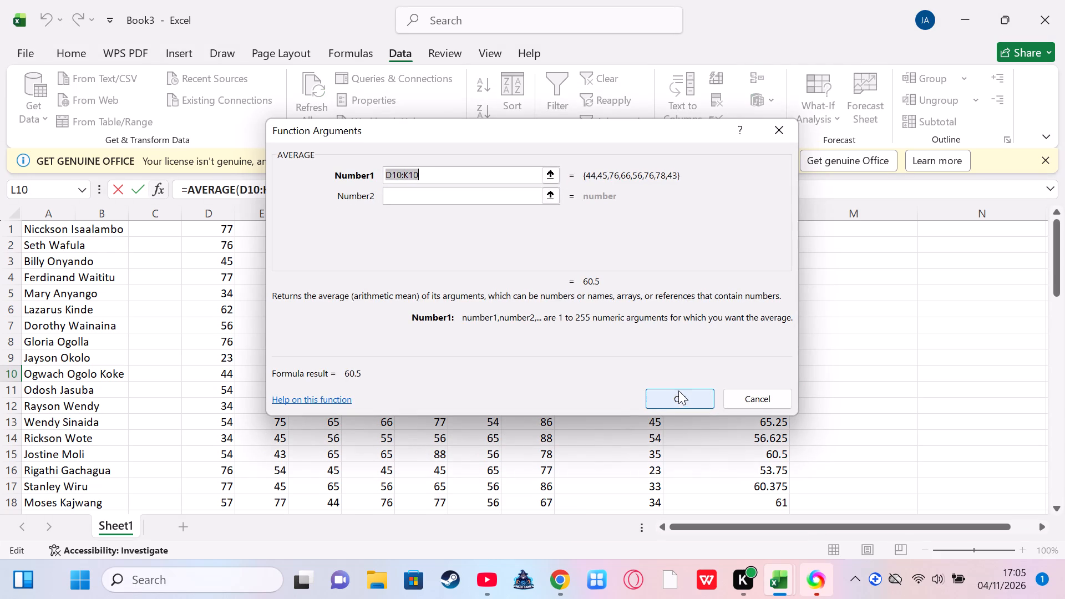
pyautogui.click(679, 393)
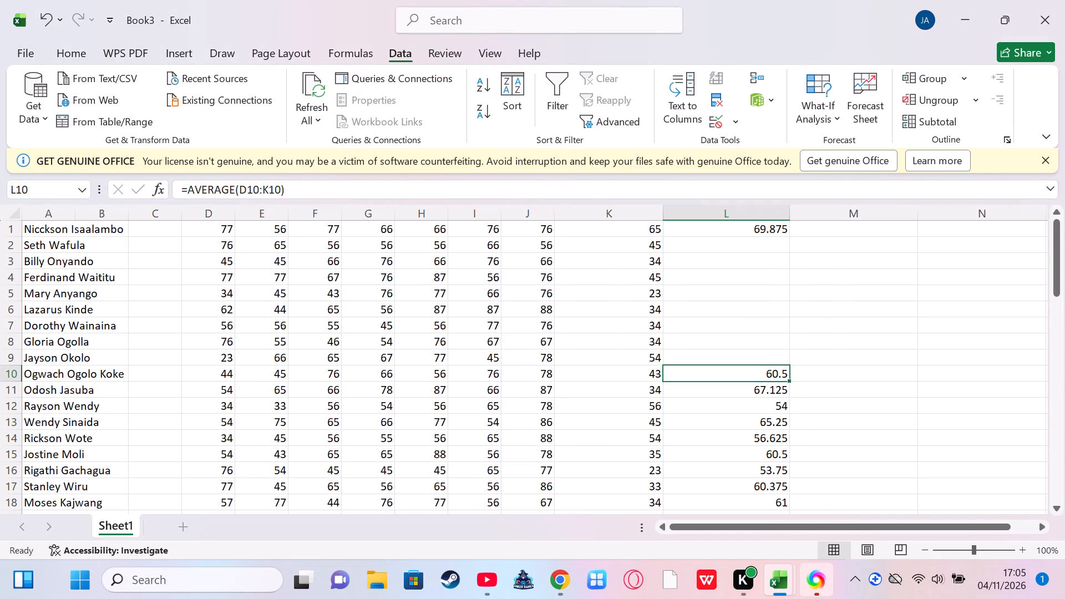
# Insert an AVERAGE function in cell L9 using the suggested range D9:K9.
pyautogui.click(688, 361)
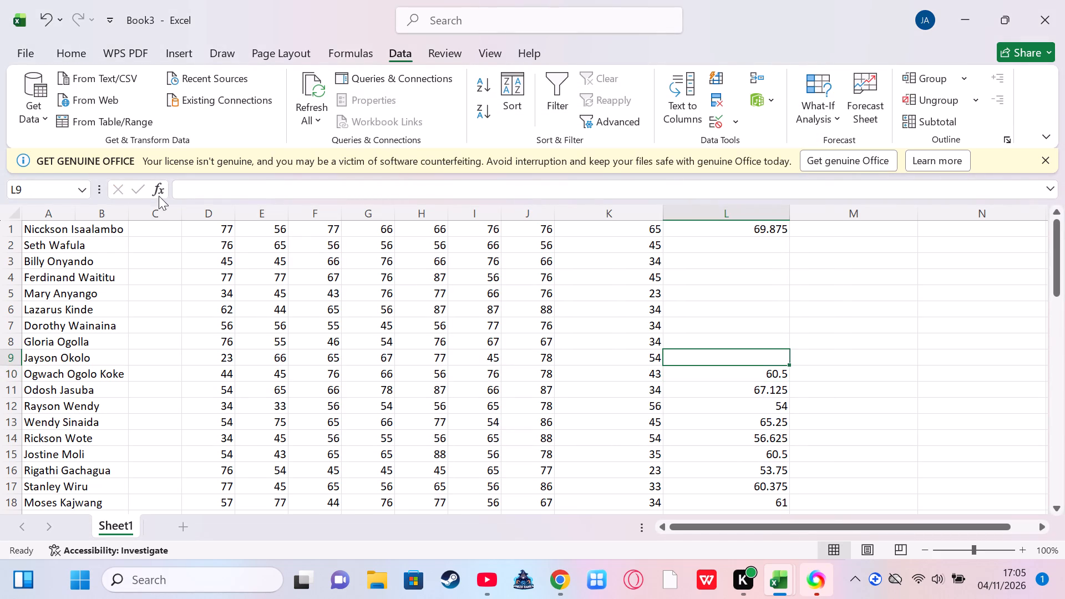
pyautogui.click(162, 190)
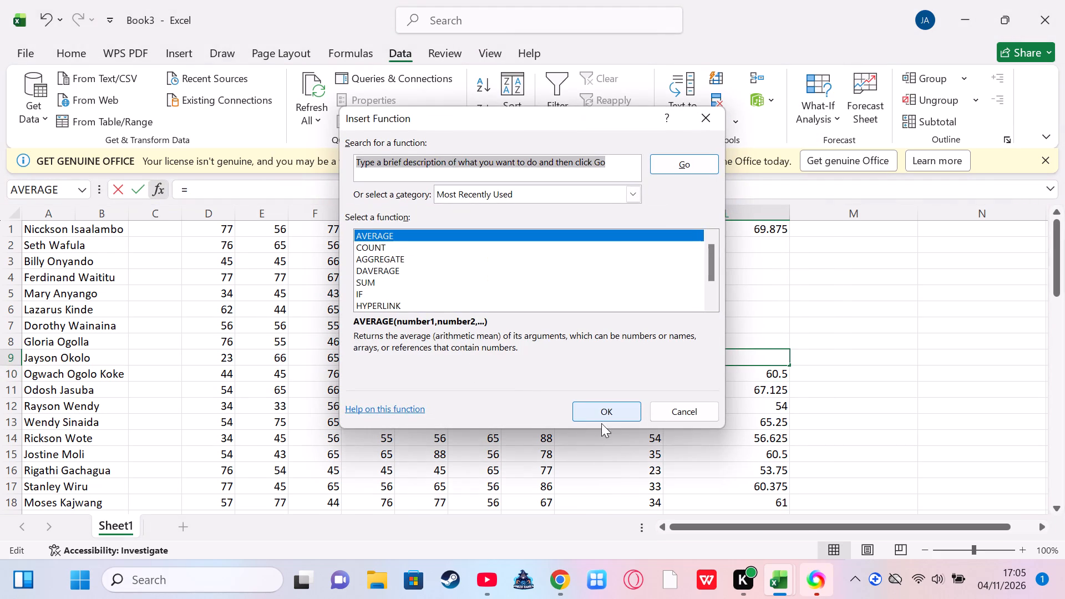
pyautogui.click(595, 413)
pyautogui.click(665, 402)
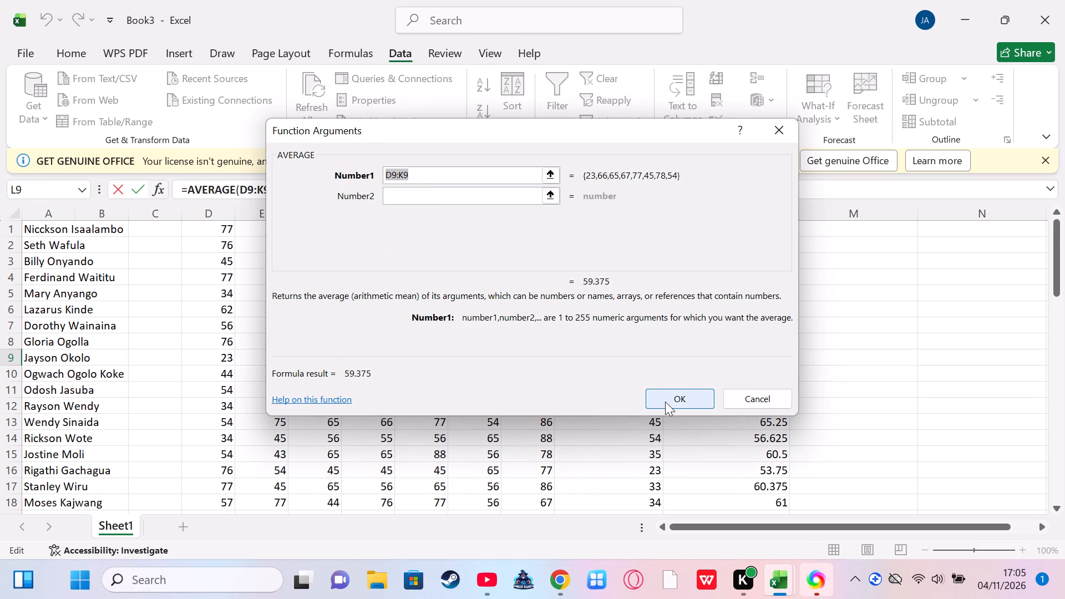
# Insert an AVERAGE function in cell L8 using the suggested range D8:K8.
pyautogui.click(678, 342)
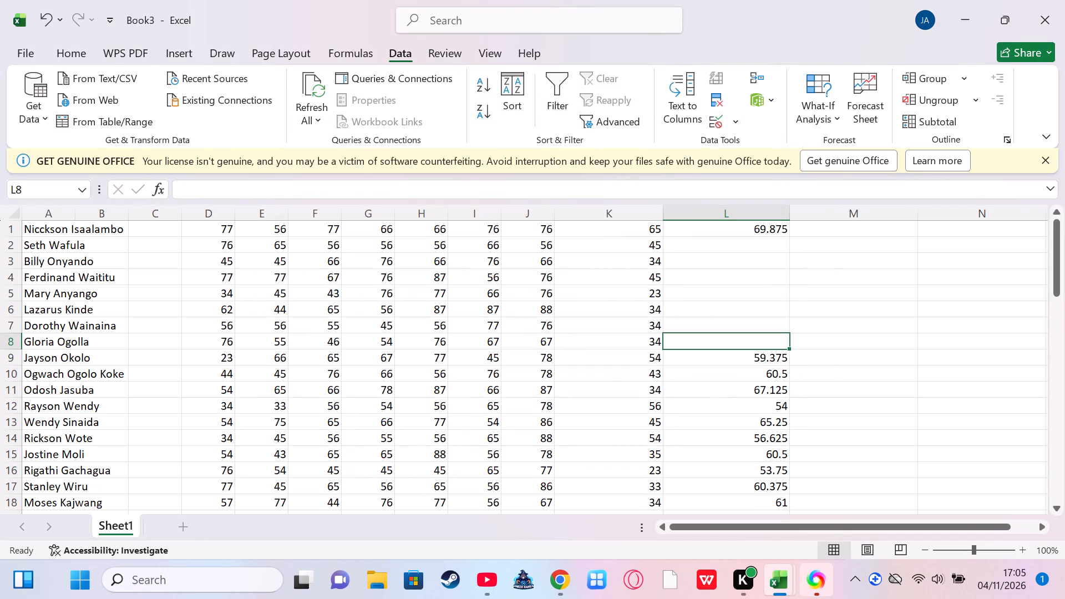
pyautogui.click(160, 188)
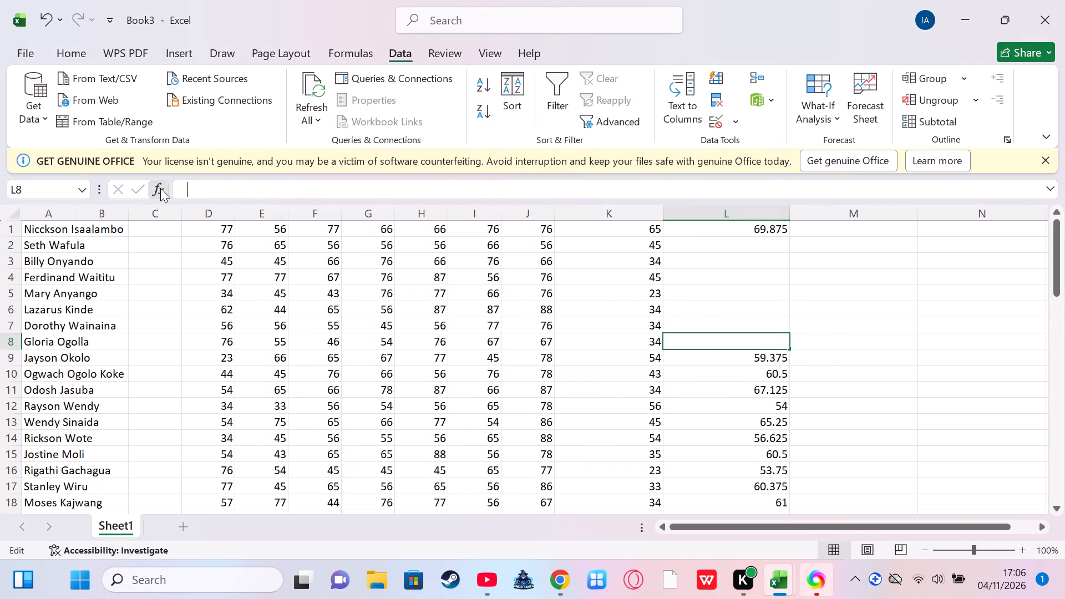
pyautogui.click(607, 400)
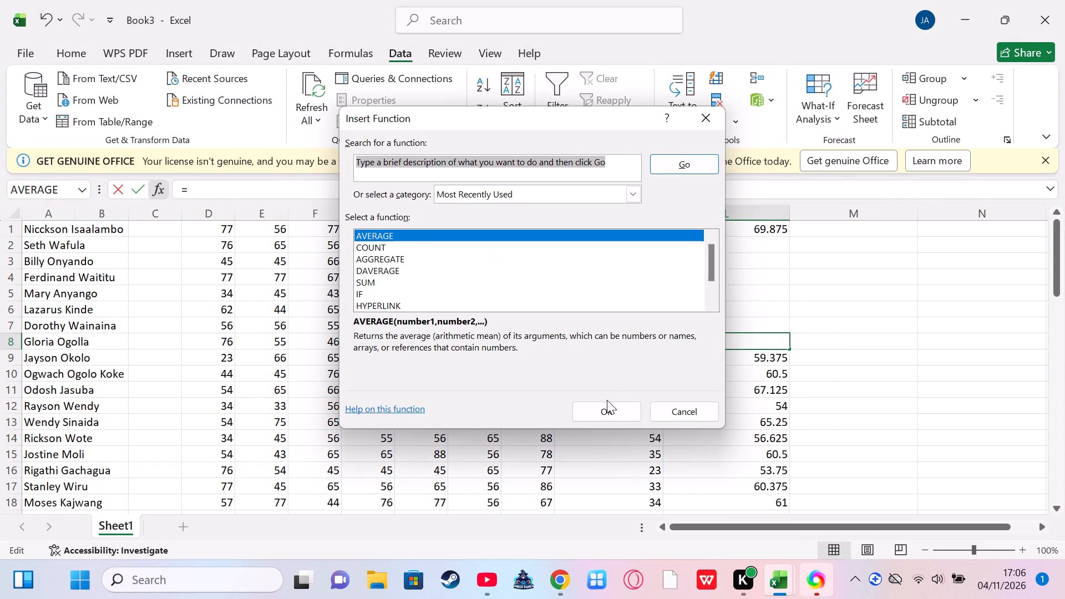
pyautogui.click(607, 405)
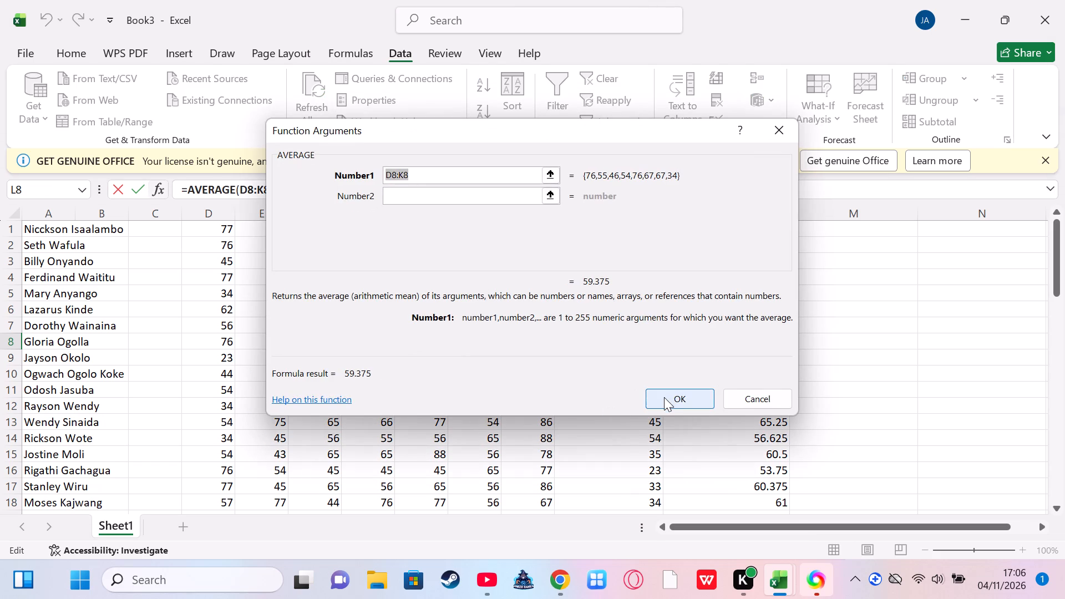
pyautogui.click(664, 397)
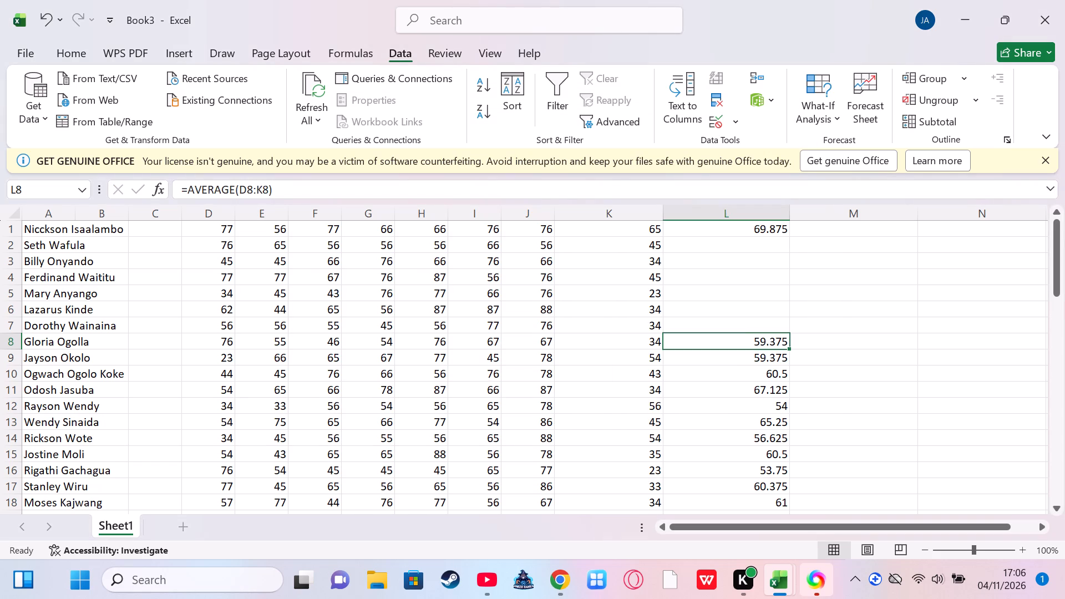
# Insert an AVERAGE function in cell L7 using the suggested range D7:K7.
pyautogui.click(701, 322)
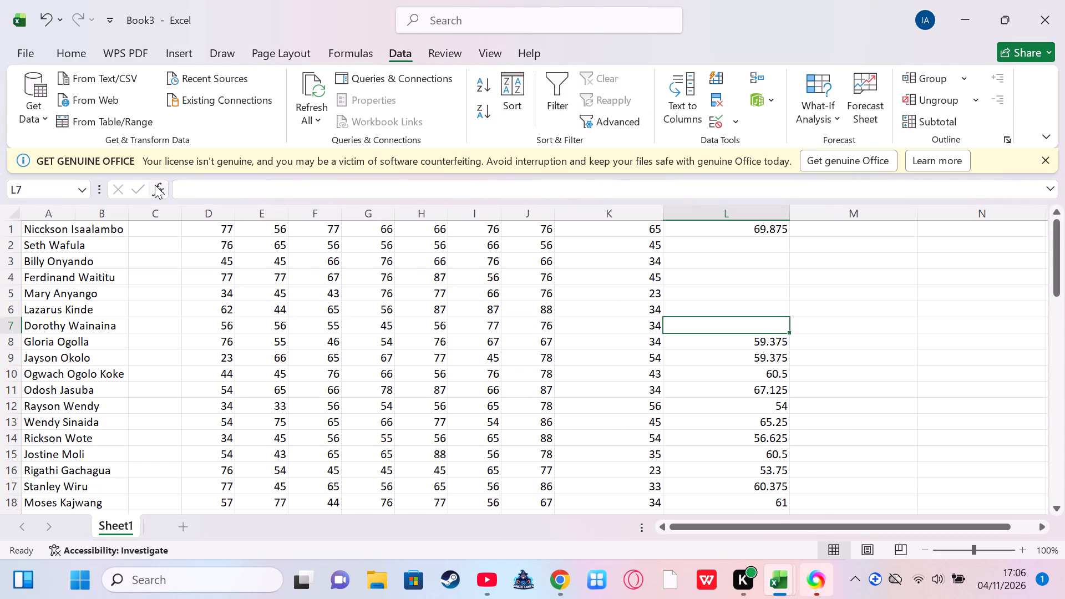
pyautogui.click(155, 185)
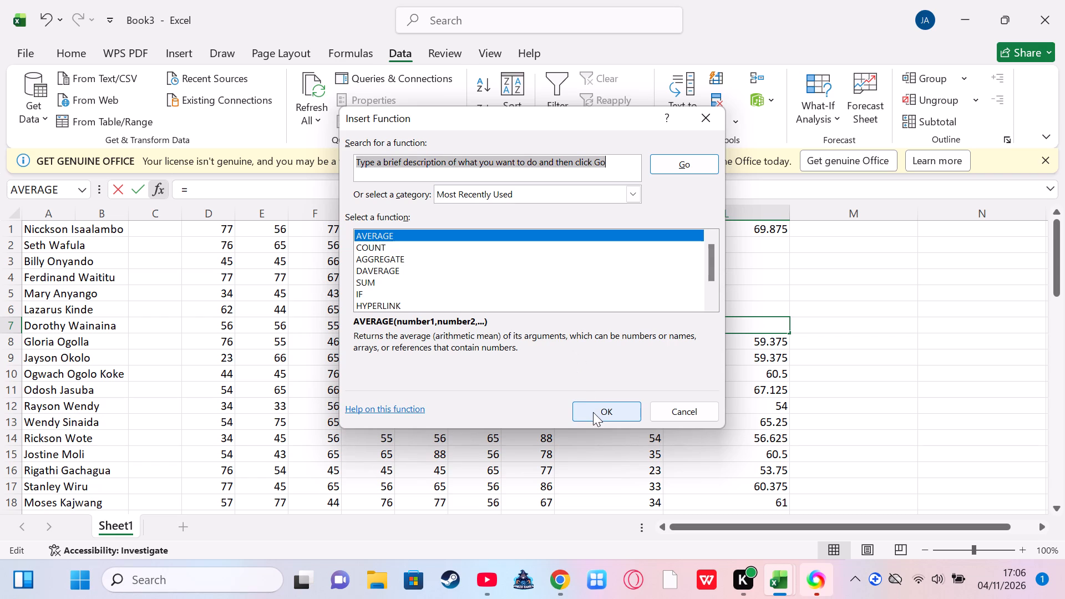
pyautogui.click(593, 412)
pyautogui.click(660, 387)
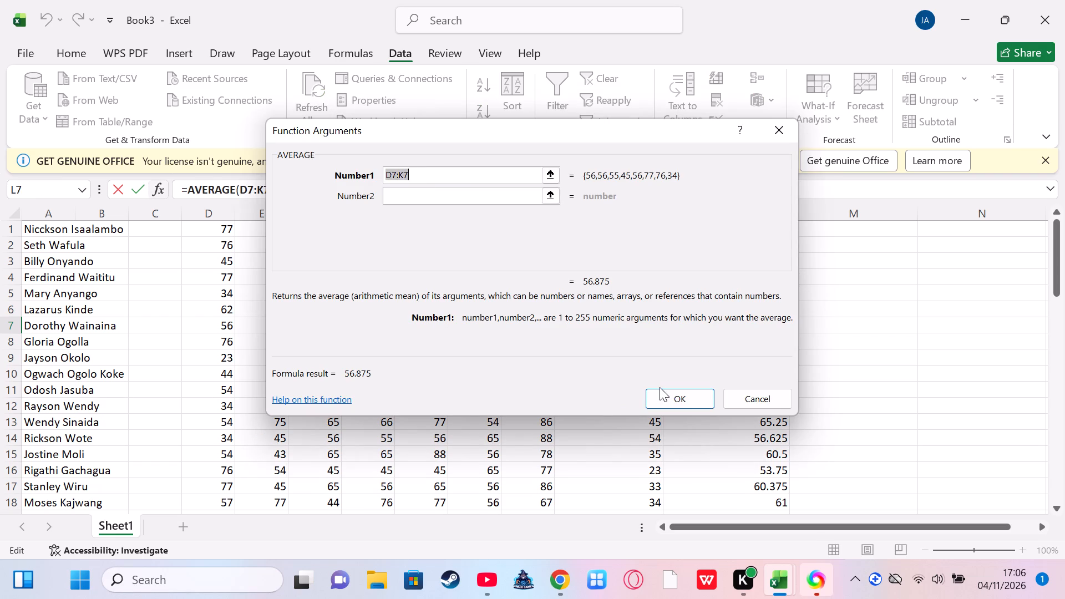
pyautogui.click(662, 395)
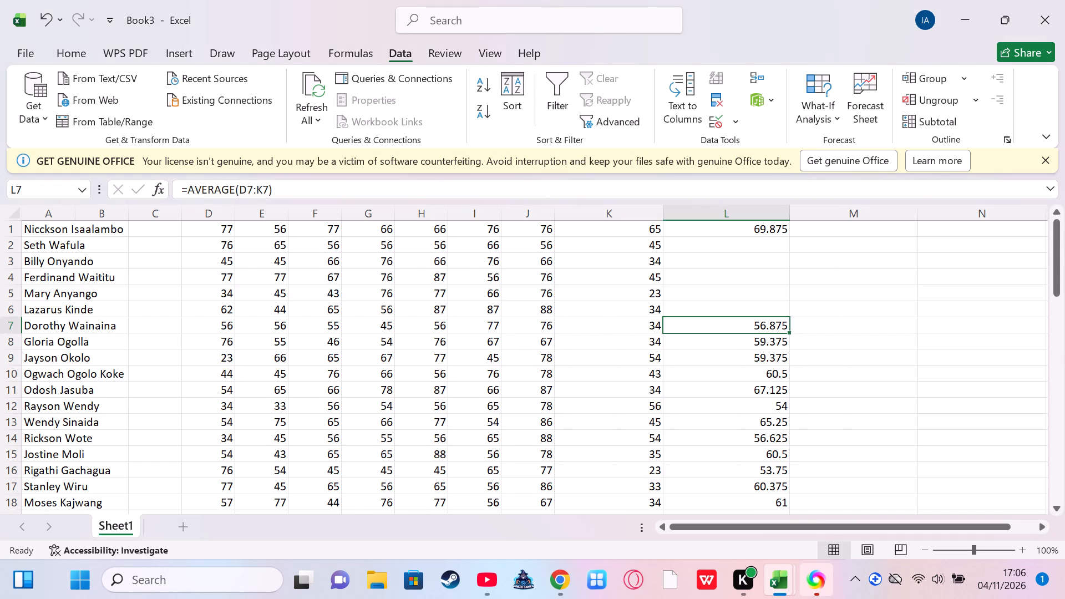
# Insert an AVERAGE function in cell L6 using the suggested range D6:K6.
pyautogui.click(688, 306)
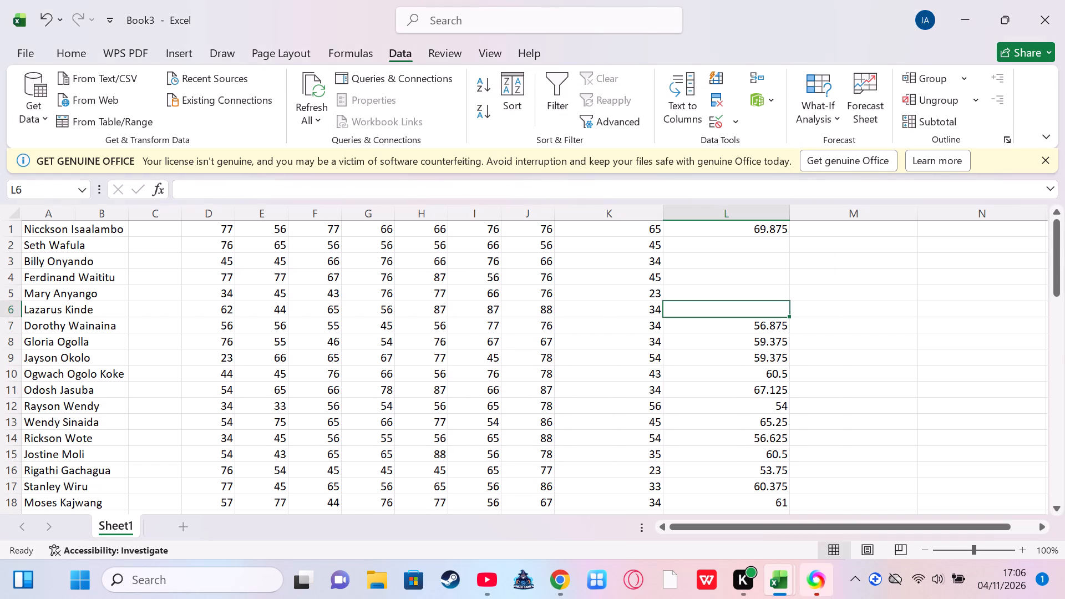
pyautogui.click(158, 190)
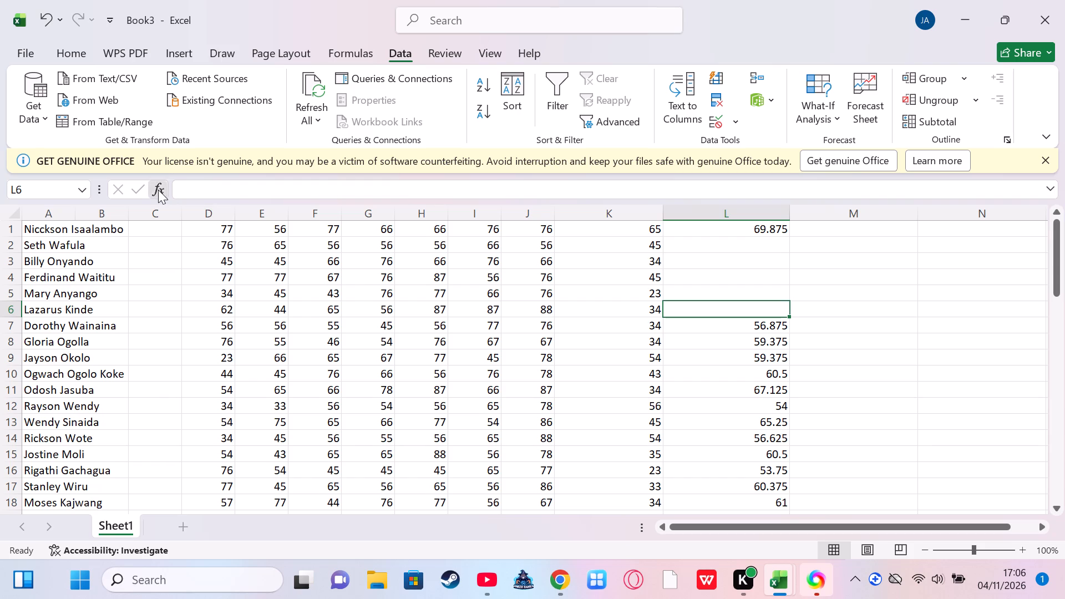
pyautogui.click(595, 404)
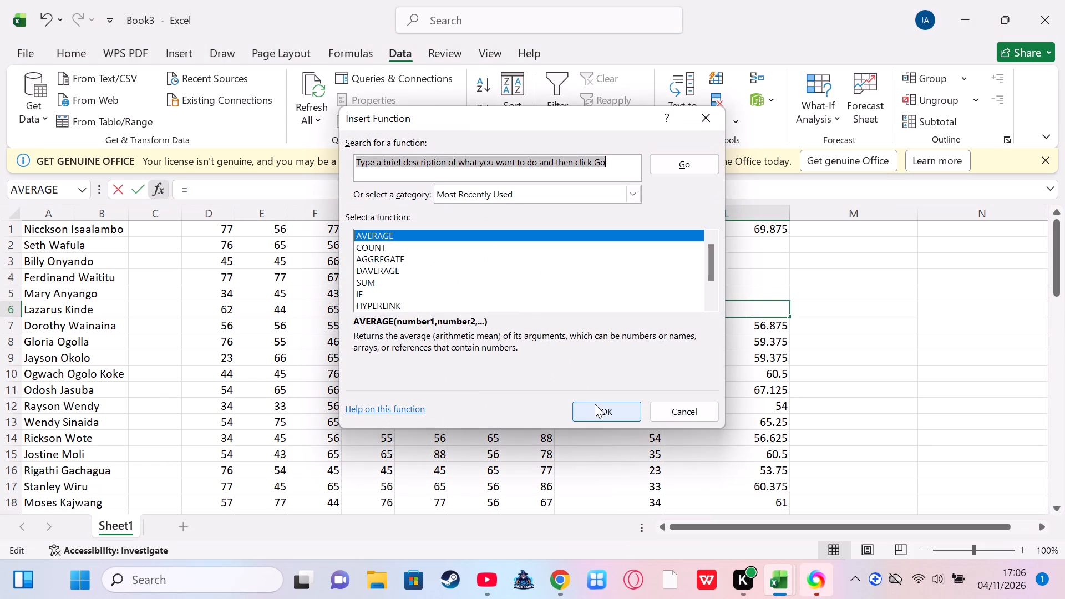
pyautogui.click(662, 395)
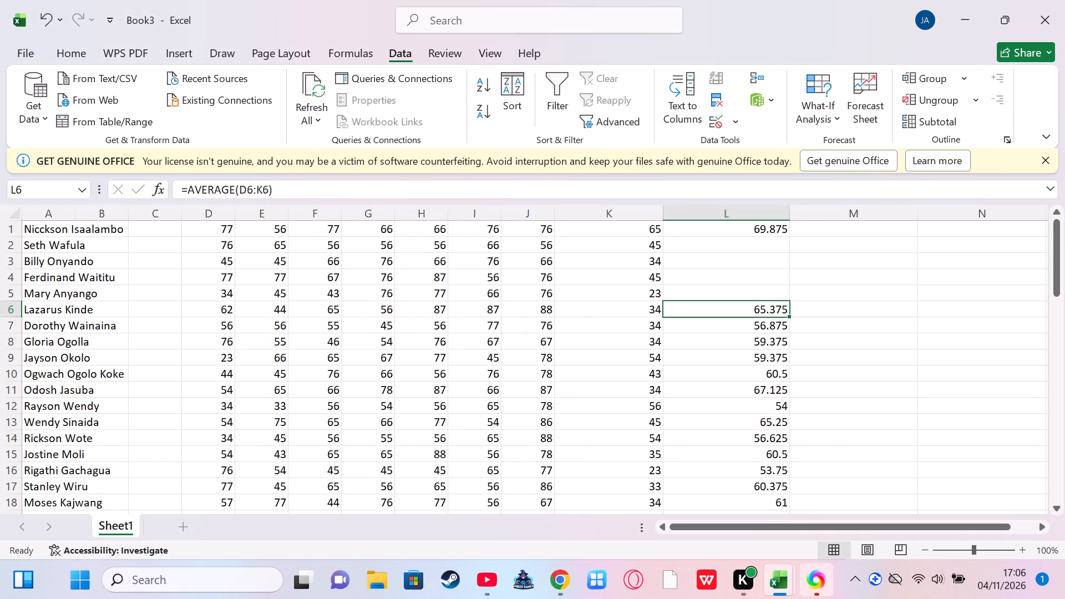
# Insert an AVERAGE function in cell L5 using the suggested range D5:K5.
pyautogui.click(693, 295)
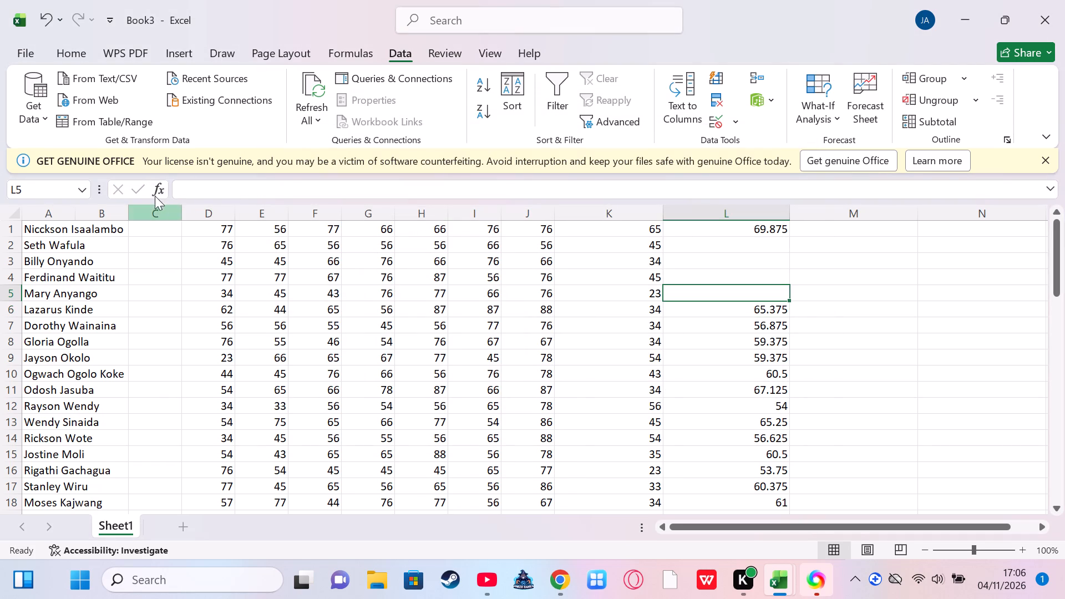
pyautogui.click(156, 189)
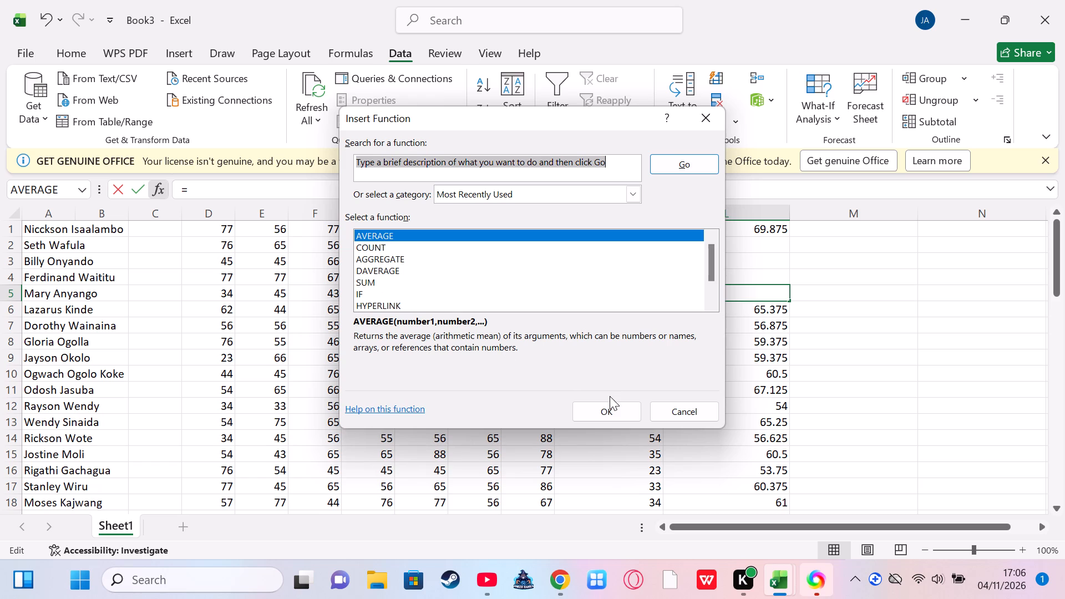
pyautogui.click(600, 403)
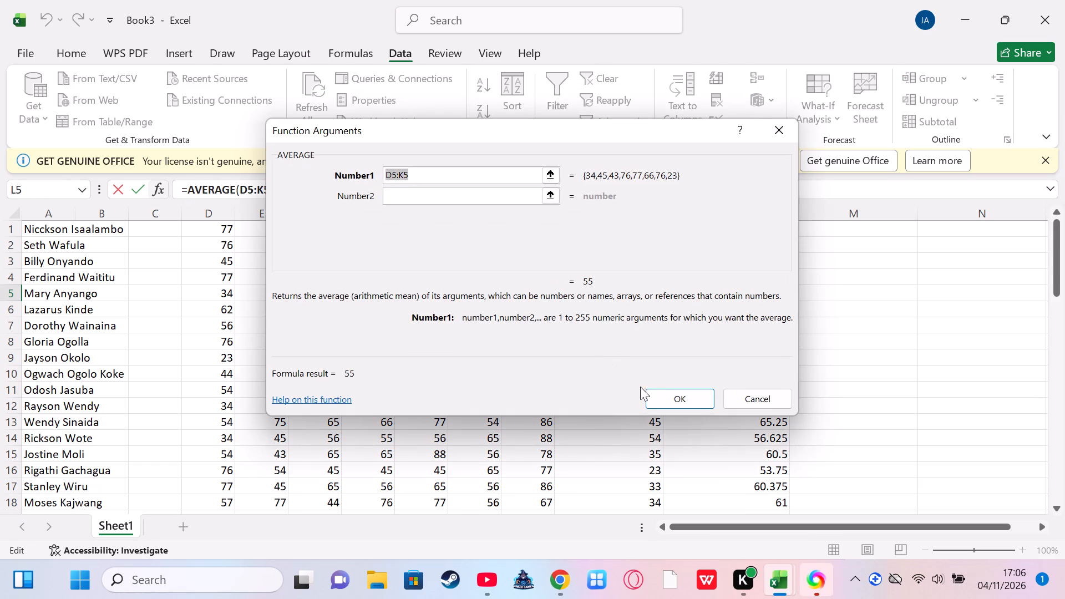
pyautogui.click(660, 393)
# Insert an AVERAGE function in cell L4 using the suggested range D4:K4.
pyautogui.click(677, 273)
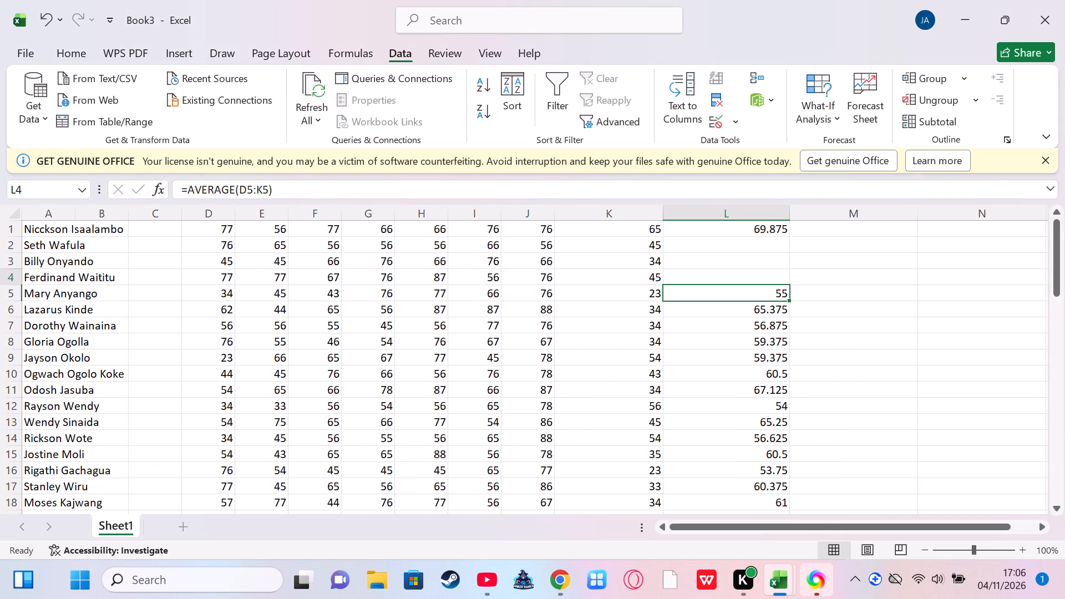
pyautogui.click(152, 191)
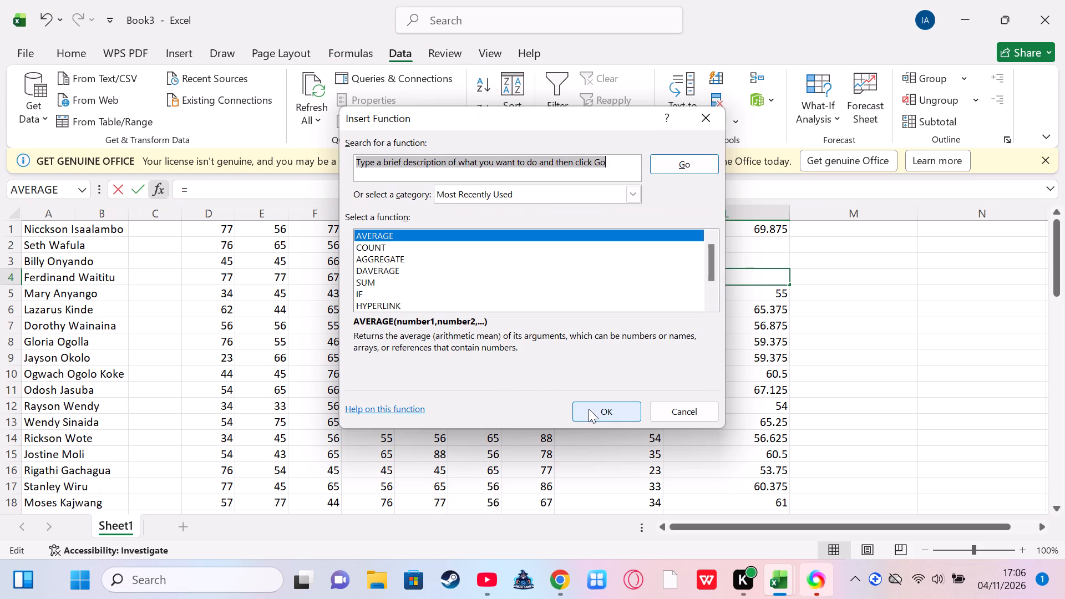
pyautogui.click(589, 409)
pyautogui.click(662, 393)
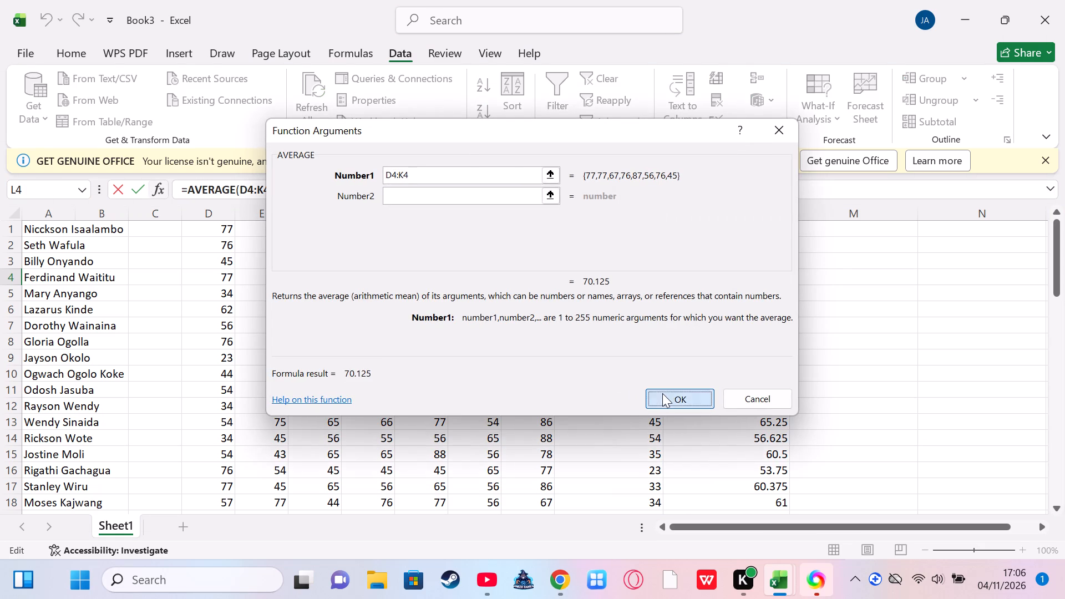
# Insert an AVERAGE function in cell L3 using the suggested range D3:K3.
pyautogui.click(709, 263)
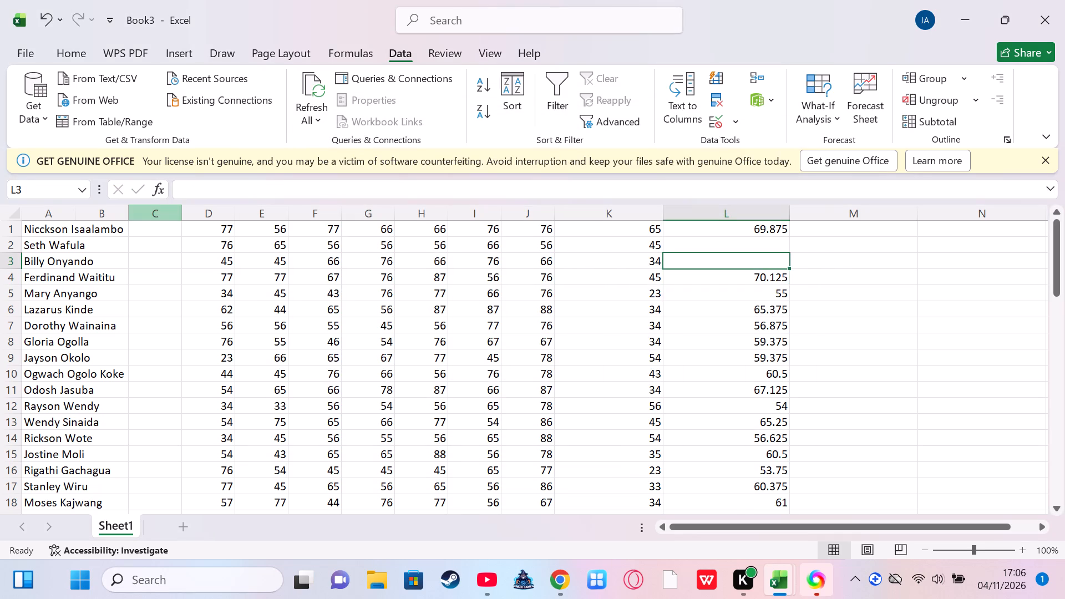
pyautogui.click(156, 196)
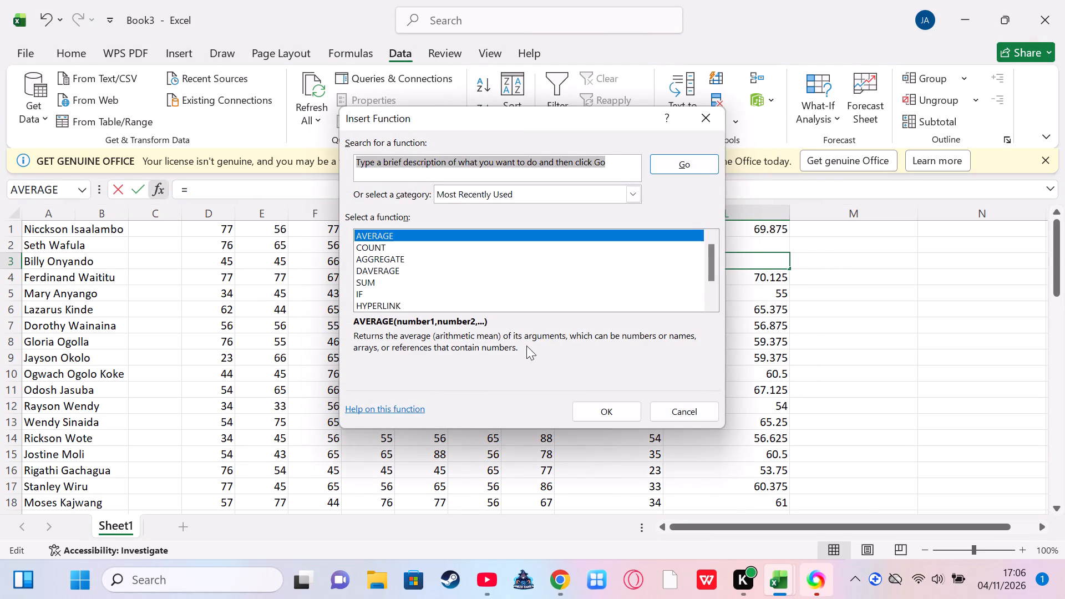
pyautogui.click(599, 412)
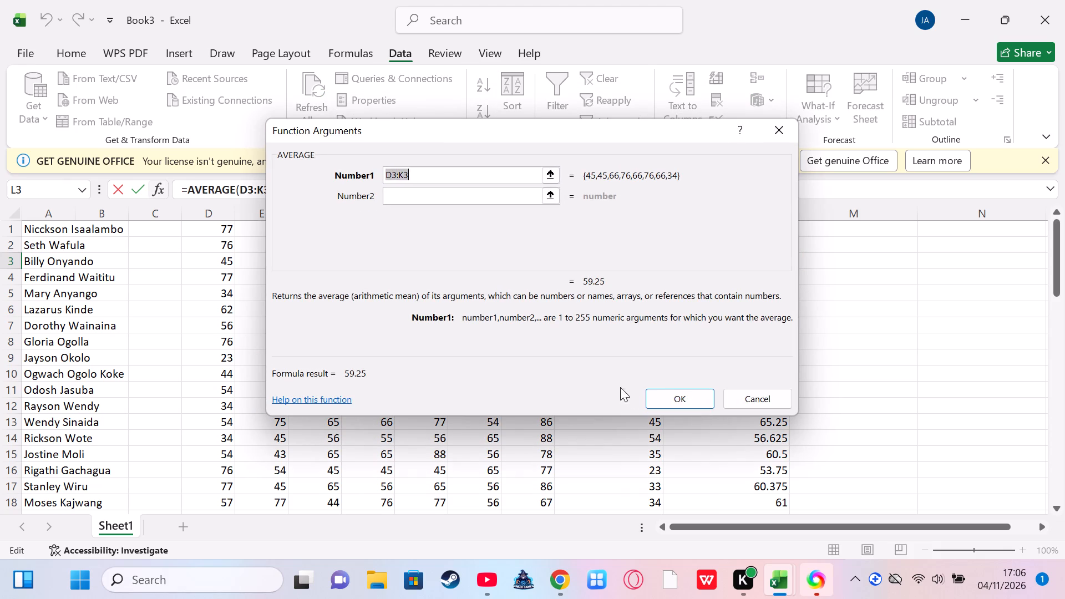
pyautogui.click(655, 394)
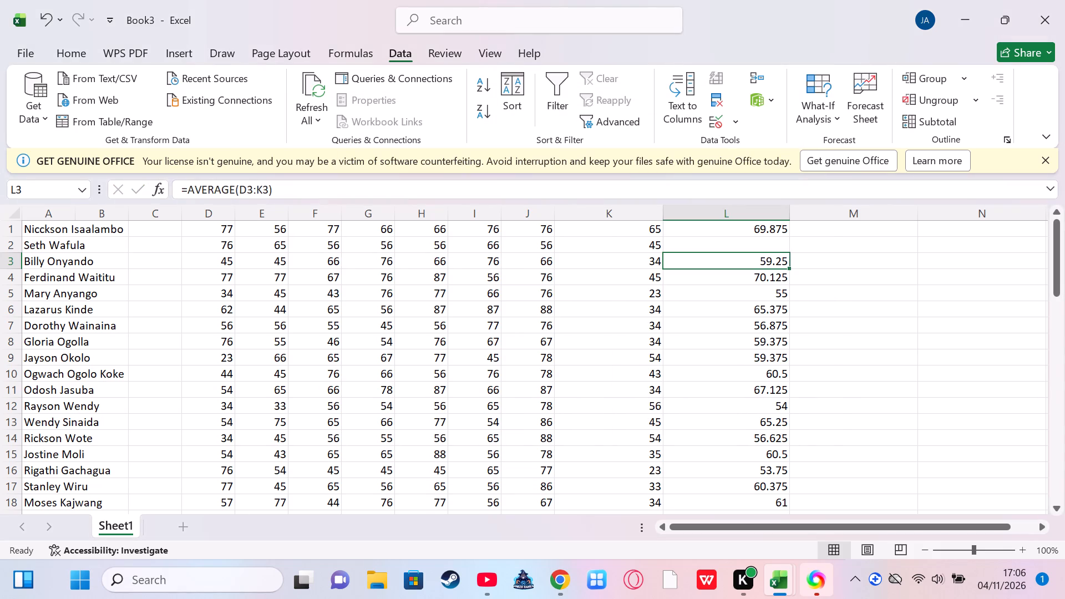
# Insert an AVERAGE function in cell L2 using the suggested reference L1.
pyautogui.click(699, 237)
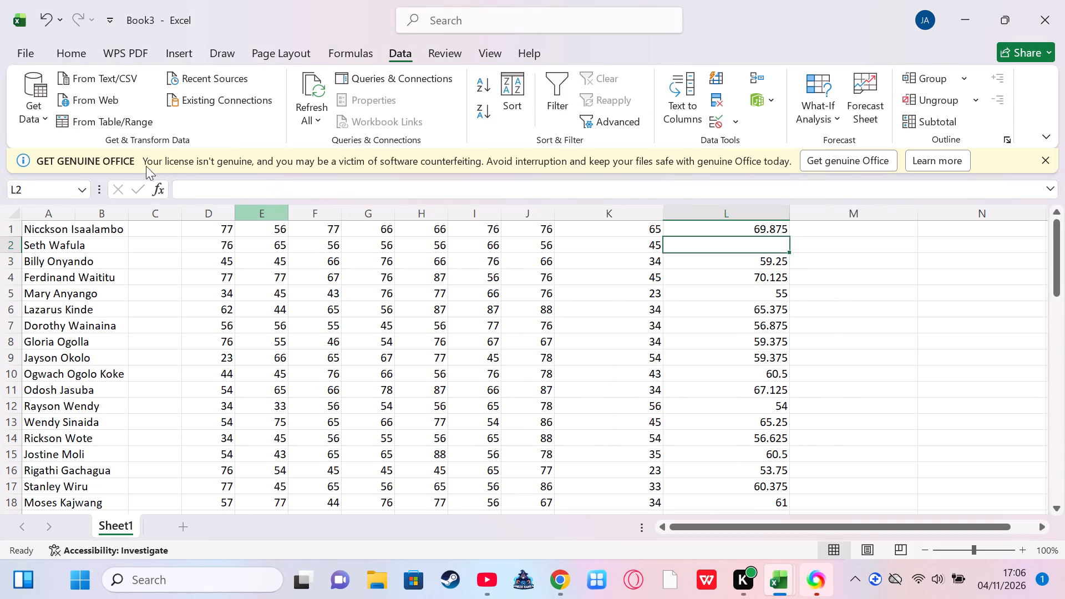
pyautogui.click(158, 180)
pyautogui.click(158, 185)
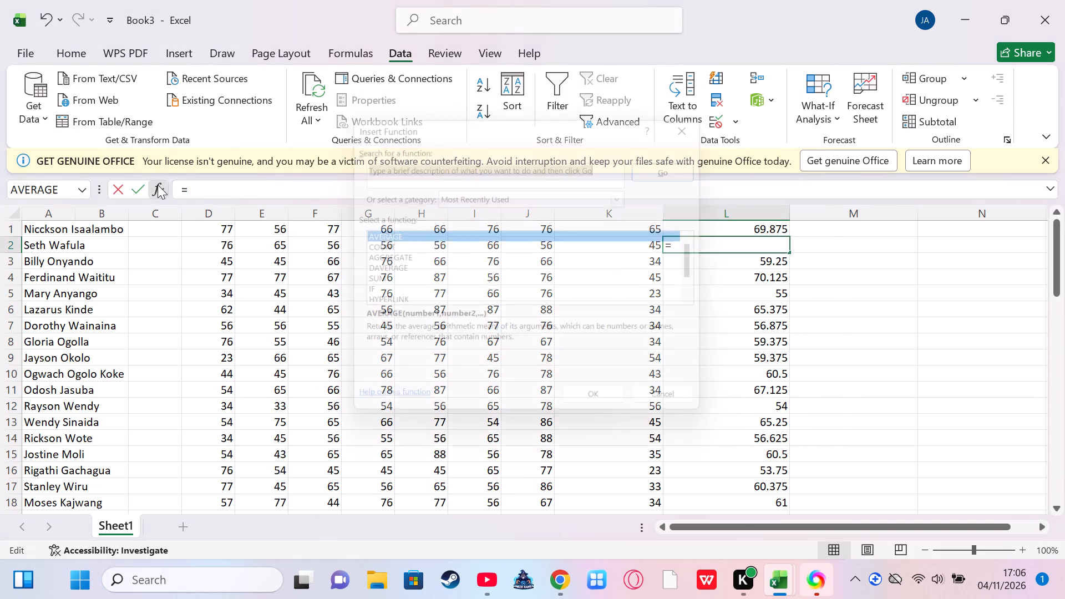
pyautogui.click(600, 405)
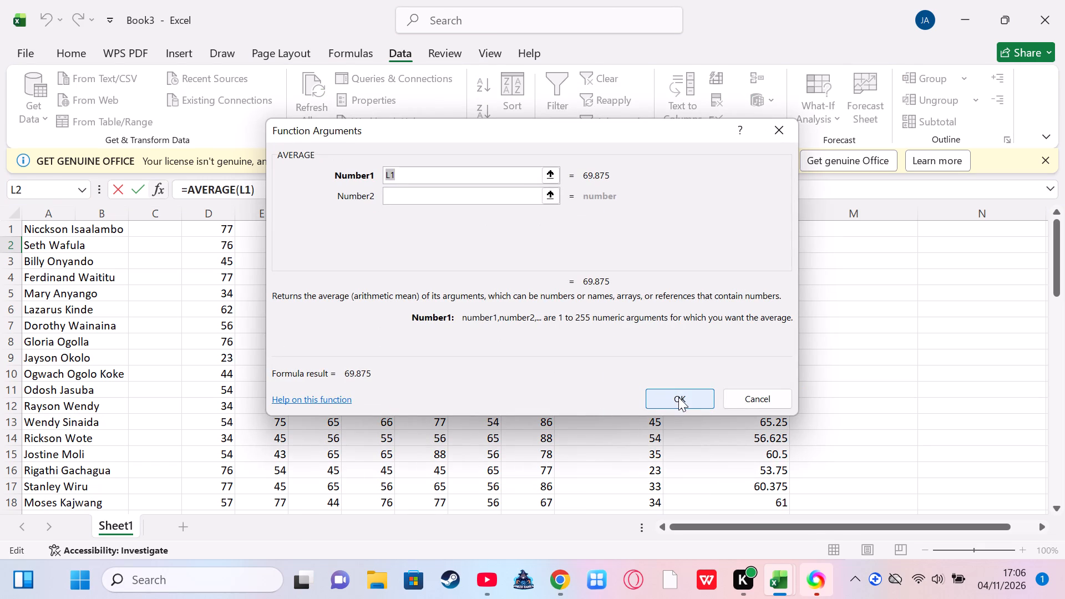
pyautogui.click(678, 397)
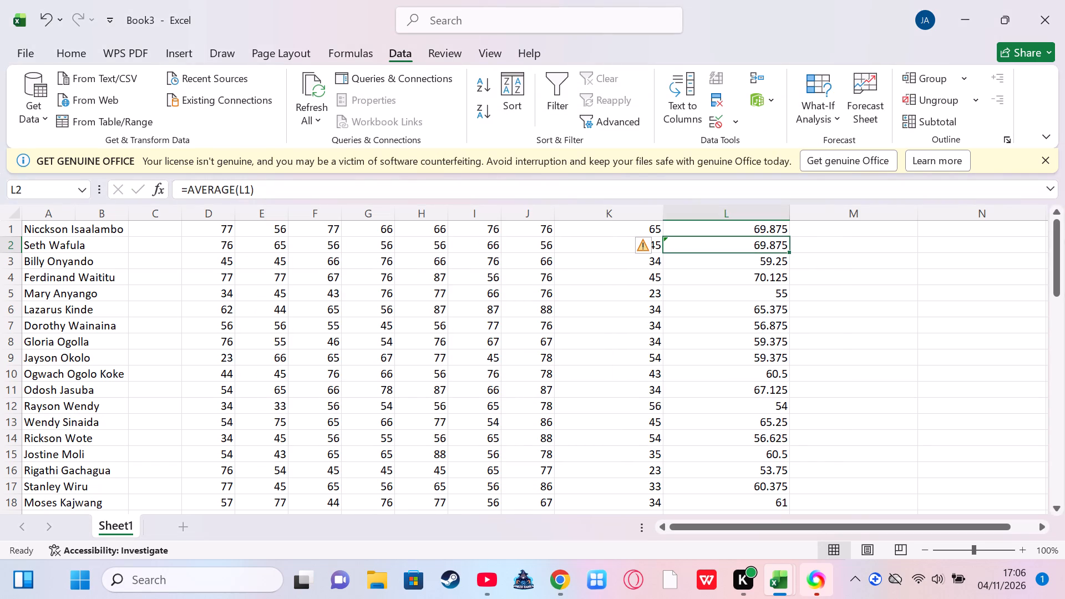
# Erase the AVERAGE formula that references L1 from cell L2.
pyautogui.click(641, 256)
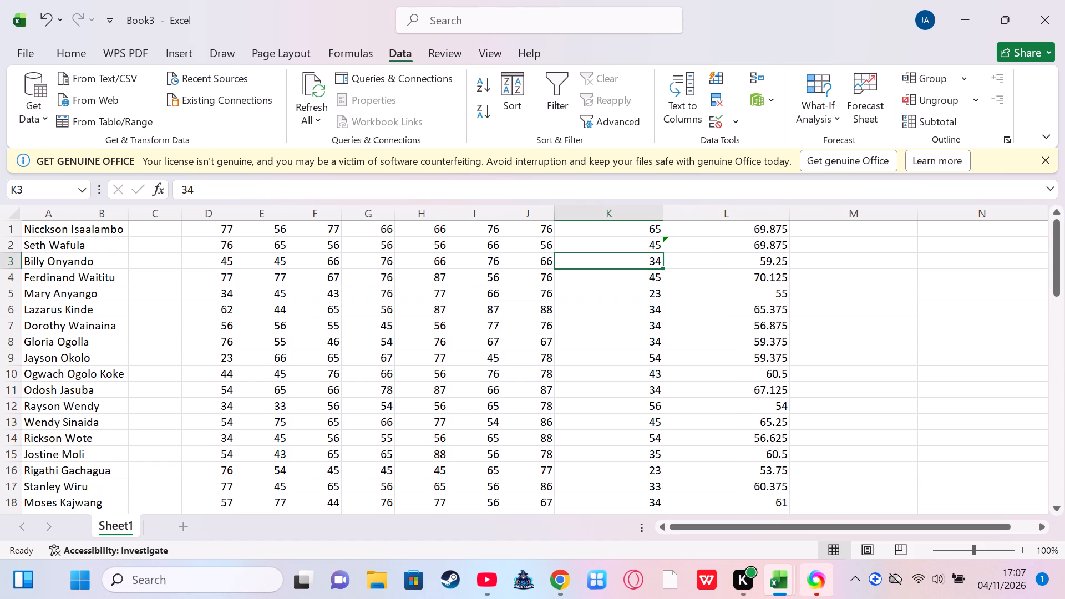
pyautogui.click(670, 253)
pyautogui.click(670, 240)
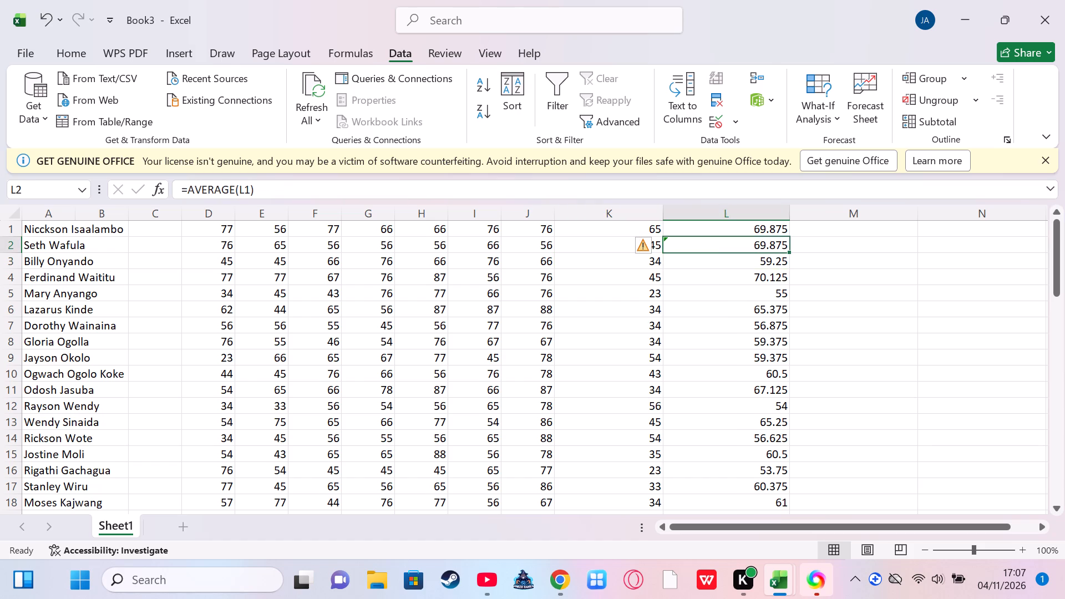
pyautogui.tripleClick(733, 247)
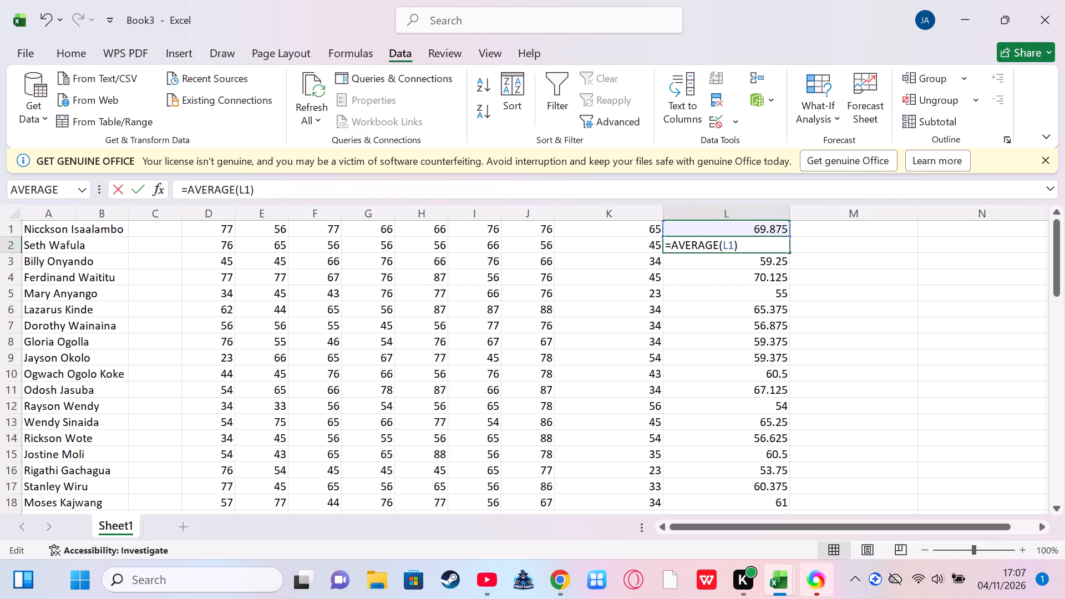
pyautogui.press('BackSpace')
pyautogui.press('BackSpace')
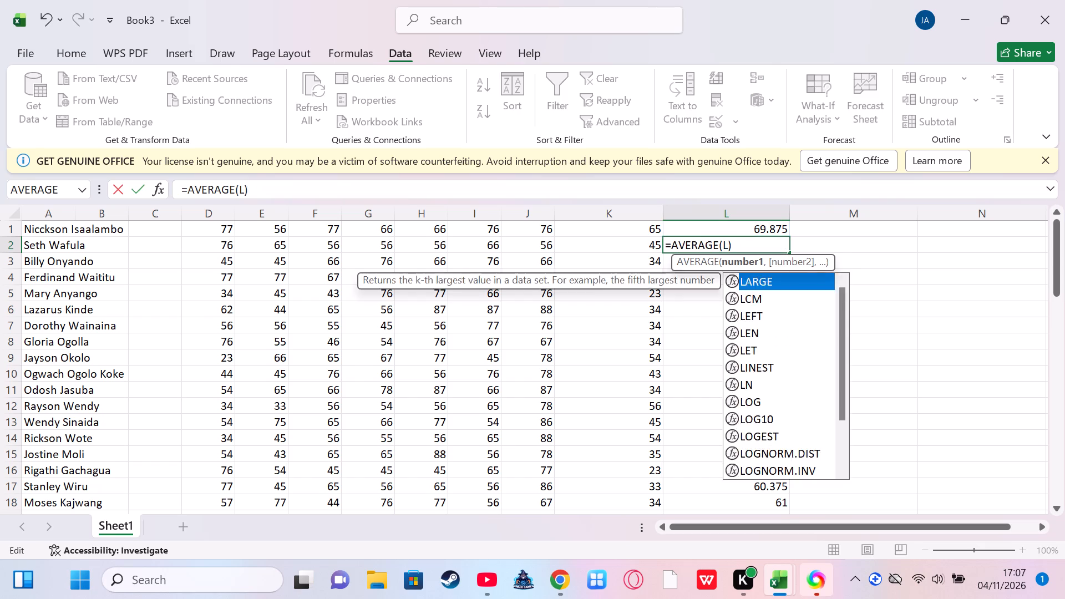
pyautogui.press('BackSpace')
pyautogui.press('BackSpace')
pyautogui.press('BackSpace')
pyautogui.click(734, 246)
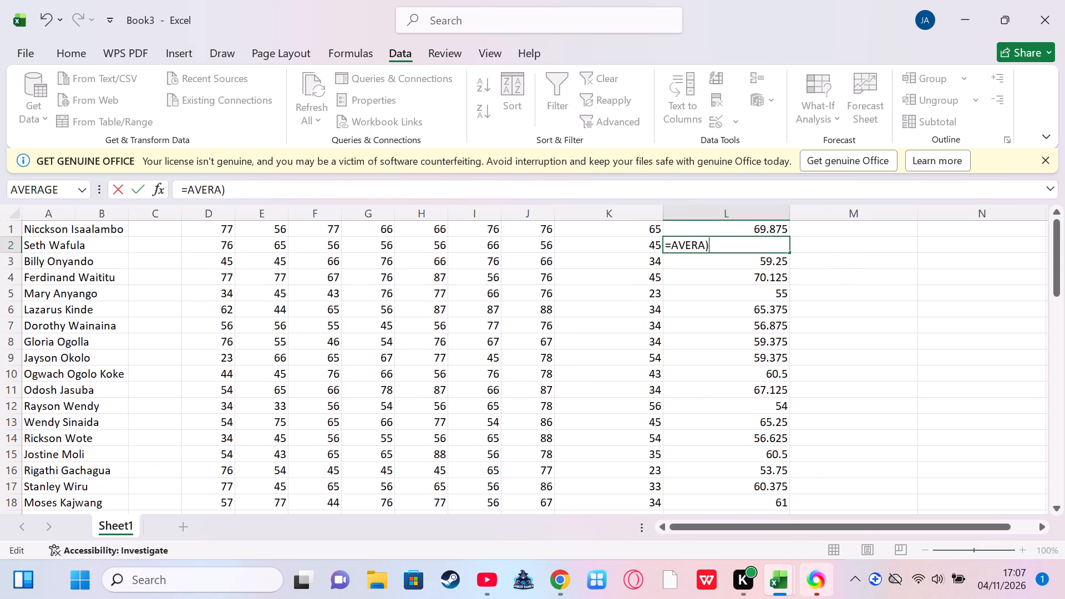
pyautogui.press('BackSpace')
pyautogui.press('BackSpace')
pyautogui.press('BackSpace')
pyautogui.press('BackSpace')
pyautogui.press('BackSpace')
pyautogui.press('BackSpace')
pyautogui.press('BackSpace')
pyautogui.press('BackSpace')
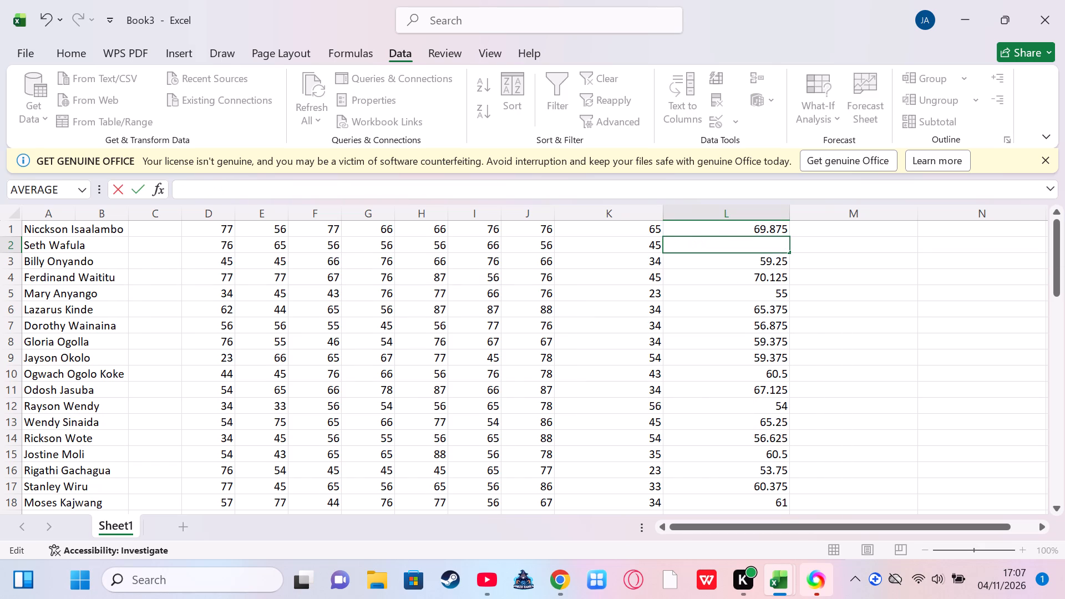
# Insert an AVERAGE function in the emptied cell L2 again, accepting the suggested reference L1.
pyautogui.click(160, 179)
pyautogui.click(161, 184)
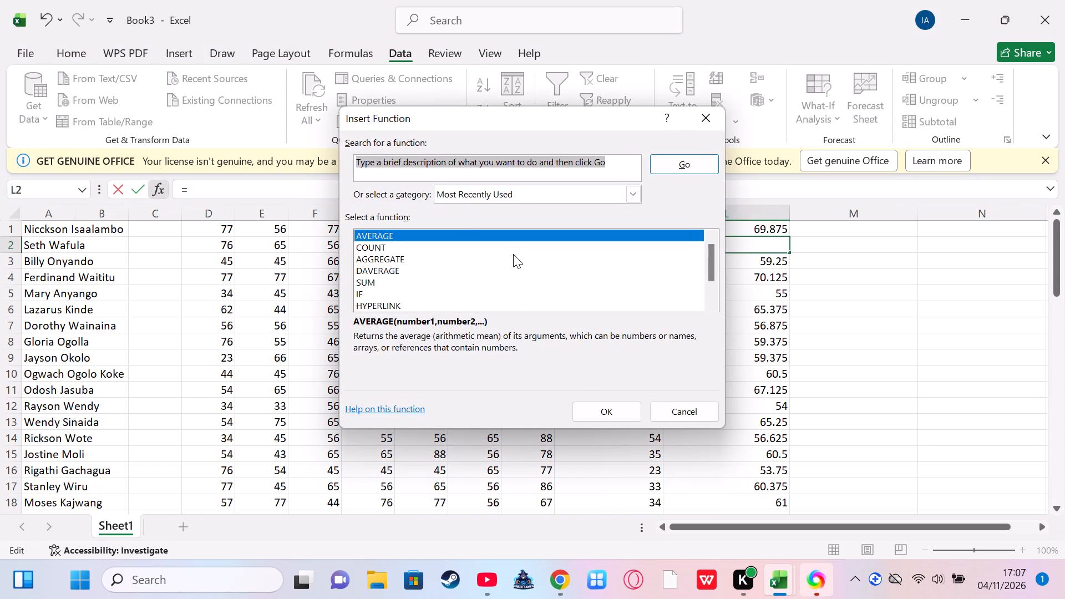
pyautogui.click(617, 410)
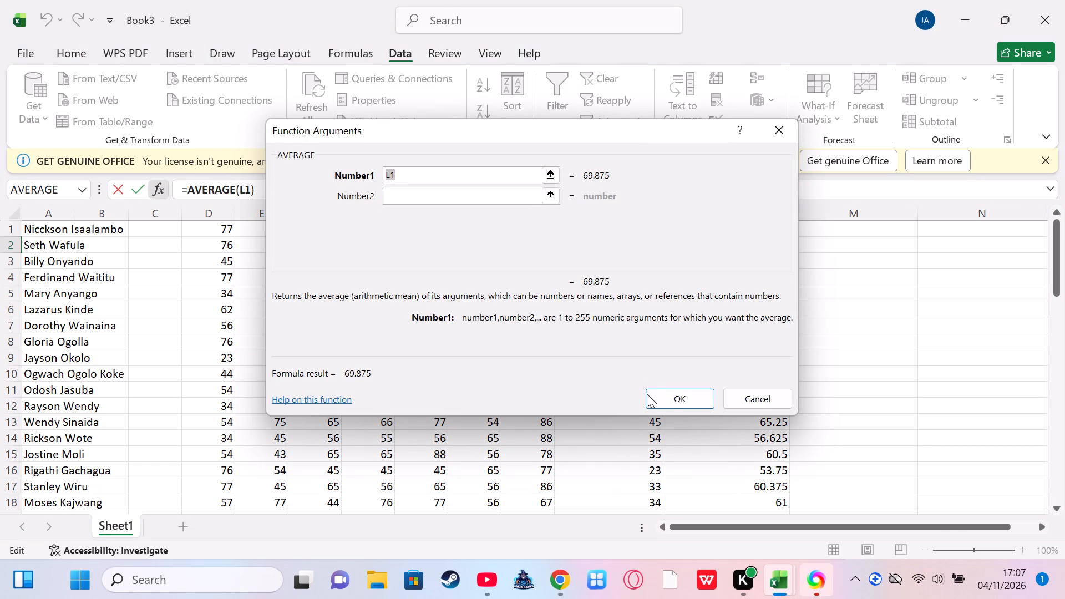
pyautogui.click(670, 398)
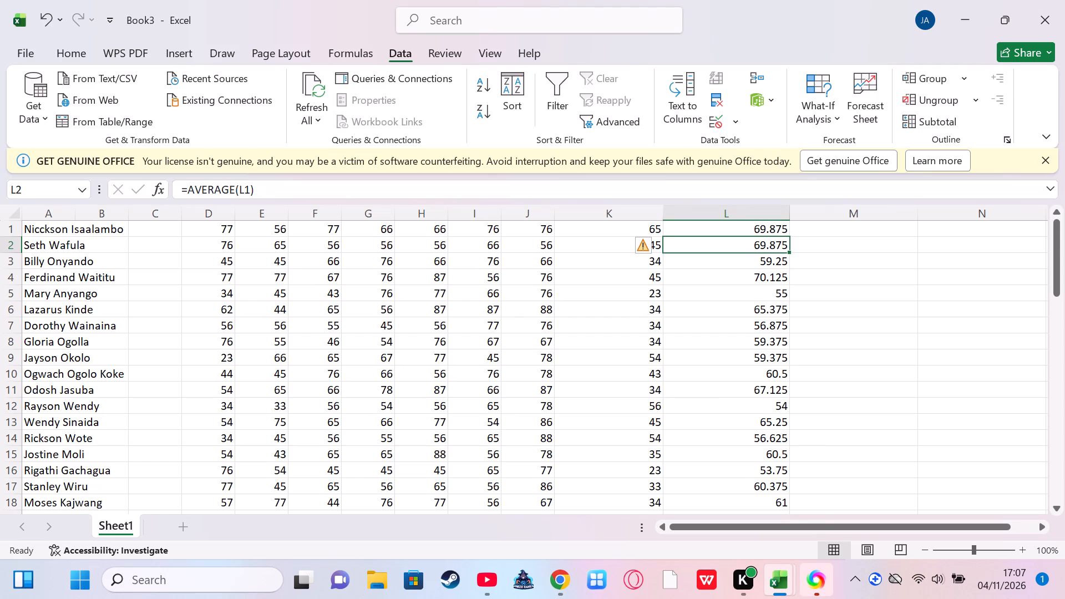
# Replace the mark in cell K2 with 50.
pyautogui.click(596, 243)
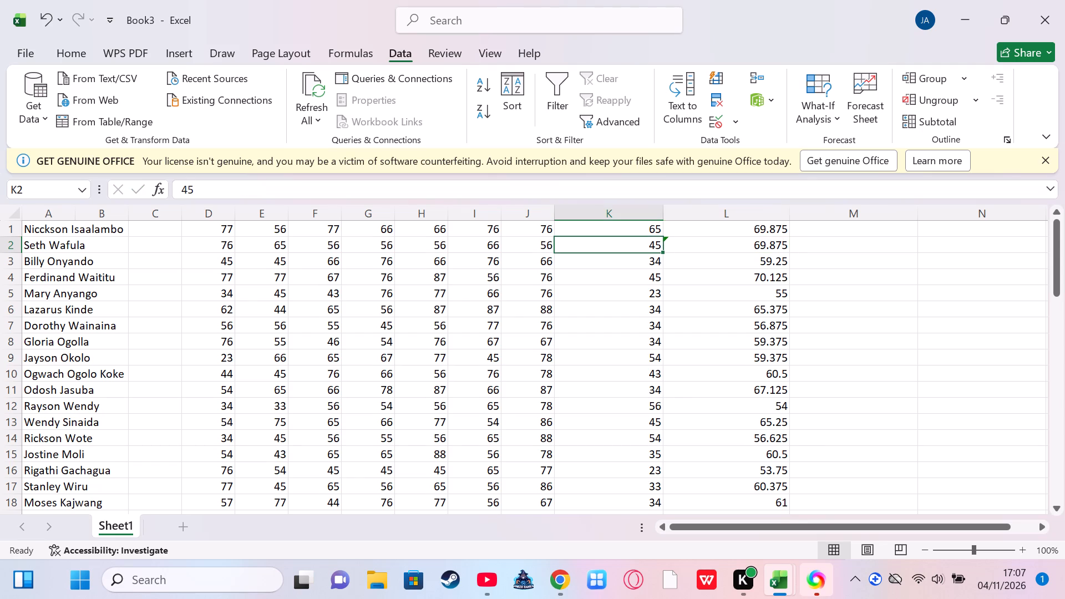
pyautogui.press('BackSpace')
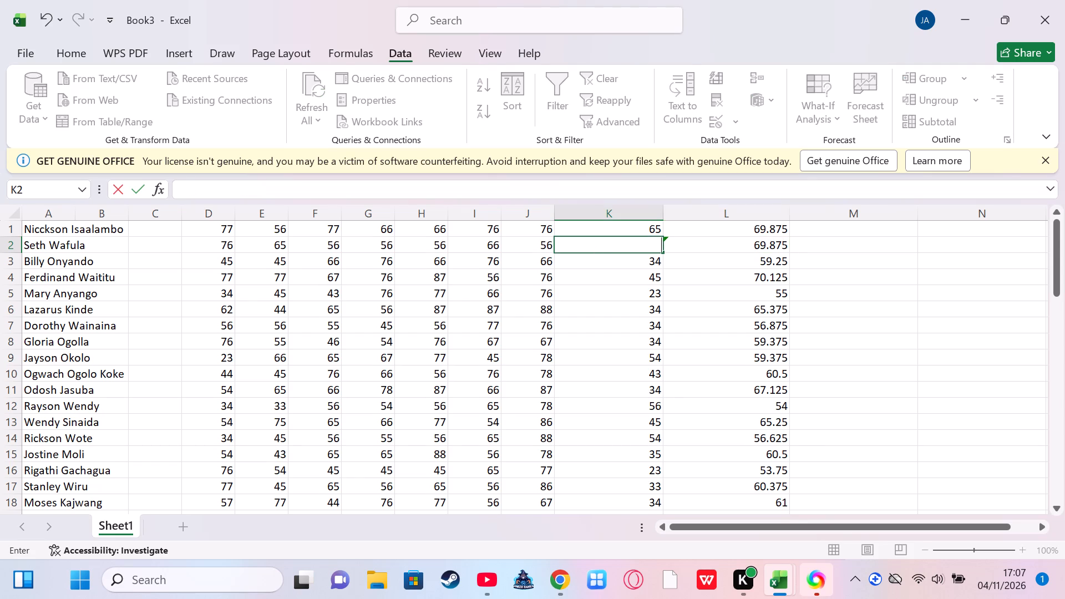
pyautogui.press('5')
pyautogui.press('0')
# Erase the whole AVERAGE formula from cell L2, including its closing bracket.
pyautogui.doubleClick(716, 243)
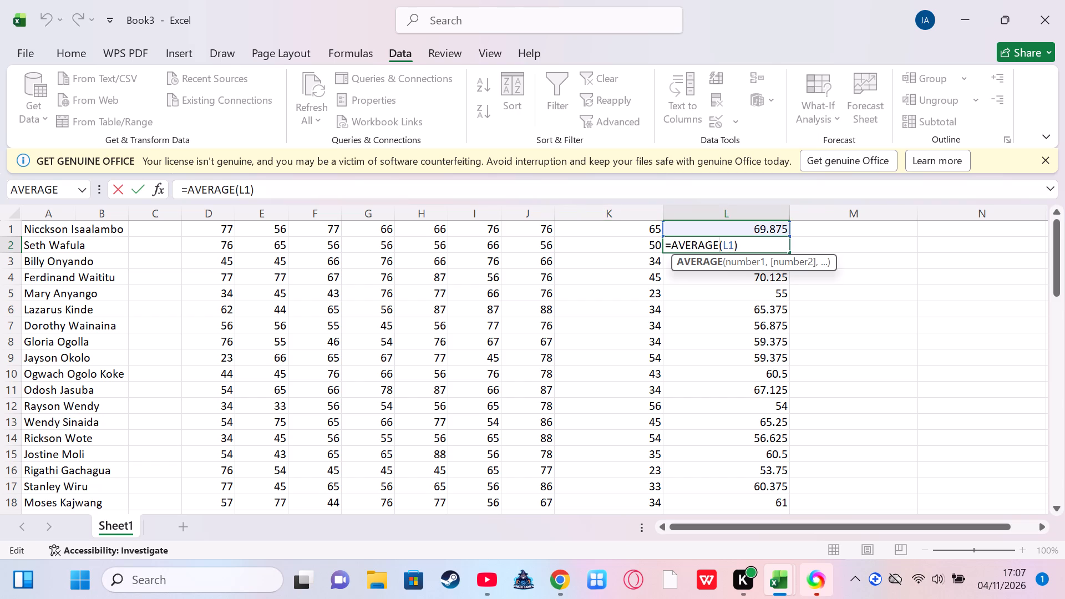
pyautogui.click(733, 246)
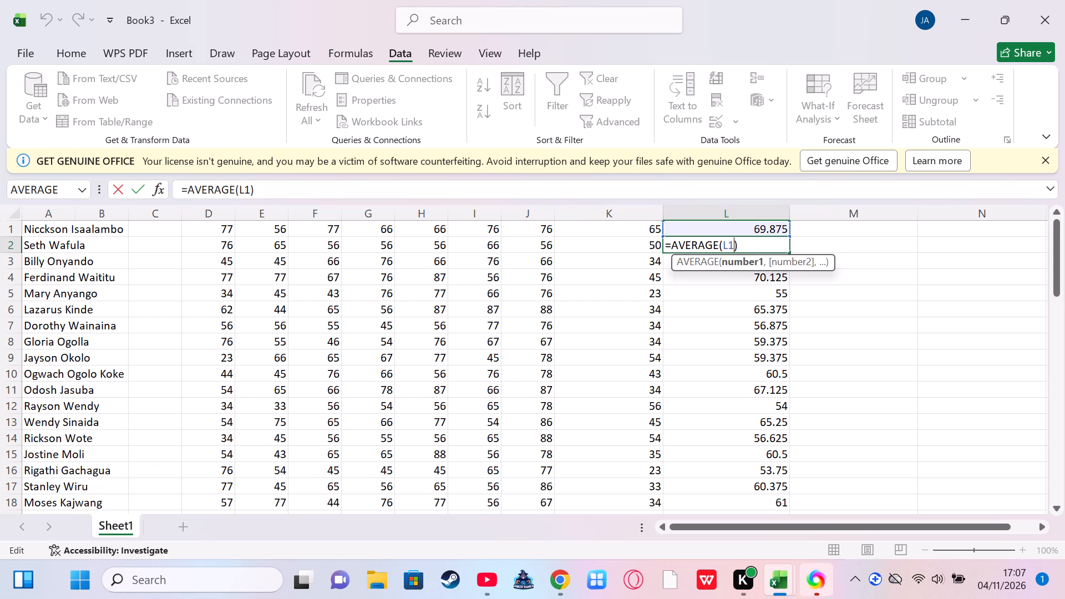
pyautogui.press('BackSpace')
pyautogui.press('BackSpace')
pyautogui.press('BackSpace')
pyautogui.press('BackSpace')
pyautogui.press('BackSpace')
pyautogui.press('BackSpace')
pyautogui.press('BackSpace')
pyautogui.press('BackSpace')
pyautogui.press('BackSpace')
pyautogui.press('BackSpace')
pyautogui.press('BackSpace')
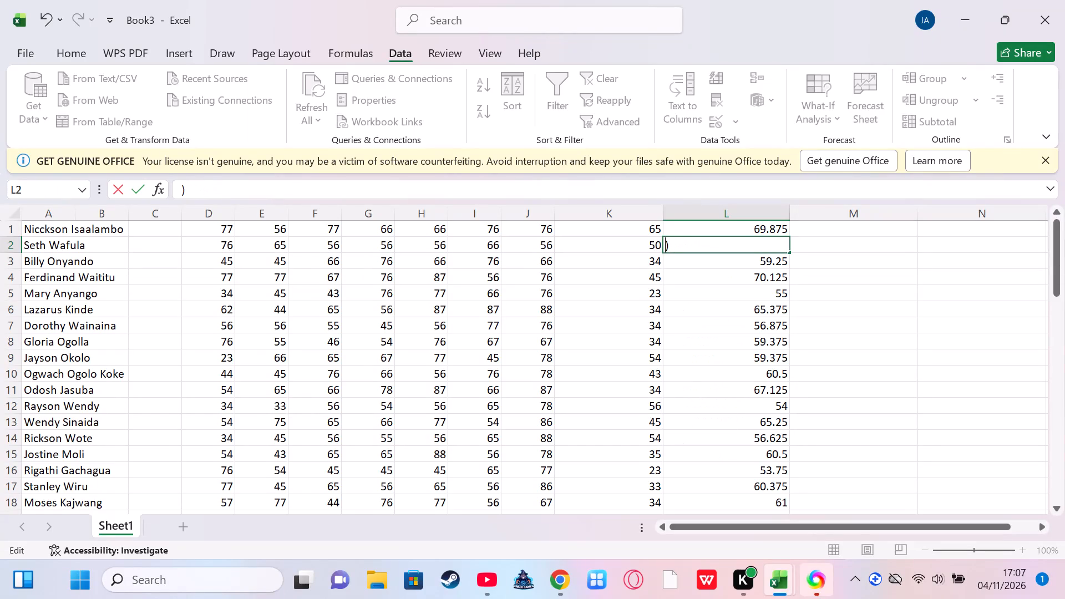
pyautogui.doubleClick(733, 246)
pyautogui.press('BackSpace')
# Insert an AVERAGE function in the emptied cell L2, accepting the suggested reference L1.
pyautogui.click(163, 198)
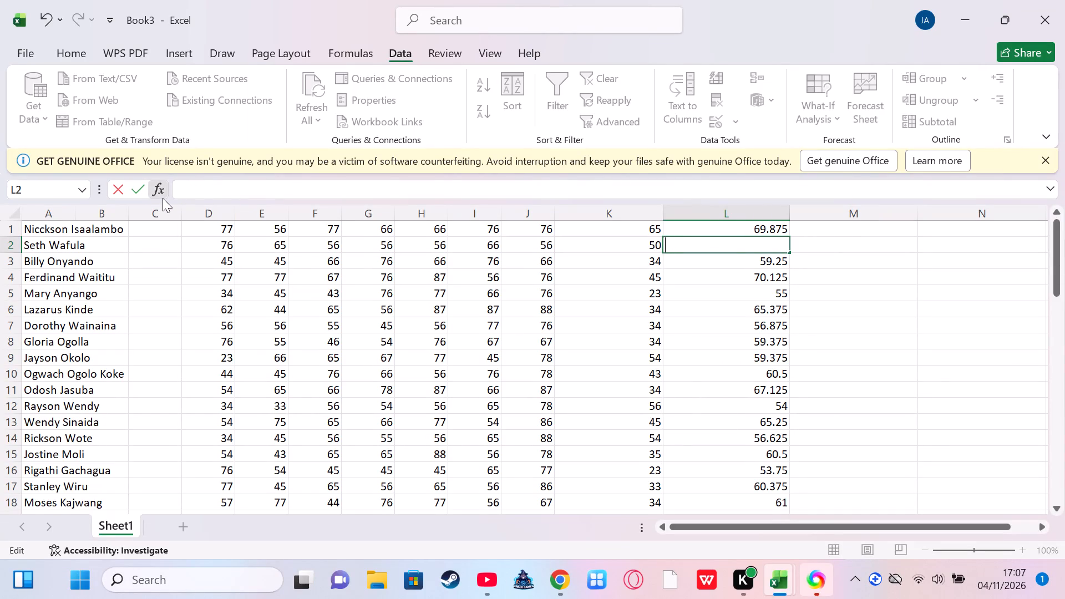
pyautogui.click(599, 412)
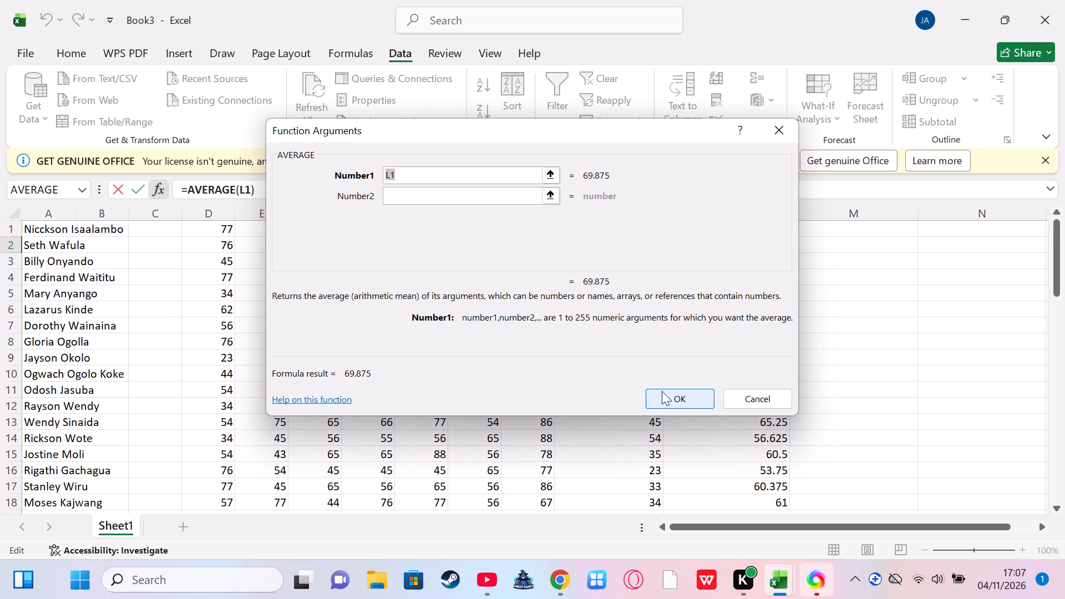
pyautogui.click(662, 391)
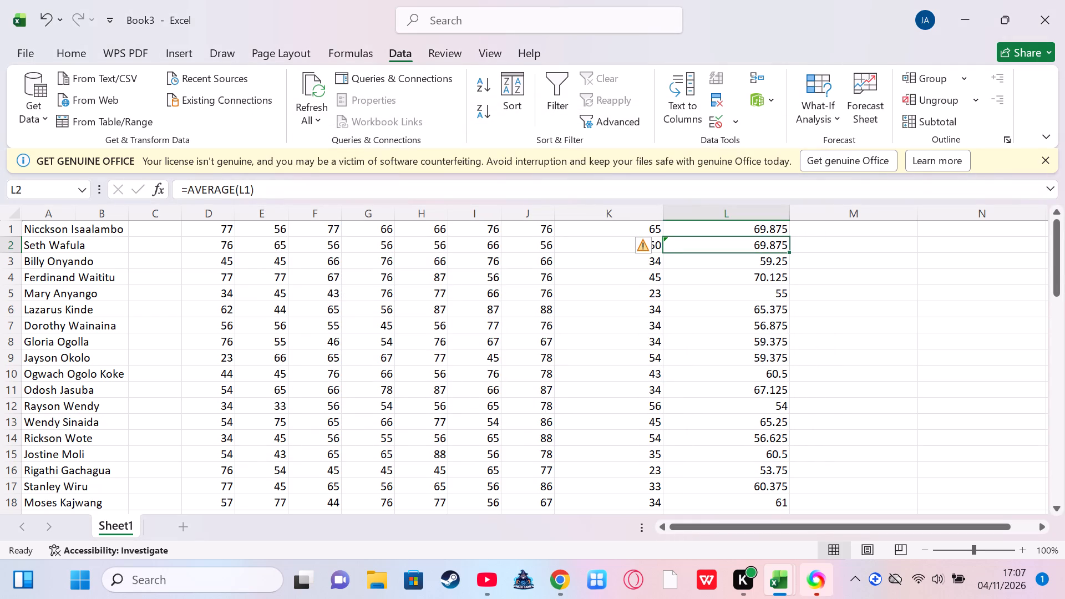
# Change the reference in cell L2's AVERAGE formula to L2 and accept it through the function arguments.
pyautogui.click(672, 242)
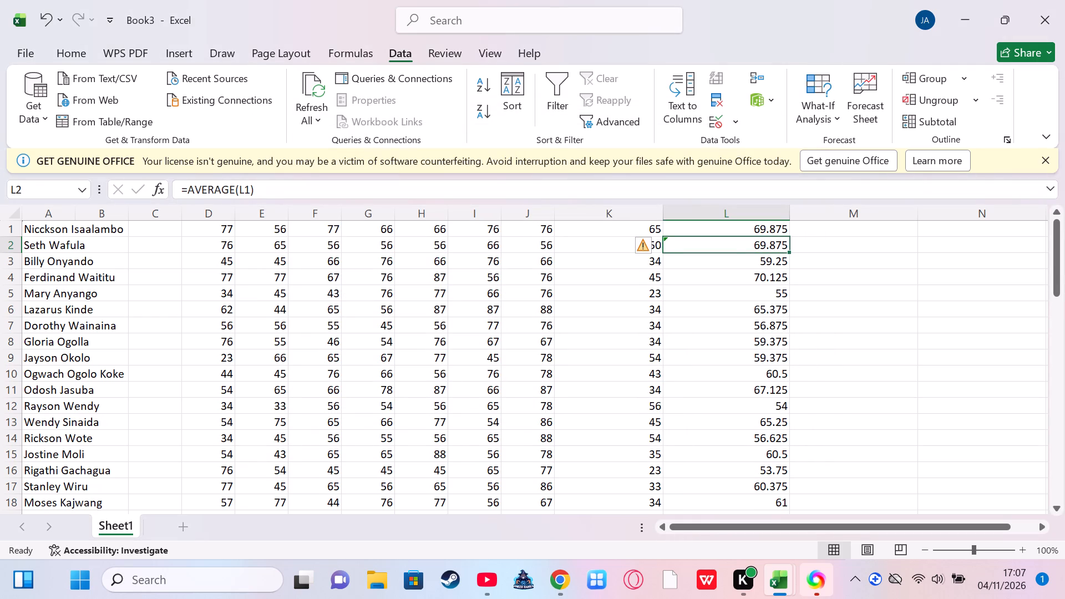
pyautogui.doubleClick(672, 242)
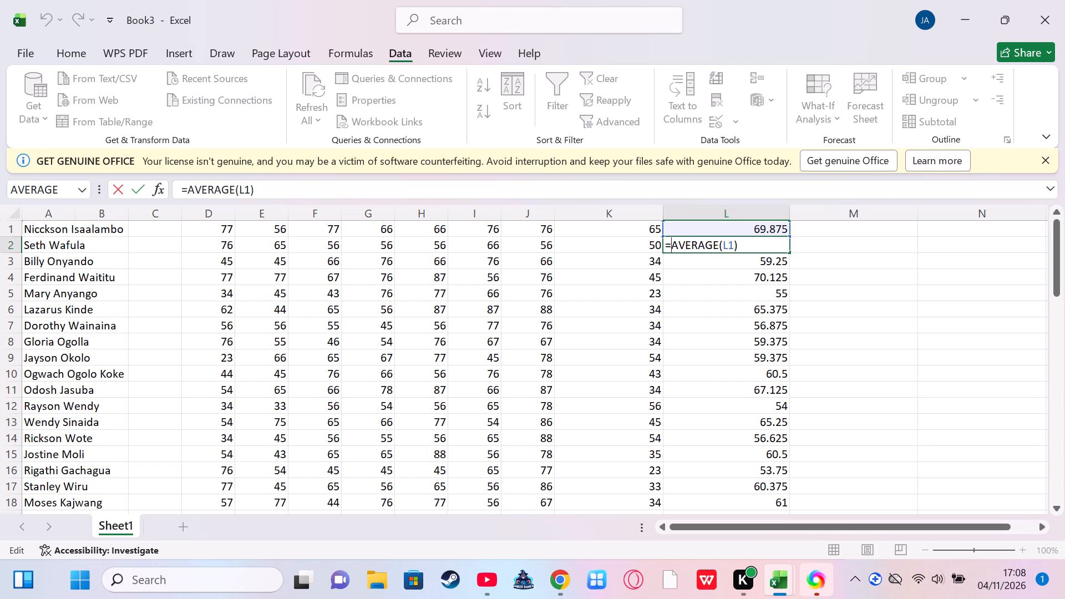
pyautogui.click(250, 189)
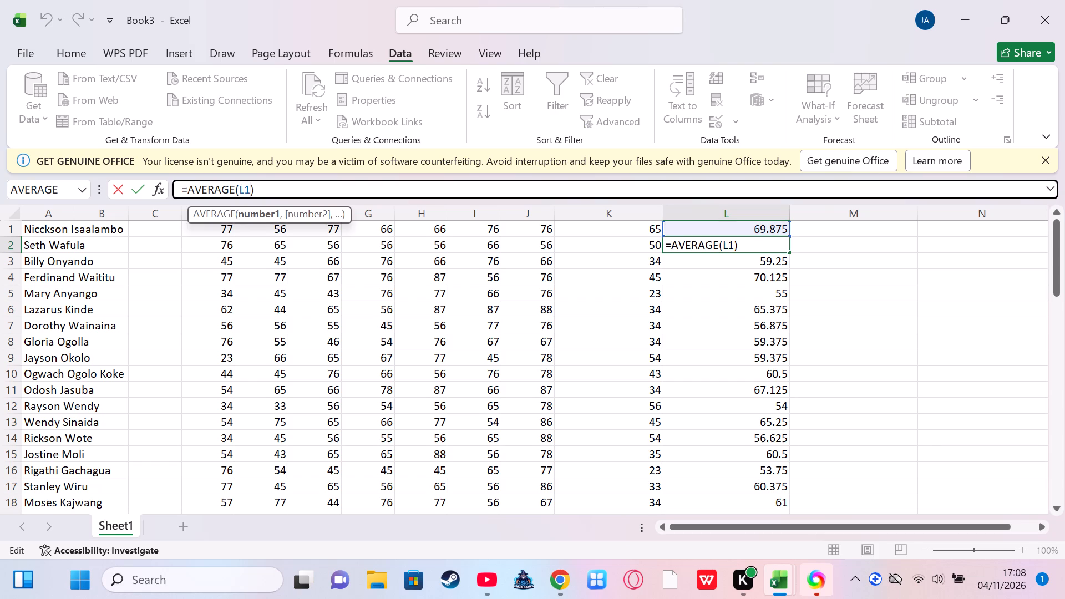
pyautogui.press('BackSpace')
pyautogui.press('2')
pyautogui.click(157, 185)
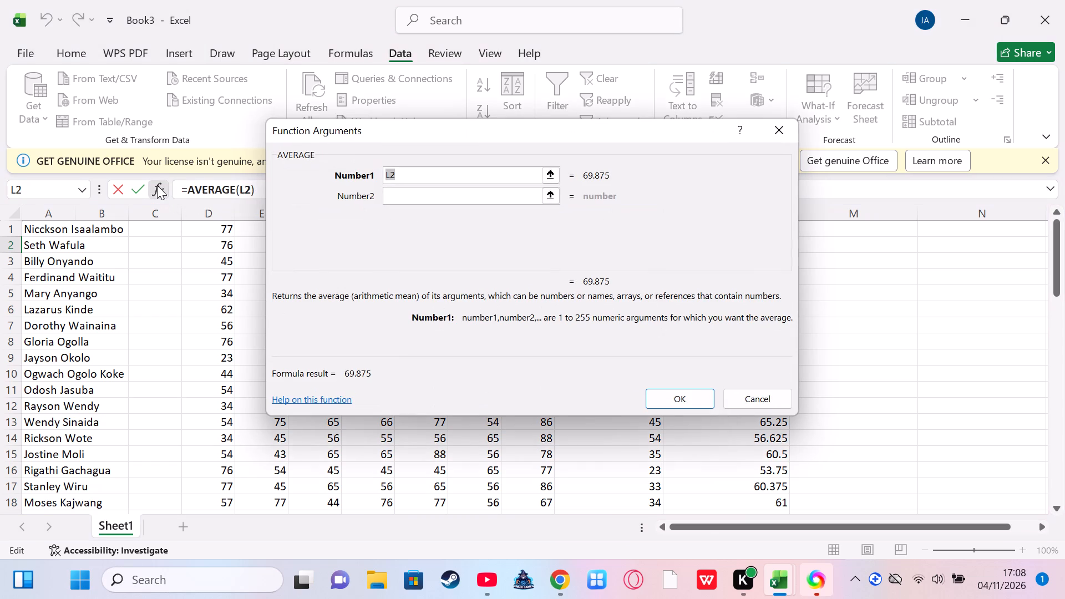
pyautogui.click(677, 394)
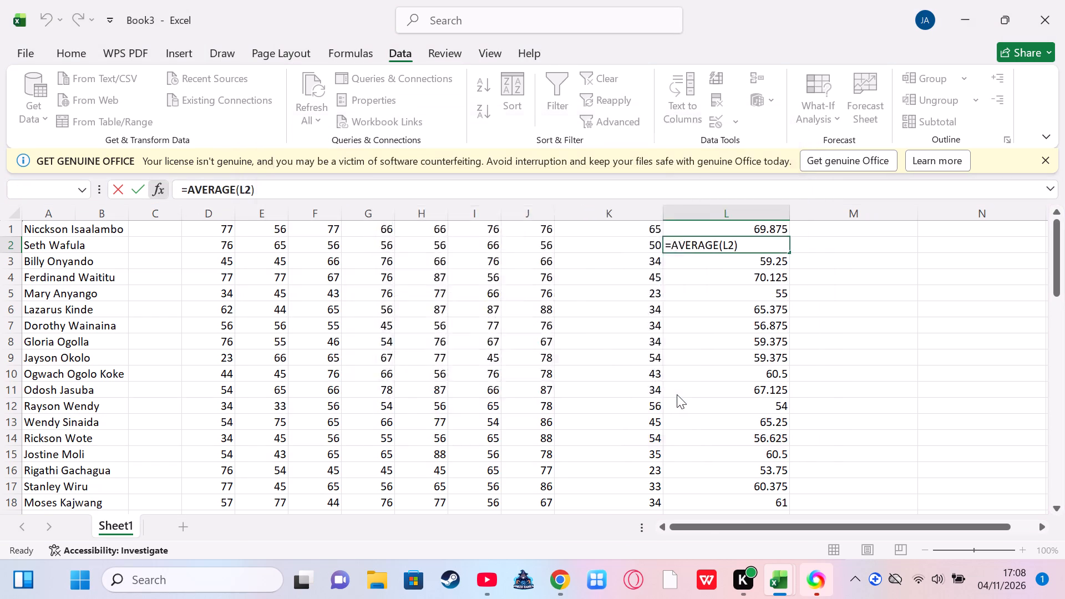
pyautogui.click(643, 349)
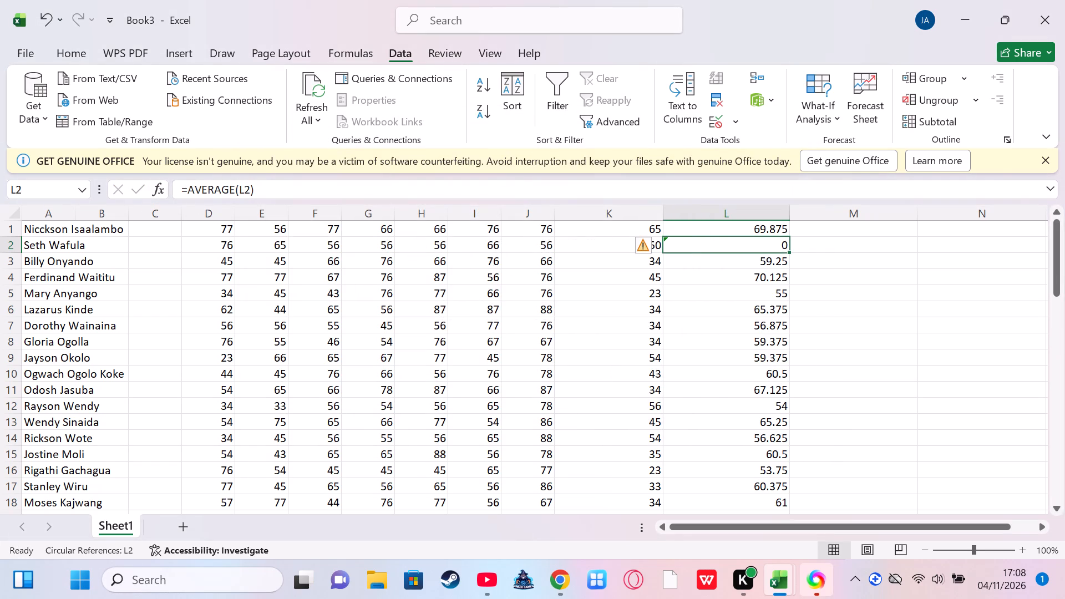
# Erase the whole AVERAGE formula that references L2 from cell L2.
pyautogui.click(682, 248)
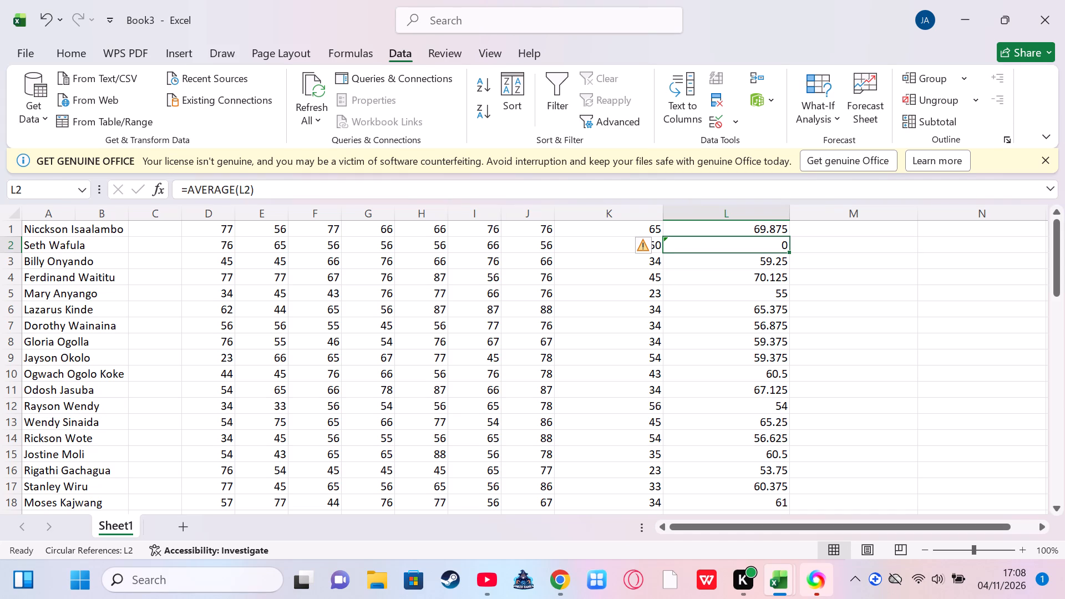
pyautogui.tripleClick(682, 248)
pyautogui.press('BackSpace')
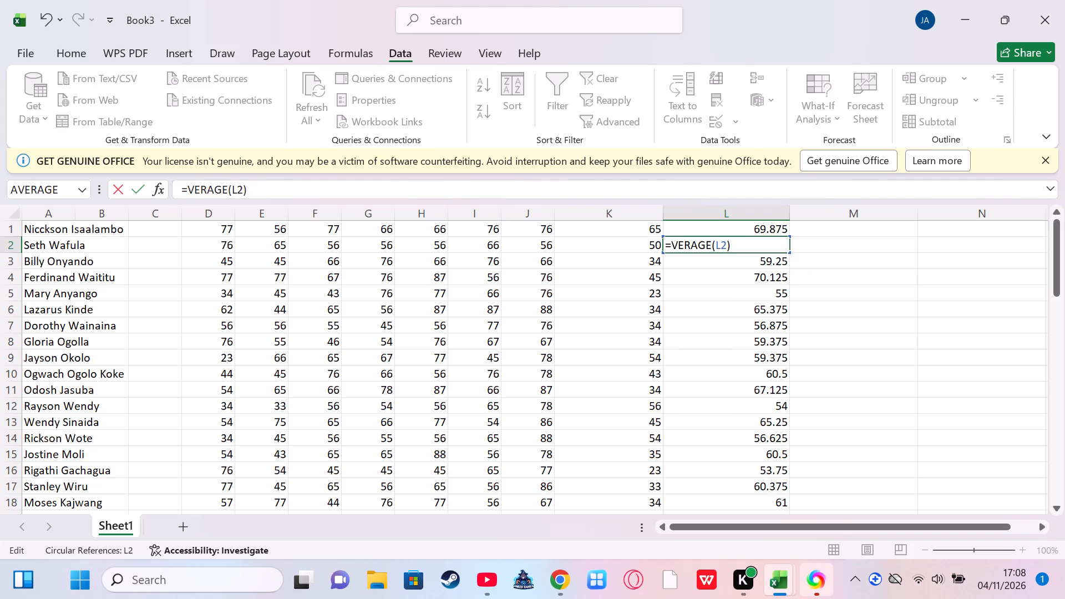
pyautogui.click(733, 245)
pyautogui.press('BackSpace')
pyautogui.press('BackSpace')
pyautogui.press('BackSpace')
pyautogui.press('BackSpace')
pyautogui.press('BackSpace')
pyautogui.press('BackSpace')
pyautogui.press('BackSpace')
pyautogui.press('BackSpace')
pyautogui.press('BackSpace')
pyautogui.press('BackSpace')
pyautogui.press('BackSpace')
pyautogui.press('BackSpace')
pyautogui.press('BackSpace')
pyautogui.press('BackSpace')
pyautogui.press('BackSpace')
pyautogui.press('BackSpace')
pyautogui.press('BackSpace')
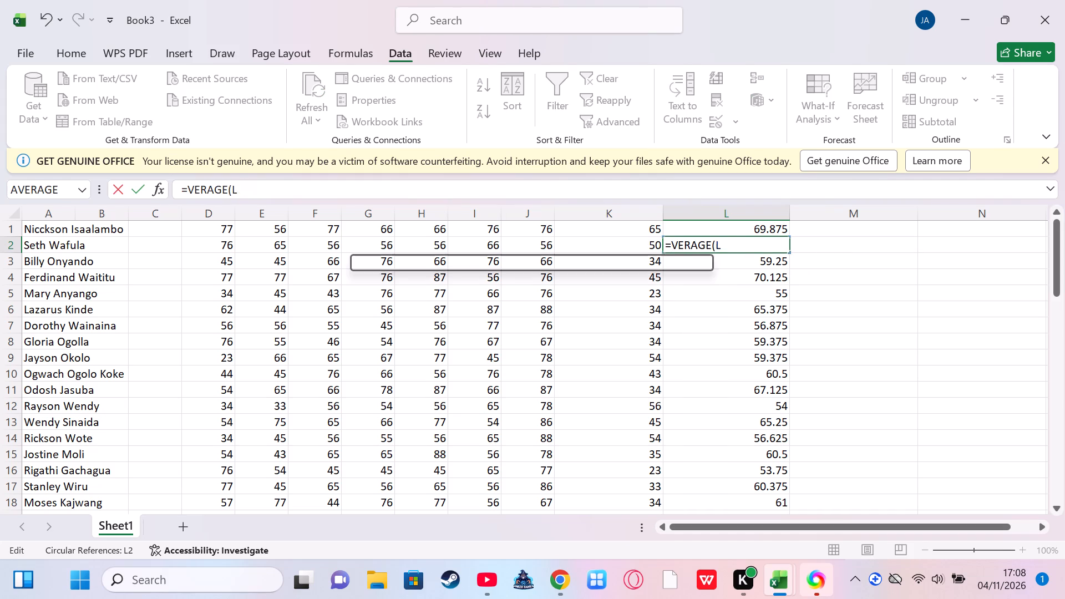
# Start a new AVERAGE function in cell L2 and pick cell L2 repeatedly for its first argument, producing L2+L2.
pyautogui.click(164, 195)
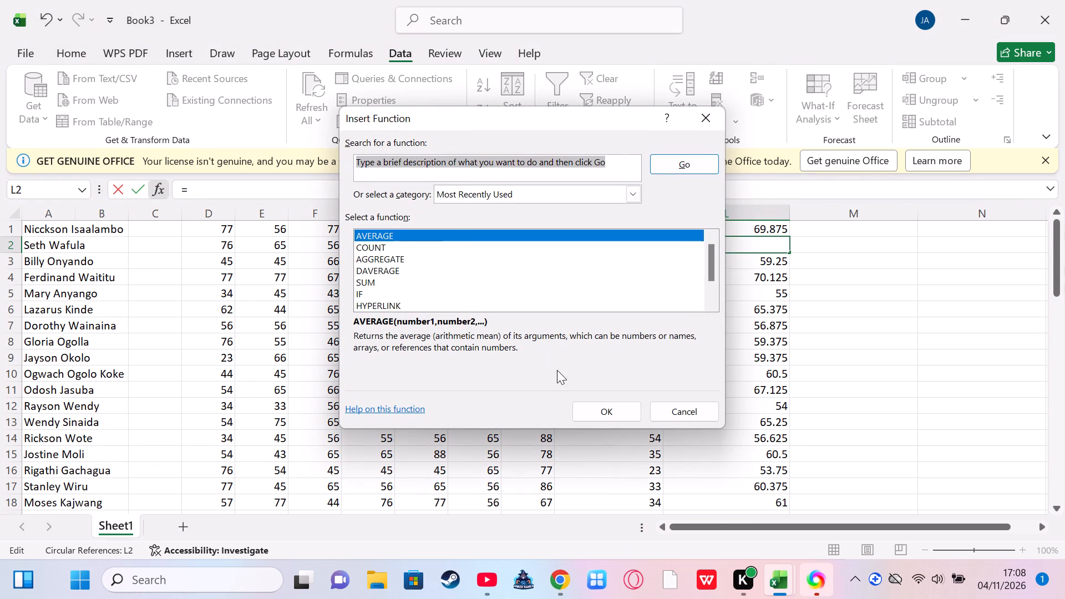
pyautogui.click(612, 414)
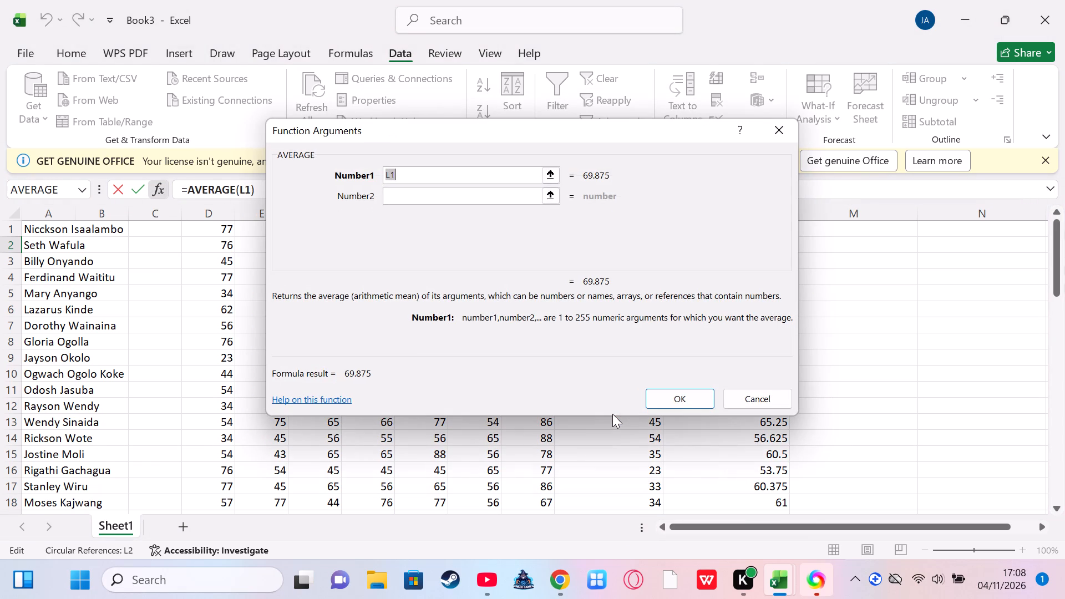
pyautogui.click(550, 178)
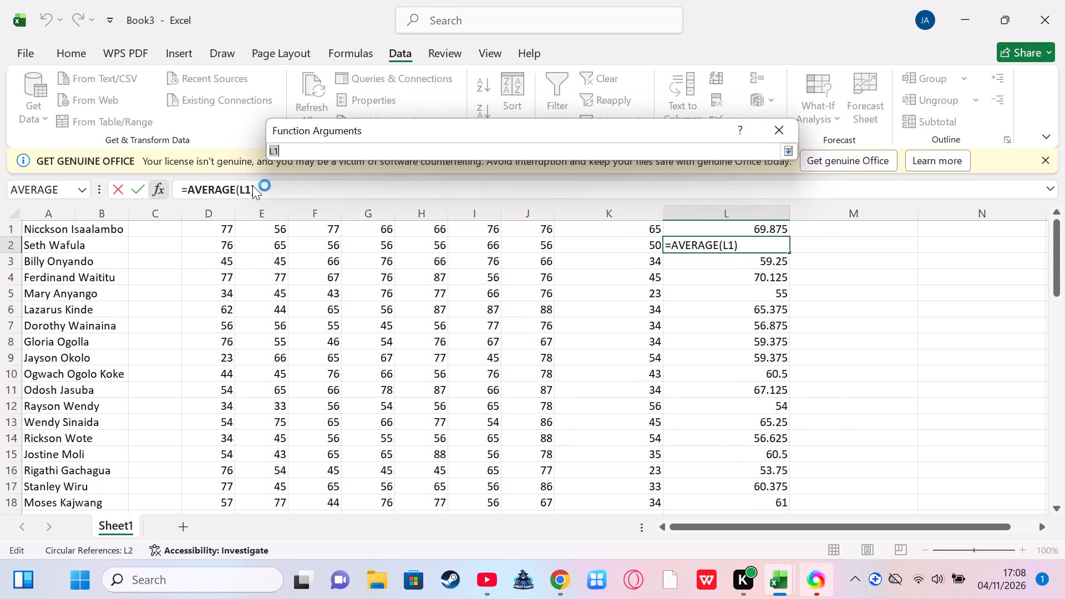
pyautogui.click(734, 246)
pyautogui.click(734, 246)
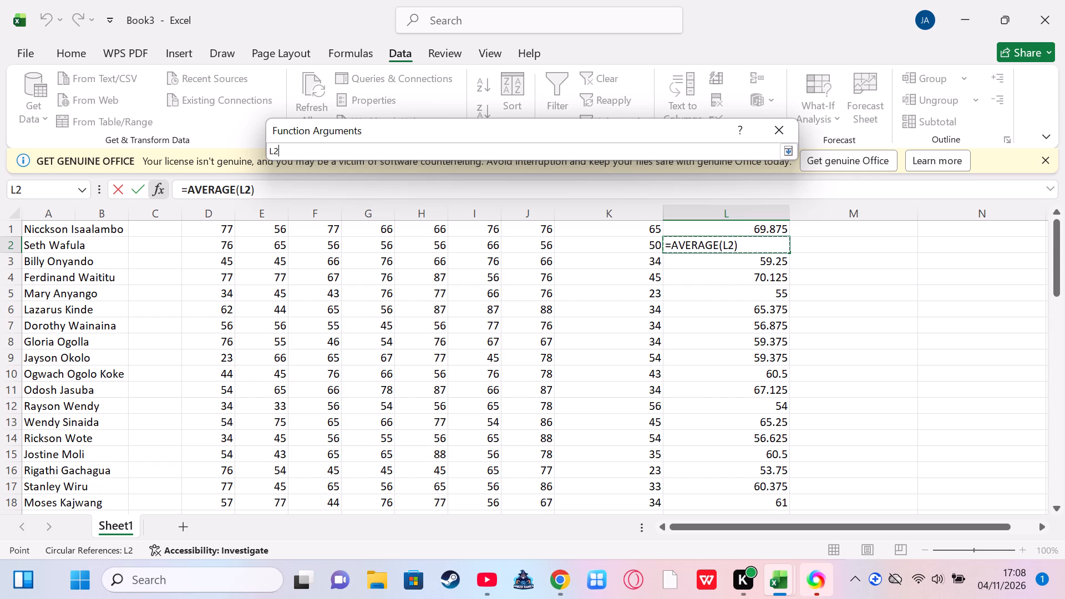
pyautogui.click(788, 149)
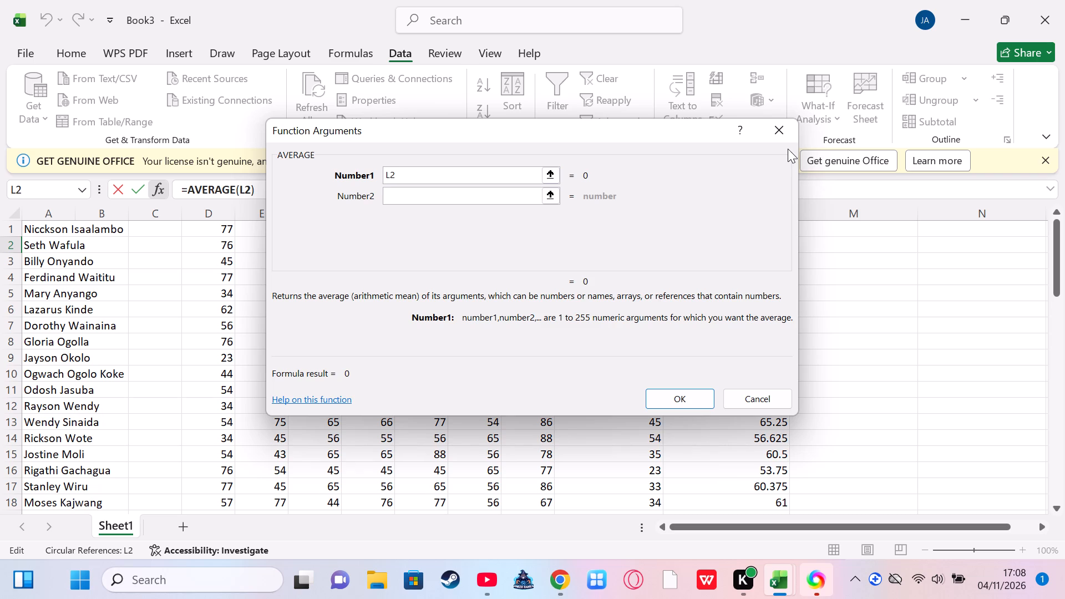
pyautogui.click(554, 173)
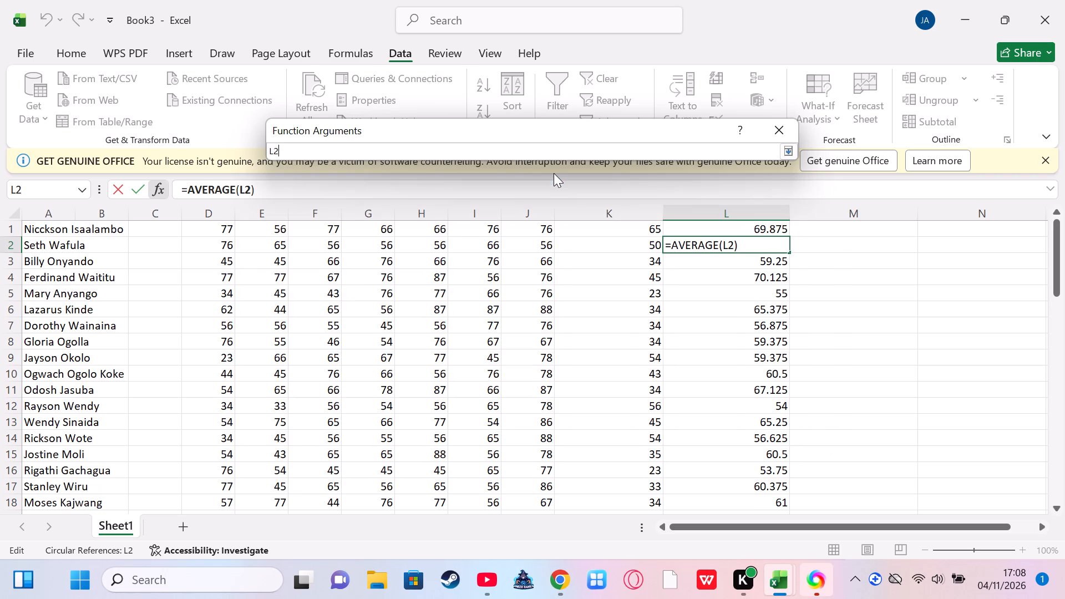
pyautogui.click(739, 250)
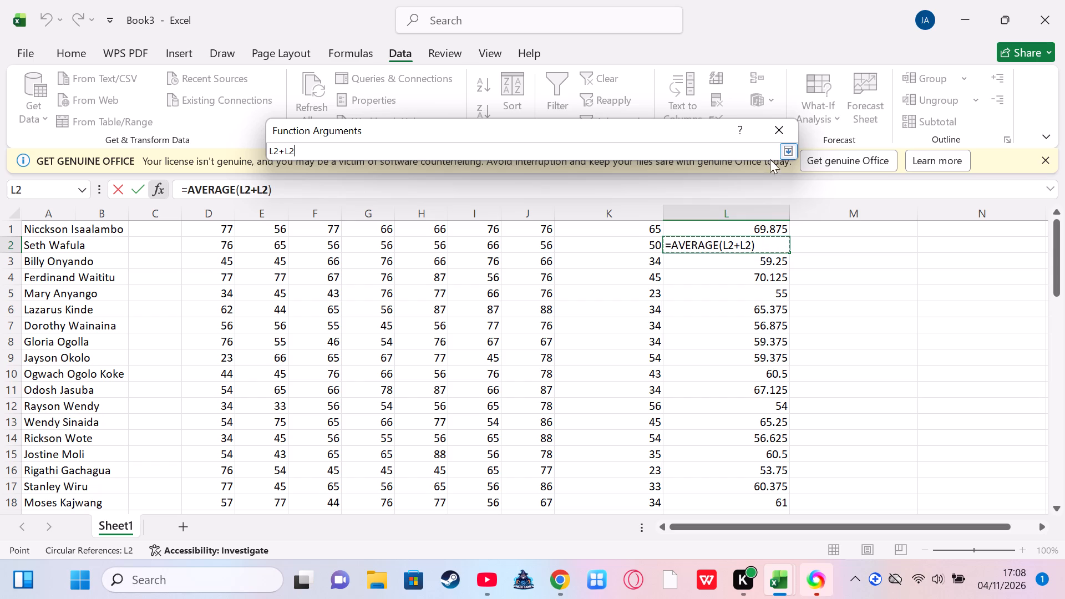
pyautogui.click(782, 152)
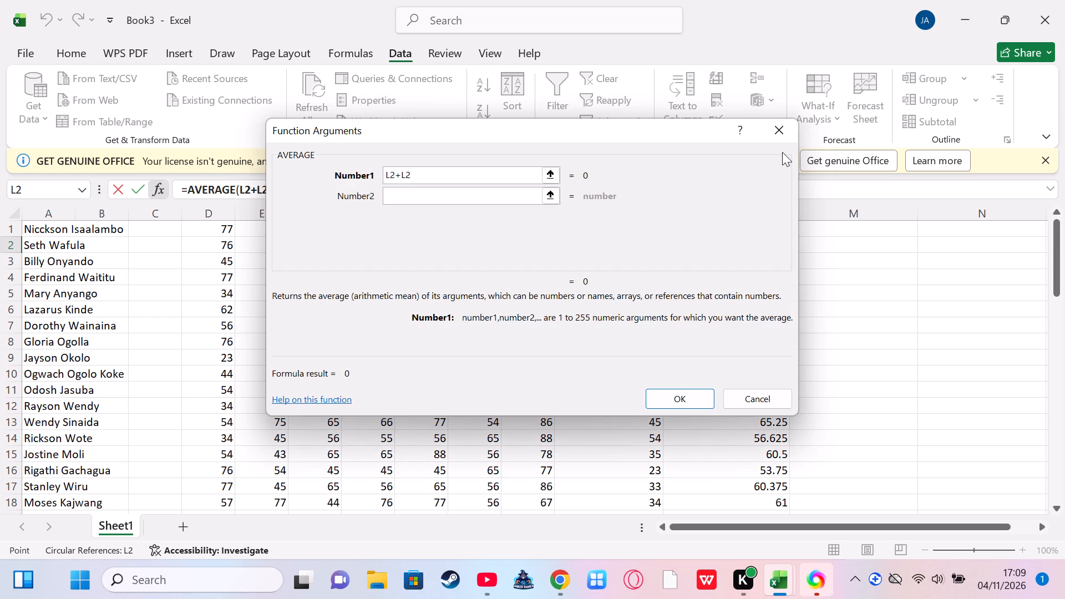
pyautogui.click(782, 152)
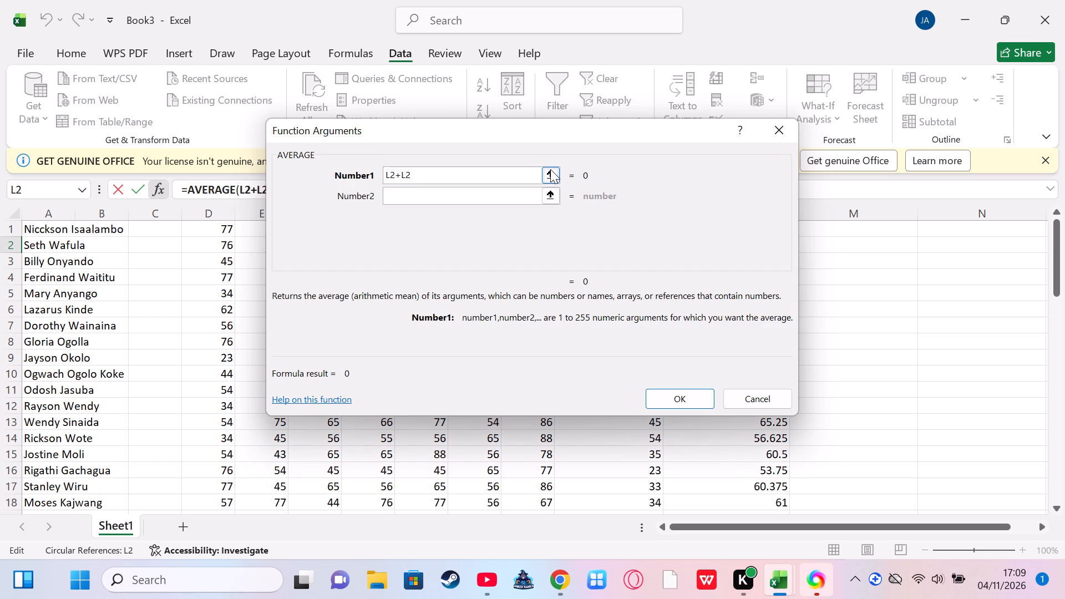
# Replace the AVERAGE function's first argument with L1 and accept the formula in cell L2.
pyautogui.click(550, 169)
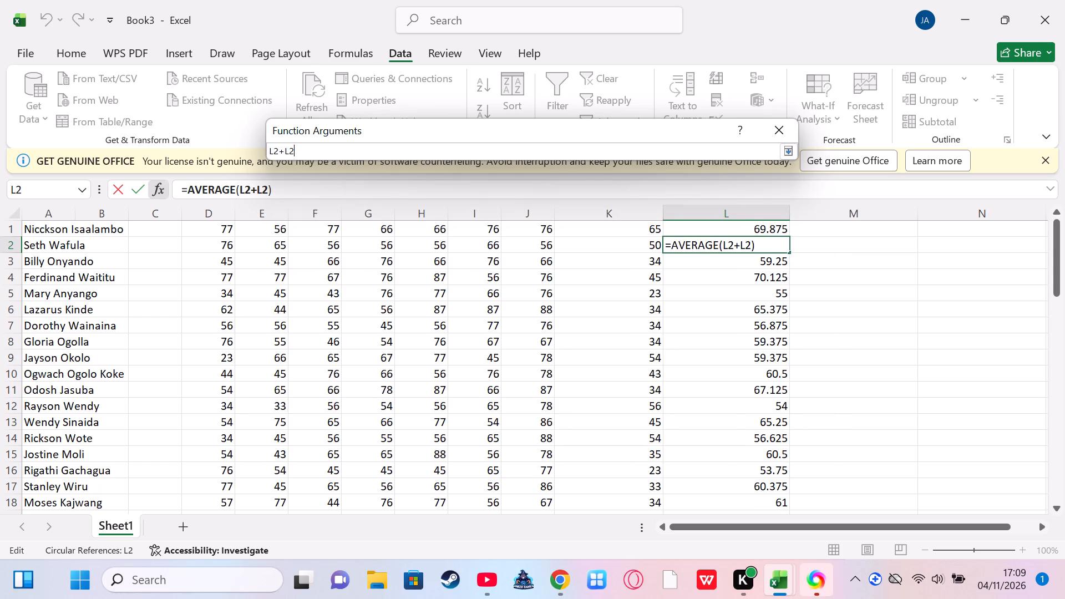
pyautogui.click(759, 245)
pyautogui.press('BackSpace')
pyautogui.press('BackSpace')
pyautogui.press('BackSpace')
pyautogui.press('BackSpace')
pyautogui.press('BackSpace')
pyautogui.press('BackSpace')
pyautogui.press('BackSpace')
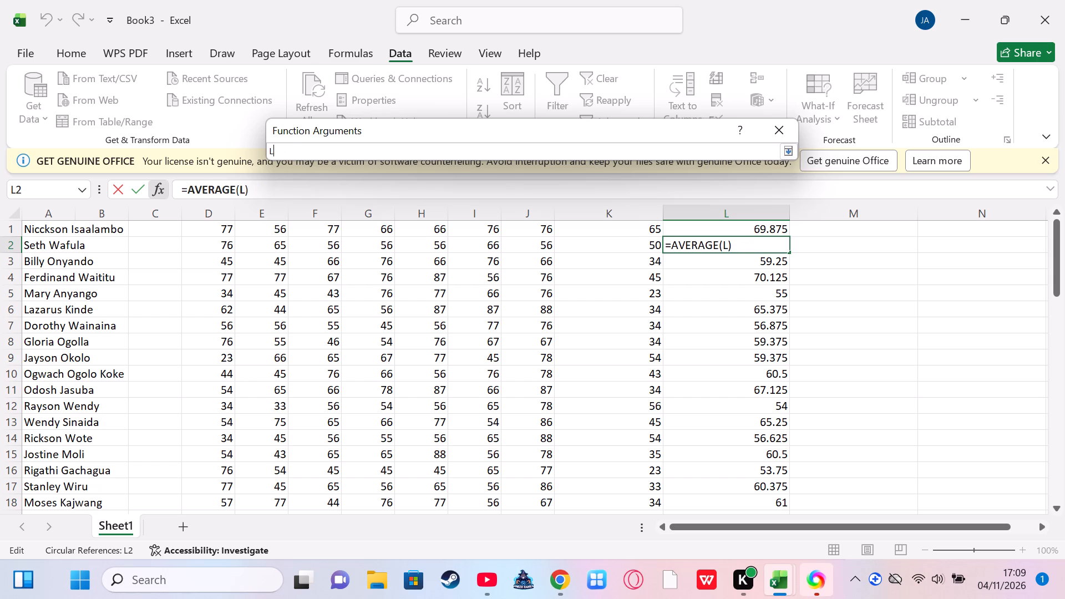
pyautogui.press('1')
pyautogui.click(784, 148)
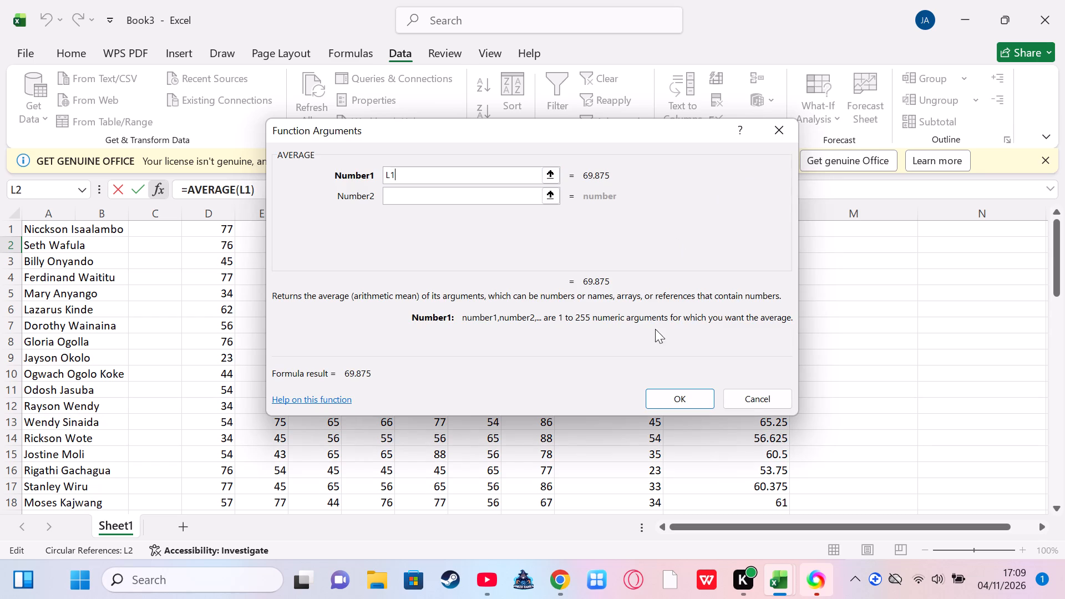
pyautogui.click(678, 393)
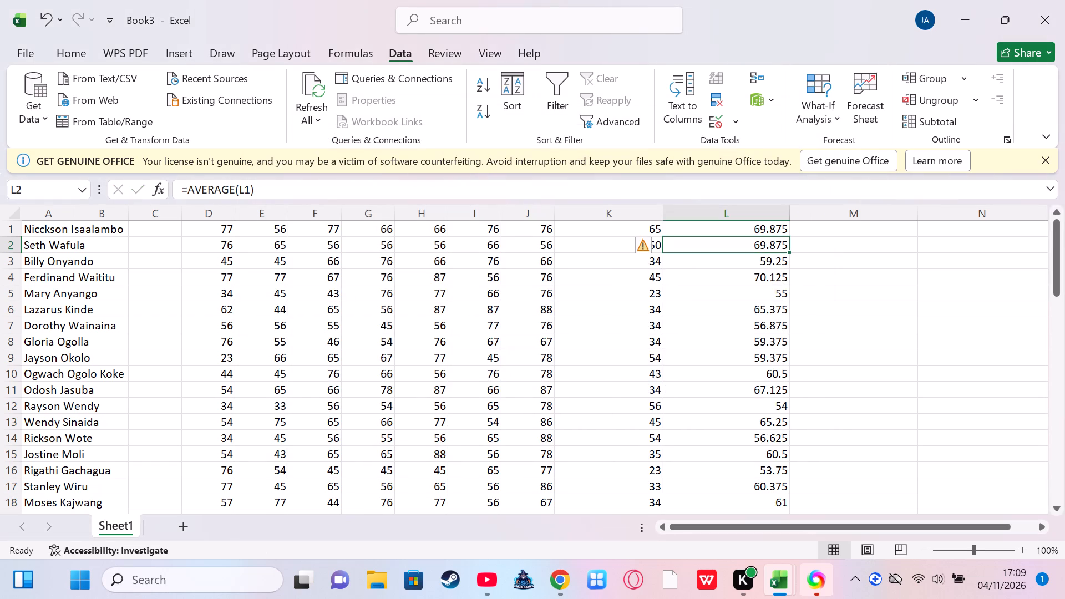
# Insert a COUNT function in cell M64 for the table's last student row, accepting the suggested range D64:L64.
pyautogui.scroll(-4, 641, 380)
pyautogui.scroll(1, 641, 380)
pyautogui.click(824, 358)
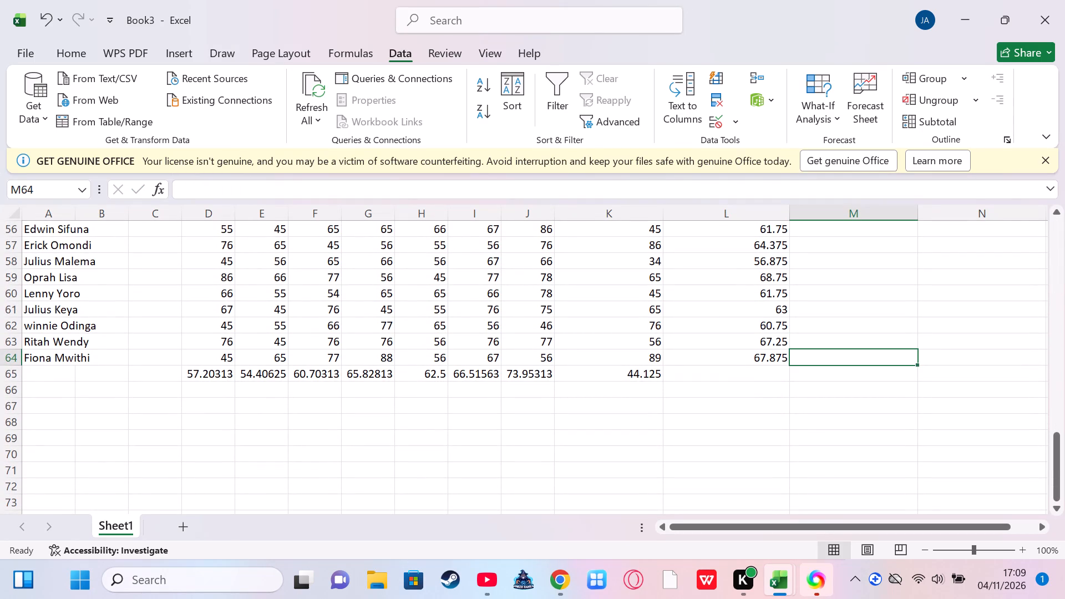
pyautogui.doubleClick(824, 358)
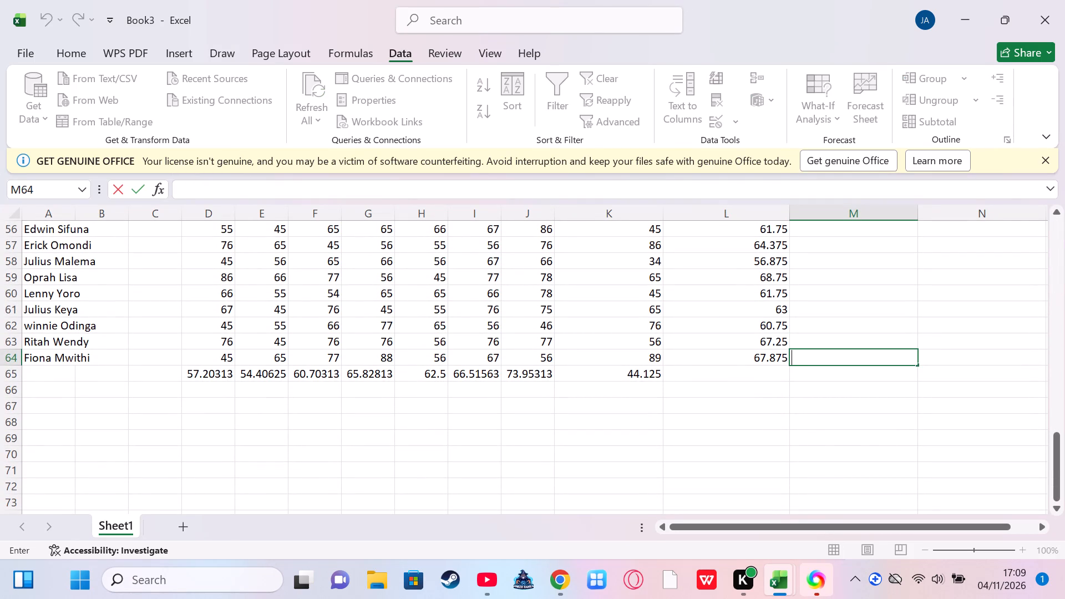
pyautogui.click(159, 189)
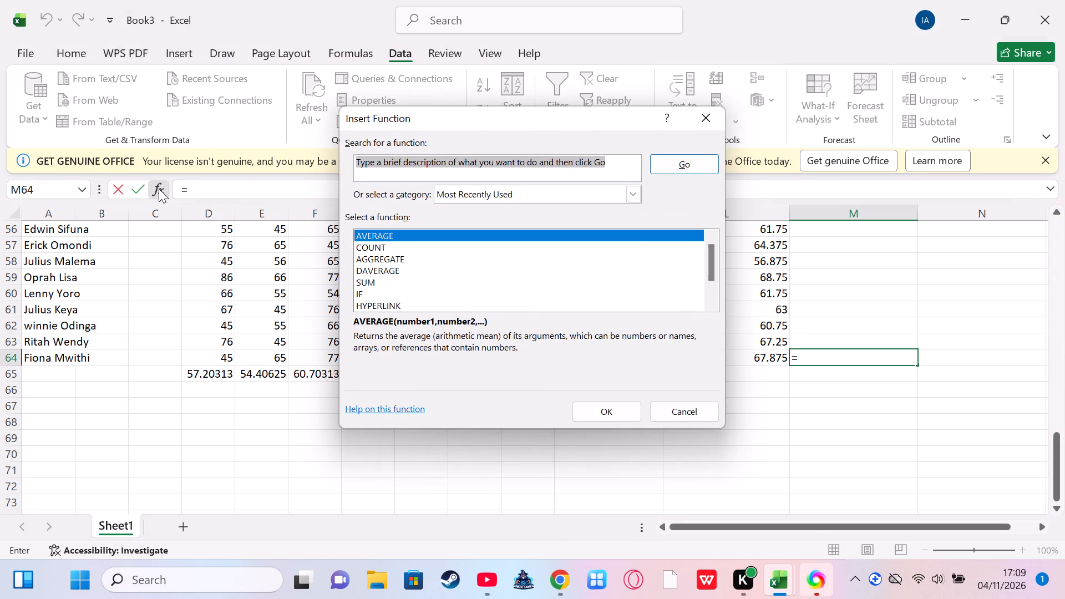
pyautogui.click(364, 245)
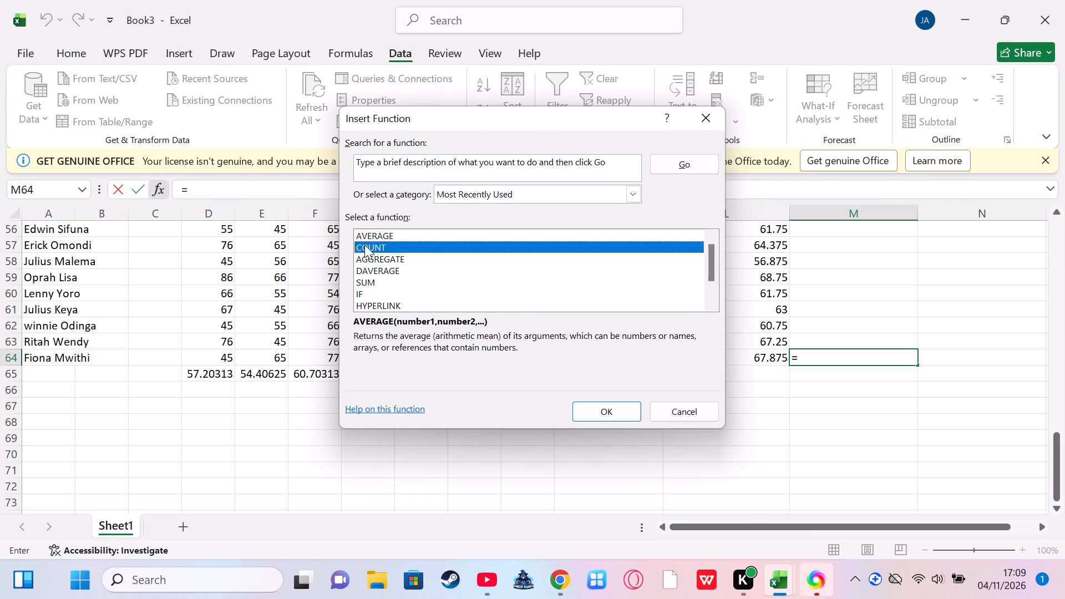
pyautogui.click(601, 408)
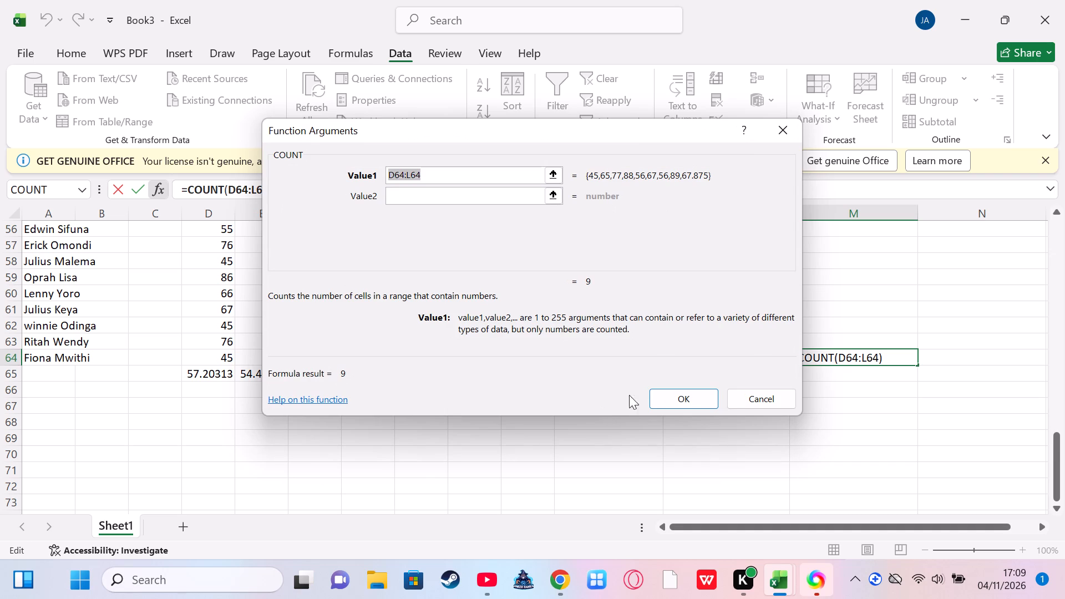
pyautogui.click(682, 395)
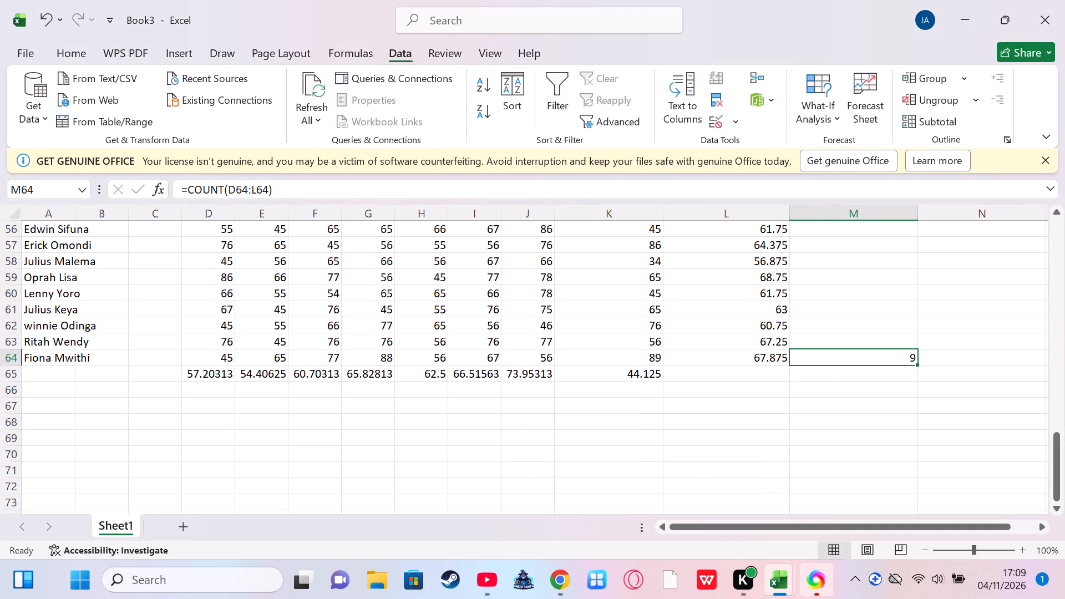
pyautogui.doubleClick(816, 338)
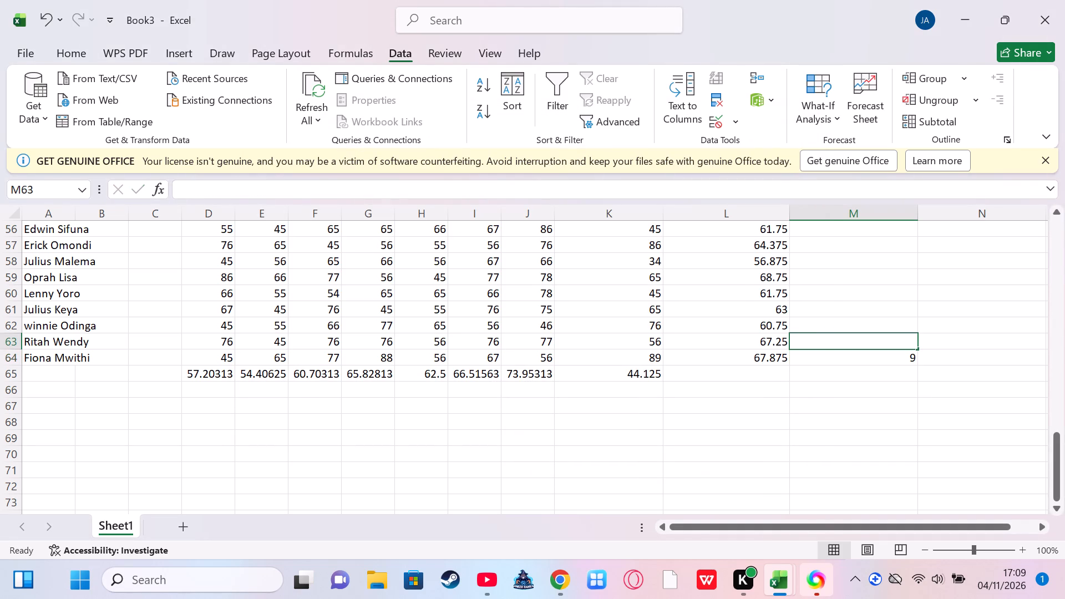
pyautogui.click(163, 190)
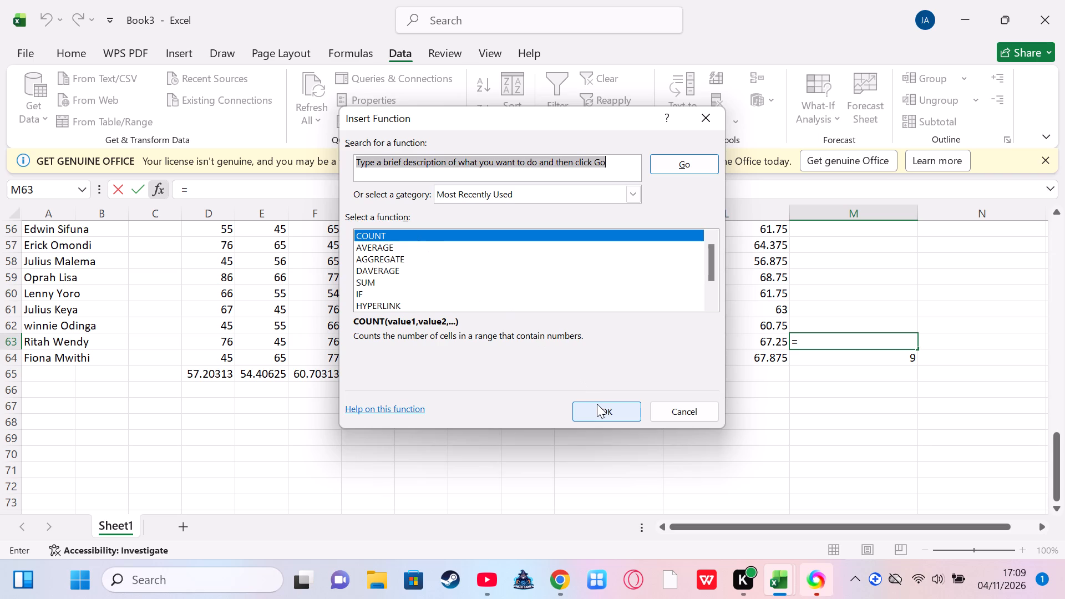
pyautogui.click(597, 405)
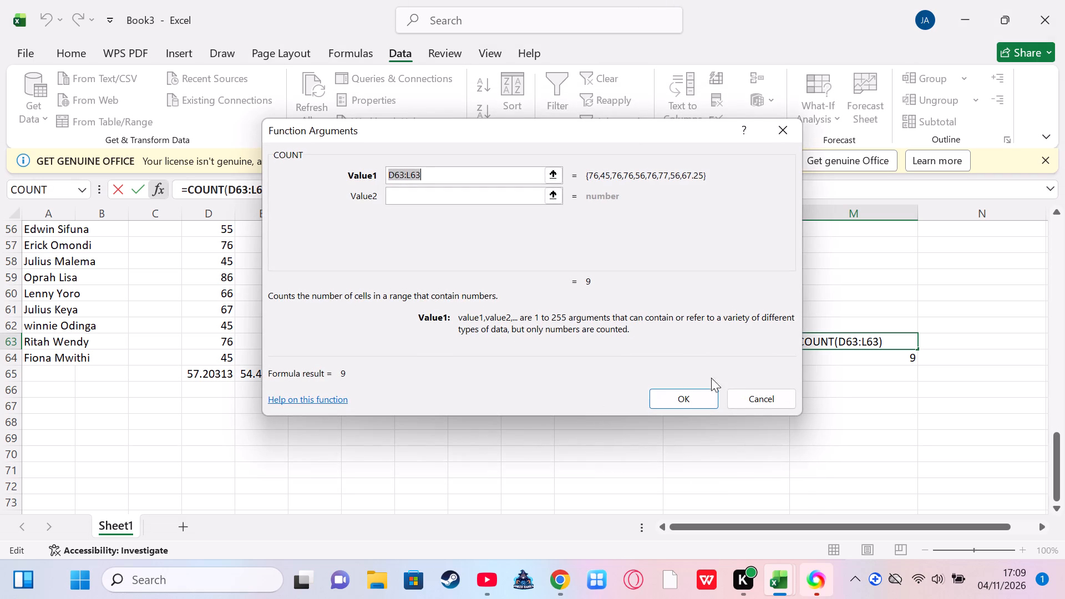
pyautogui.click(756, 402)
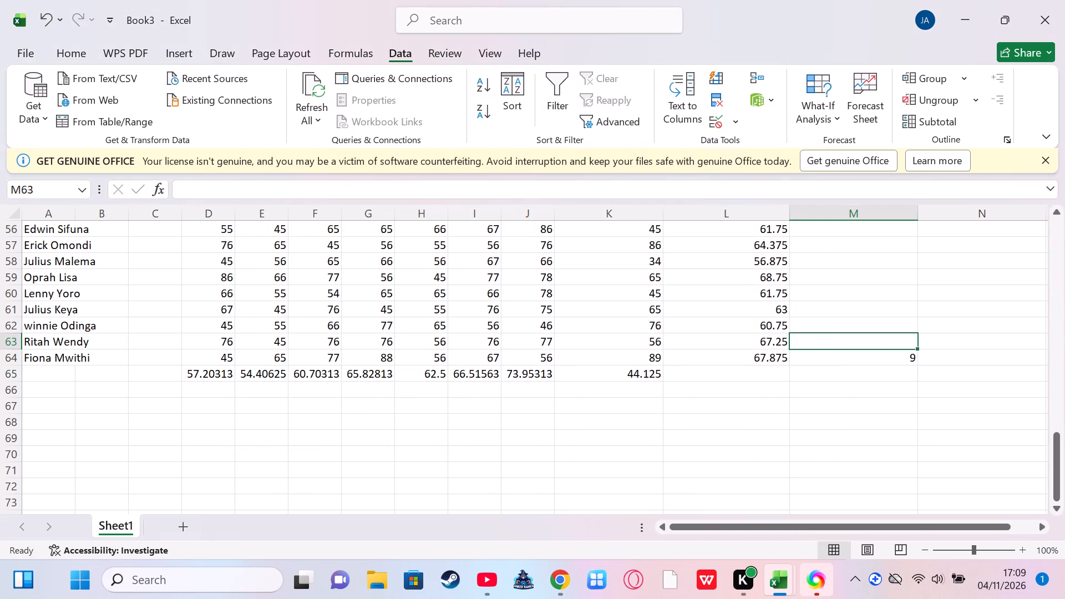
# Delete the COUNT formula from cell M64 and leave the cell empty.
pyautogui.click(883, 354)
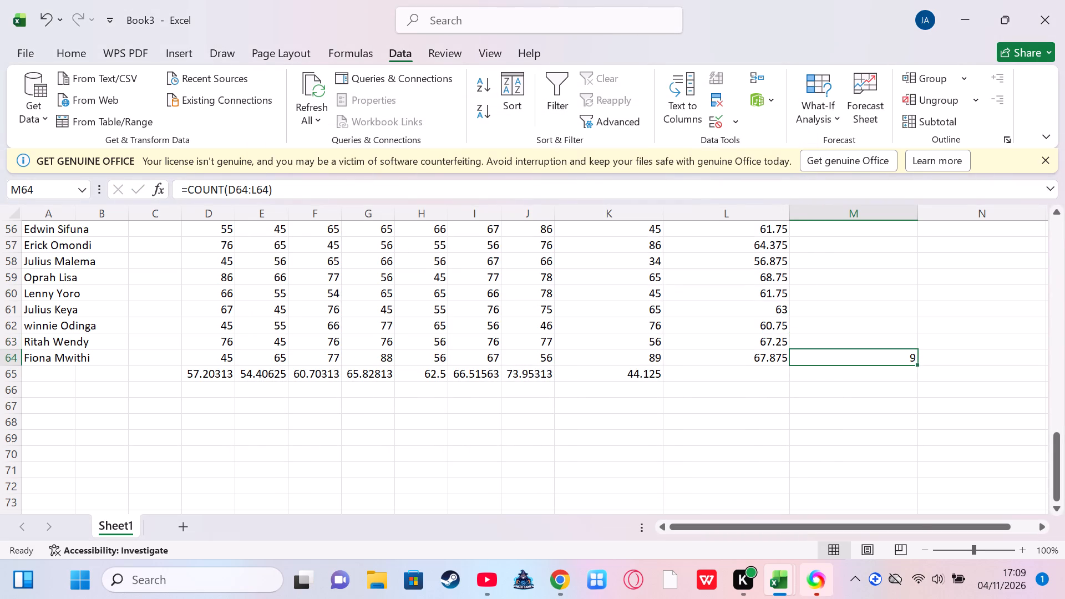
pyautogui.press('BackSpace')
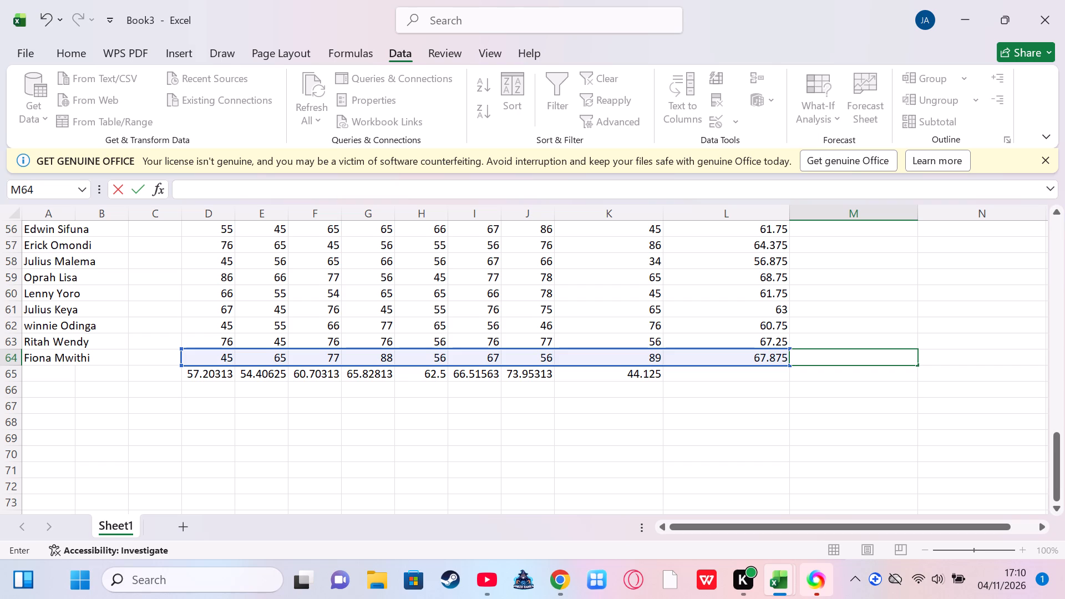
pyautogui.scroll(-1, 774, 363)
pyautogui.scroll(1, 774, 363)
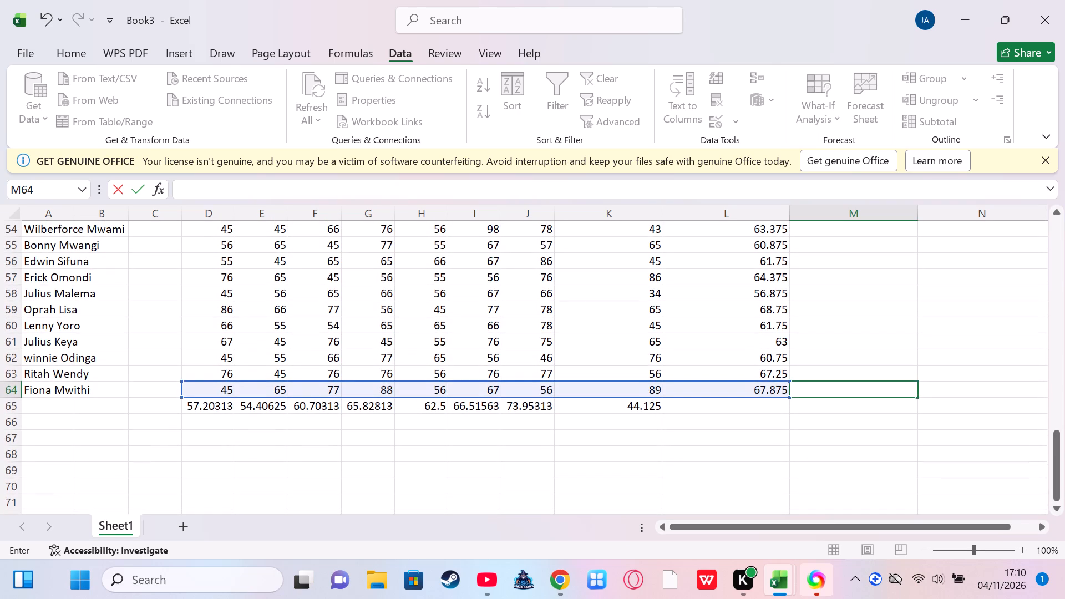
pyautogui.scroll(-1, 774, 363)
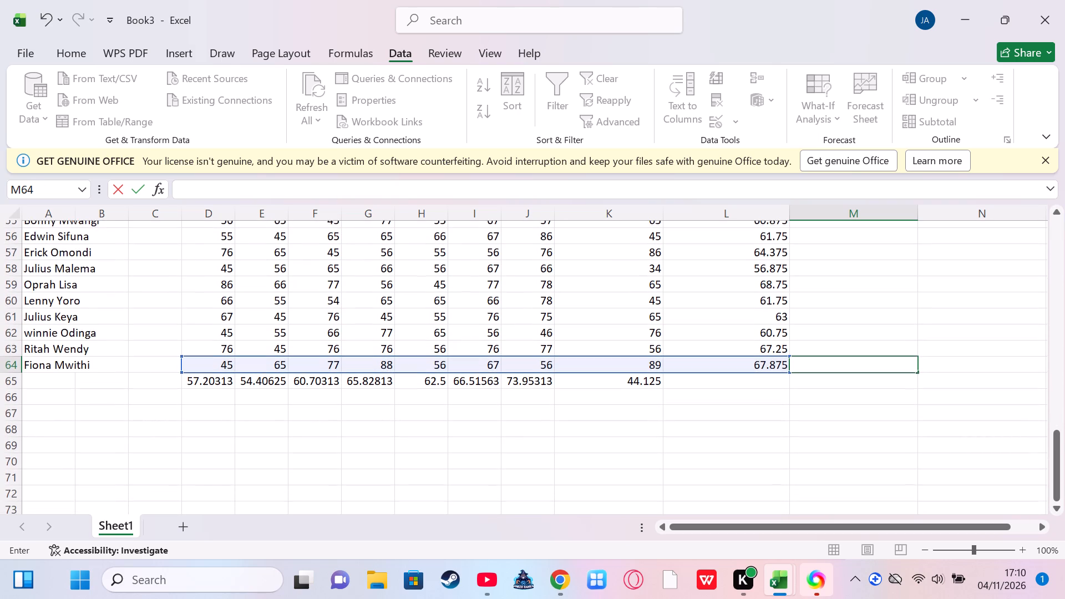
pyautogui.scroll(-1, 774, 363)
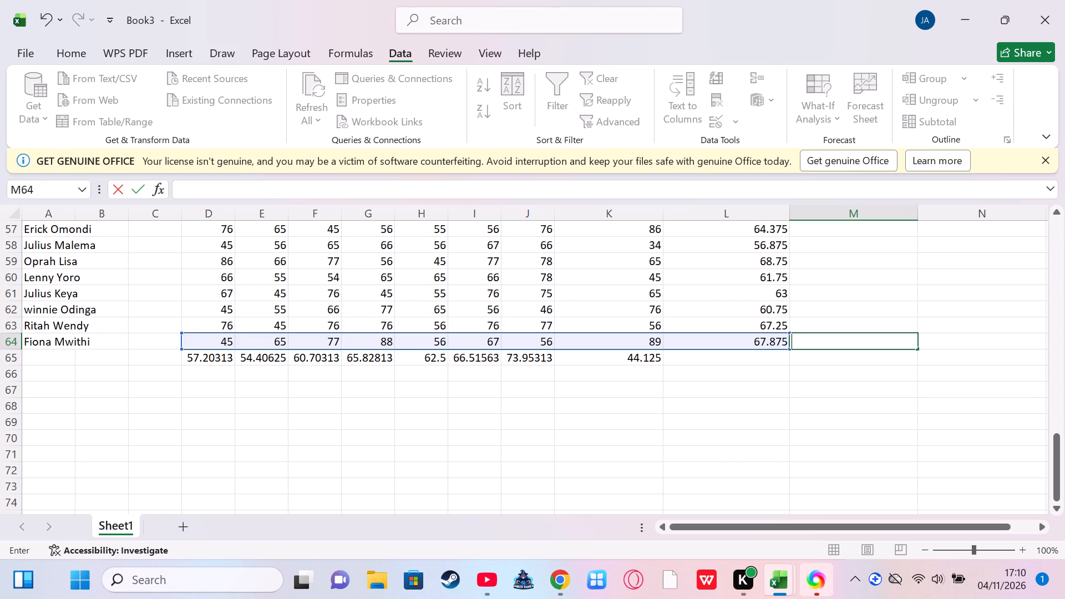
pyautogui.moveTo(874, 346); pyautogui.dragTo(886, 343)
pyautogui.moveTo(886, 343); pyautogui.dragTo(810, 337)
pyautogui.click(810, 337)
pyautogui.moveTo(810, 337); pyautogui.dragTo(840, 310)
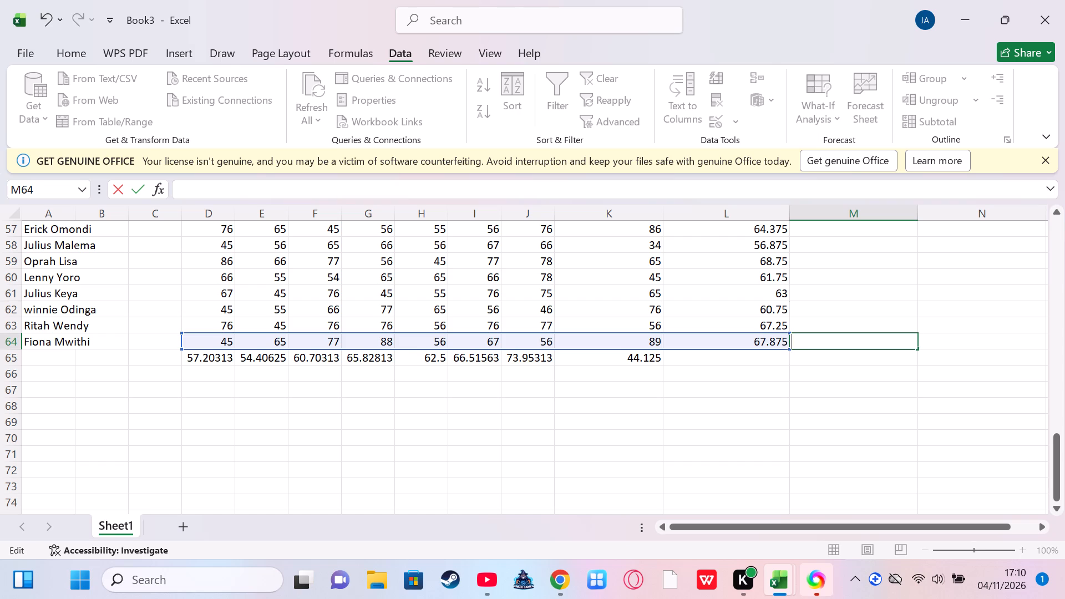
pyautogui.click(840, 310)
pyautogui.click(833, 340)
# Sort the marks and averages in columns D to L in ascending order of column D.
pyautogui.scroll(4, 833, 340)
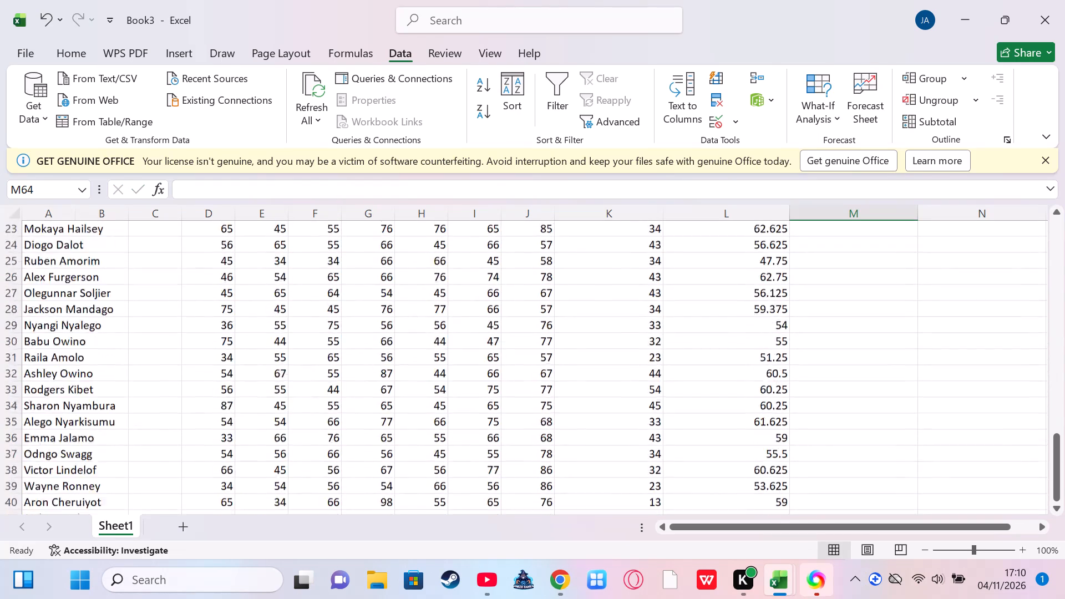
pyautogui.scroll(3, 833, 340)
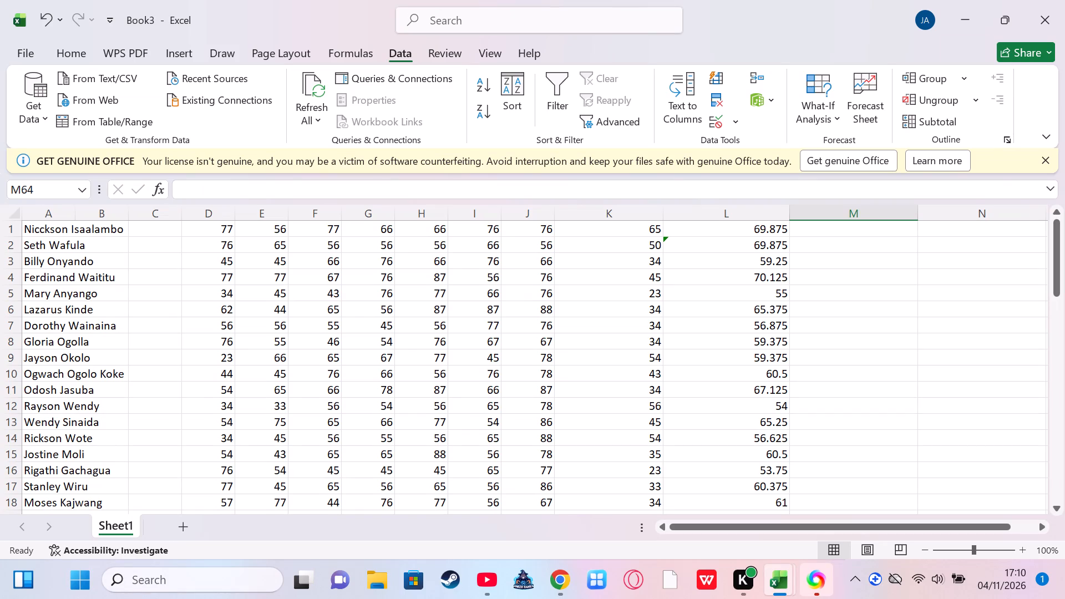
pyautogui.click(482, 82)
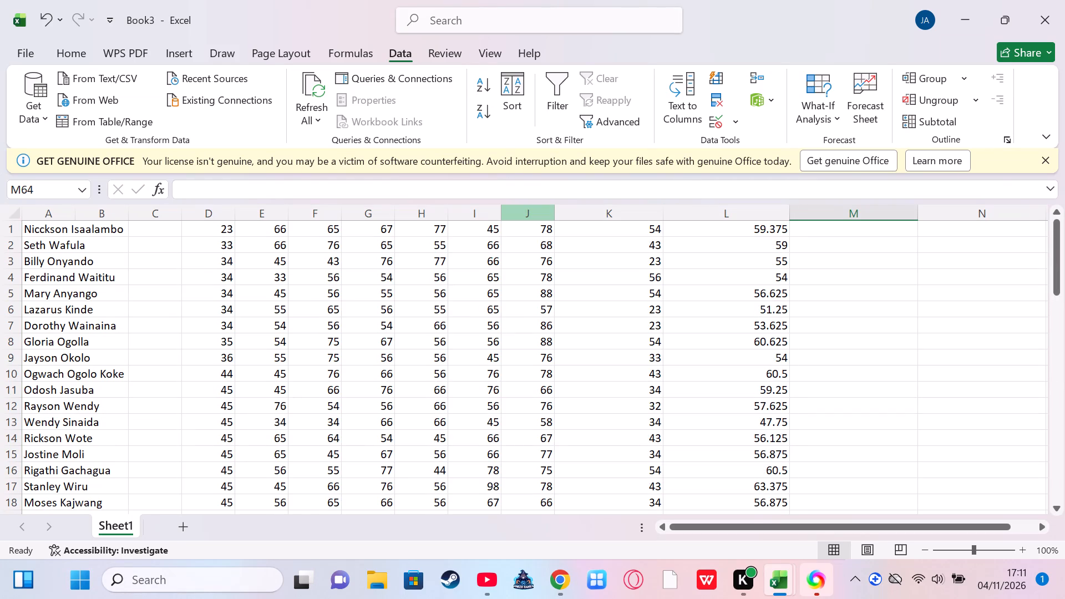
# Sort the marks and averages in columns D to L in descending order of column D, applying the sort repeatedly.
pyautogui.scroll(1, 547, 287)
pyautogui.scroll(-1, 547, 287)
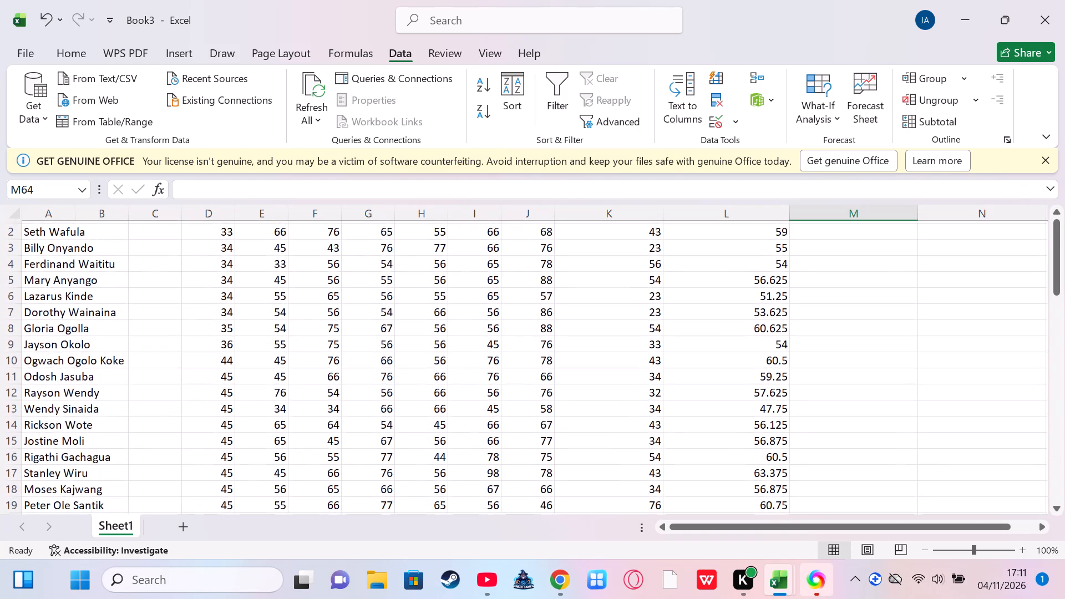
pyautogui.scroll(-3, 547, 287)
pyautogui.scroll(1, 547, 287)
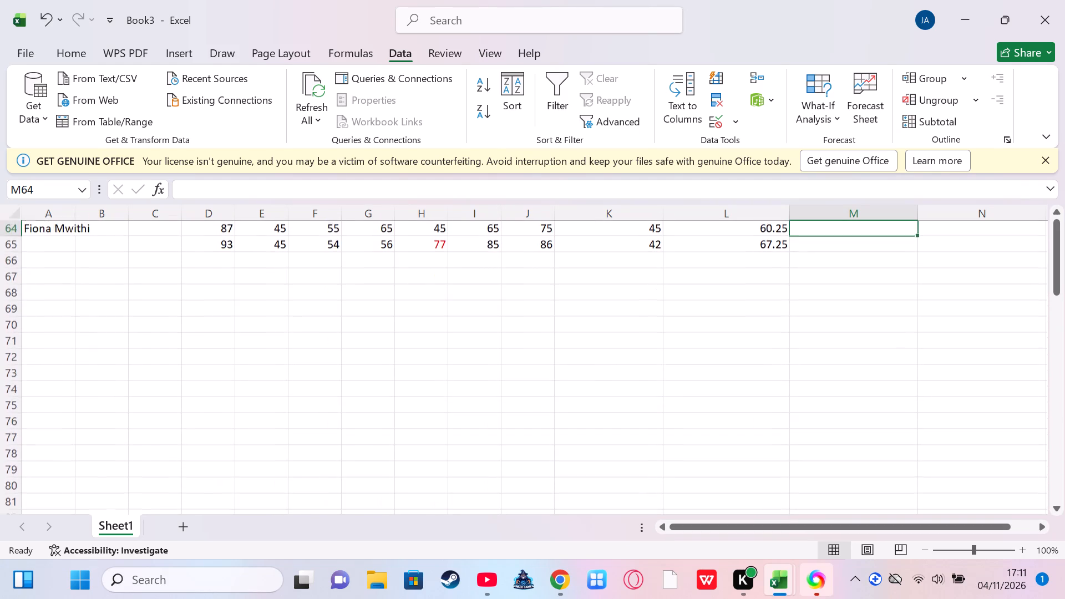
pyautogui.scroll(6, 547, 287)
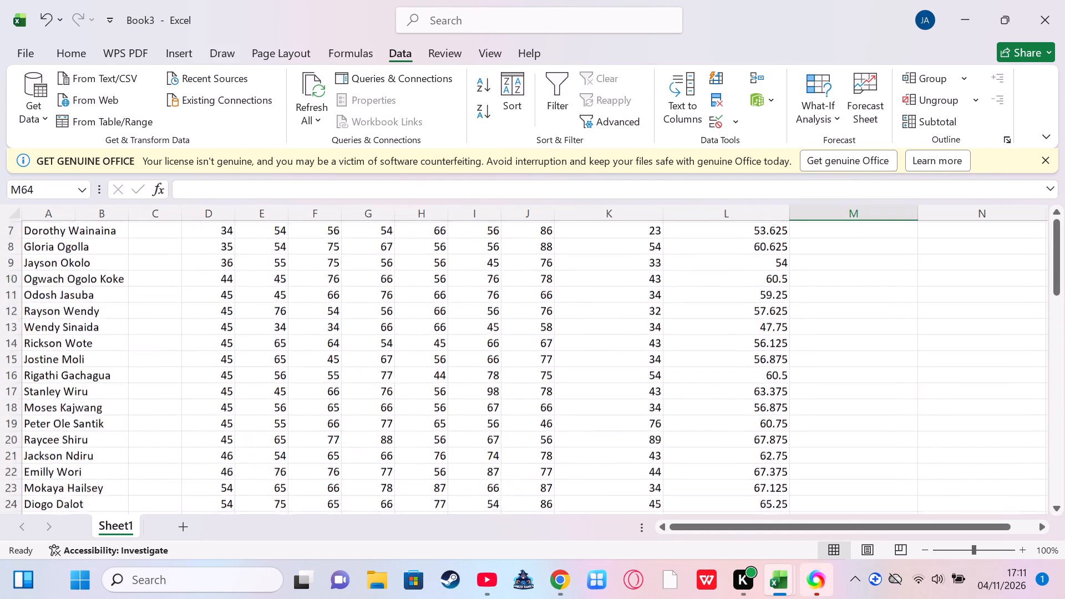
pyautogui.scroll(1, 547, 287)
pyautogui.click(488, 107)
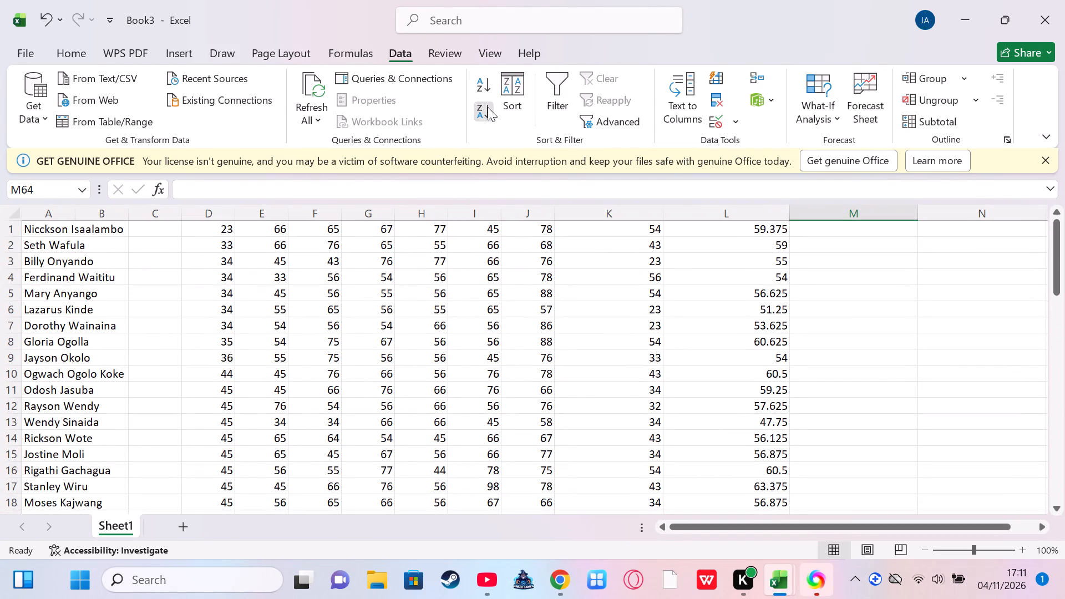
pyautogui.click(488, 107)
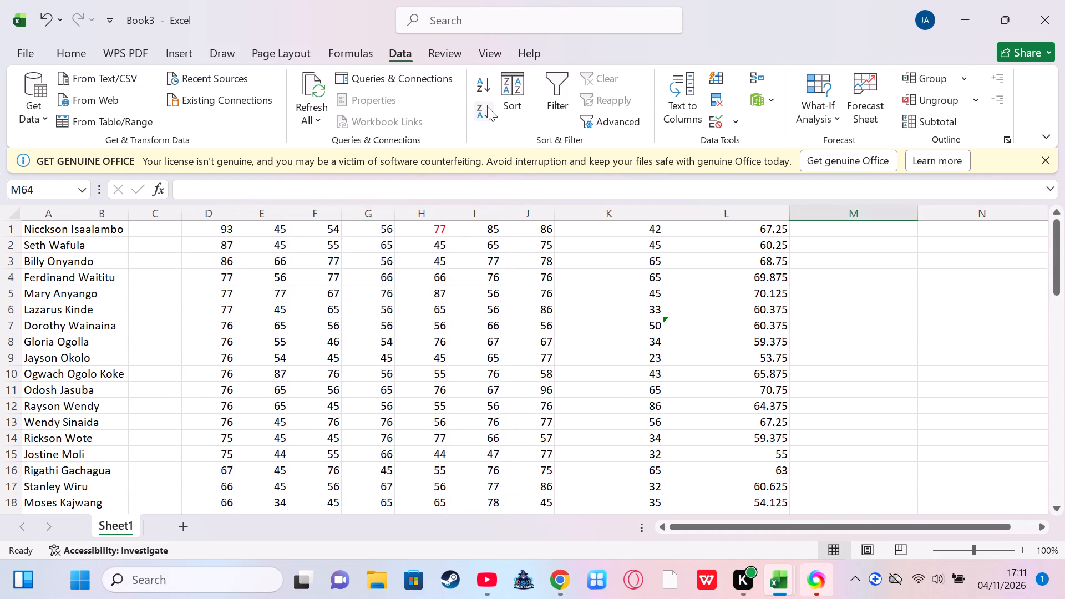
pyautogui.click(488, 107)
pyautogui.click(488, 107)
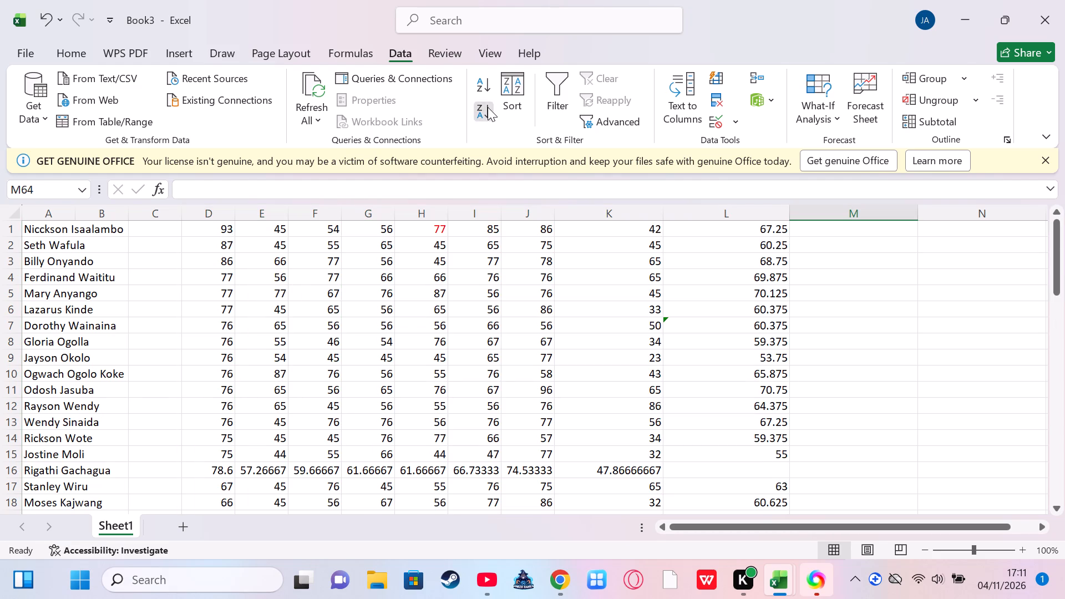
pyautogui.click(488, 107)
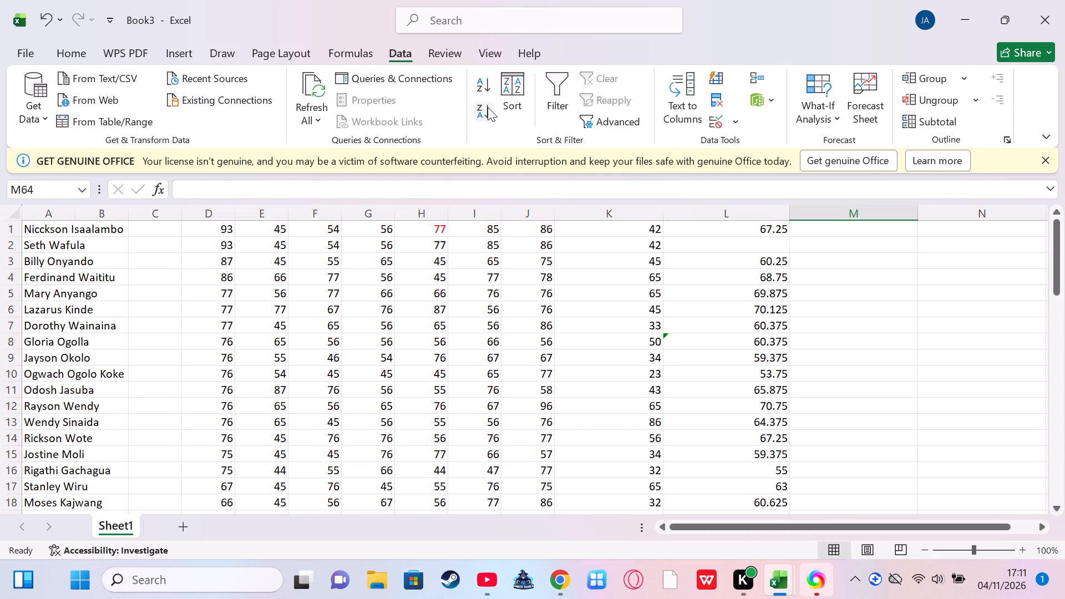
# Look through the student rows to examine how the descending sort arranged the marks and averages.
pyautogui.scroll(1, 488, 107)
pyautogui.scroll(1, 479, 280)
pyautogui.scroll(-2, 479, 280)
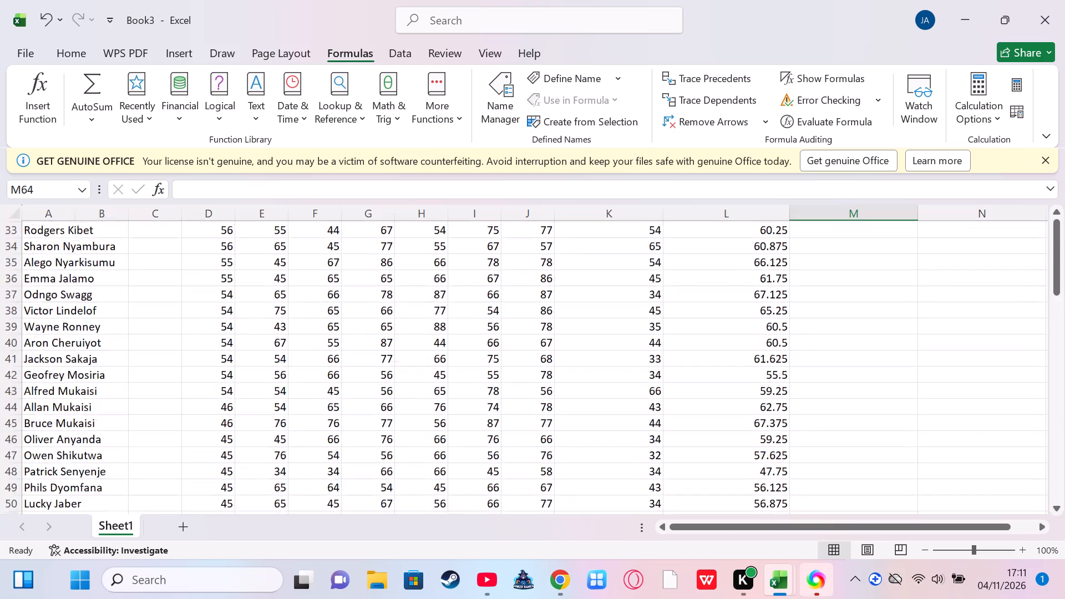
pyautogui.scroll(-3, 479, 280)
pyautogui.scroll(2, 479, 280)
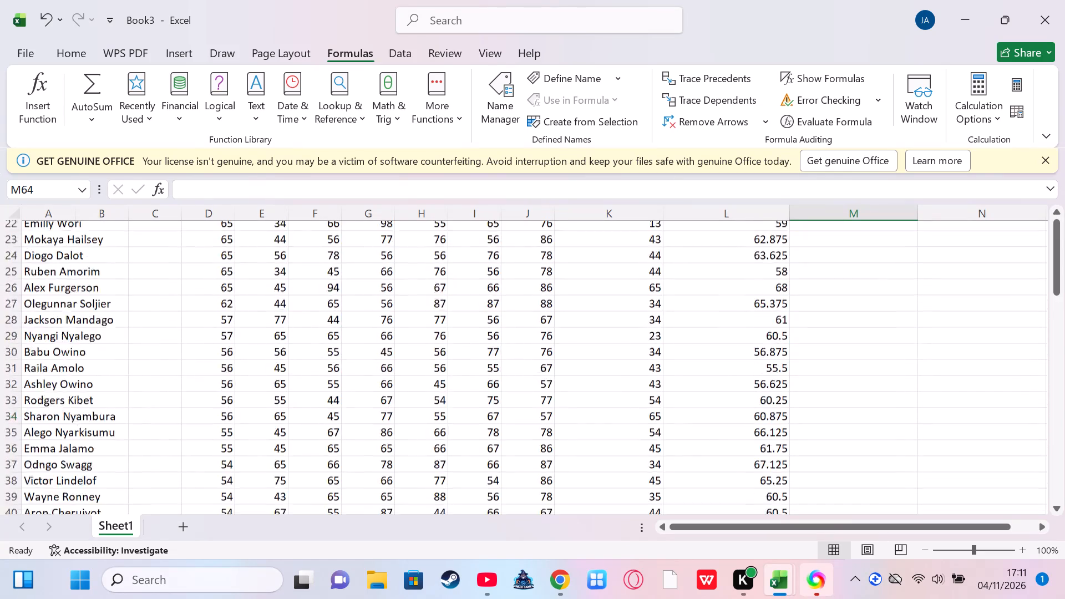
pyautogui.scroll(3, 479, 280)
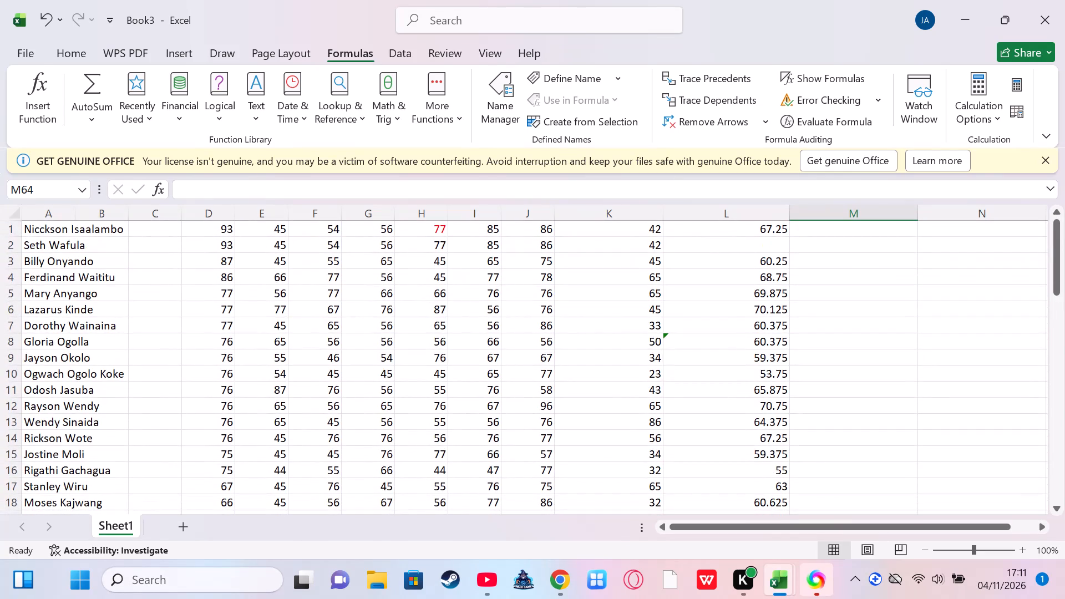
pyautogui.scroll(-1, 479, 280)
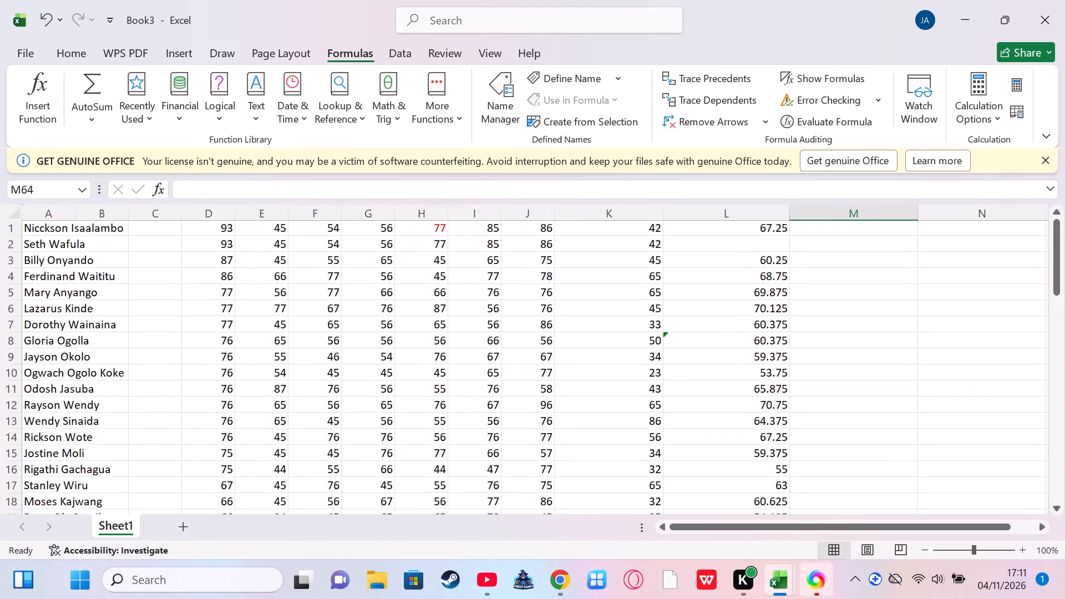
pyautogui.scroll(-2, 479, 280)
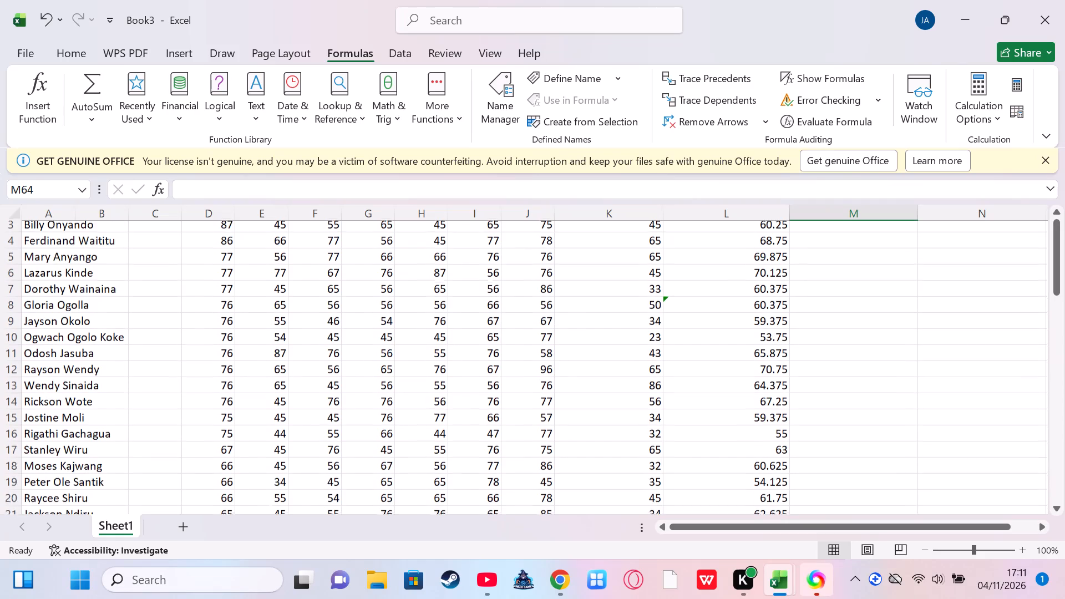
pyautogui.scroll(-1, 479, 280)
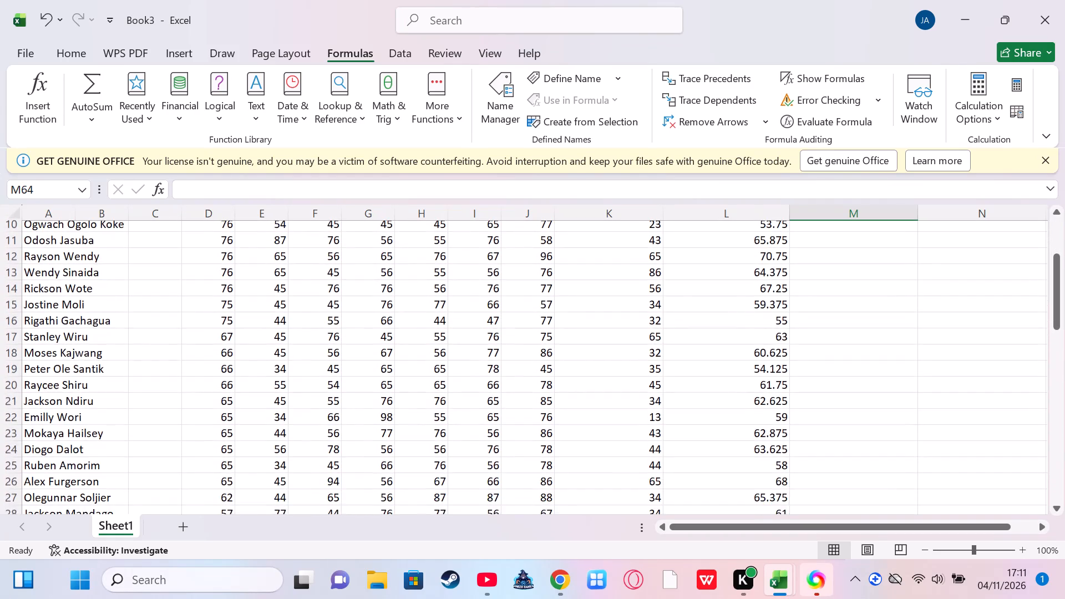
pyautogui.scroll(-1, 479, 280)
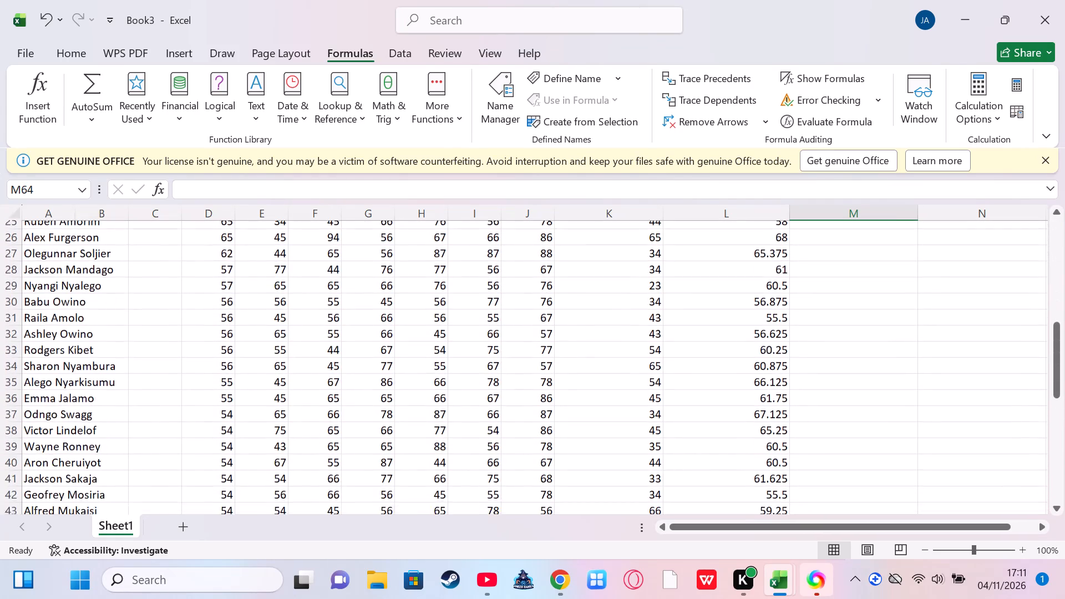
pyautogui.scroll(-1, 479, 280)
# Sort the marks and averages in columns D to L in ascending order of column D again.
pyautogui.click(399, 50)
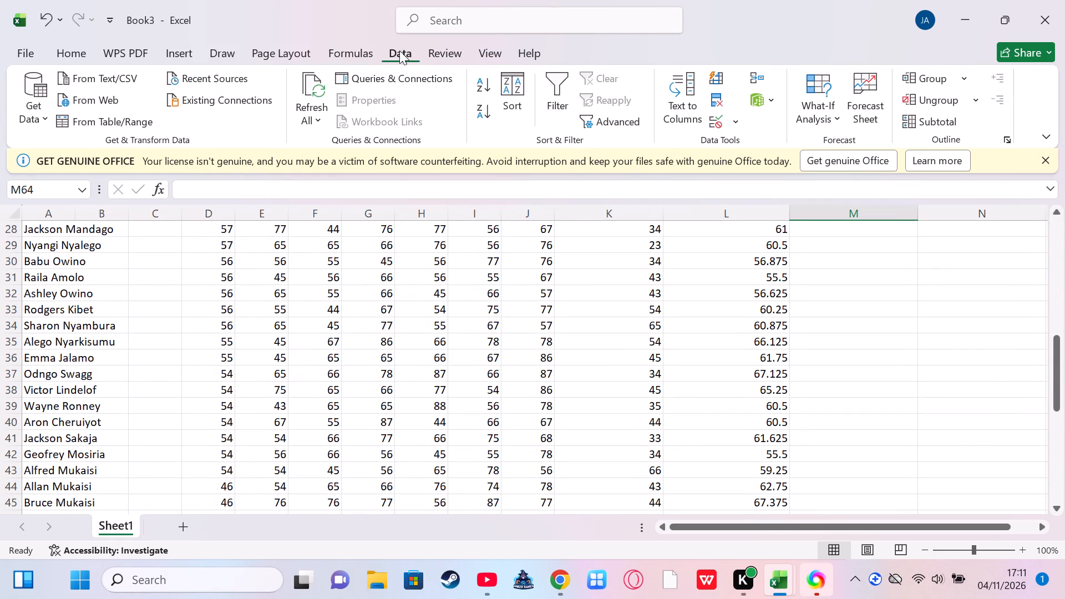
pyautogui.click(485, 92)
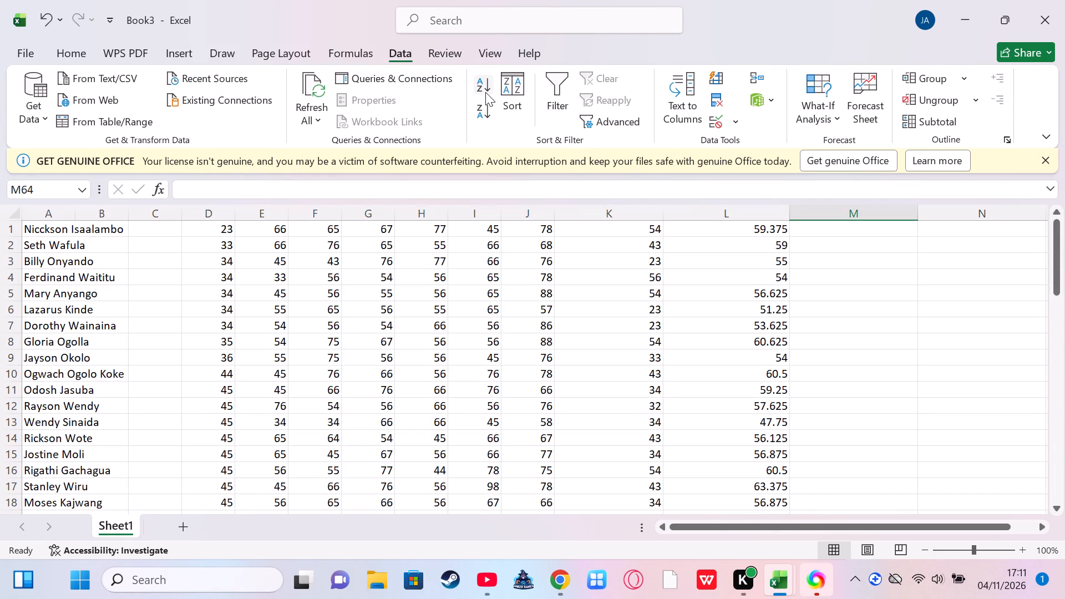
# Check the ascending order of the marks down to the table's last rows and return to the first row.
pyautogui.scroll(1, 496, 268)
pyautogui.scroll(-1, 496, 268)
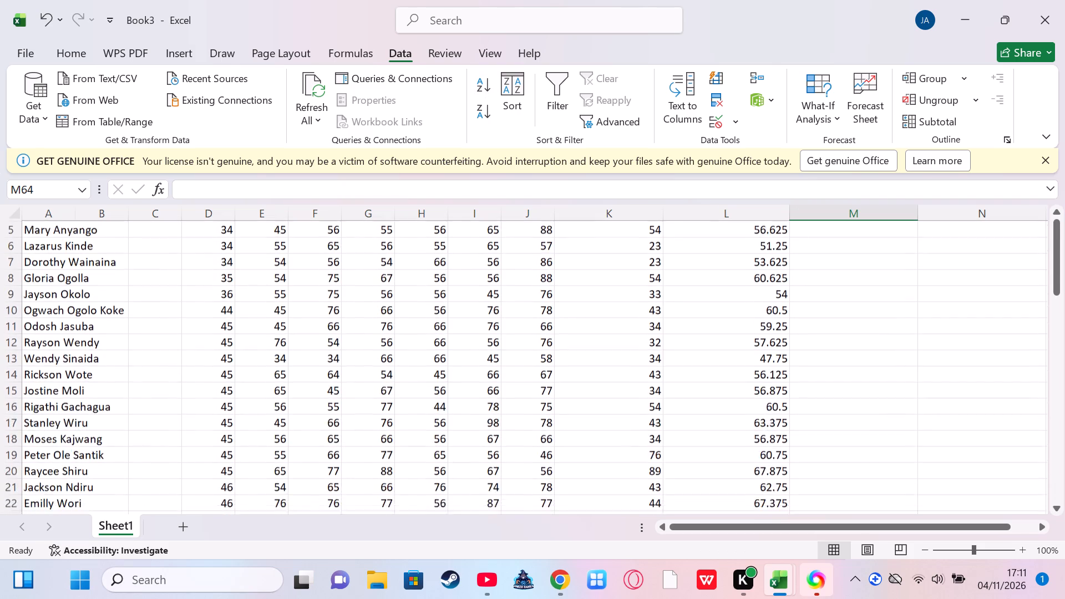
pyautogui.scroll(-4, 496, 268)
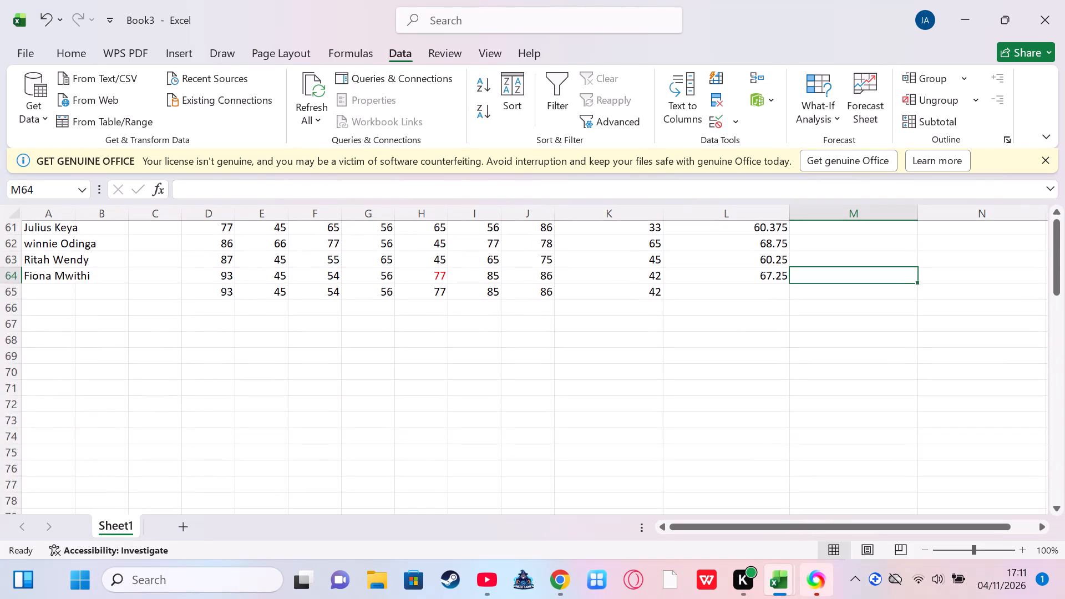
pyautogui.scroll(2, 496, 268)
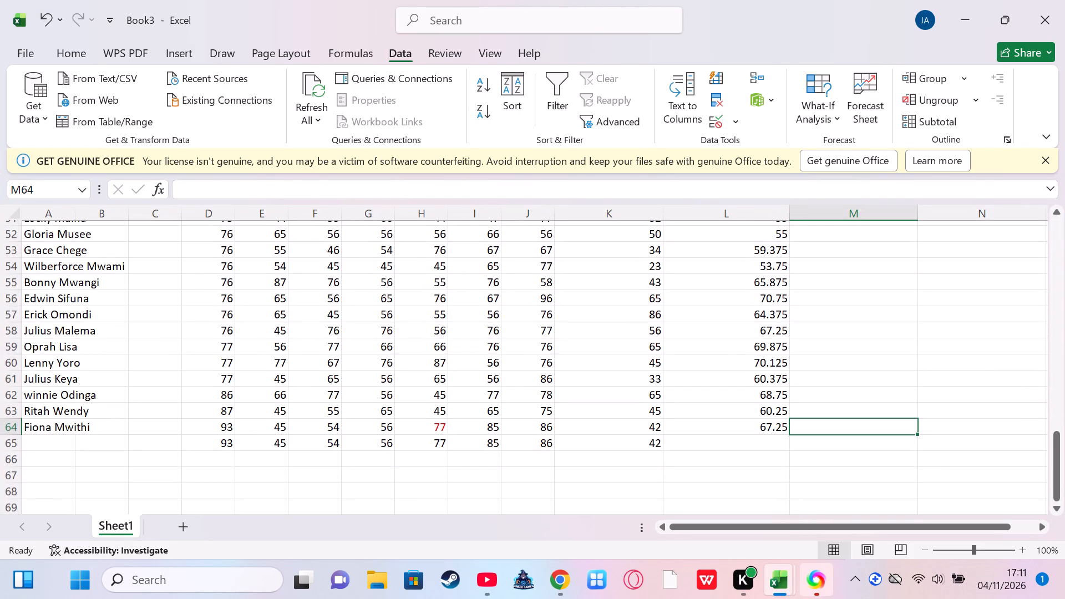
pyautogui.scroll(3, 496, 268)
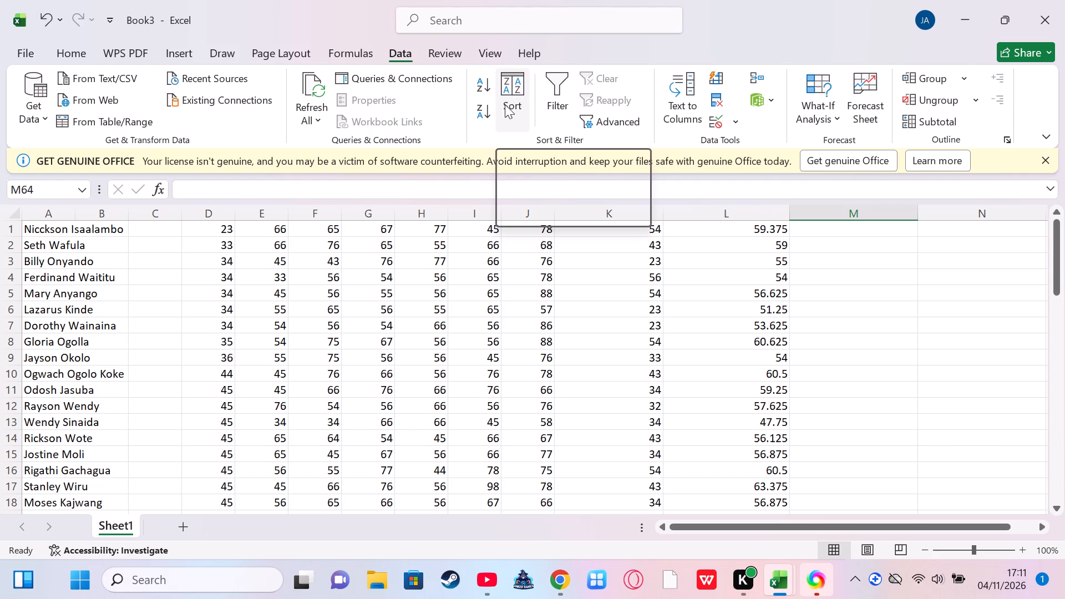
# Sort the marks and averages in columns D to L in descending order of column D.
pyautogui.click(485, 89)
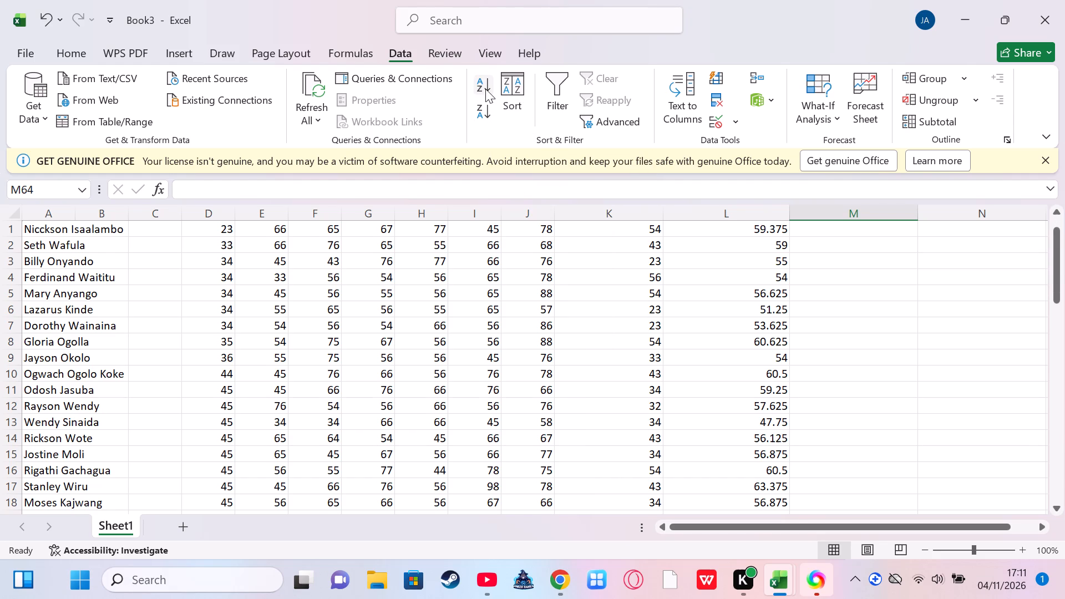
pyautogui.click(483, 117)
pyautogui.click(483, 117)
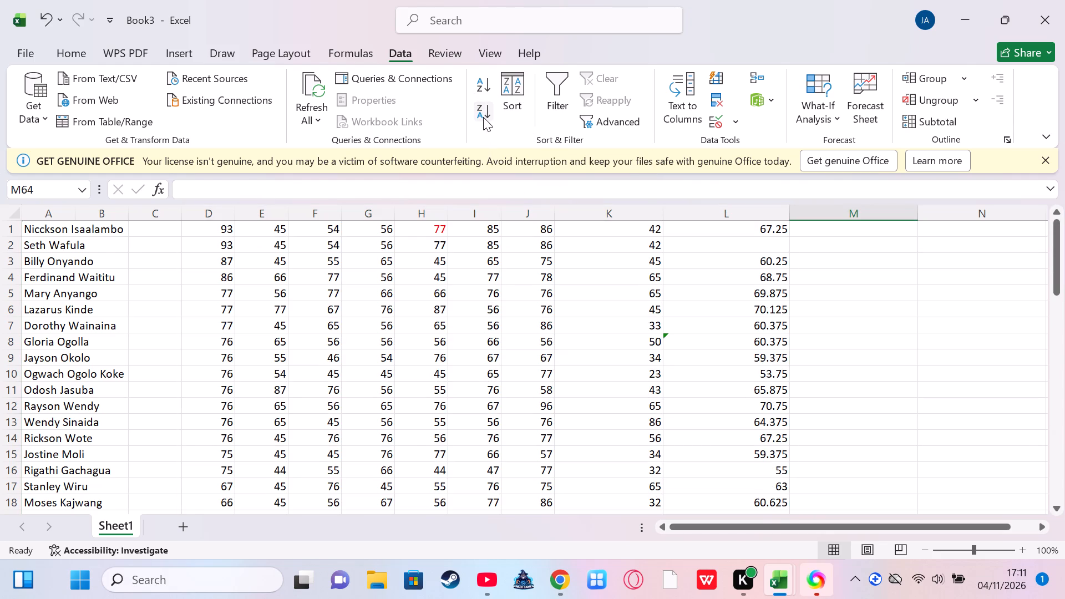
pyautogui.click(483, 117)
pyautogui.click(483, 117)
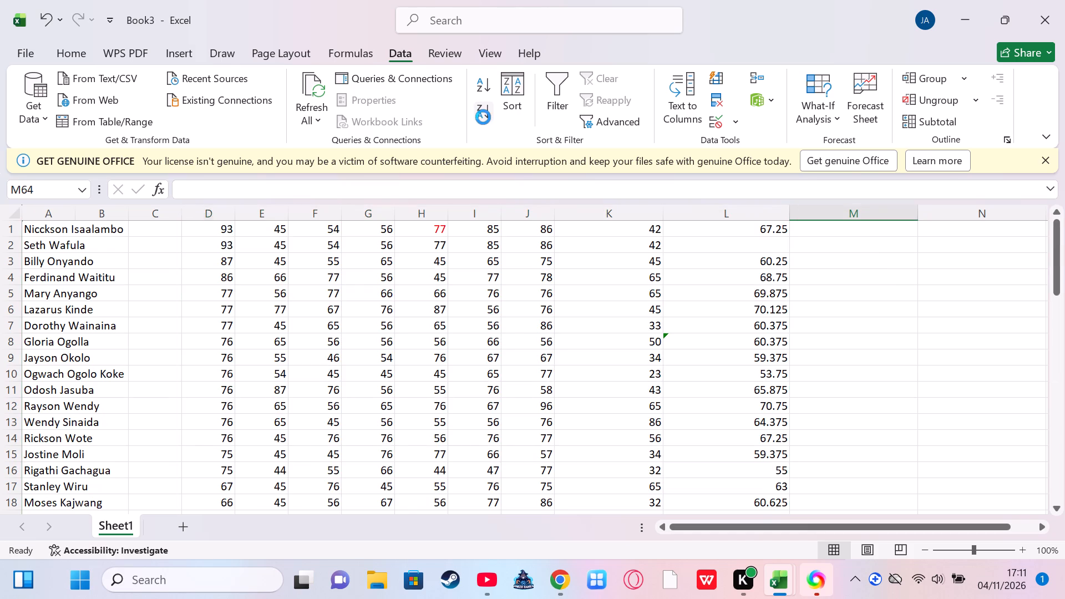
pyautogui.doubleClick(483, 117)
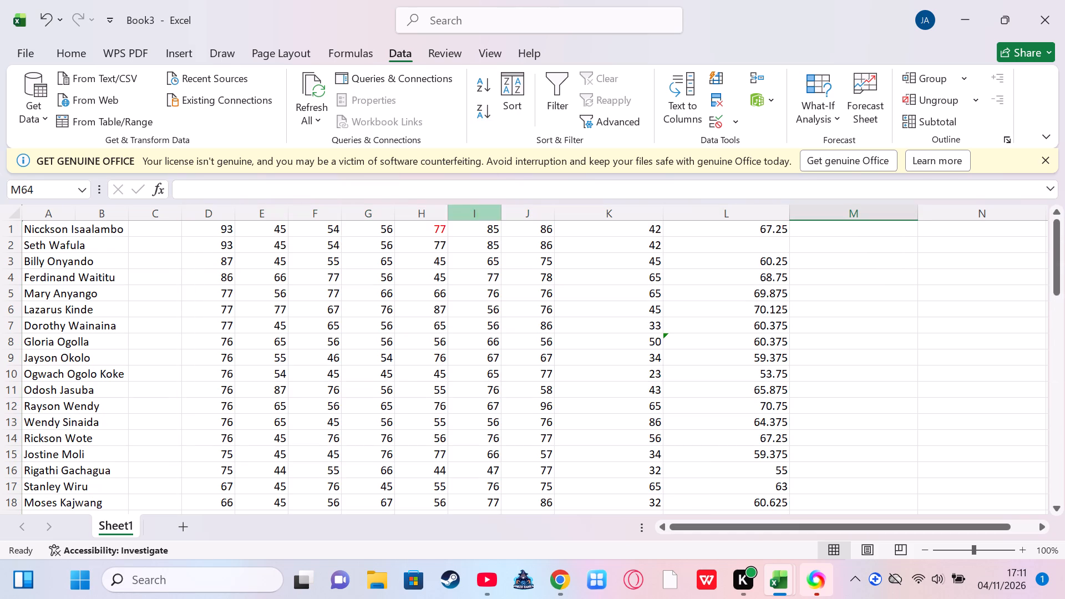
# Look through the student rows down to the table's end to examine the descending order of the marks.
pyautogui.scroll(1, 500, 289)
pyautogui.scroll(-1, 500, 289)
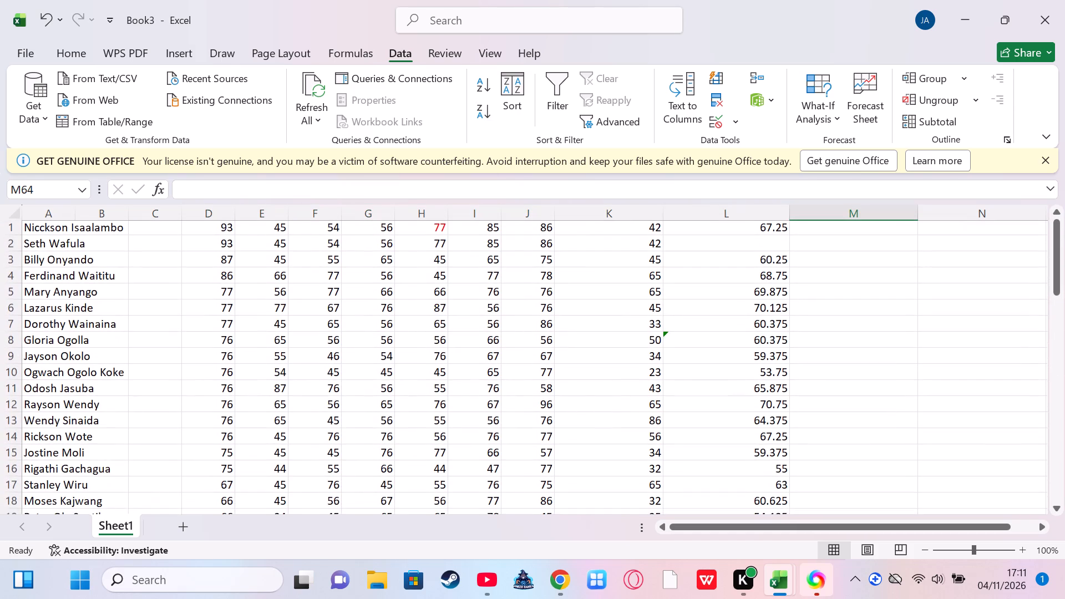
pyautogui.scroll(-1, 500, 289)
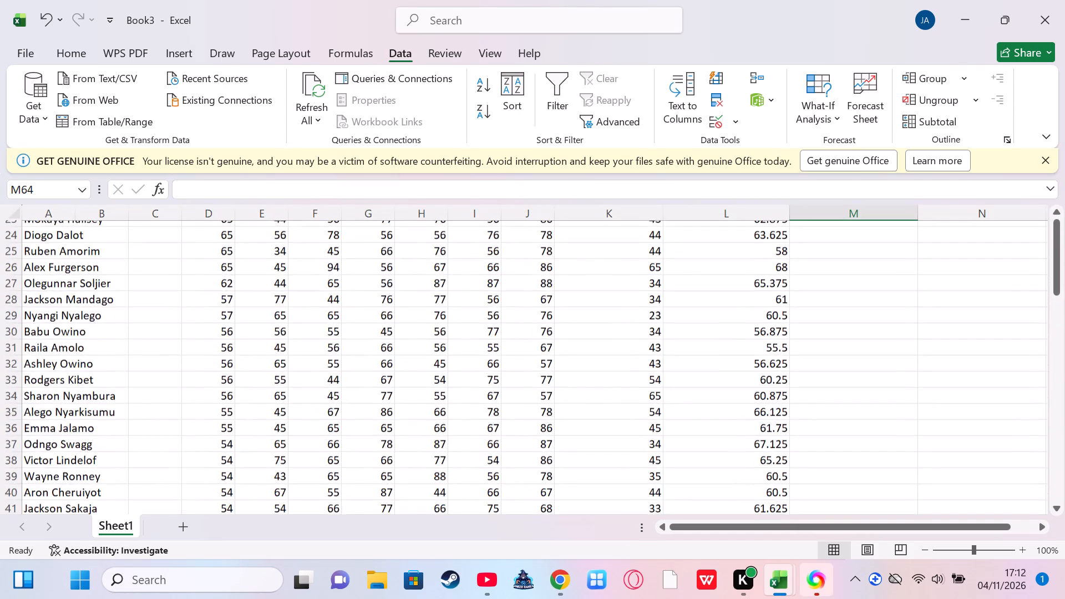
pyautogui.scroll(-2, 500, 289)
pyautogui.scroll(1, 500, 289)
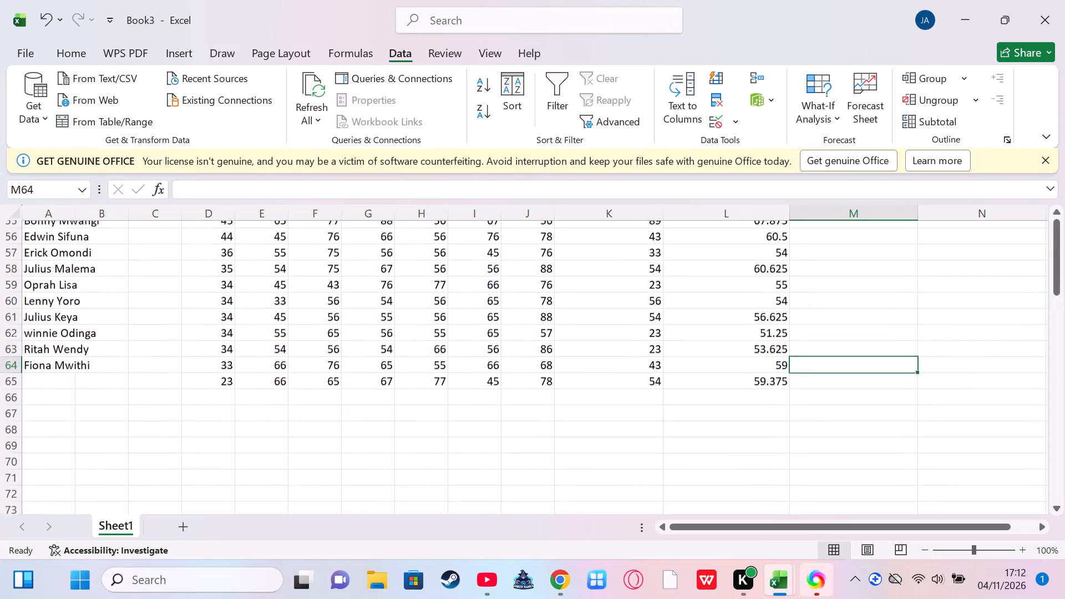
pyautogui.scroll(3, 500, 289)
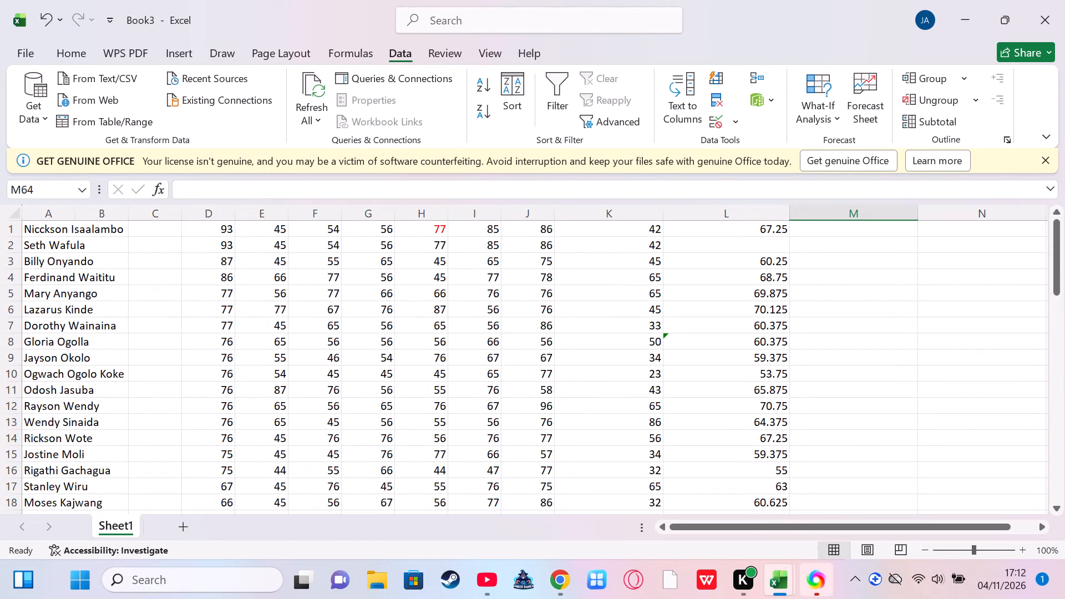
# Insert an AVERAGE function in the empty cell L2 with L1 as its argument.
pyautogui.click(718, 247)
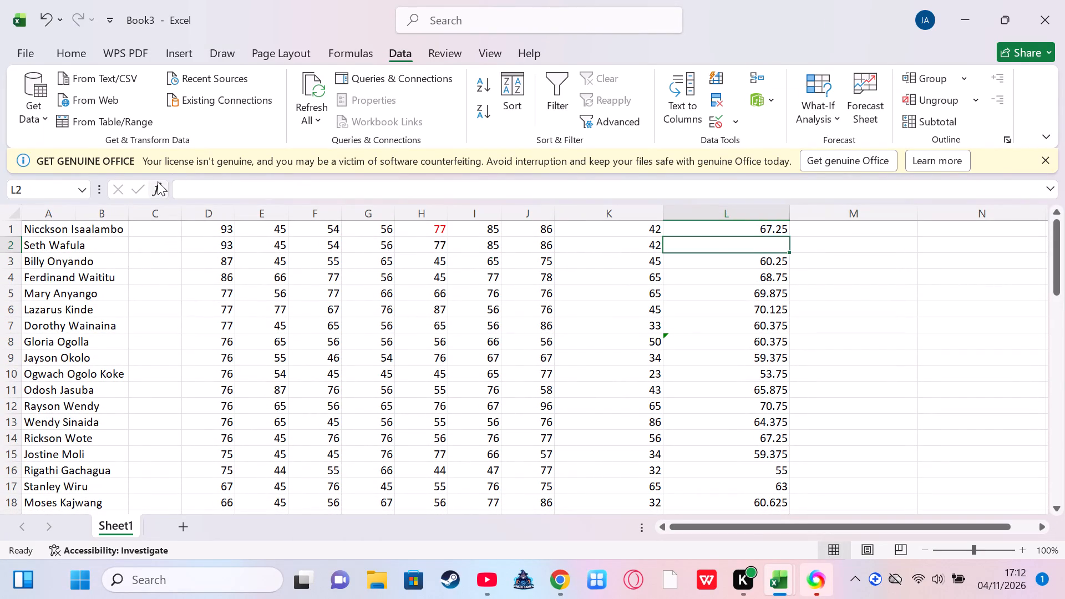
pyautogui.click(158, 181)
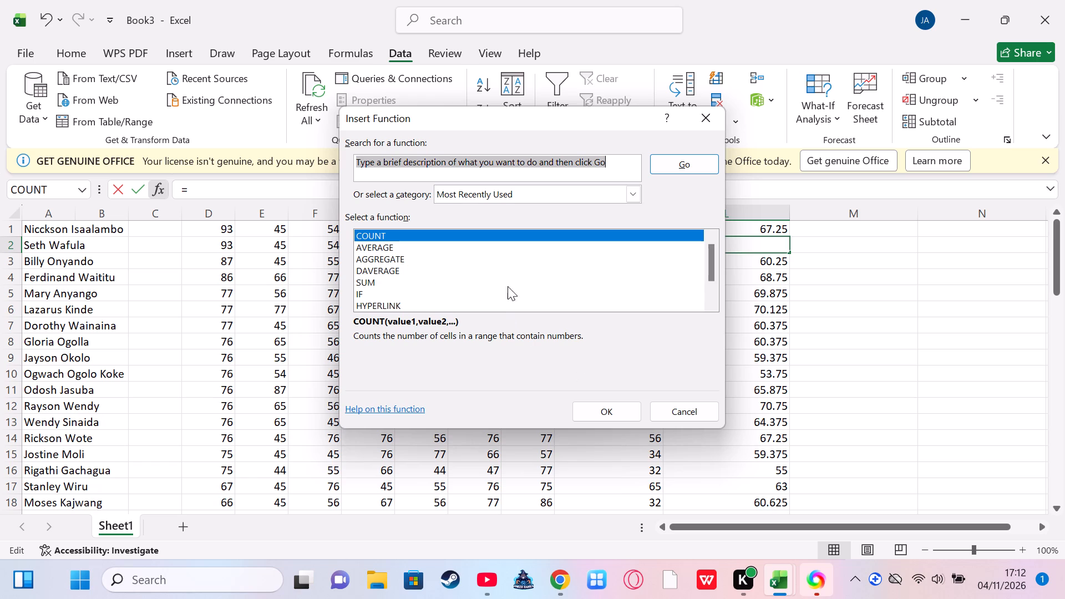
pyautogui.click(476, 239)
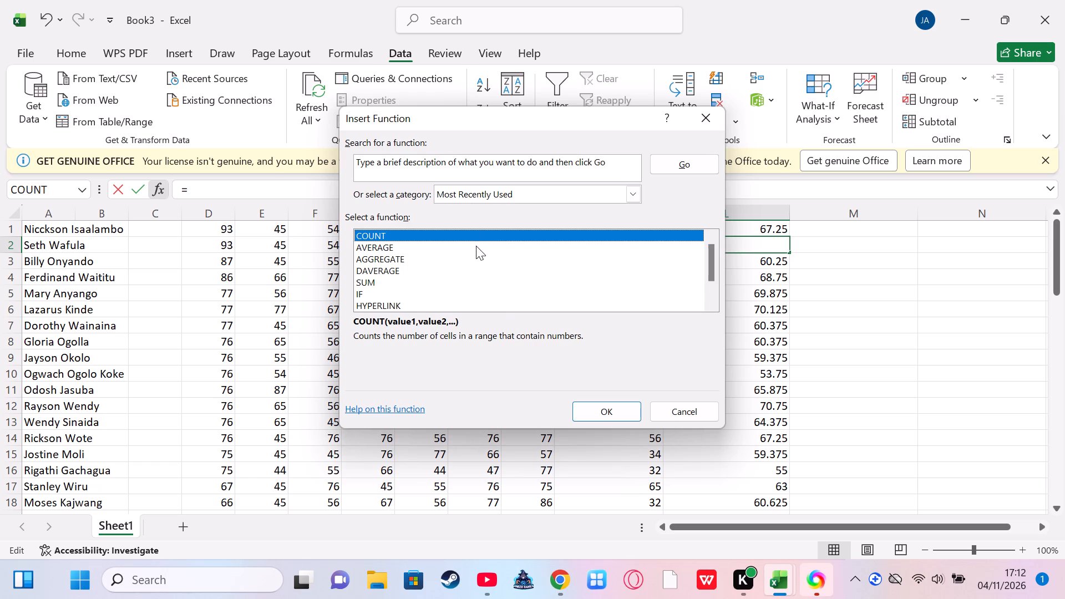
pyautogui.click(476, 246)
pyautogui.click(607, 412)
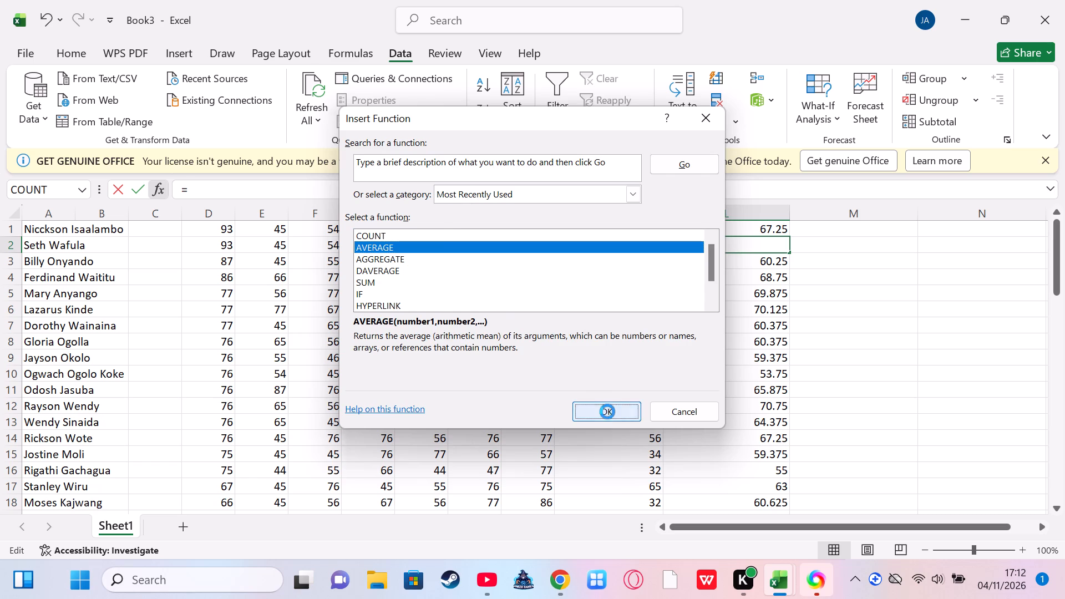
pyautogui.click(658, 402)
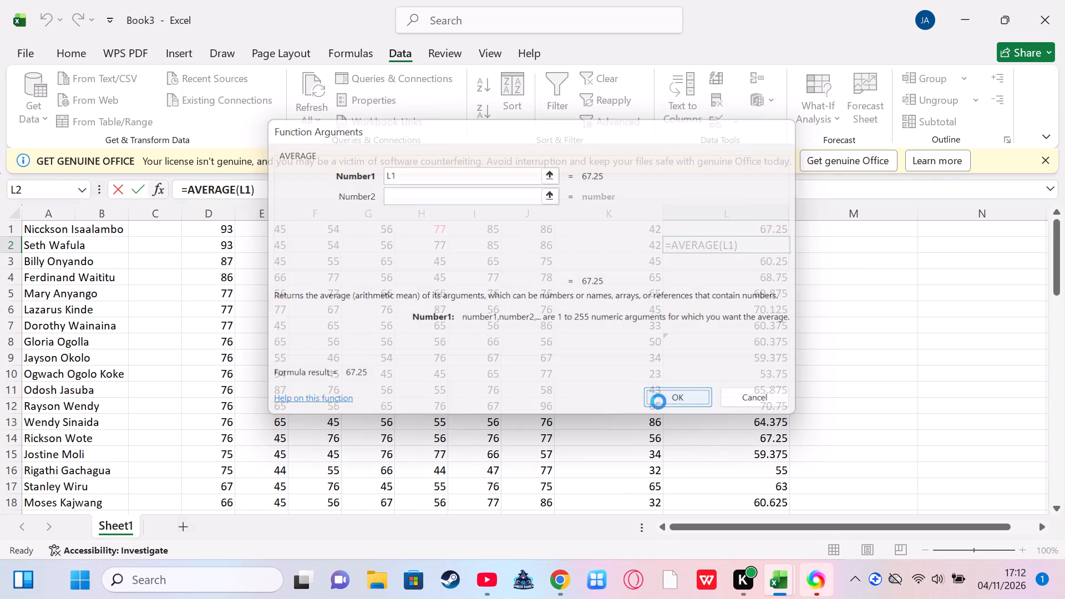
# Look over the averages in column L down the table and inspect the formula in cell L2.
pyautogui.scroll(1, 738, 374)
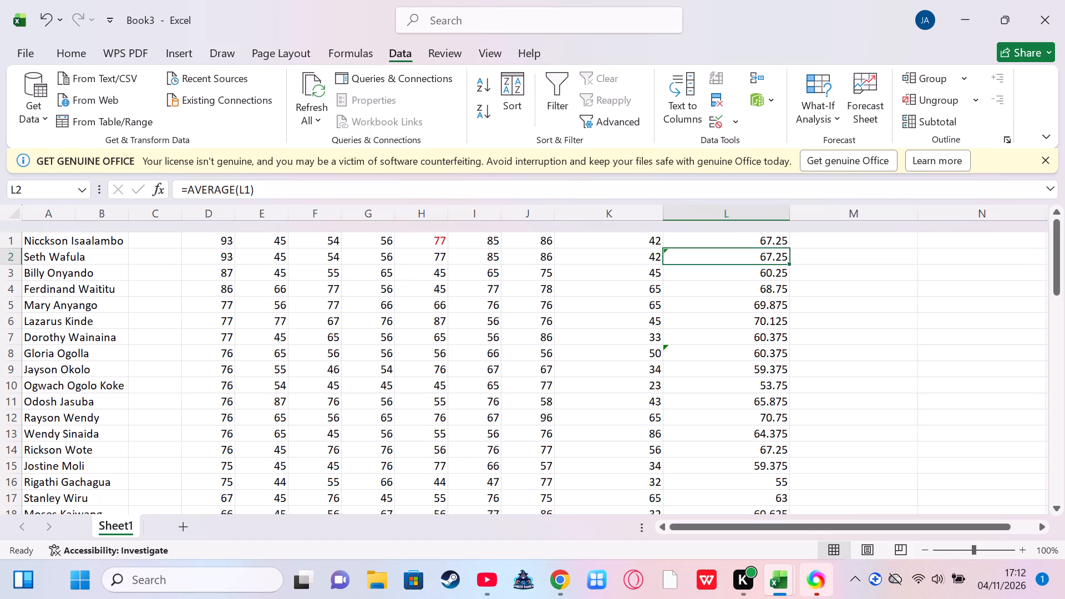
pyautogui.scroll(2, 738, 374)
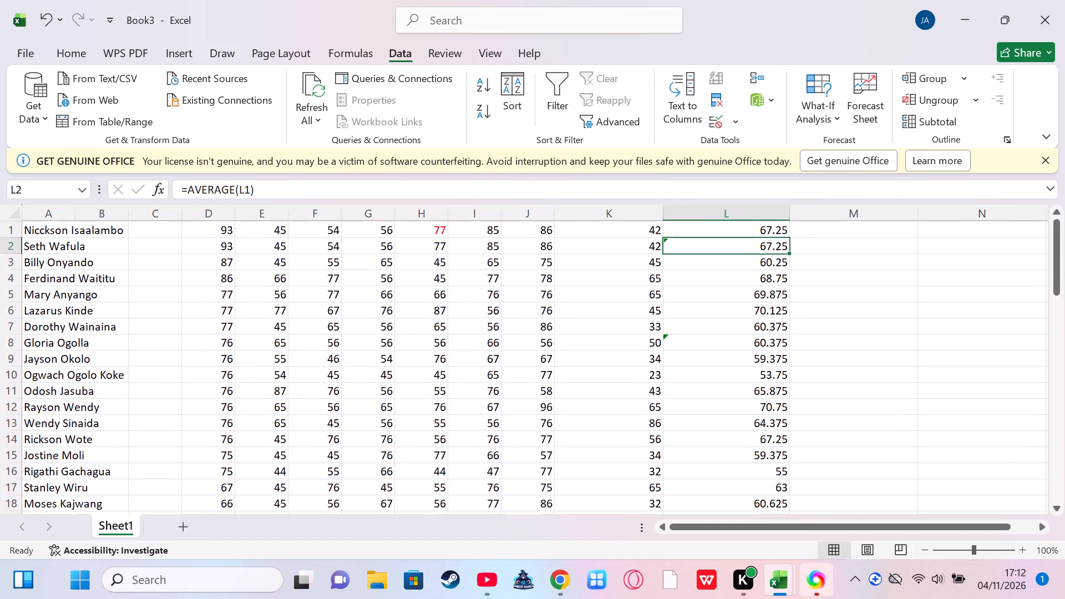
pyautogui.scroll(2, 738, 374)
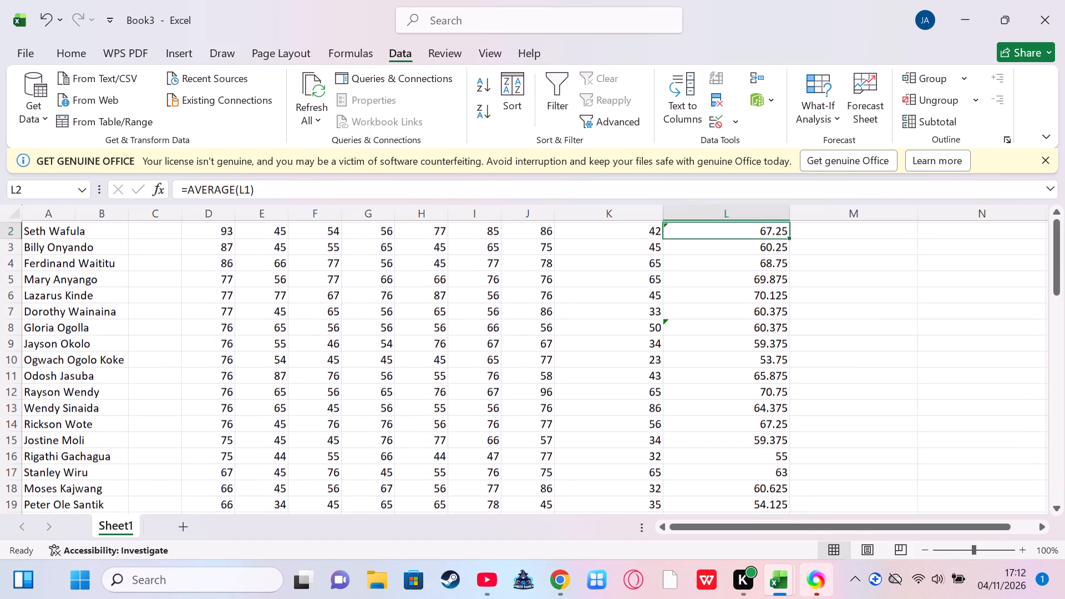
pyautogui.scroll(1, 738, 374)
pyautogui.scroll(-3, 738, 374)
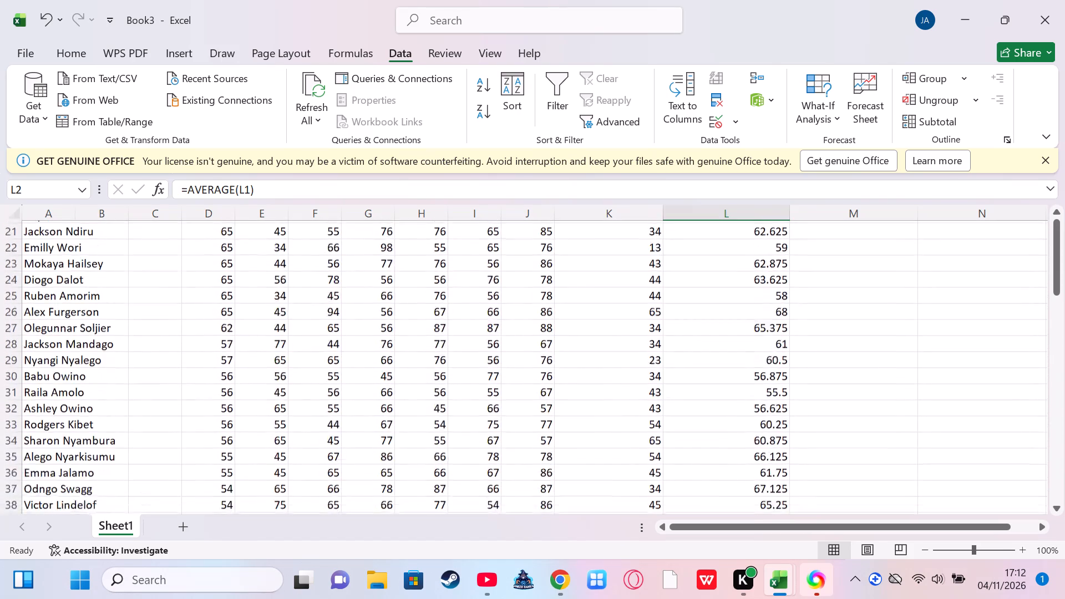
pyautogui.scroll(-2, 738, 374)
pyautogui.scroll(2, 738, 374)
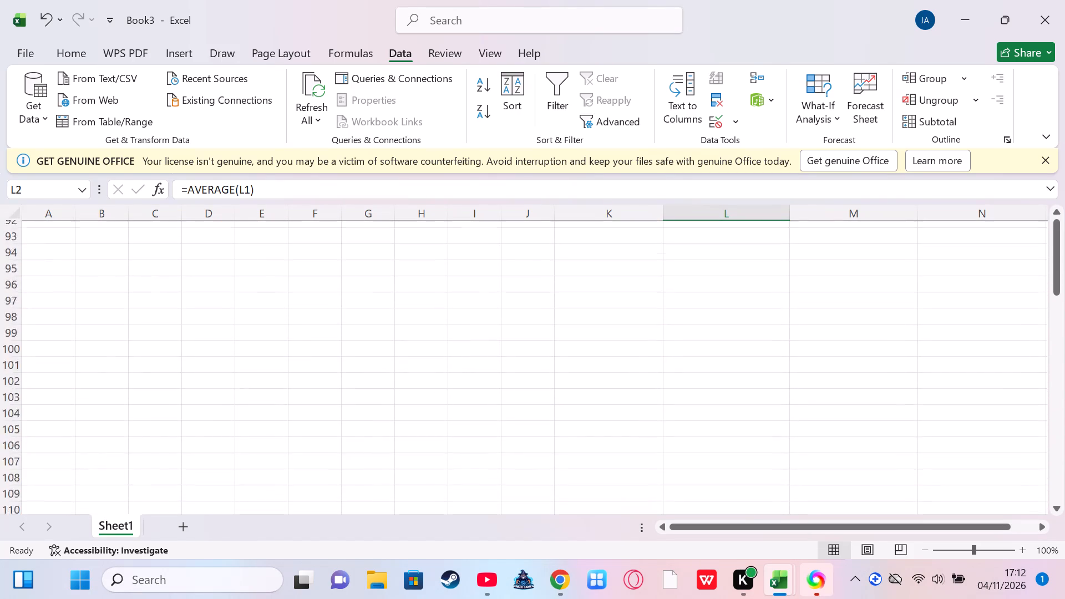
pyautogui.scroll(3, 738, 374)
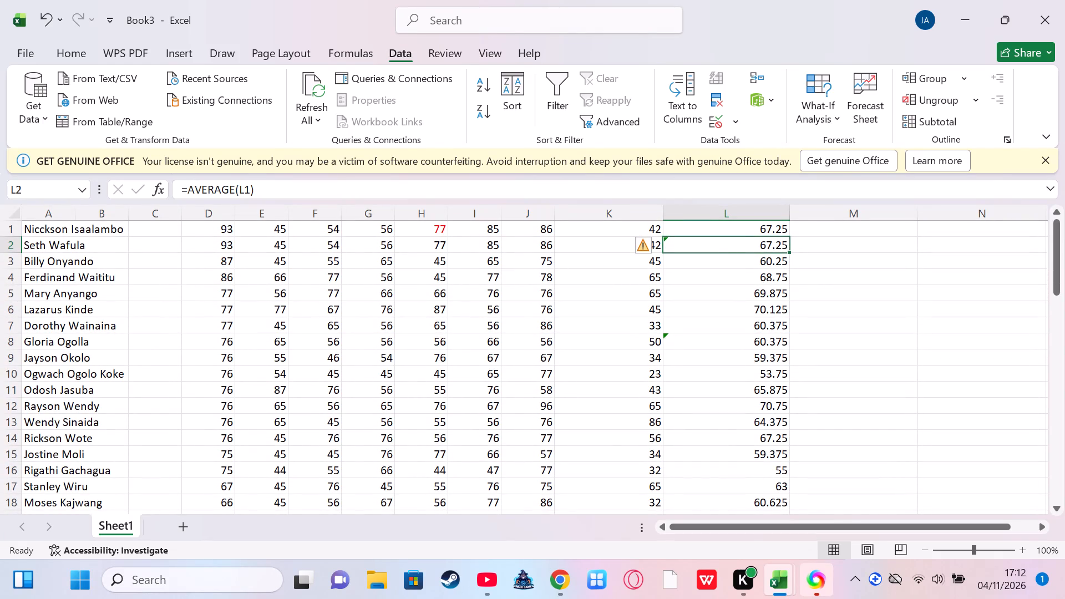
pyautogui.click(499, 194)
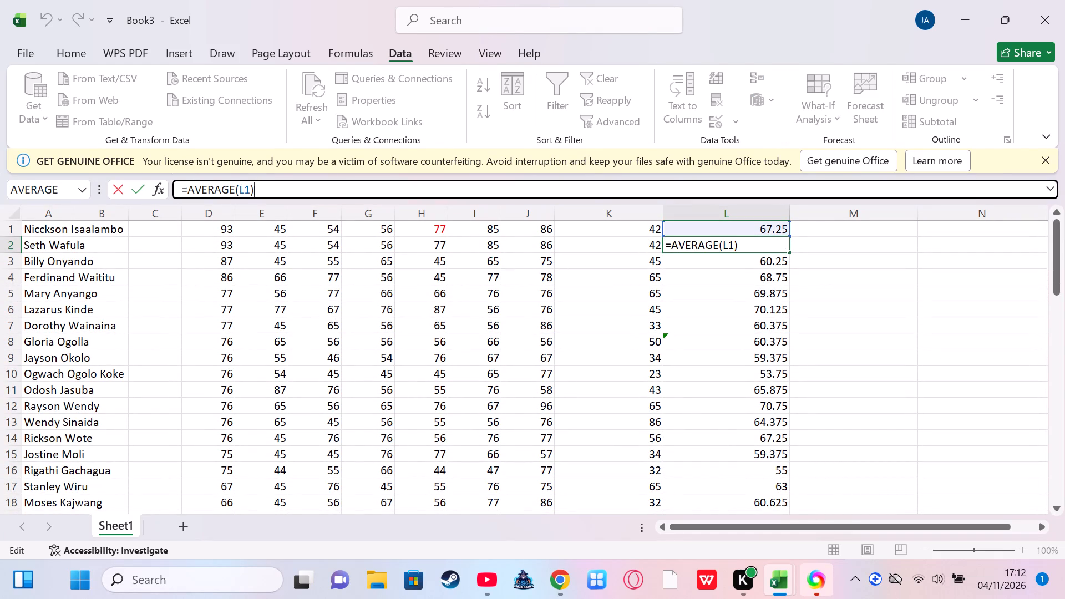
pyautogui.click(866, 292)
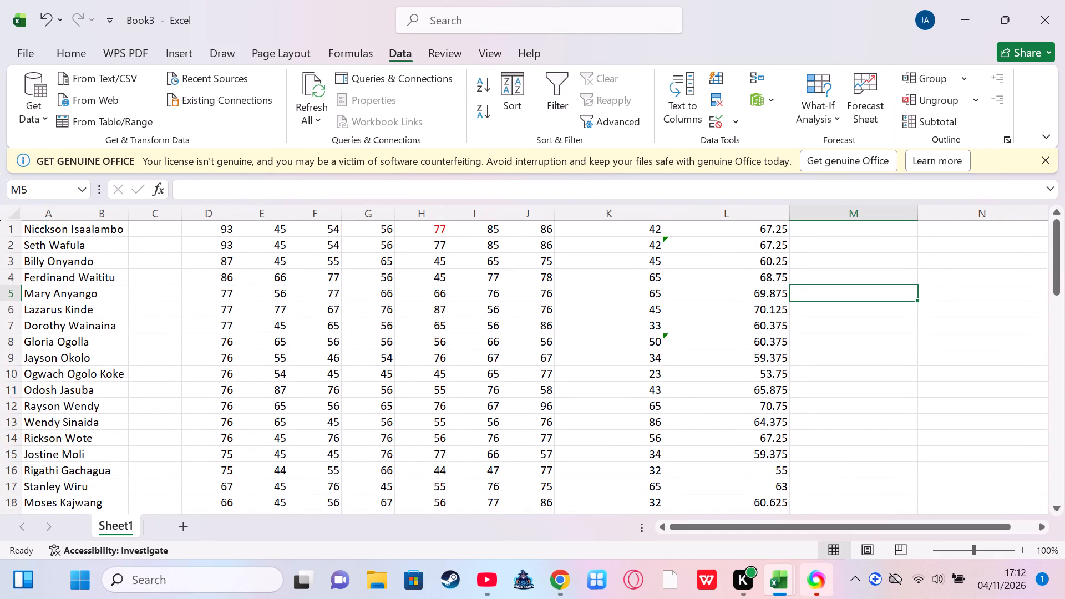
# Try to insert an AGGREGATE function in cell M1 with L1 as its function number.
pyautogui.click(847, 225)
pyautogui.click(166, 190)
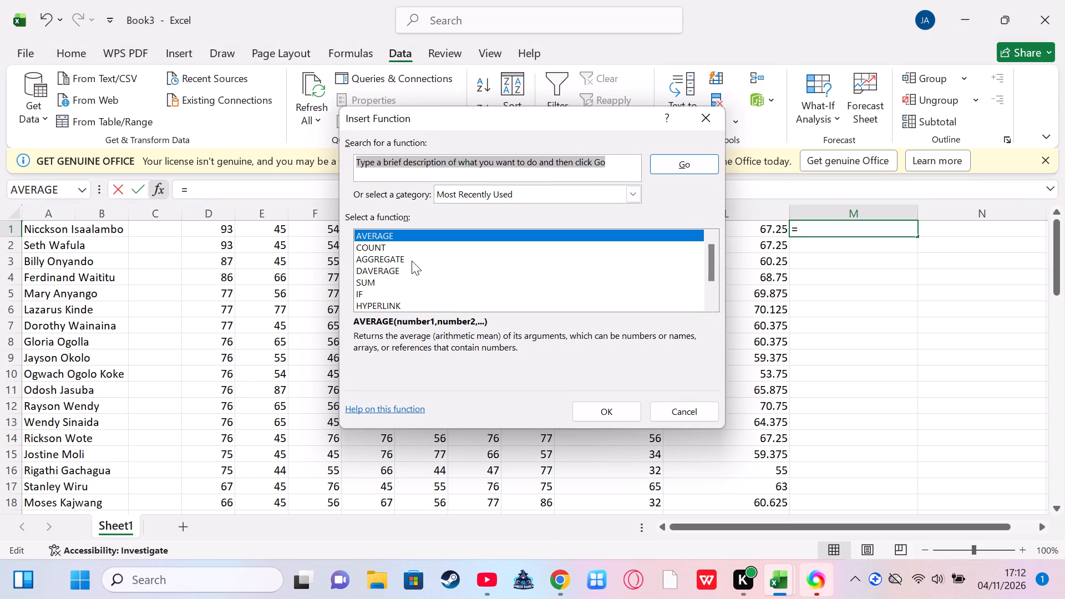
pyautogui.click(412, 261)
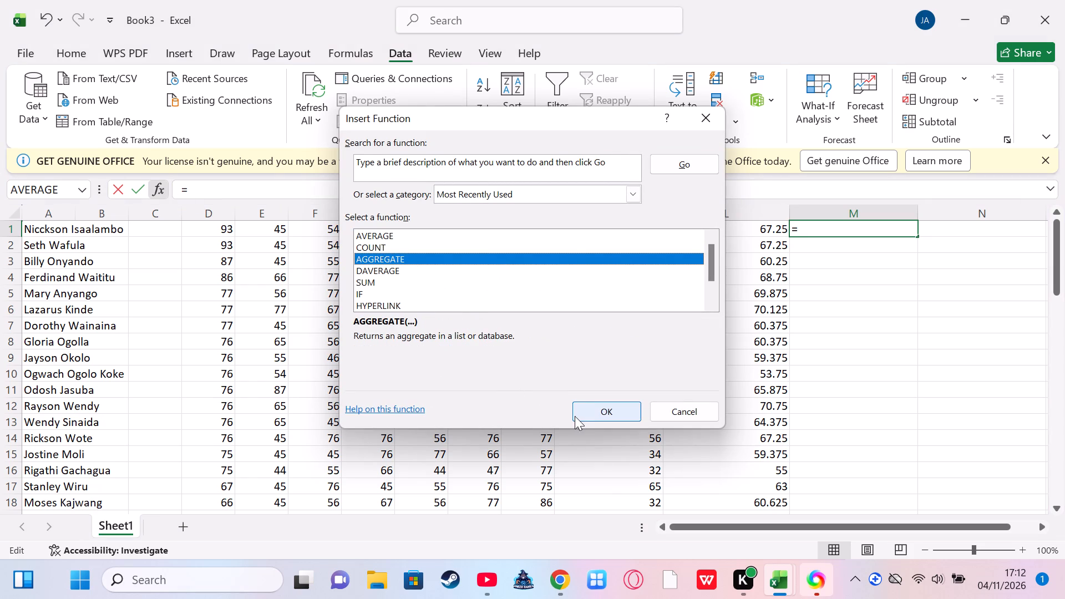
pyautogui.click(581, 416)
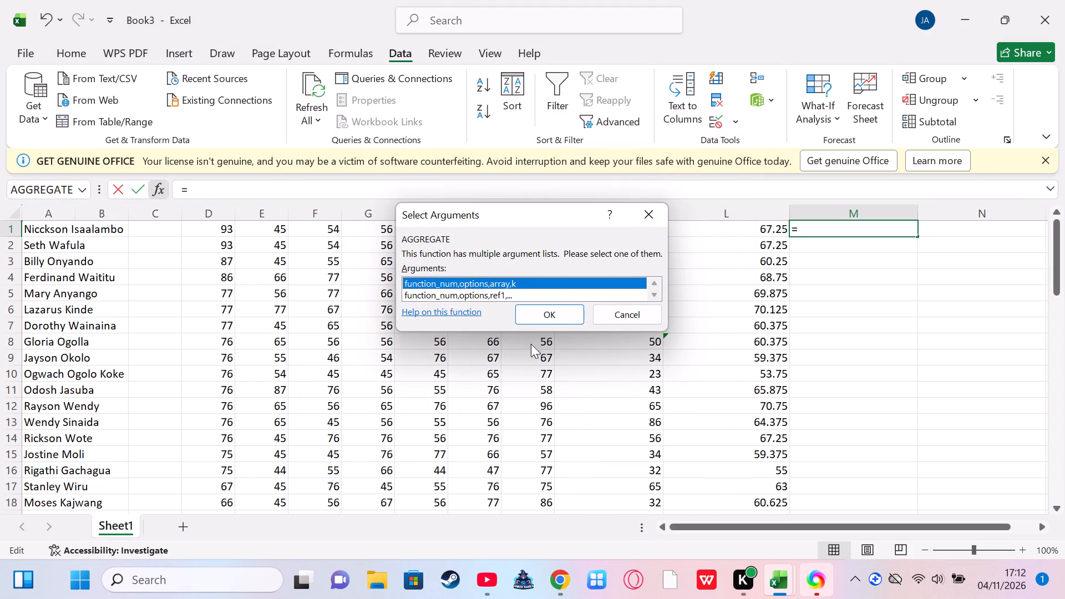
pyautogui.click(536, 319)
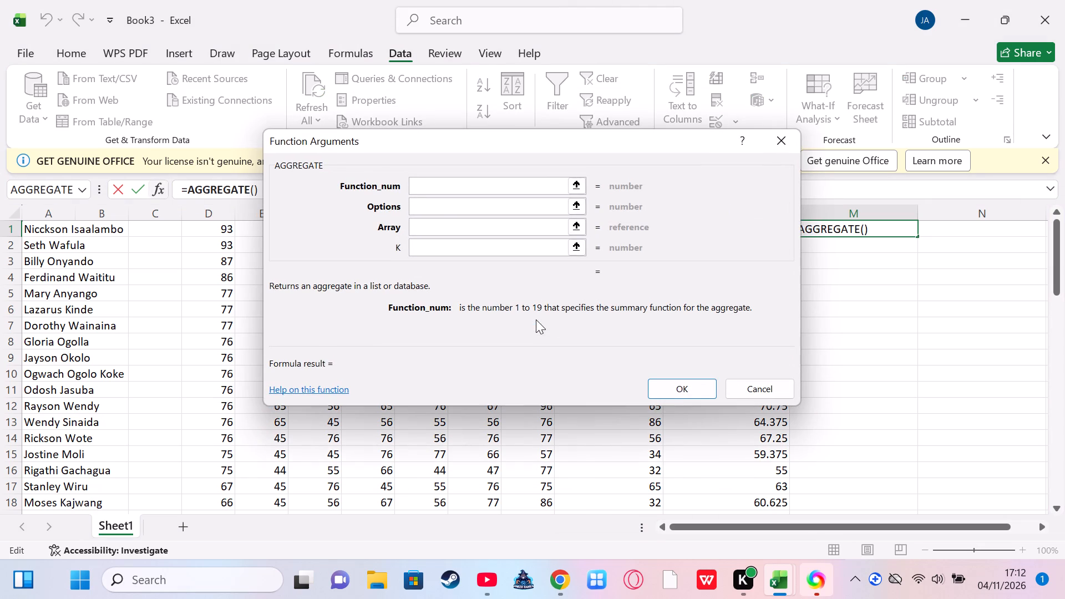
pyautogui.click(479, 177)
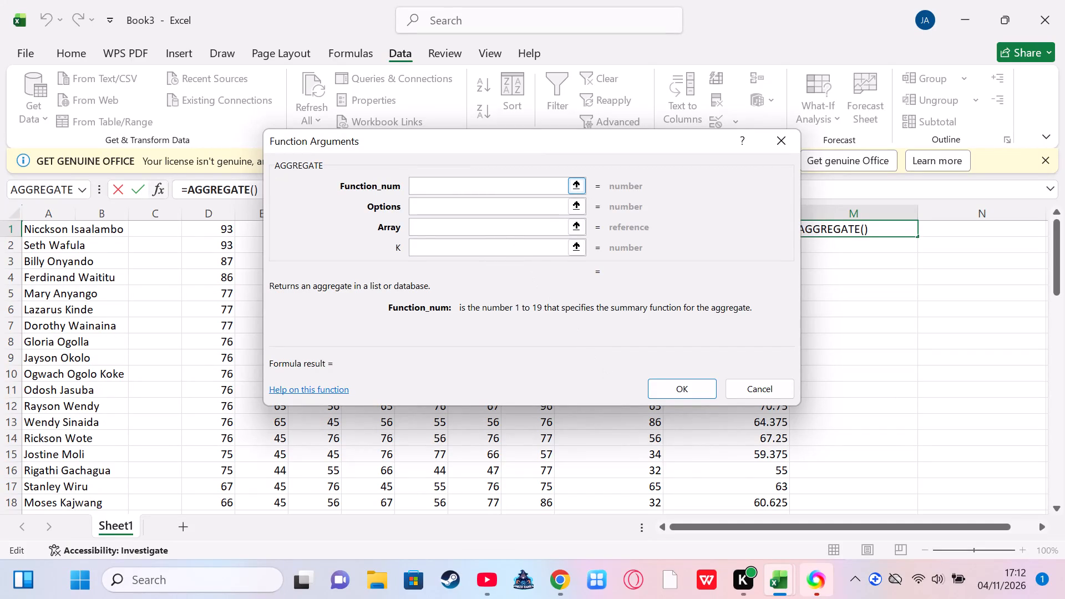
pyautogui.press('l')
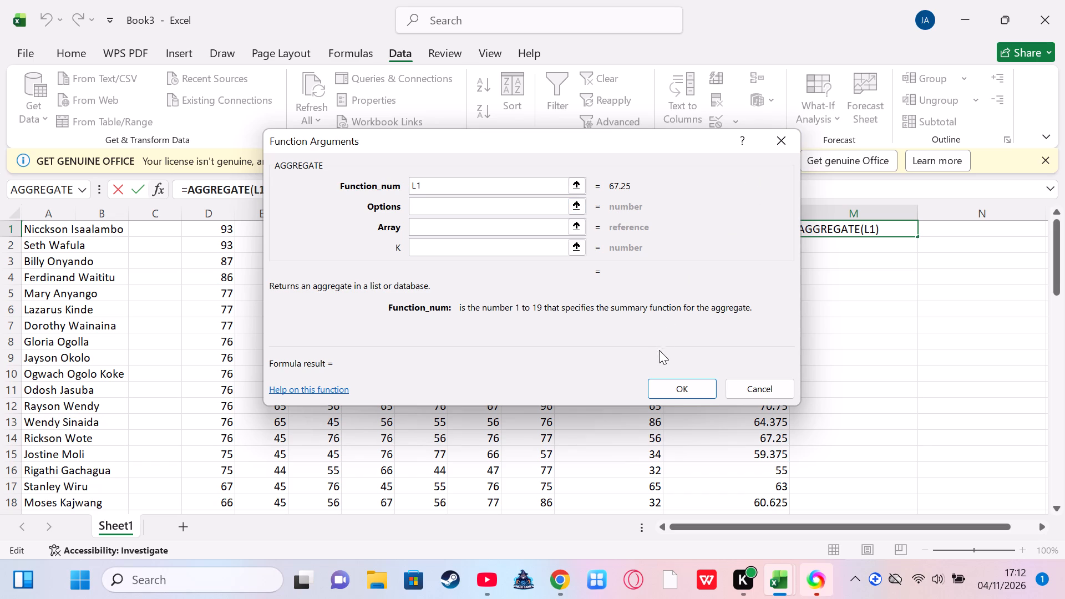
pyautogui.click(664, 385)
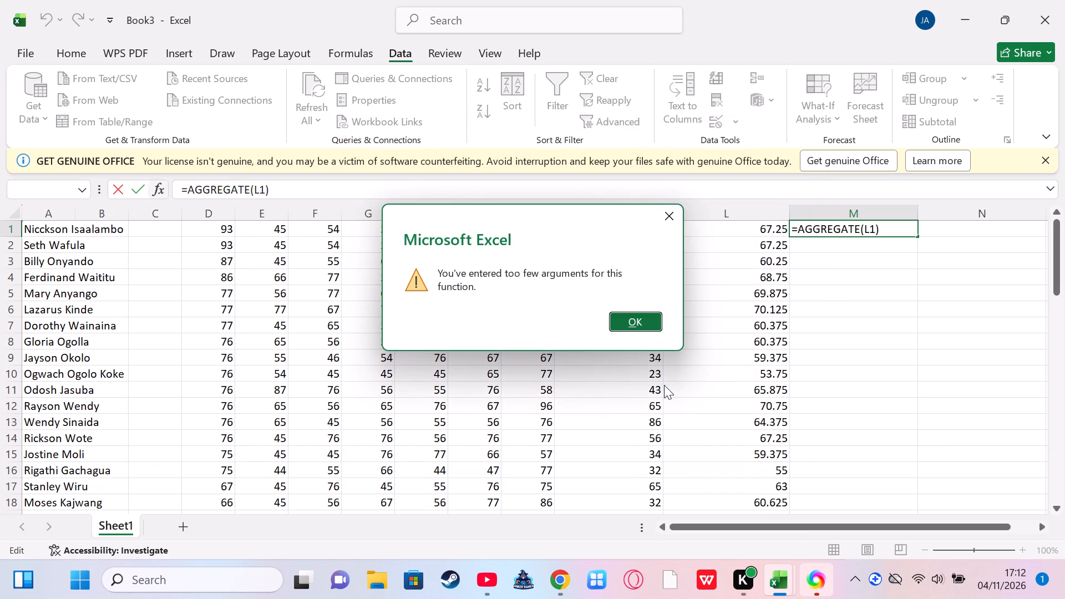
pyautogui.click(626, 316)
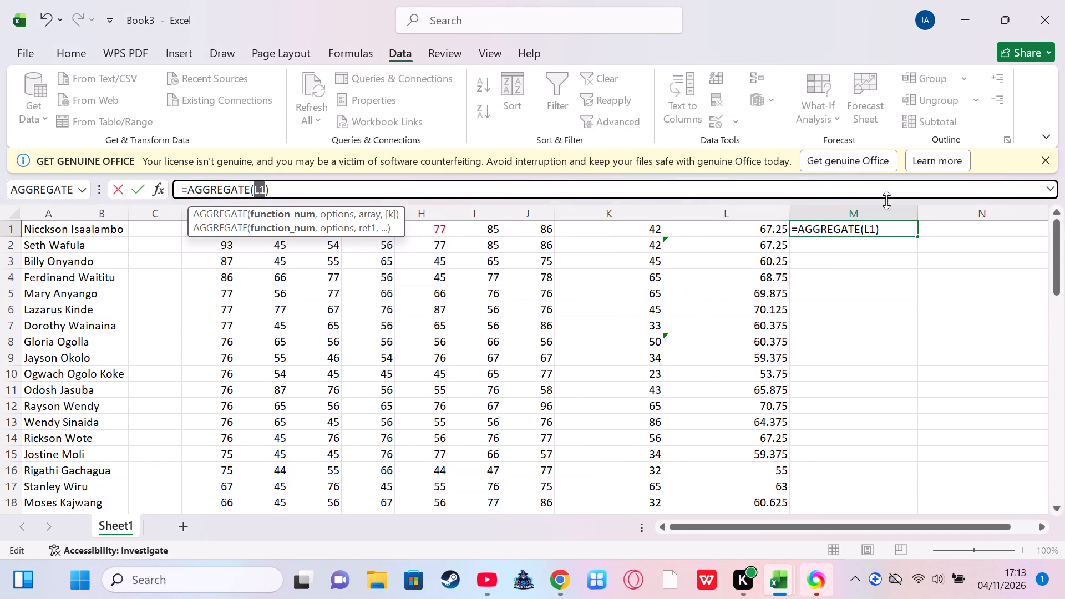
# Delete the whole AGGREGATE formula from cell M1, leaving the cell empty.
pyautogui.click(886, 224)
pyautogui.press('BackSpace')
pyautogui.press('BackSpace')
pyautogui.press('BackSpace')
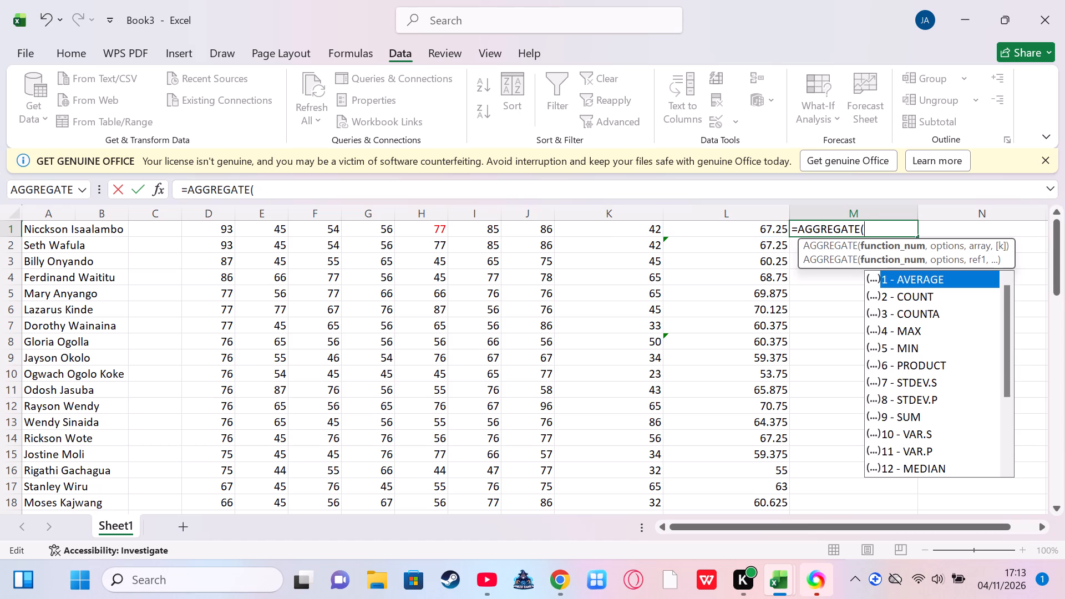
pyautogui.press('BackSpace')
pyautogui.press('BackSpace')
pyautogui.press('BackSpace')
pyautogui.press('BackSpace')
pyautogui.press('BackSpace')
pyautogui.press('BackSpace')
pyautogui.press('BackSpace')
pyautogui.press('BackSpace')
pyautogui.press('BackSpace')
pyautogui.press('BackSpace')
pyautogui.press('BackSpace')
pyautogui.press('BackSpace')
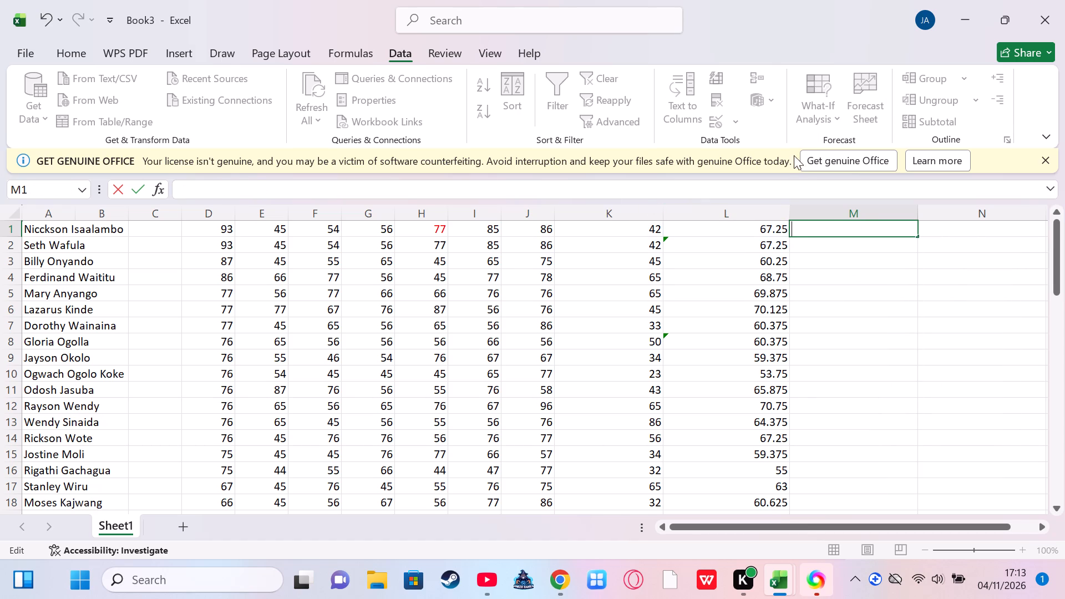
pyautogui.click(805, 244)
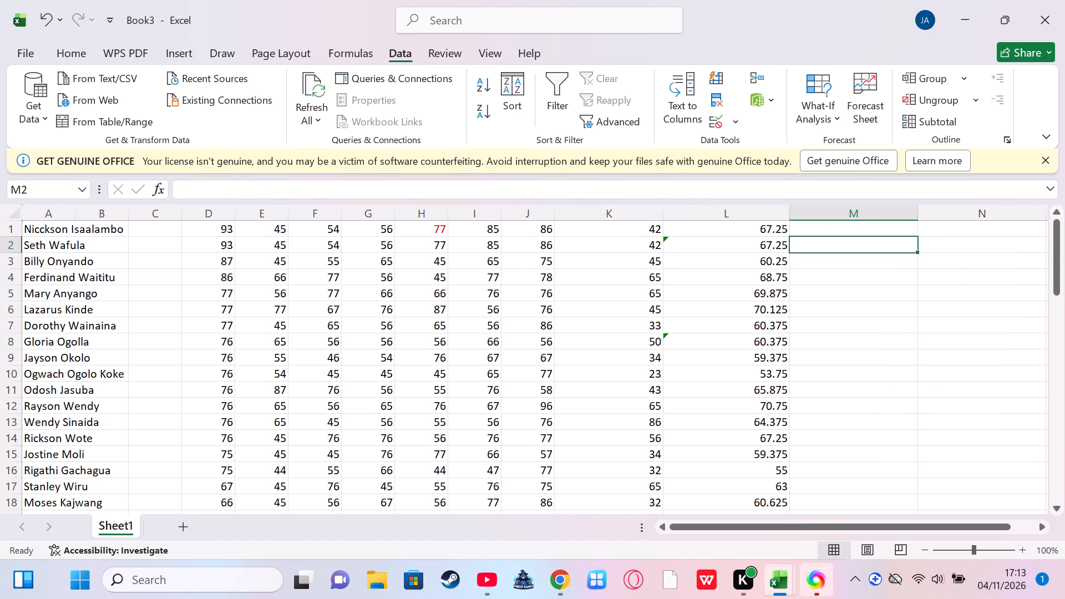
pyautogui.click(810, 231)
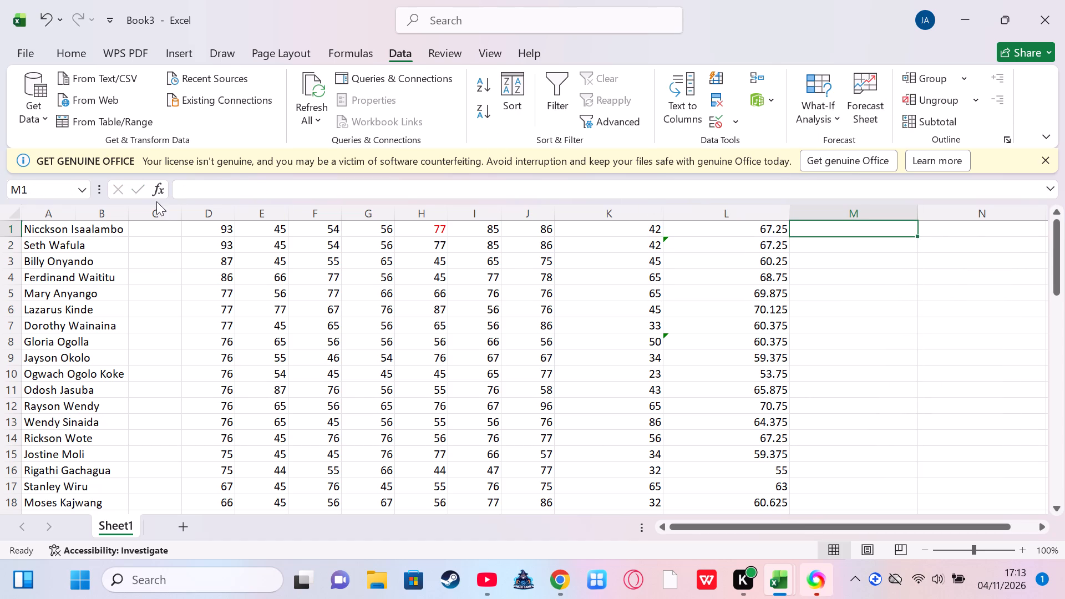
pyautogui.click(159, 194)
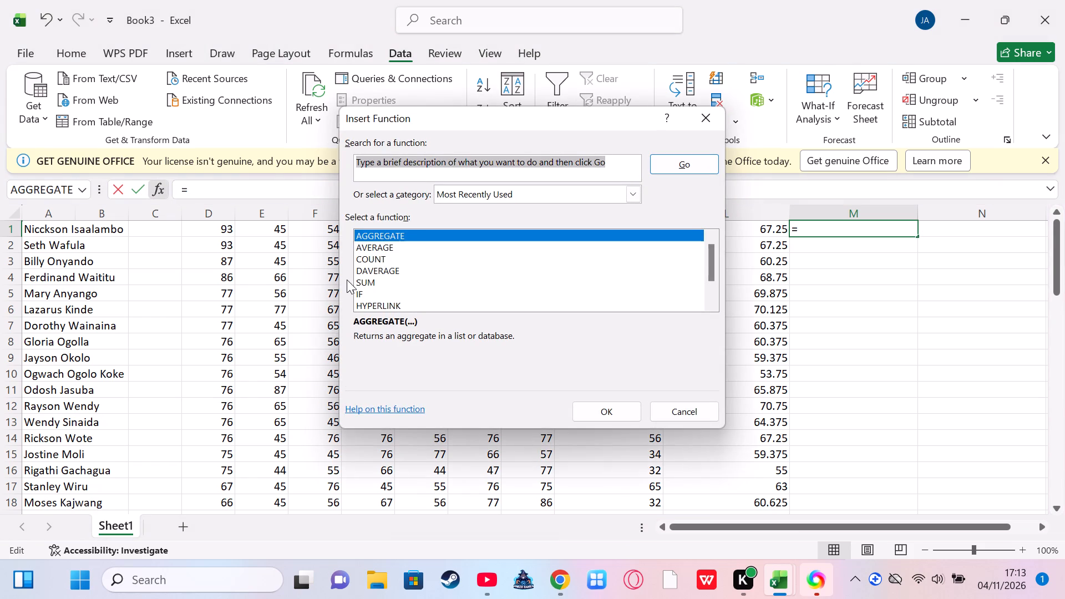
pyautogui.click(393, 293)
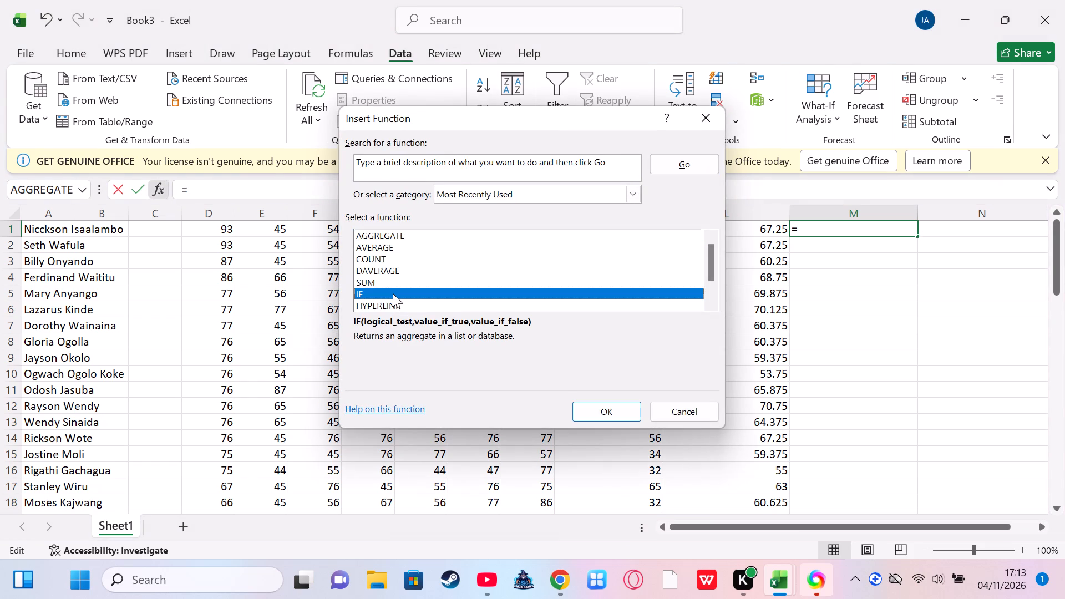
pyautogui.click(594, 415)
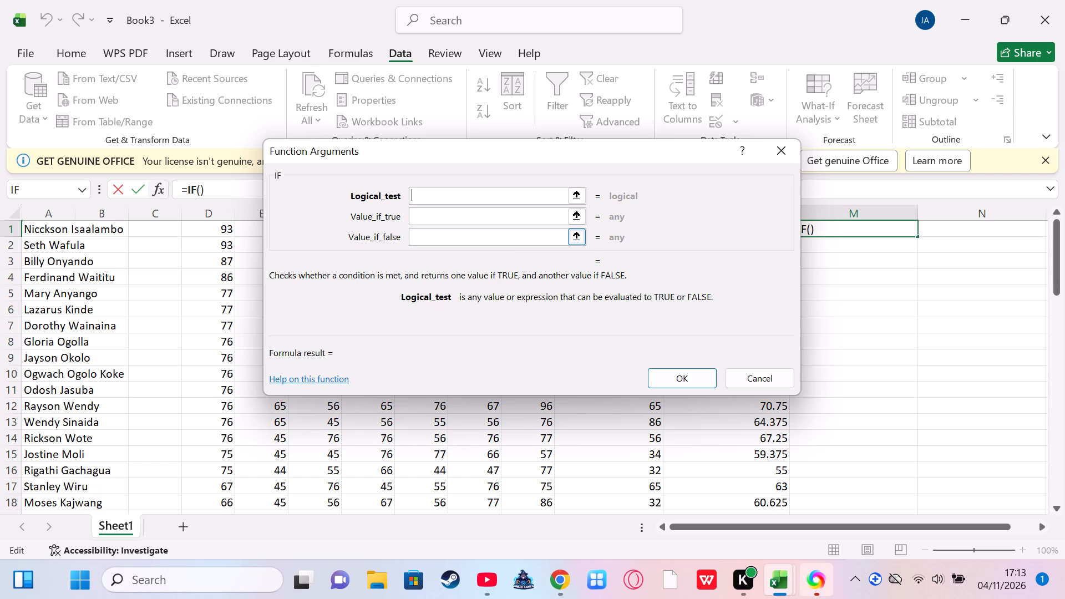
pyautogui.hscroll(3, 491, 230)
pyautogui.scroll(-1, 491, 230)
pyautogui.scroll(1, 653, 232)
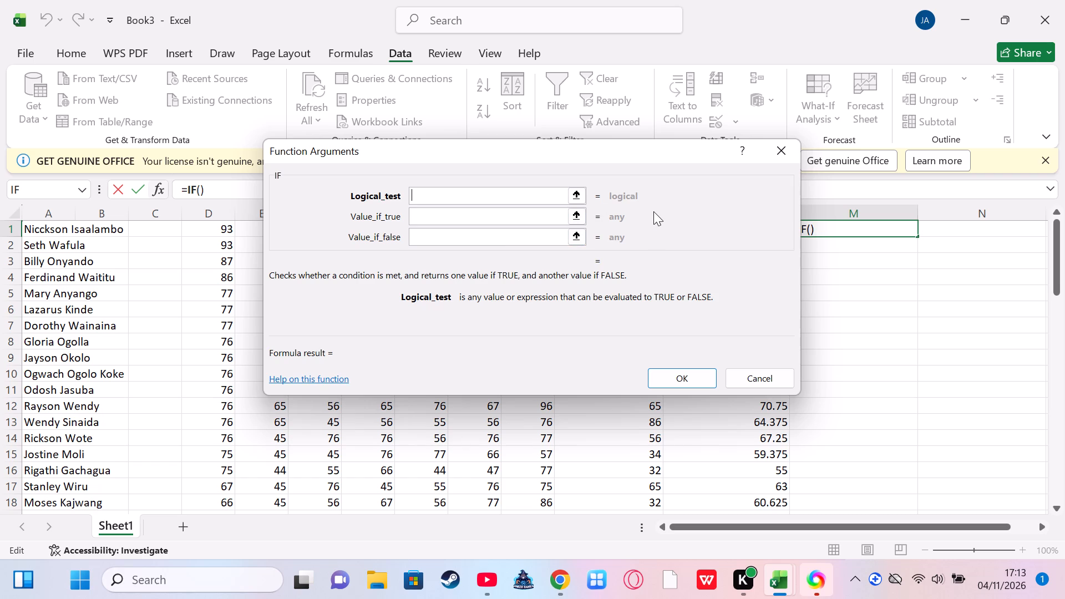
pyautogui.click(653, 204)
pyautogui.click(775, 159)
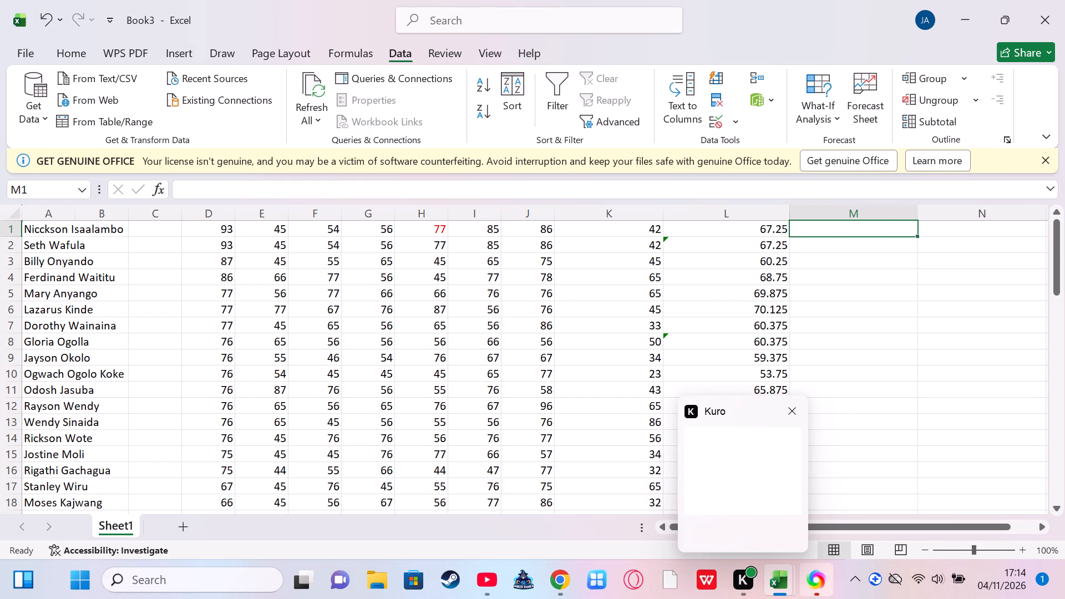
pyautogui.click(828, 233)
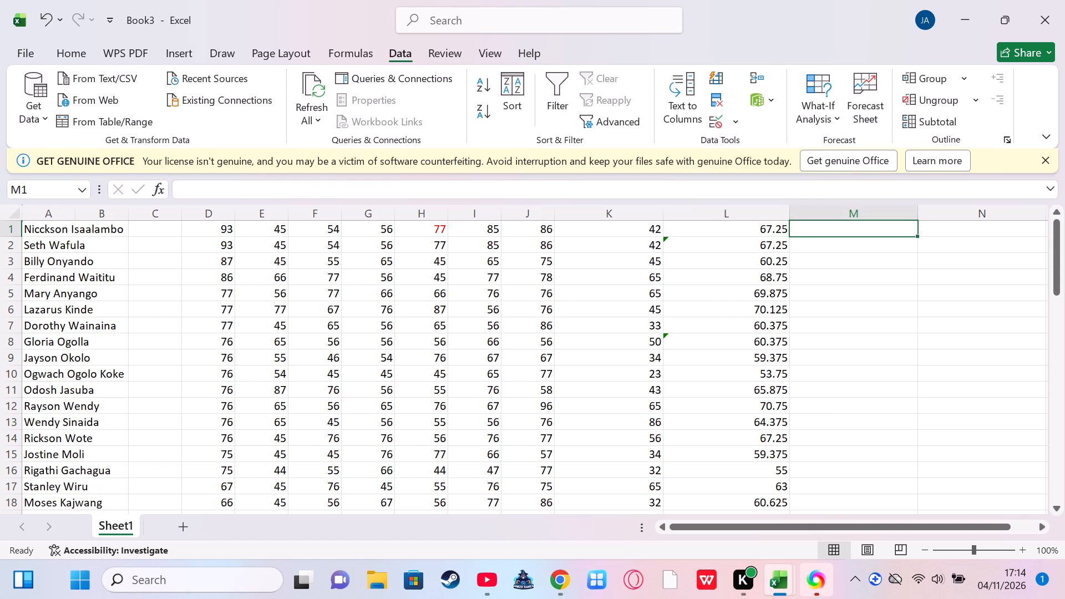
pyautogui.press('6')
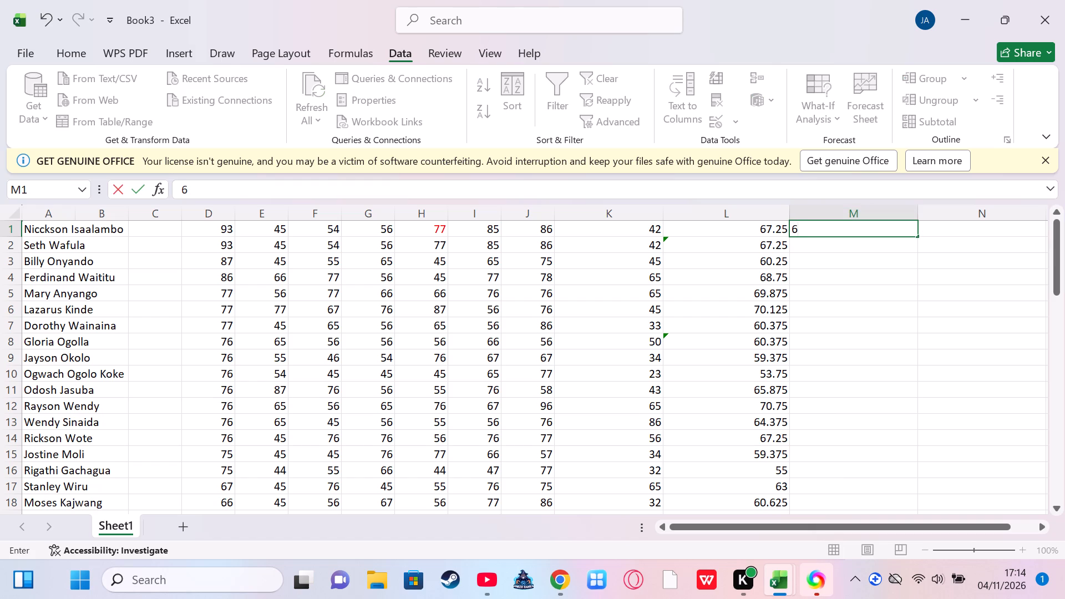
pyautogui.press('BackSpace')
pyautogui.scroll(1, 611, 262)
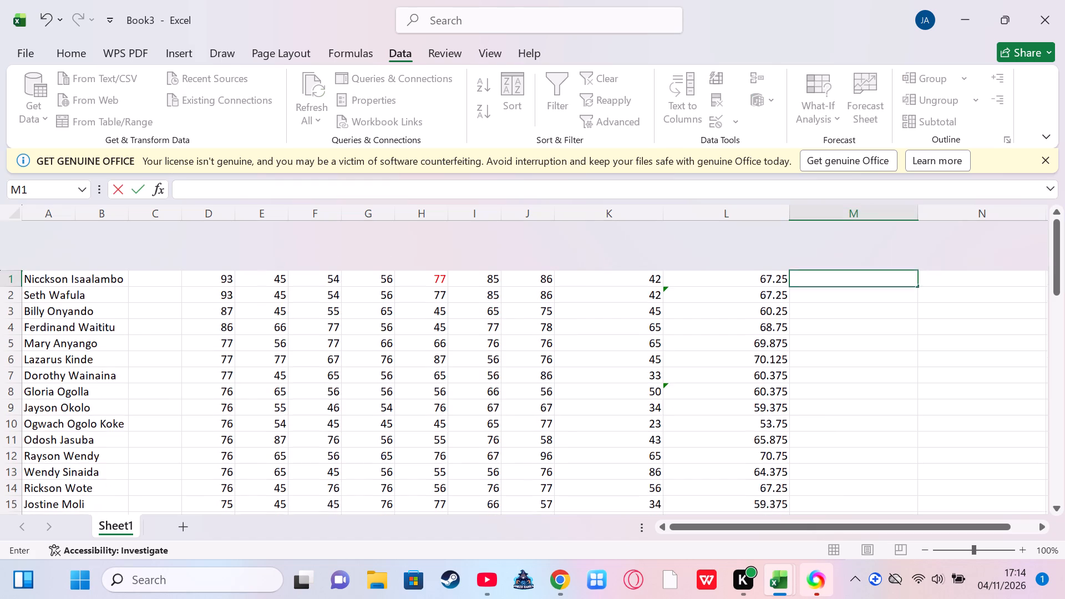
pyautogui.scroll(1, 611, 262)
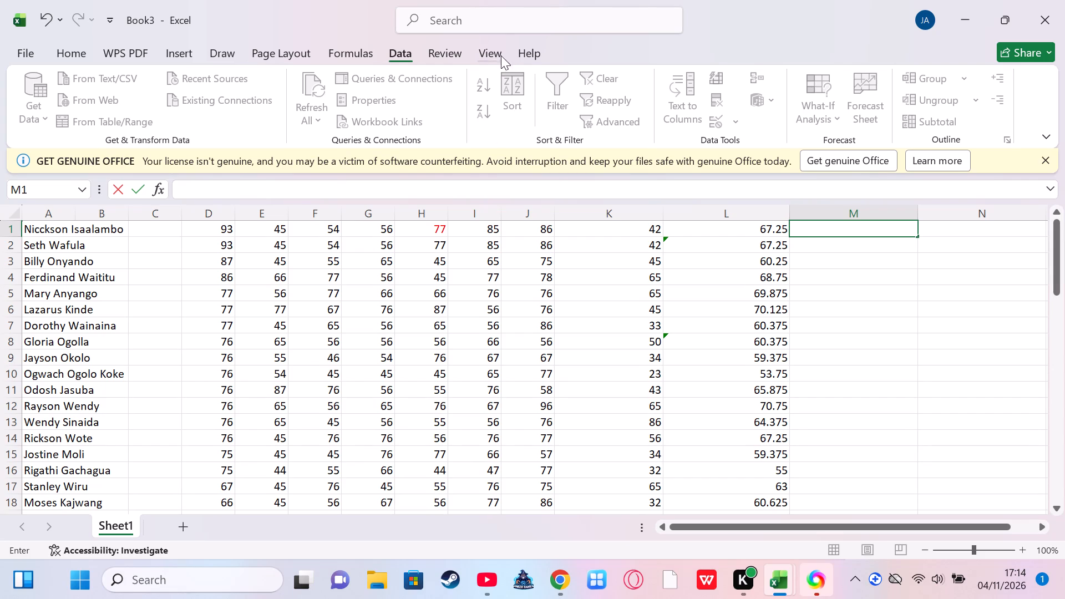
# Browse the full list of statistical functions for cell M1 and view the arguments of VAR.S without inserting it.
pyautogui.click(527, 52)
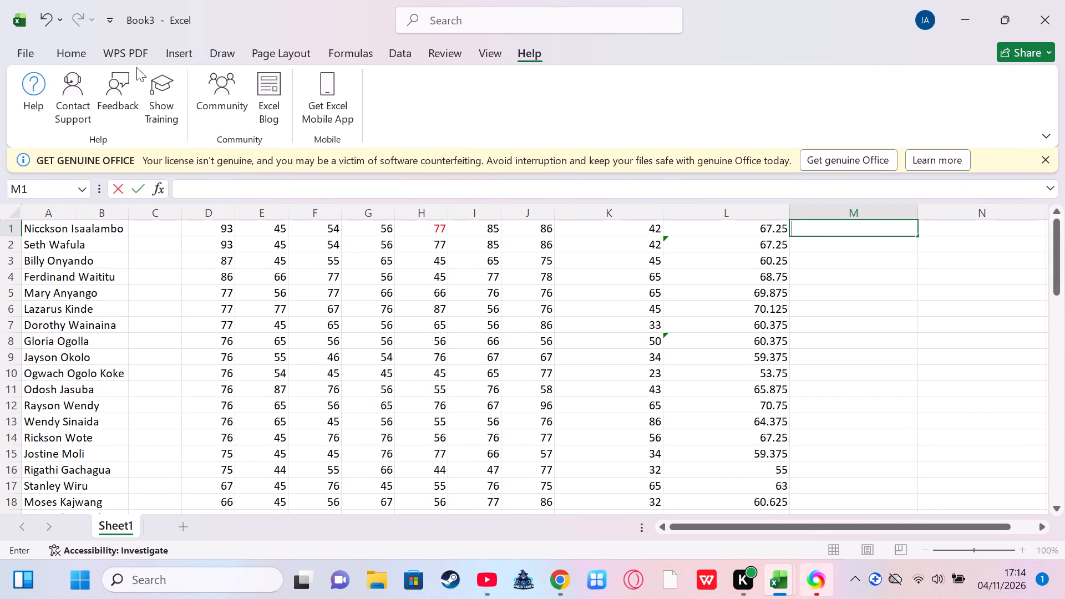
pyautogui.click(225, 54)
pyautogui.click(277, 49)
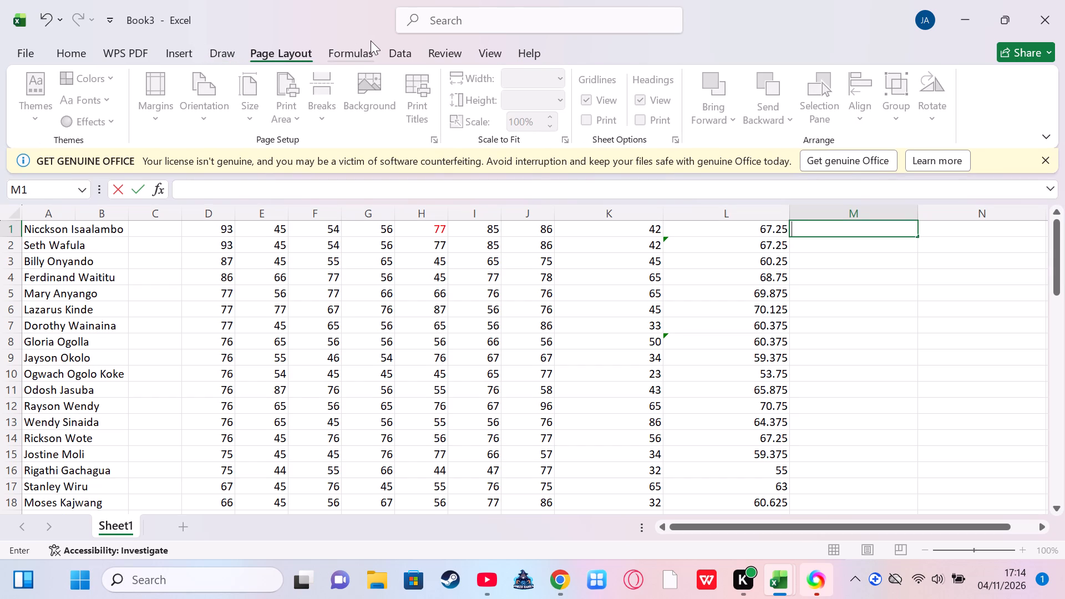
pyautogui.click(344, 55)
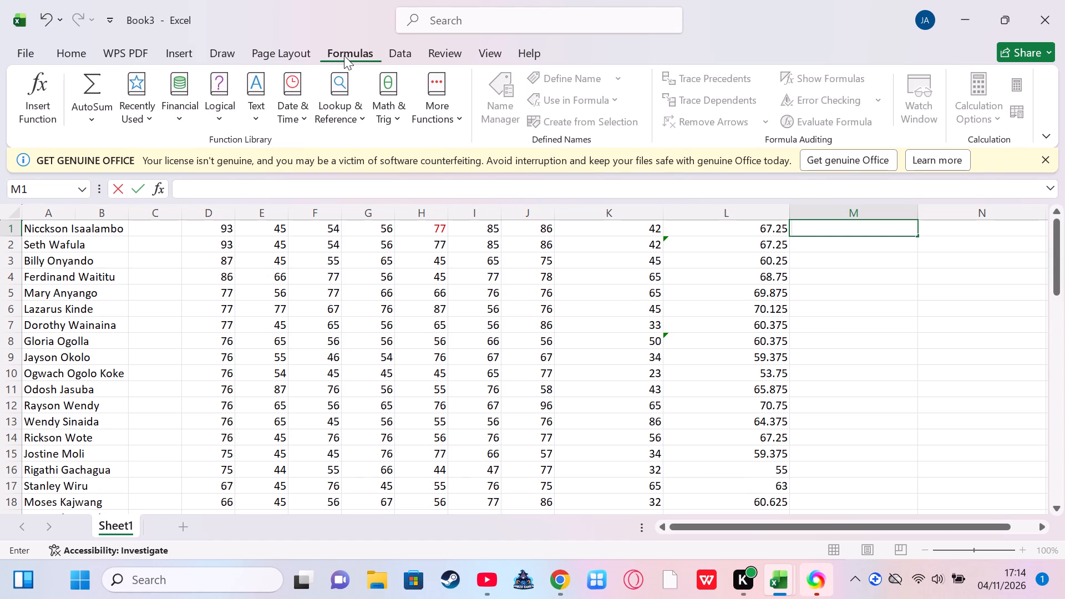
pyautogui.click(438, 93)
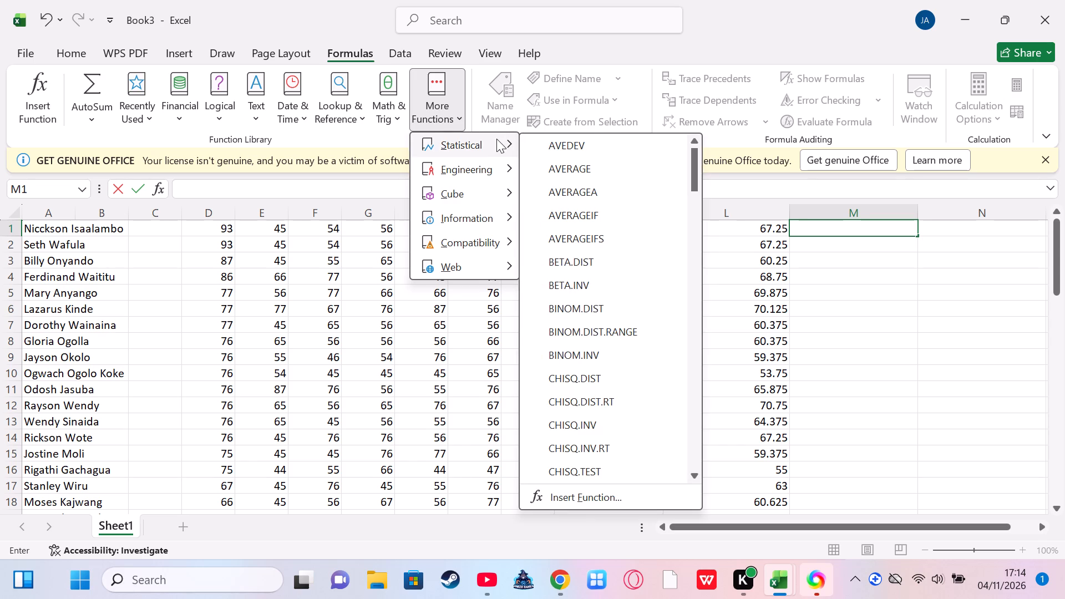
pyautogui.scroll(-1, 560, 227)
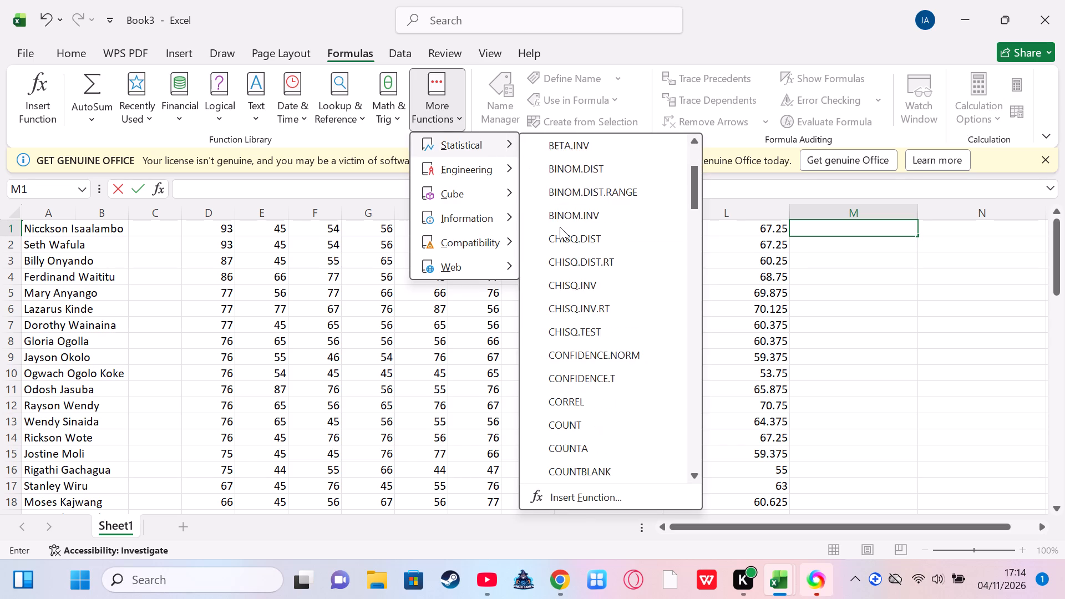
pyautogui.scroll(-1, 560, 227)
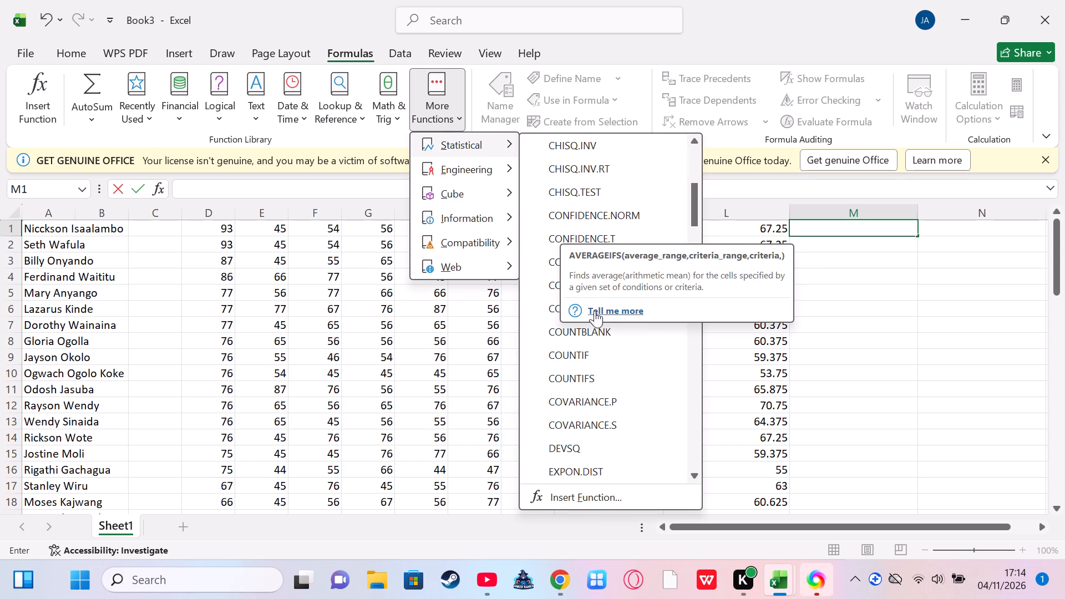
pyautogui.scroll(-2, 596, 369)
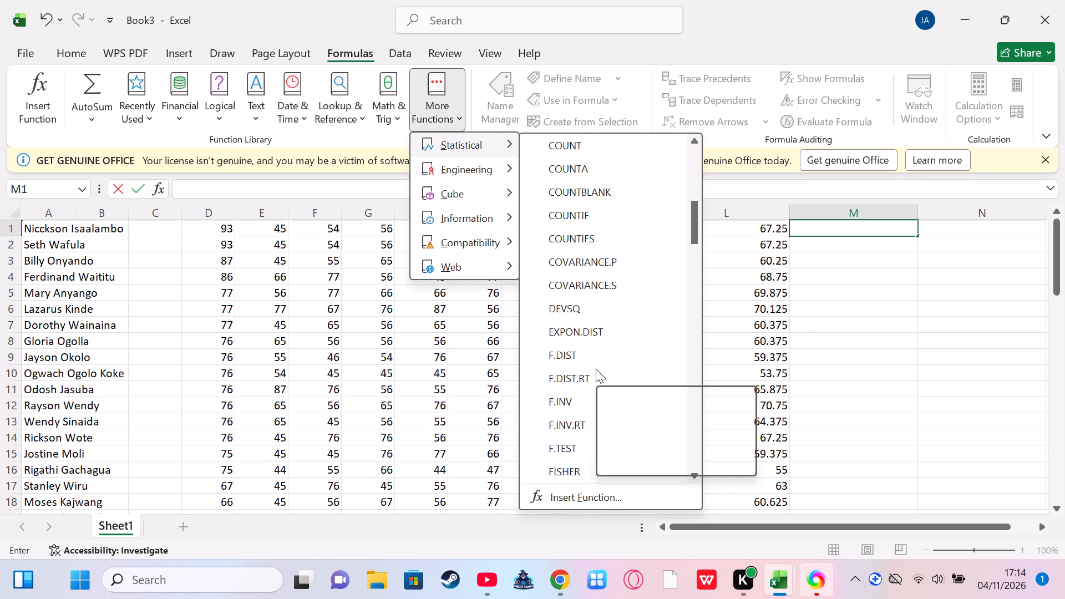
pyautogui.scroll(-2, 596, 369)
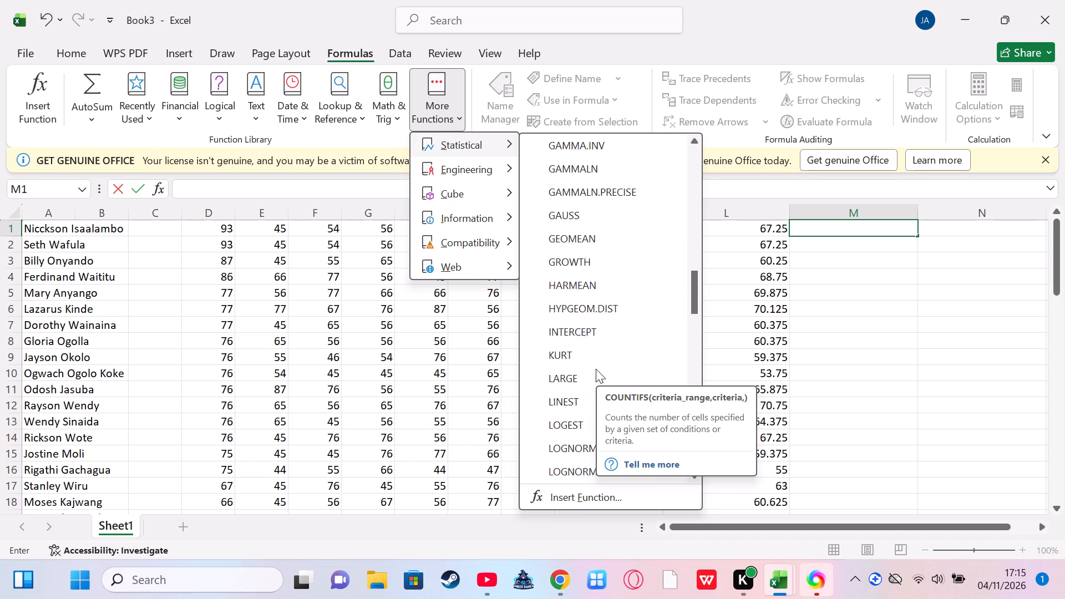
pyautogui.scroll(-2, 596, 369)
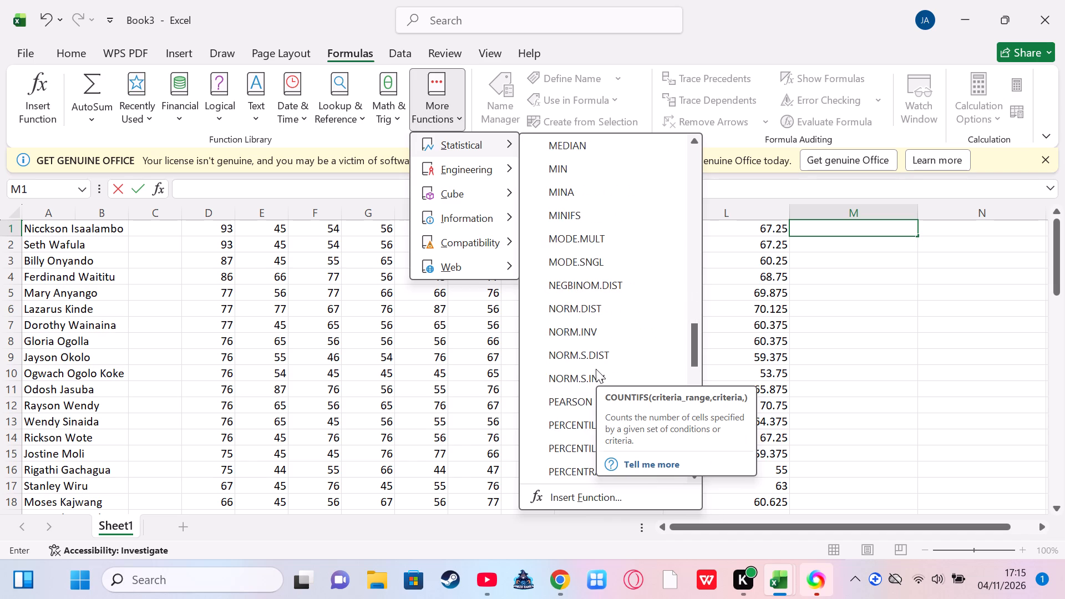
pyautogui.scroll(-2, 596, 369)
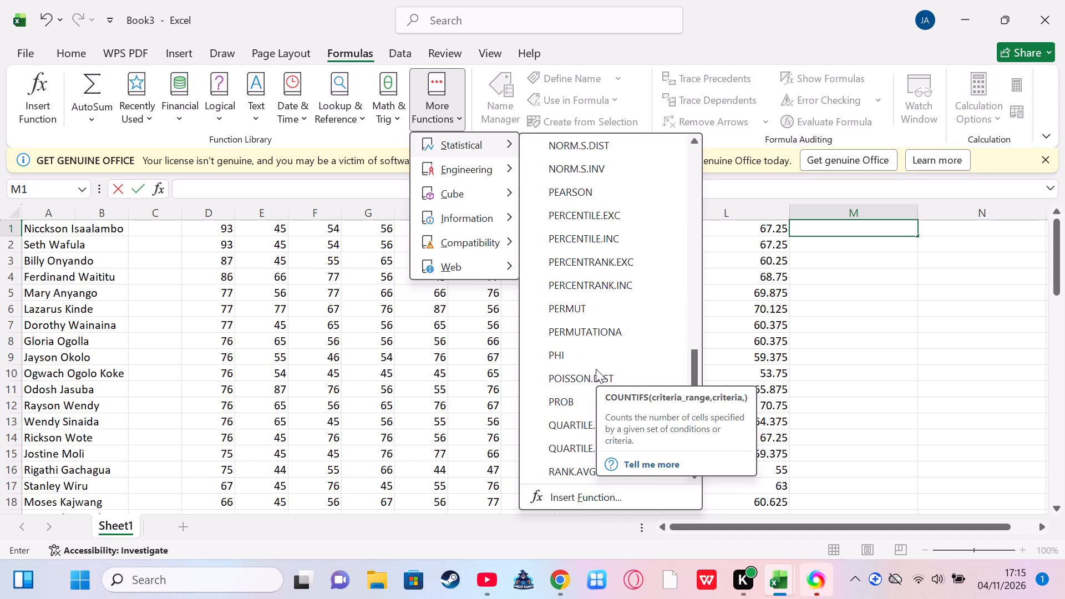
pyautogui.scroll(-2, 596, 369)
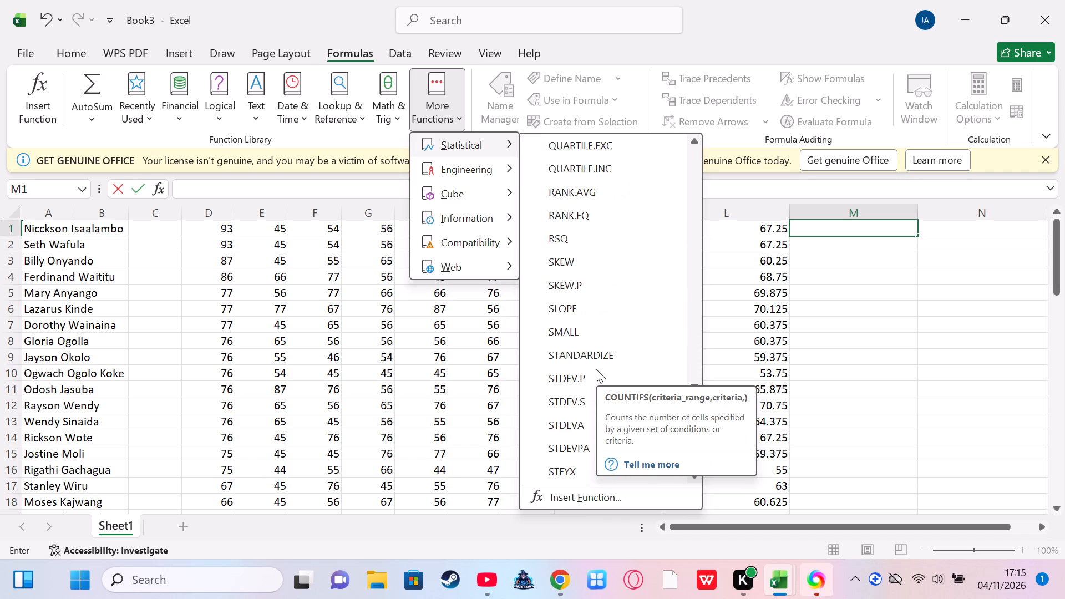
pyautogui.scroll(-3, 596, 369)
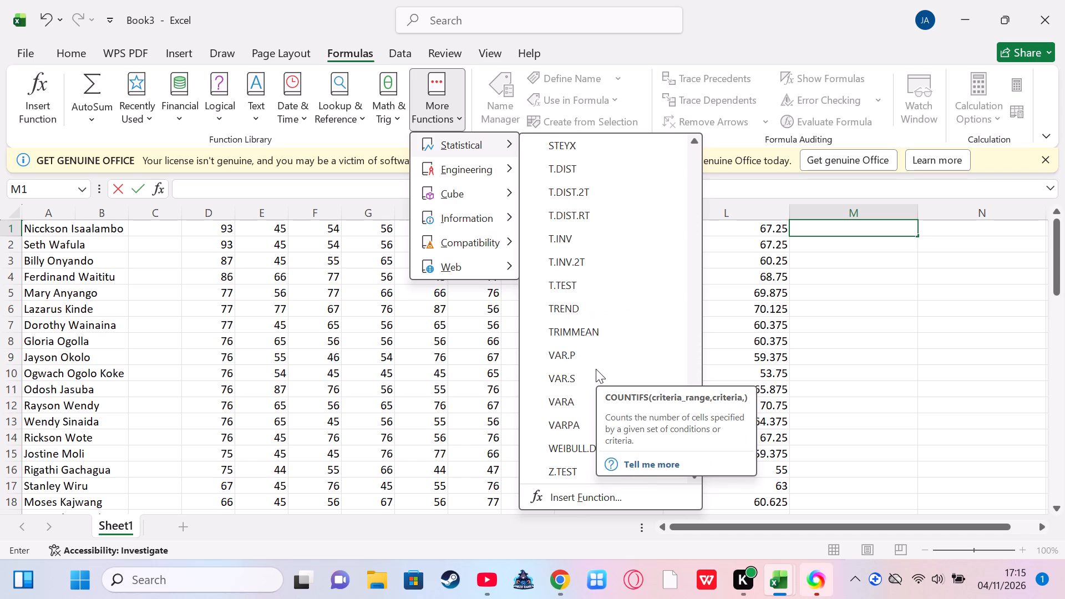
pyautogui.scroll(-1, 596, 369)
pyautogui.click(596, 369)
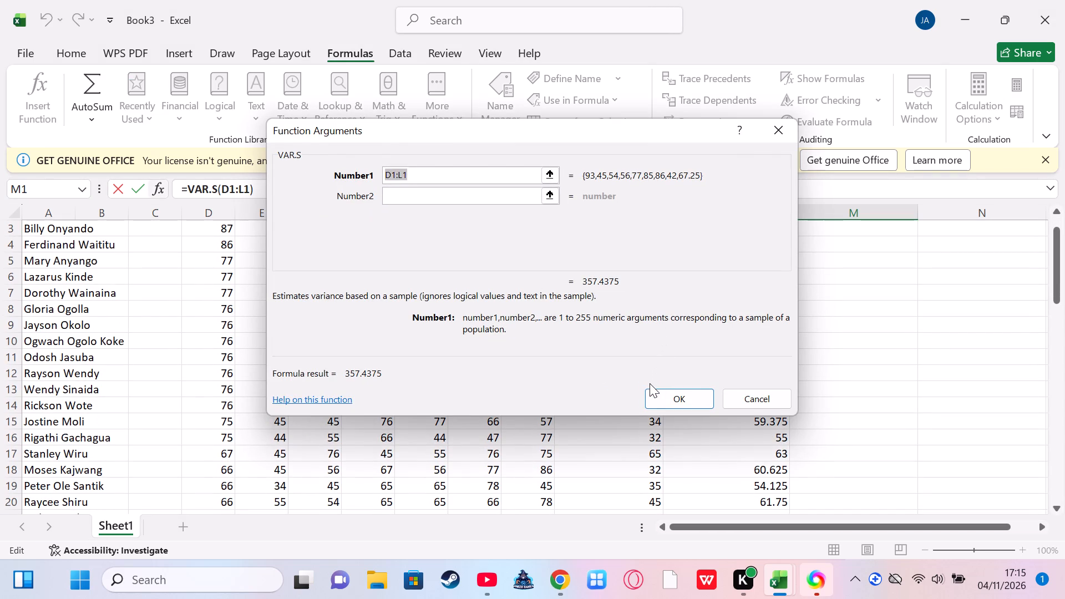
pyautogui.click(774, 134)
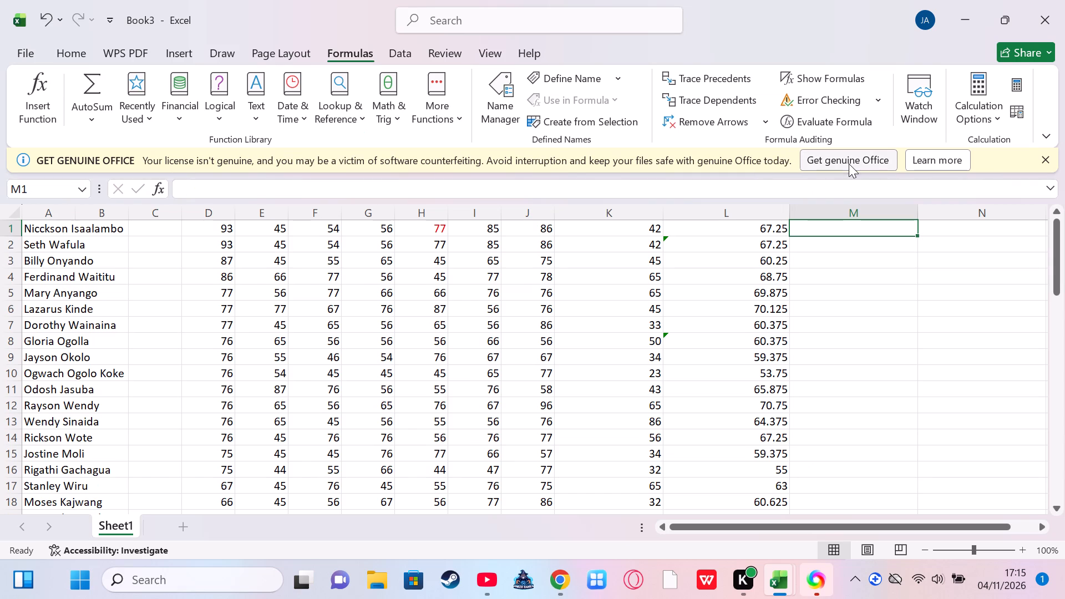
# Set the workbook's calculation option to Automatic and recalculate the workbook.
pyautogui.click(978, 92)
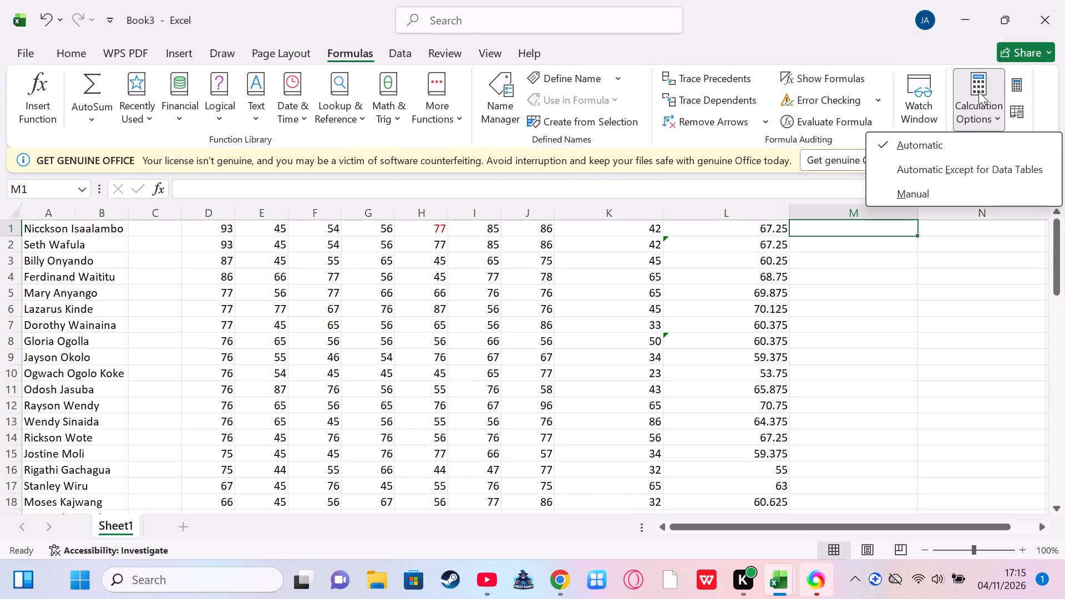
pyautogui.click(933, 152)
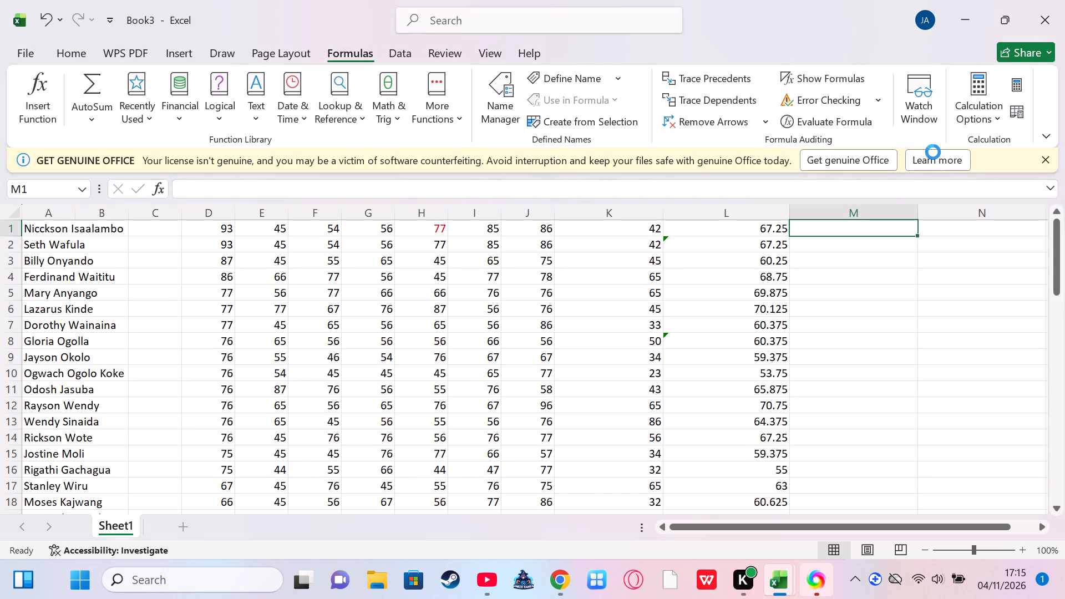
pyautogui.click(977, 97)
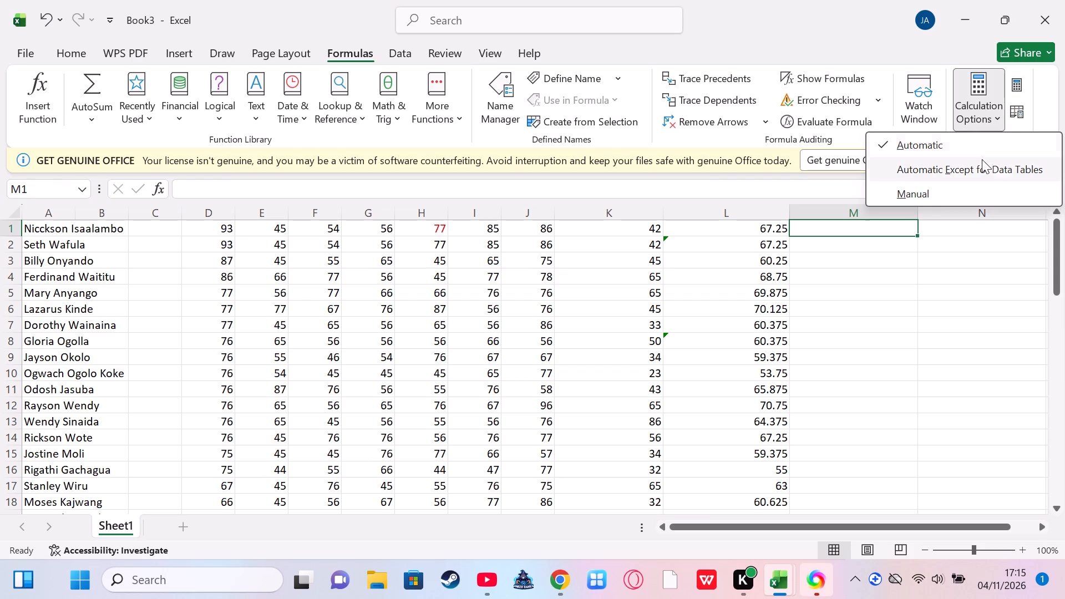
pyautogui.click(1012, 86)
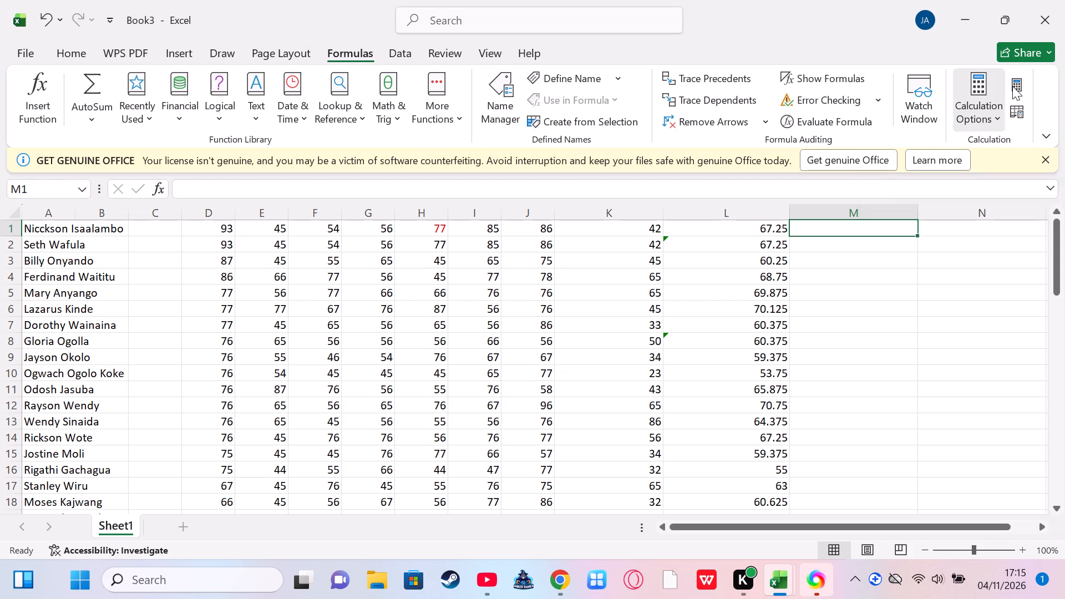
pyautogui.click(1012, 86)
# Try to trace an error from the empty cell M1.
pyautogui.click(872, 97)
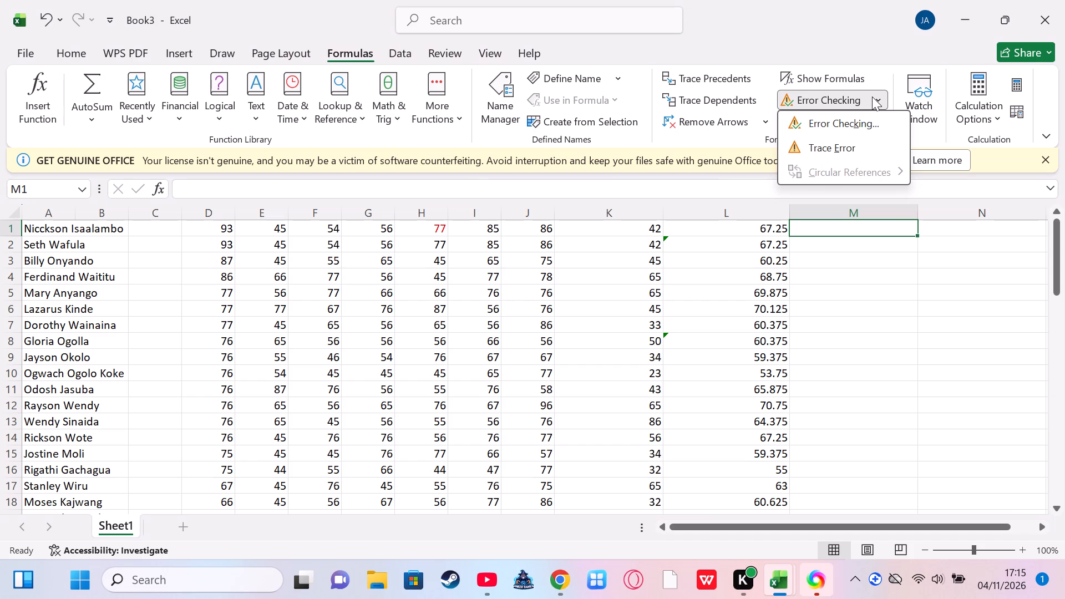
pyautogui.click(863, 135)
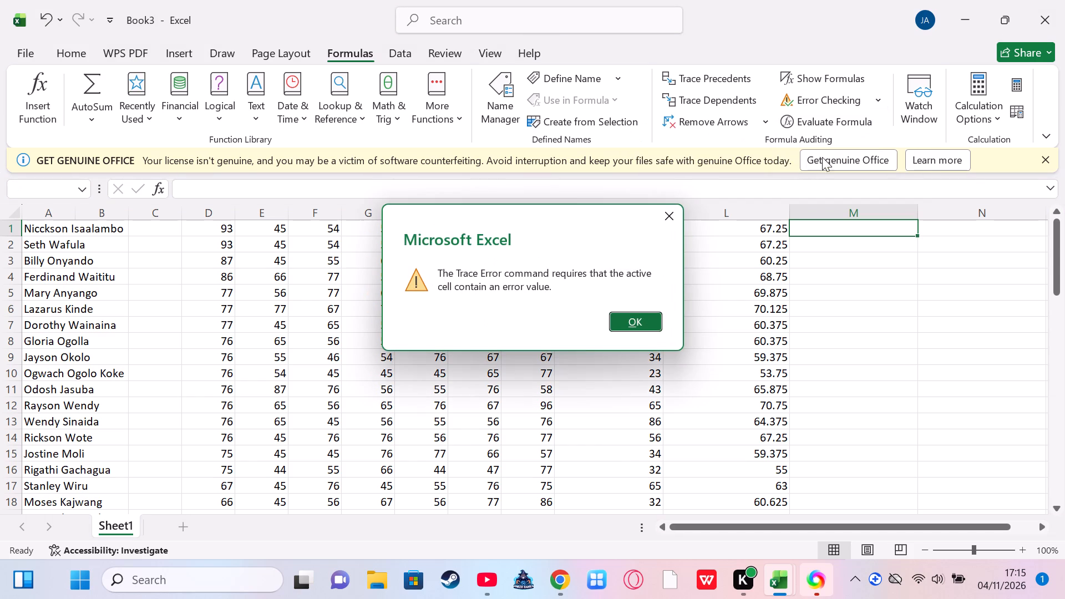
pyautogui.click(646, 318)
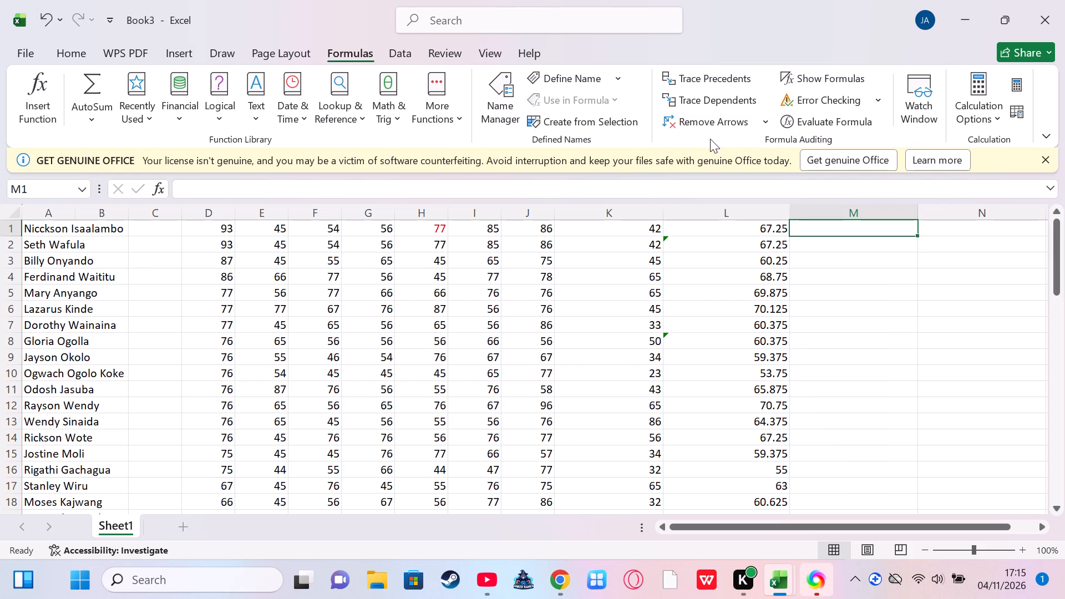
# Start a Count Numbers formula in cell M1 over the range D1:L1, leaving it open for editing.
pyautogui.scroll(-1, 580, 313)
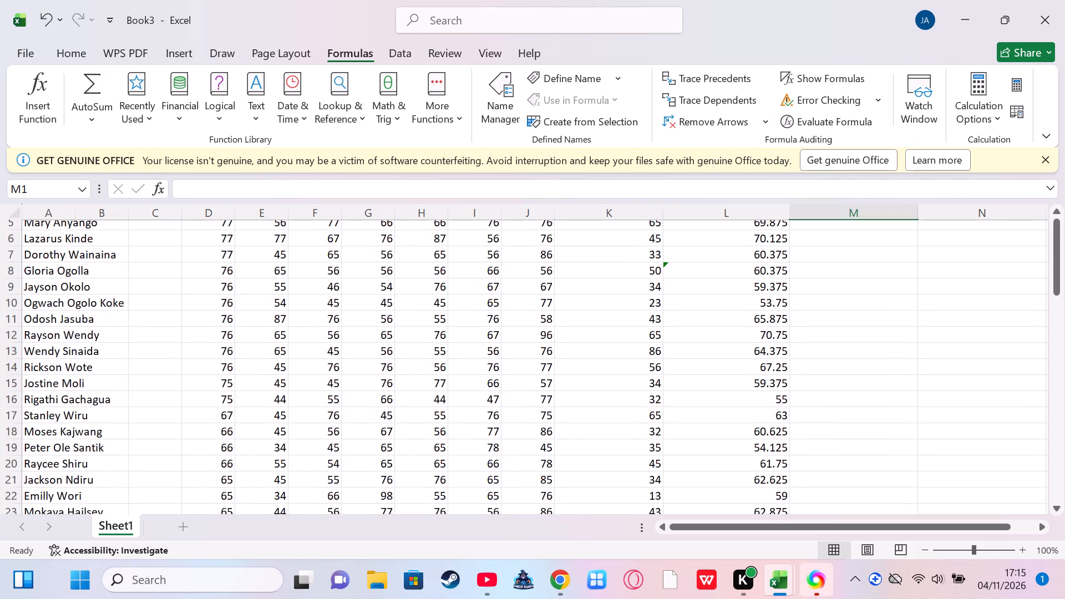
pyautogui.scroll(-1, 580, 313)
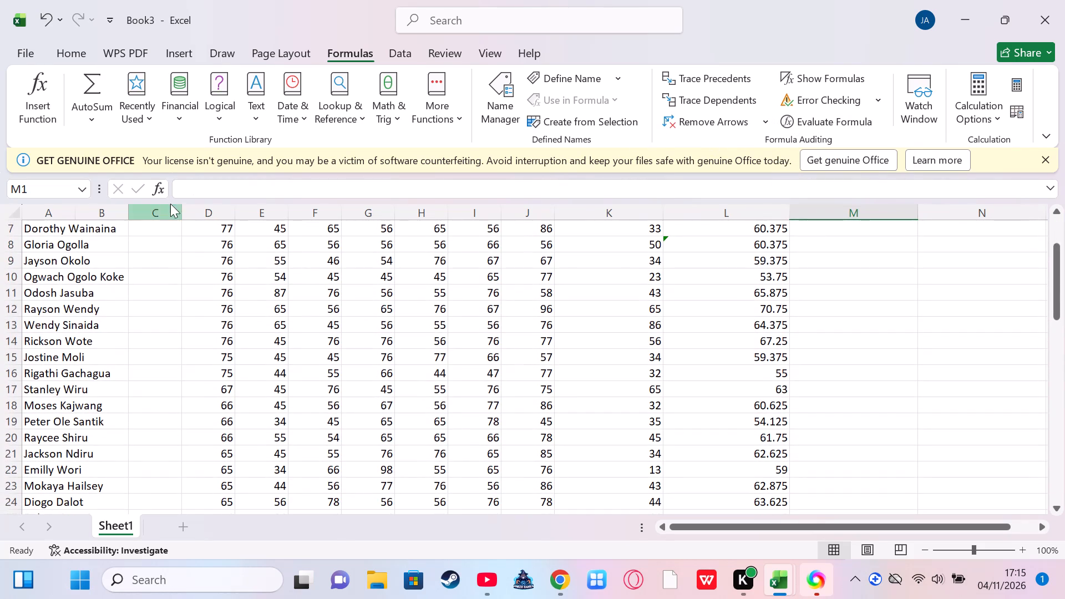
pyautogui.click(102, 113)
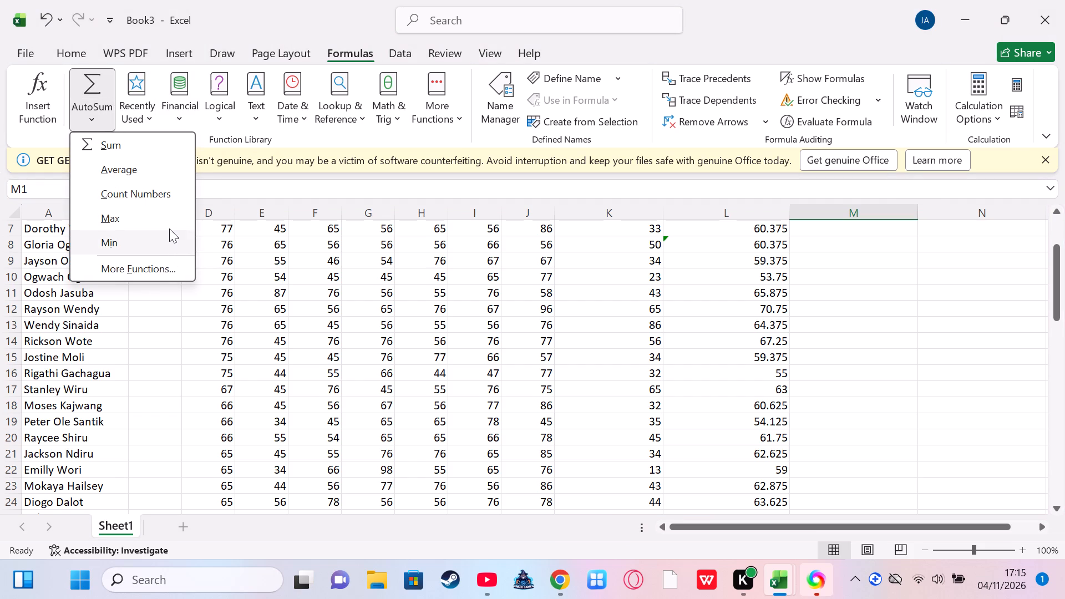
pyautogui.click(168, 199)
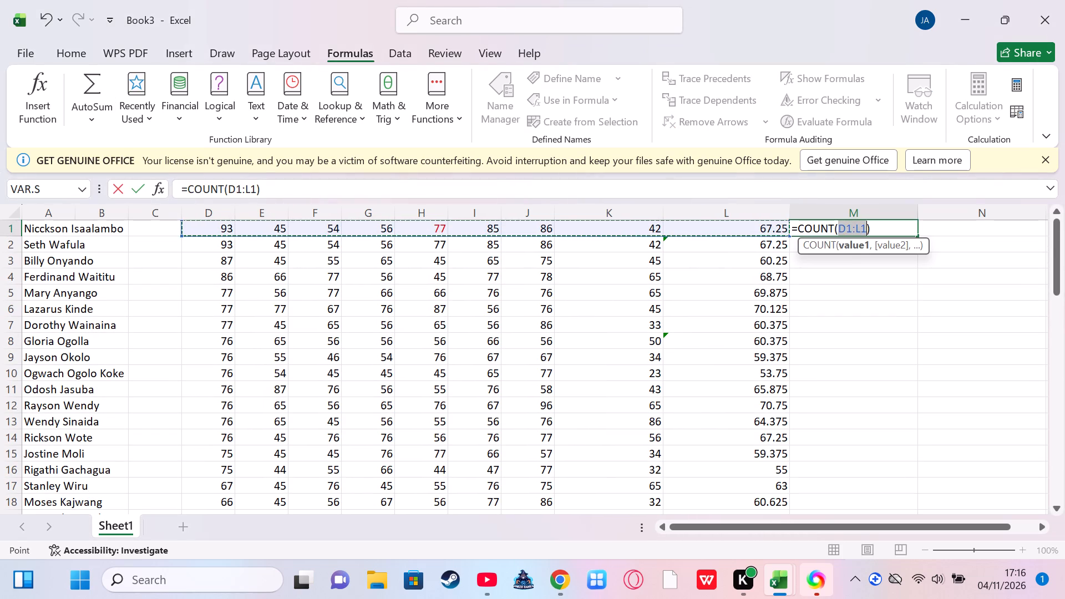
pyautogui.click(857, 253)
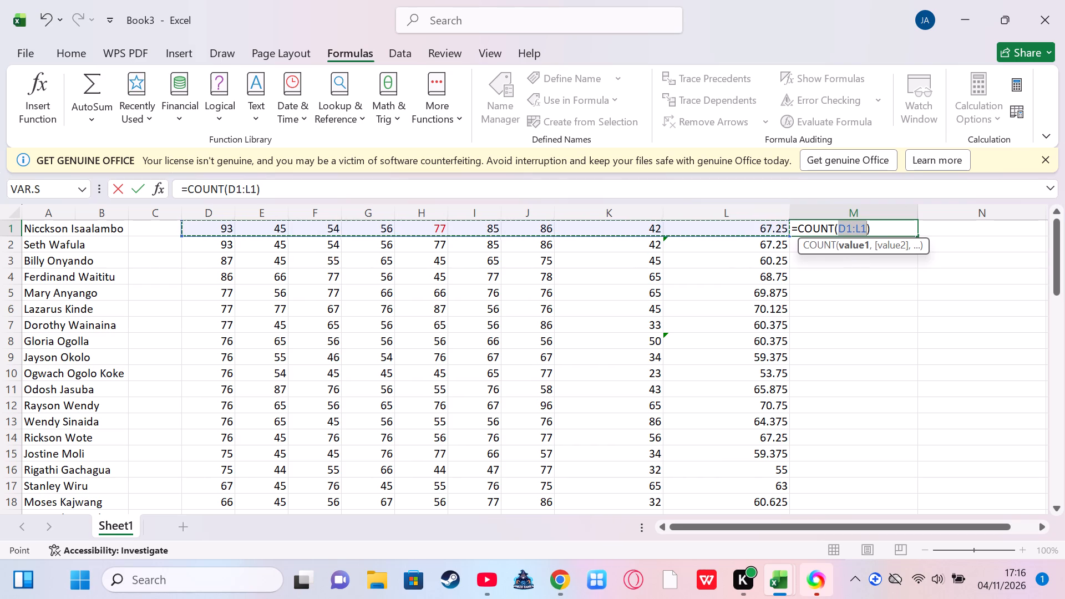
pyautogui.click(876, 235)
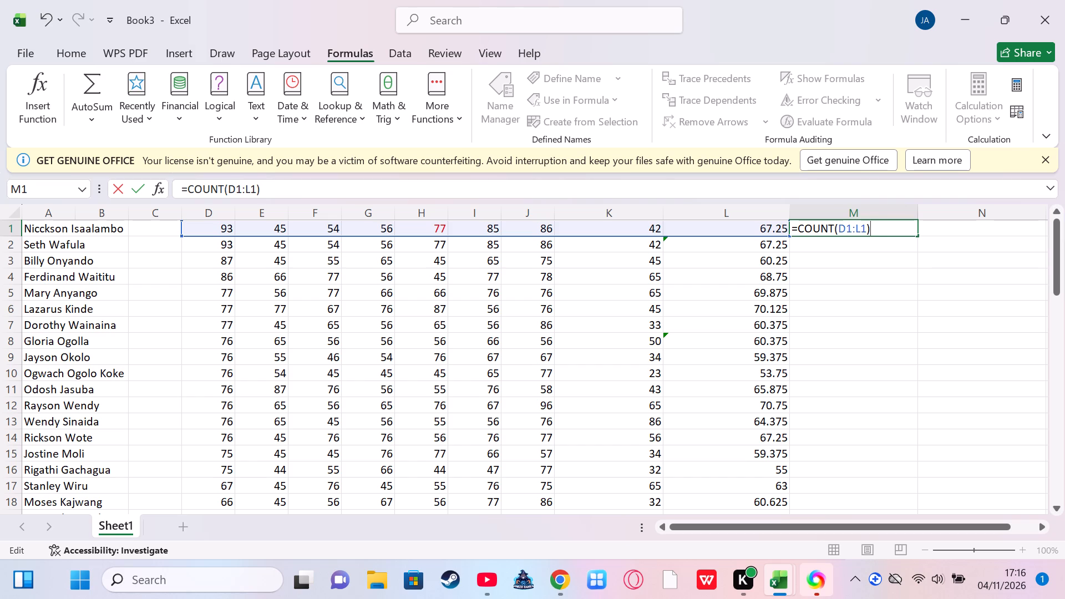
# Look through the student rows, checking the marks in columns D to K and the averages in column L.
pyautogui.scroll(-1, 463, 258)
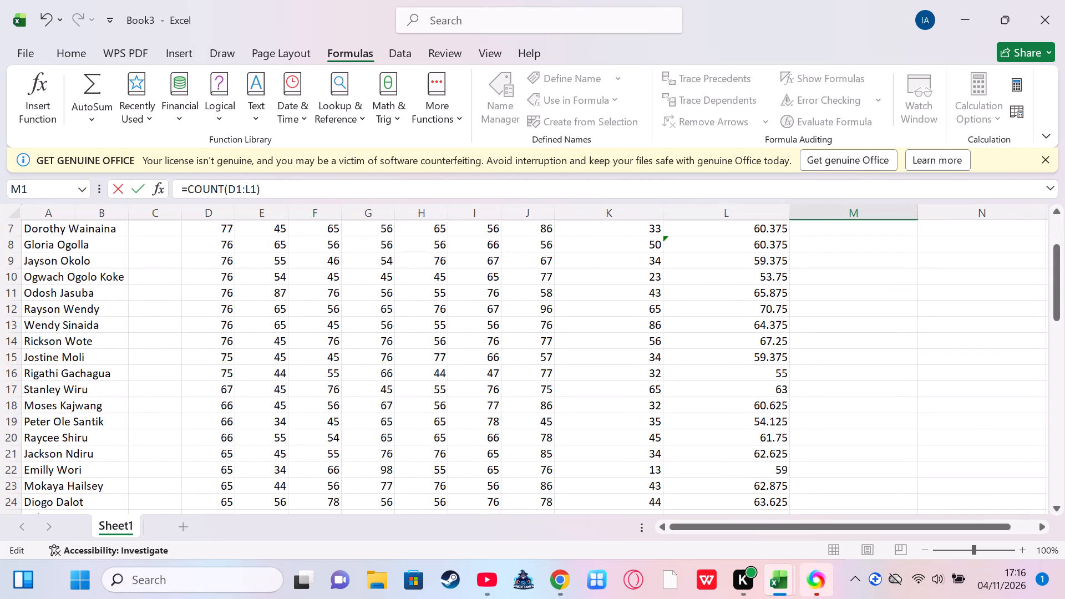
pyautogui.scroll(-1, 463, 258)
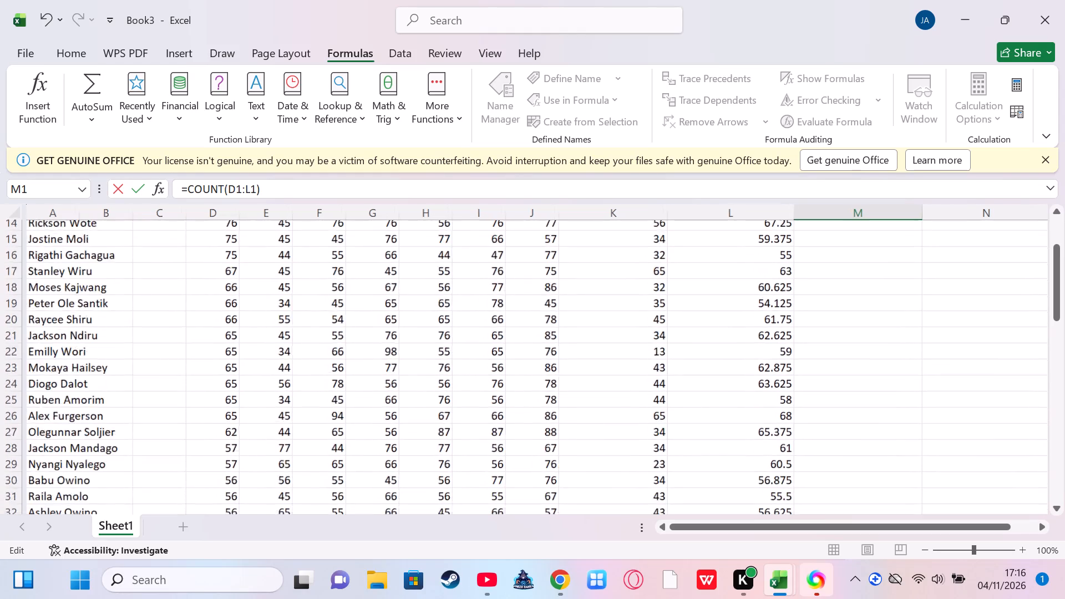
pyautogui.scroll(-1, 463, 258)
pyautogui.hscroll(1, 463, 258)
pyautogui.scroll(1, 463, 258)
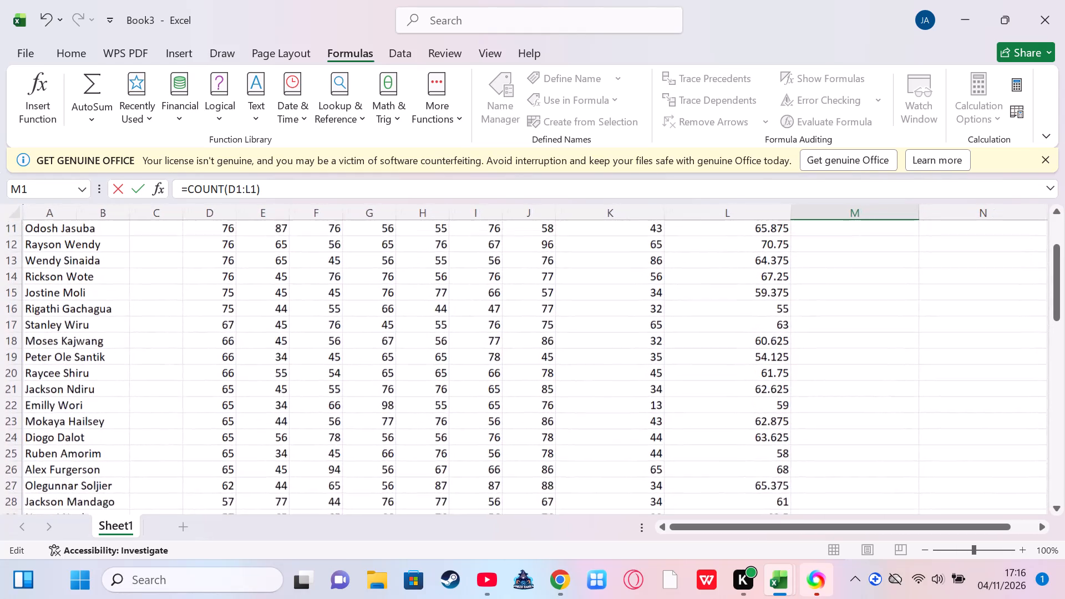
pyautogui.scroll(2, 463, 258)
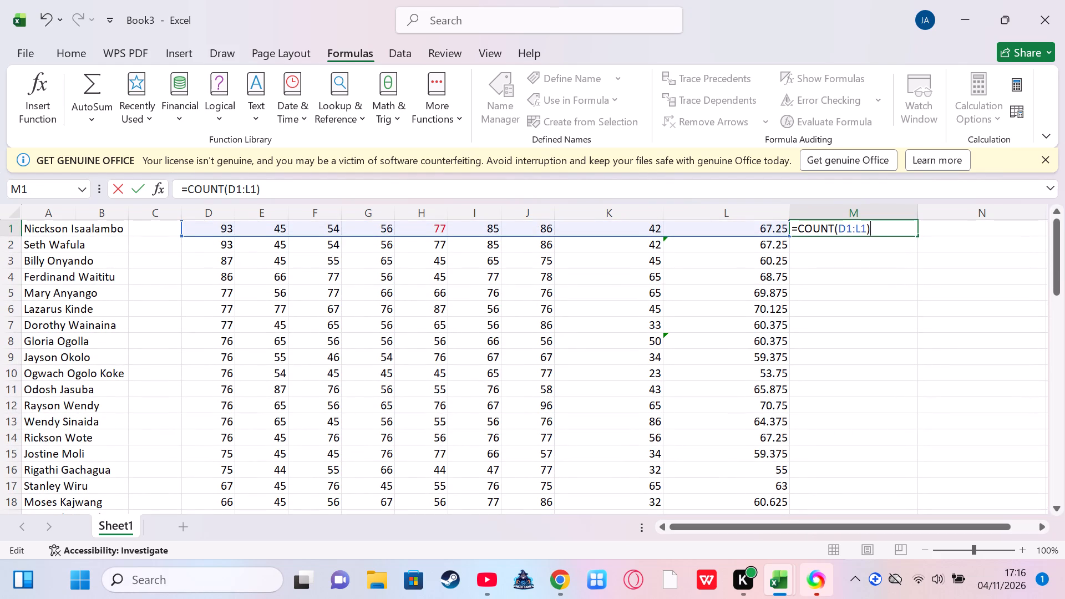
pyautogui.scroll(-1, 463, 258)
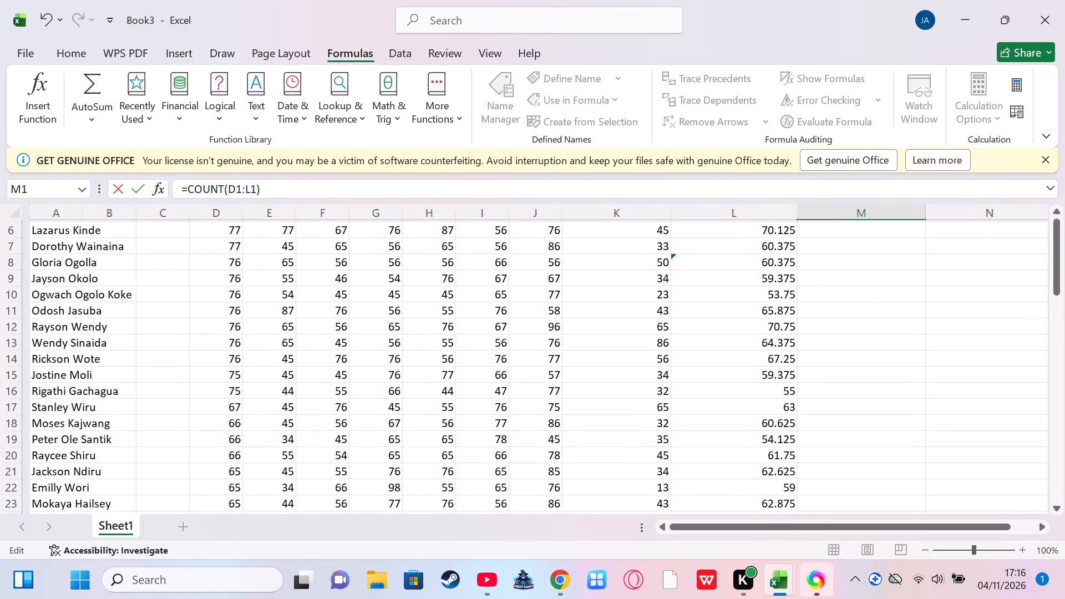
pyautogui.scroll(-1, 463, 258)
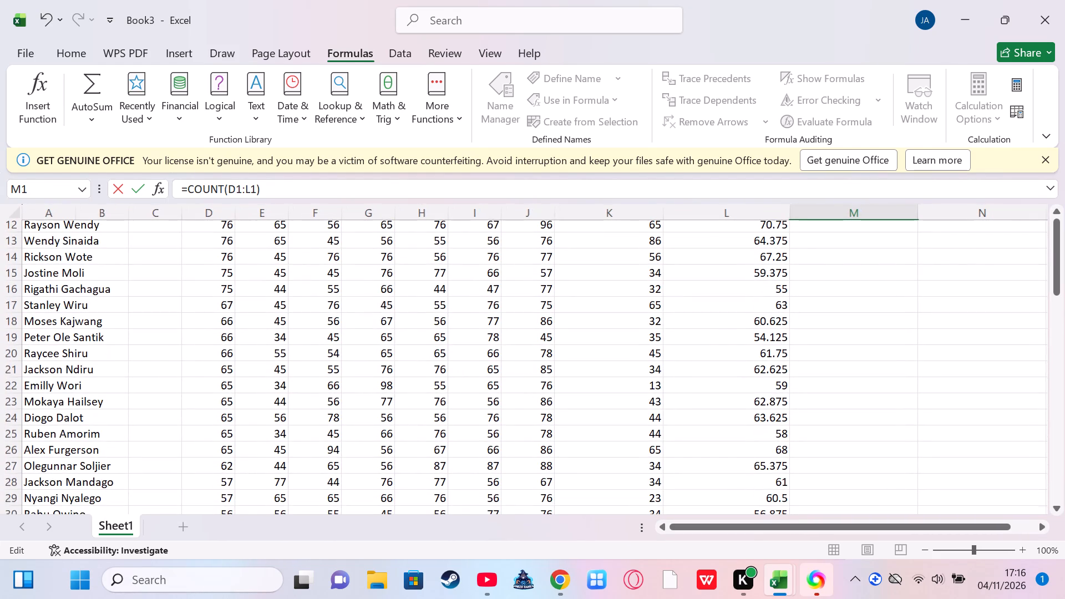
pyautogui.scroll(-2, 463, 258)
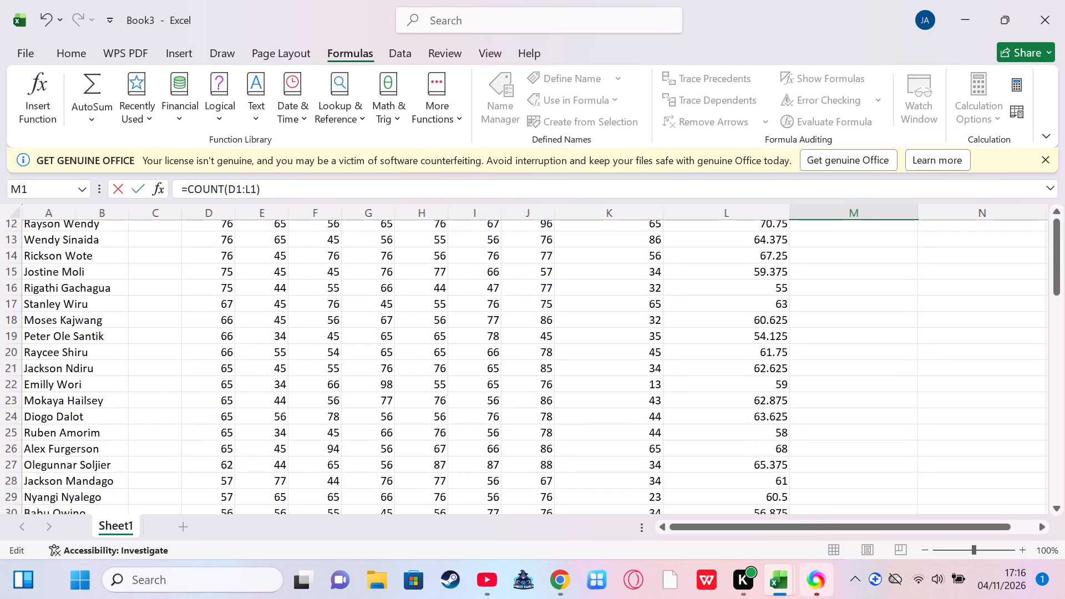
pyautogui.scroll(-2, 463, 258)
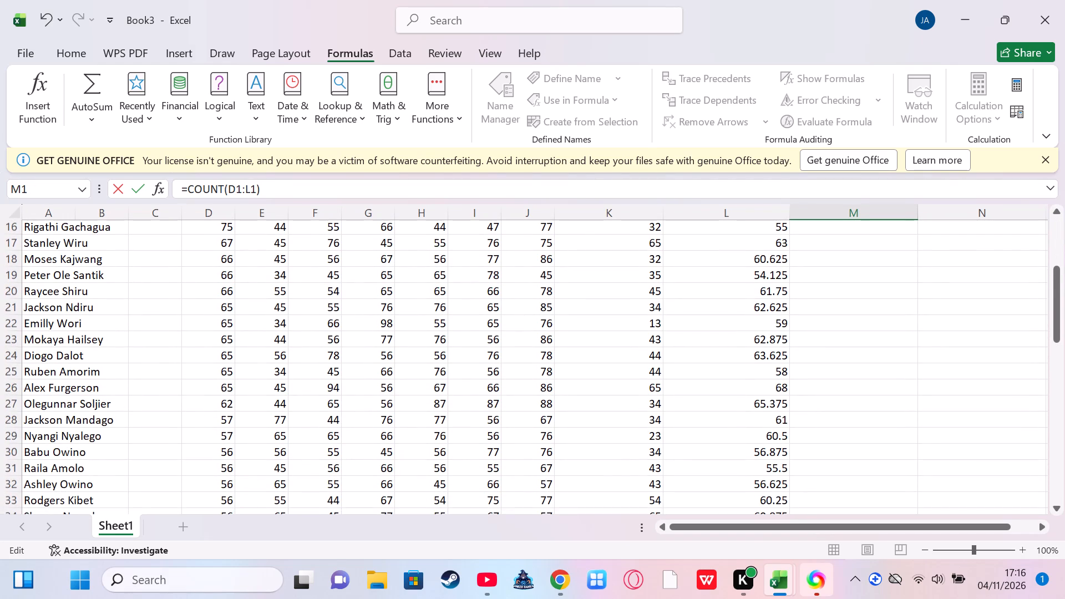
pyautogui.scroll(-2, 463, 258)
pyautogui.scroll(3, 463, 258)
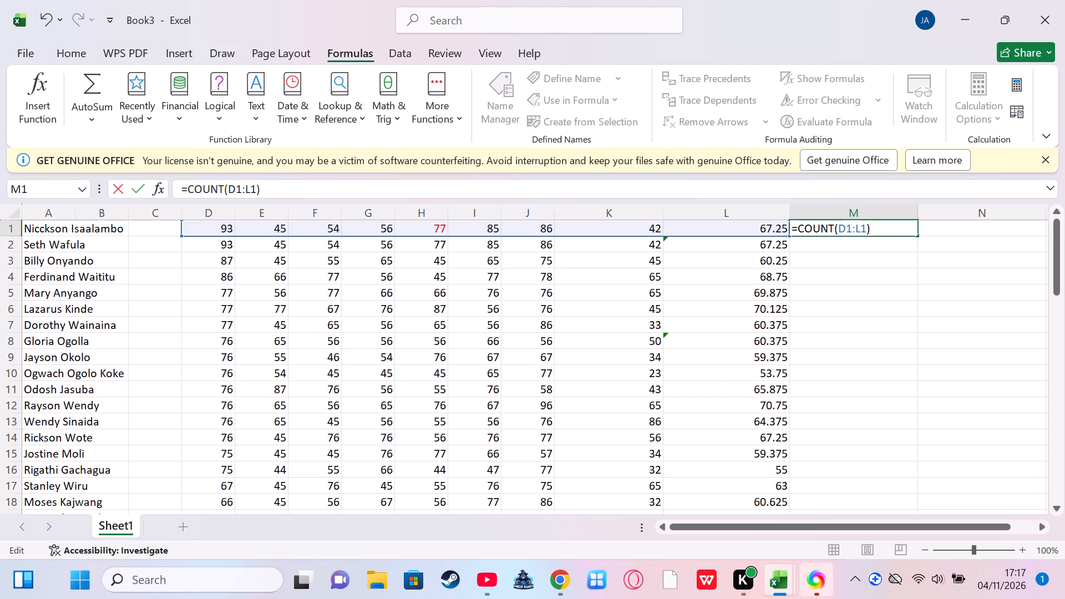
pyautogui.scroll(-1, 463, 258)
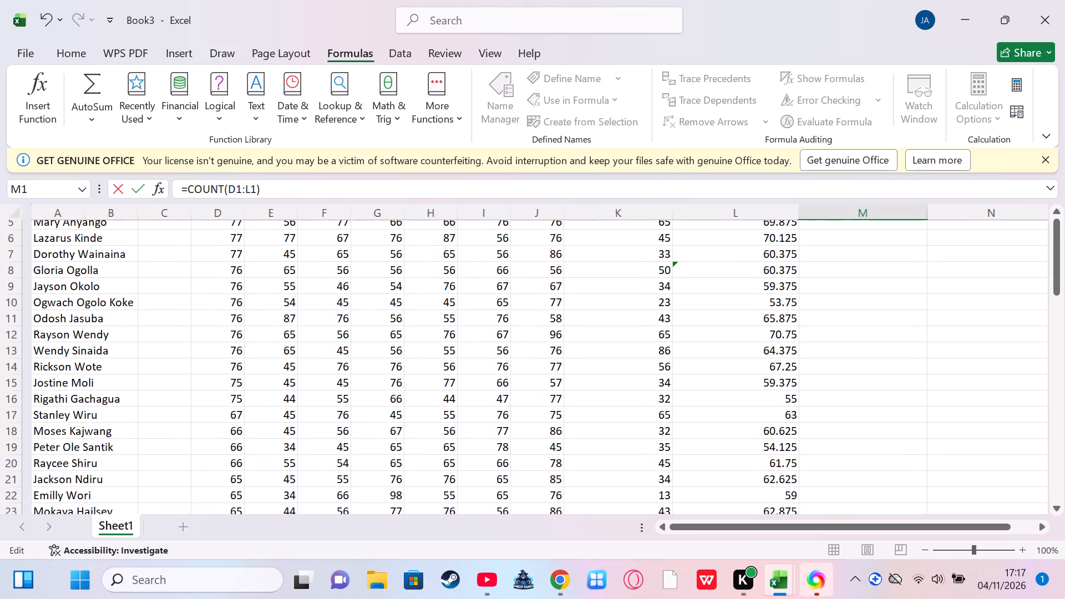
pyautogui.scroll(-1, 463, 258)
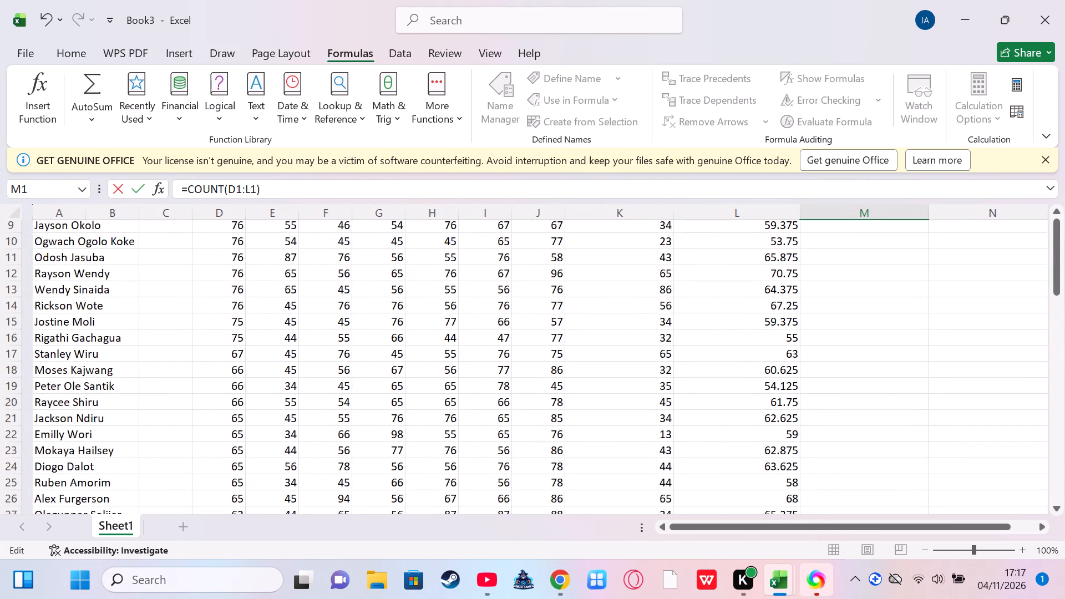
pyautogui.scroll(-3, 463, 258)
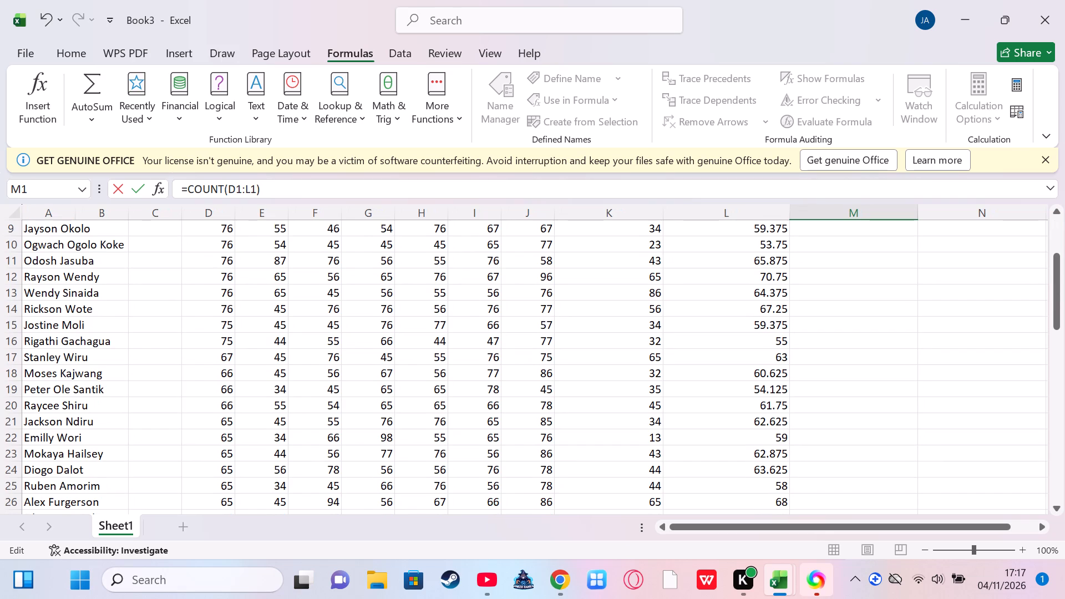
pyautogui.hscroll(2, 463, 258)
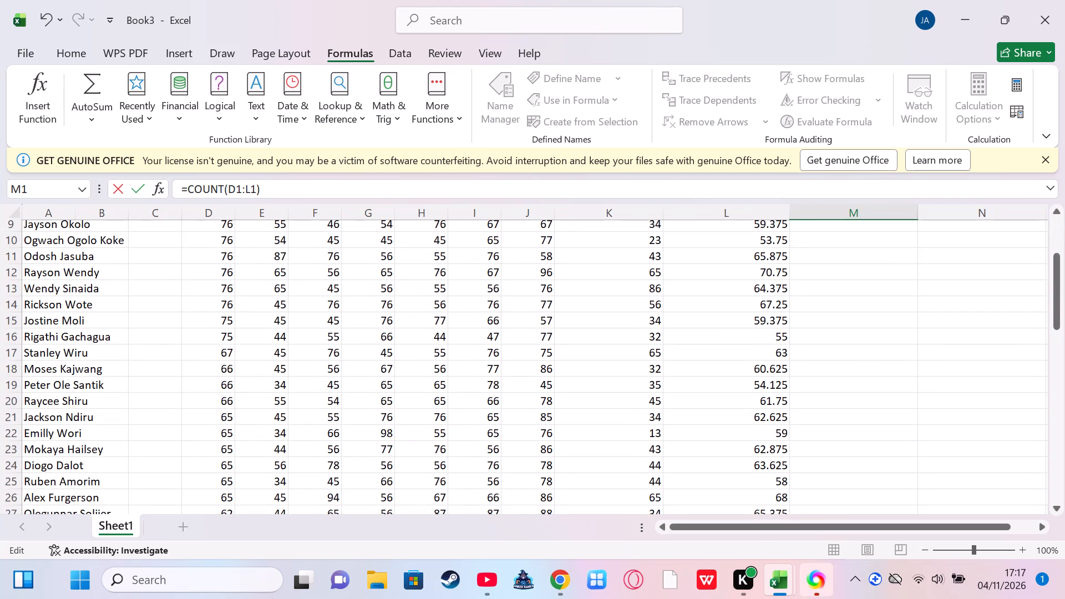
pyautogui.hscroll(2, 463, 258)
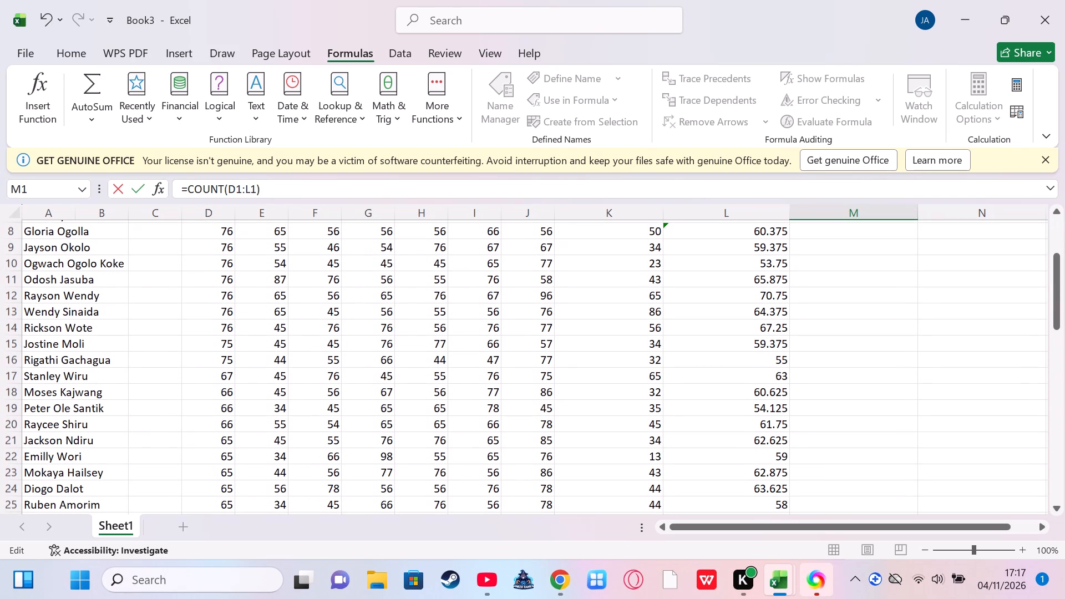
pyautogui.hscroll(1, 463, 258)
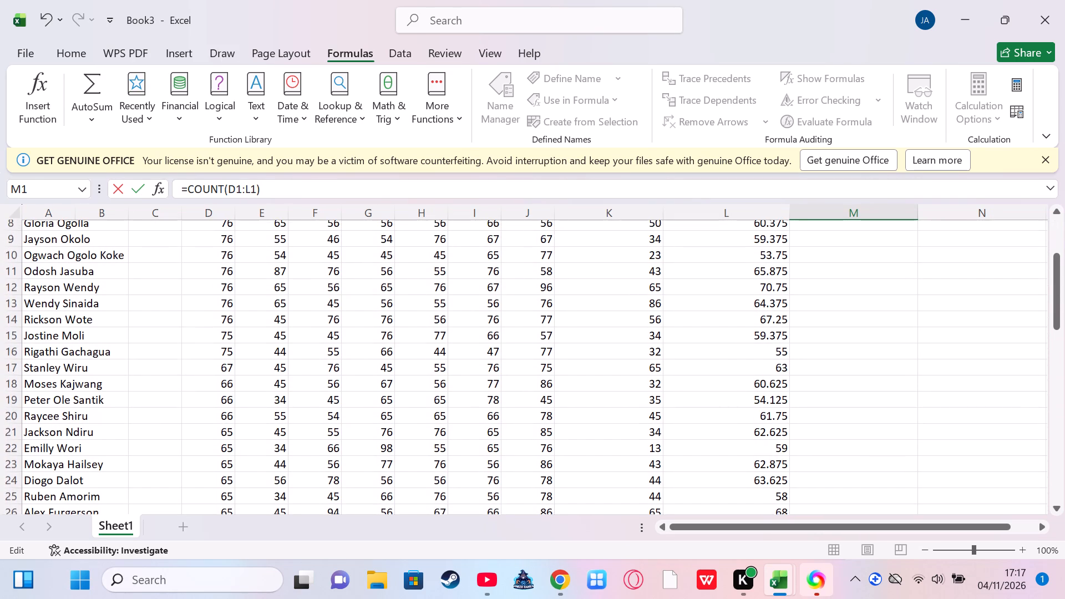
pyautogui.hscroll(1, 463, 258)
pyautogui.scroll(2, 463, 258)
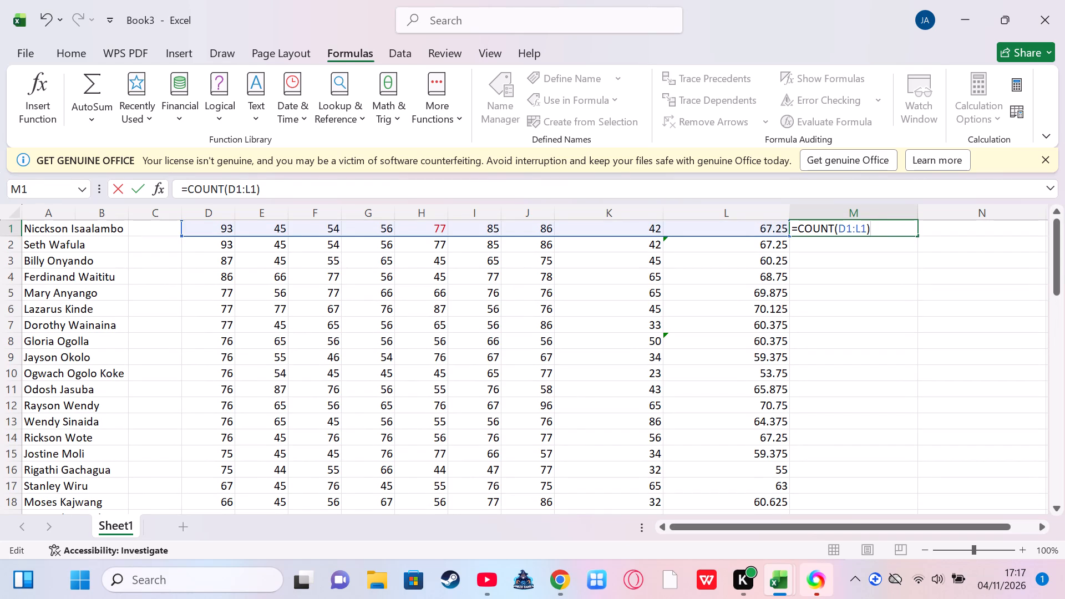
pyautogui.scroll(-1, 463, 258)
pyautogui.hscroll(1, 463, 258)
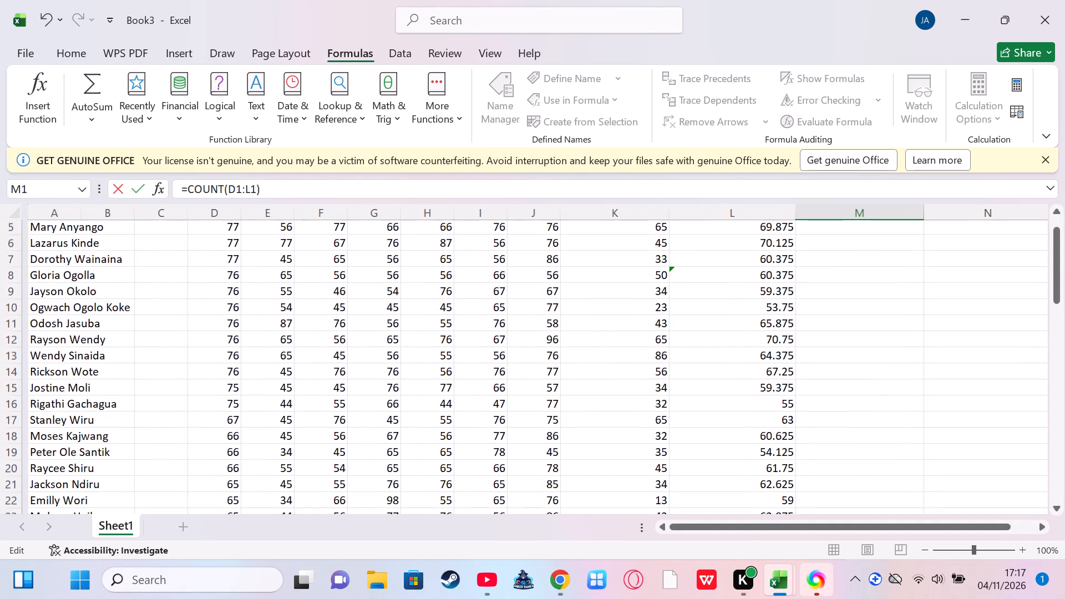
pyautogui.hscroll(2, 463, 258)
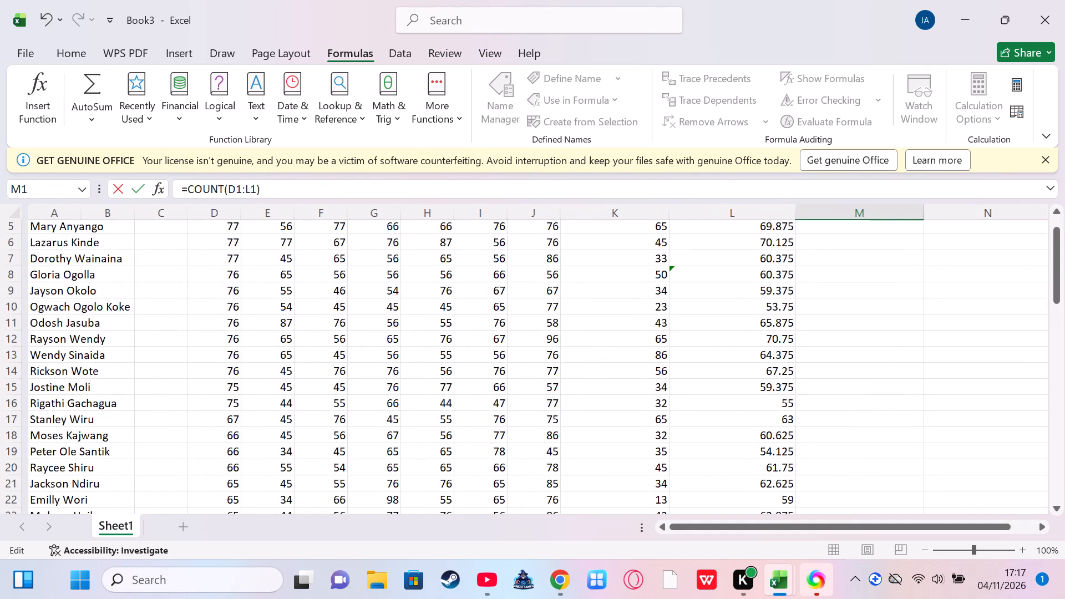
pyautogui.hscroll(1, 463, 258)
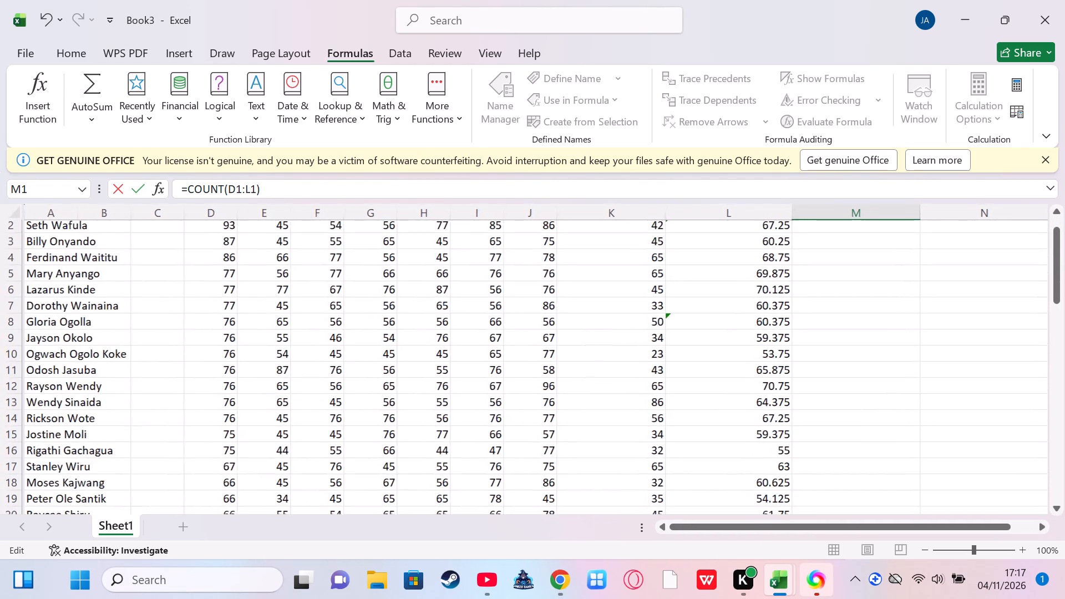
pyautogui.scroll(3, 463, 258)
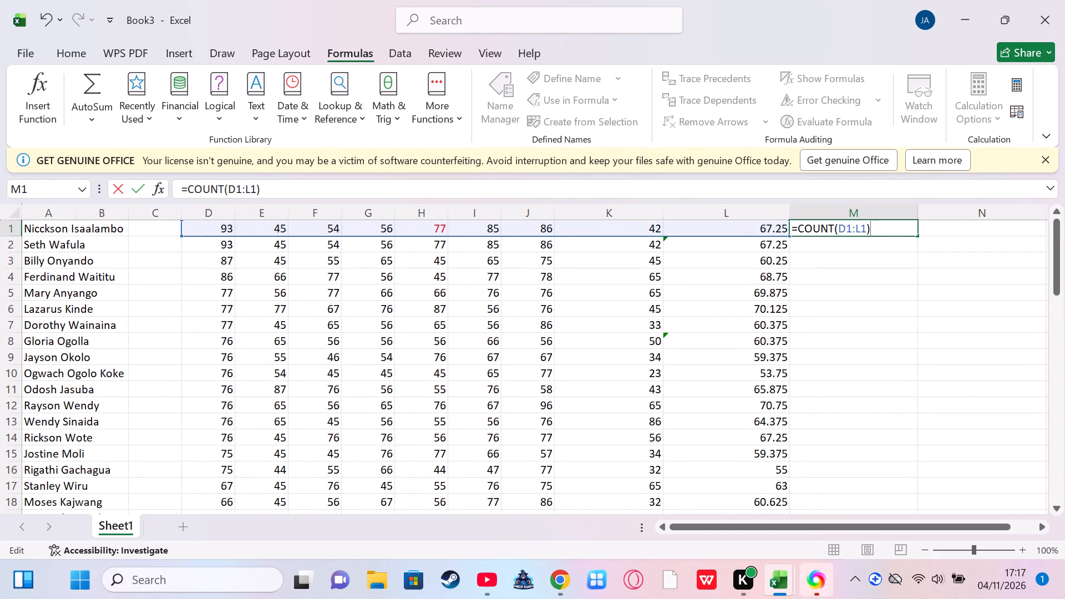
pyautogui.scroll(1, 463, 258)
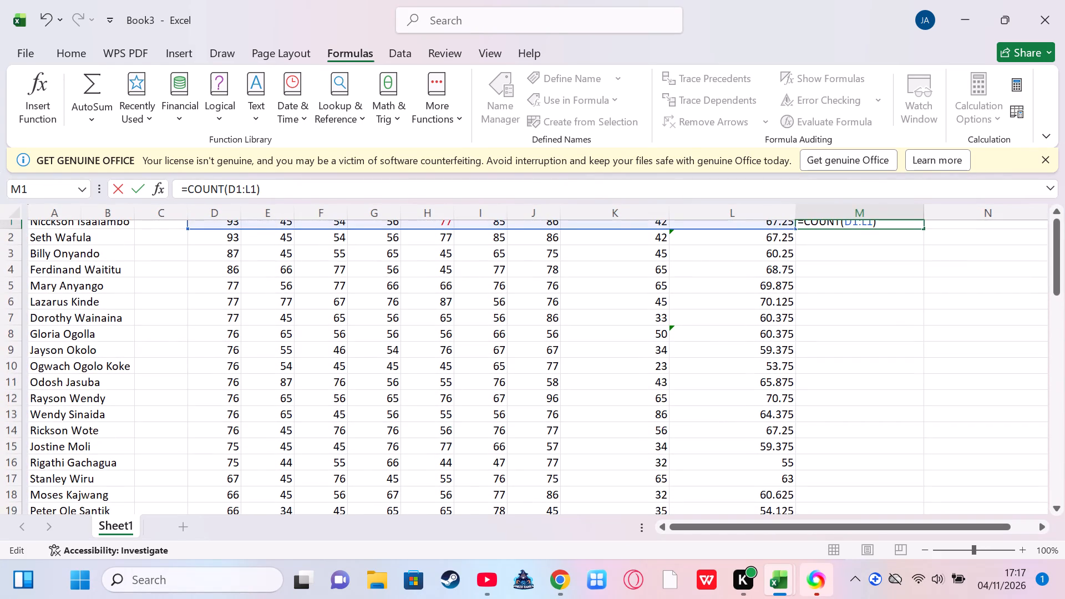
pyautogui.scroll(1, 463, 258)
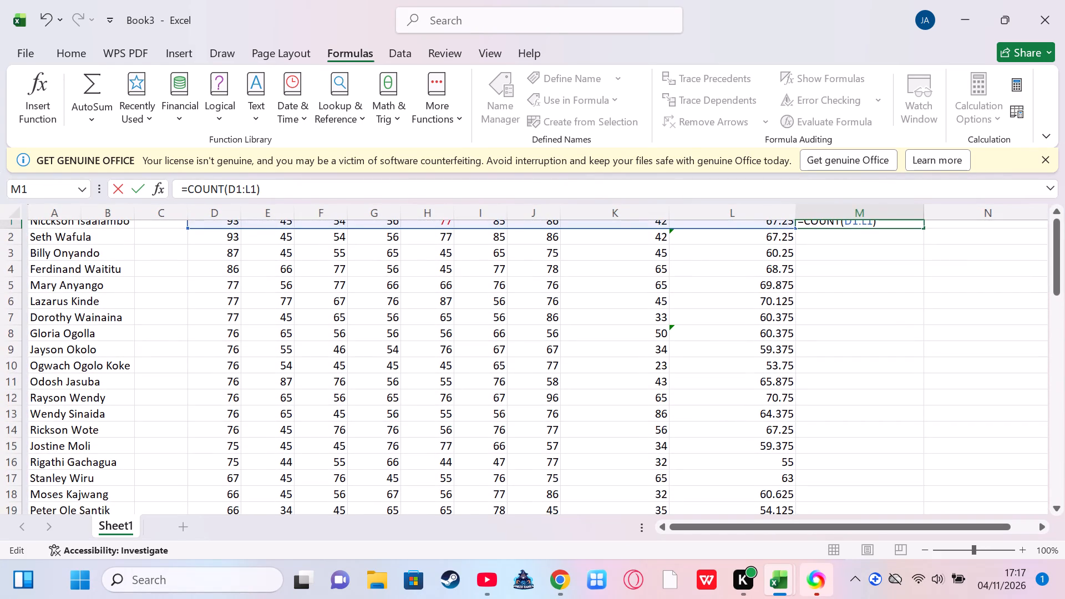
pyautogui.scroll(2, 463, 258)
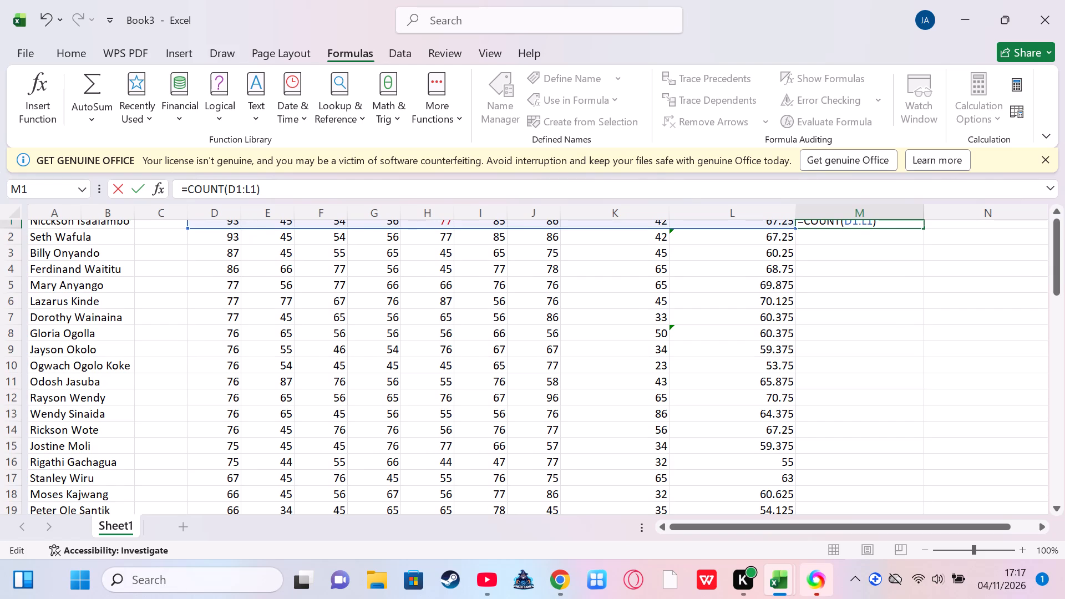
pyautogui.scroll(2, 463, 258)
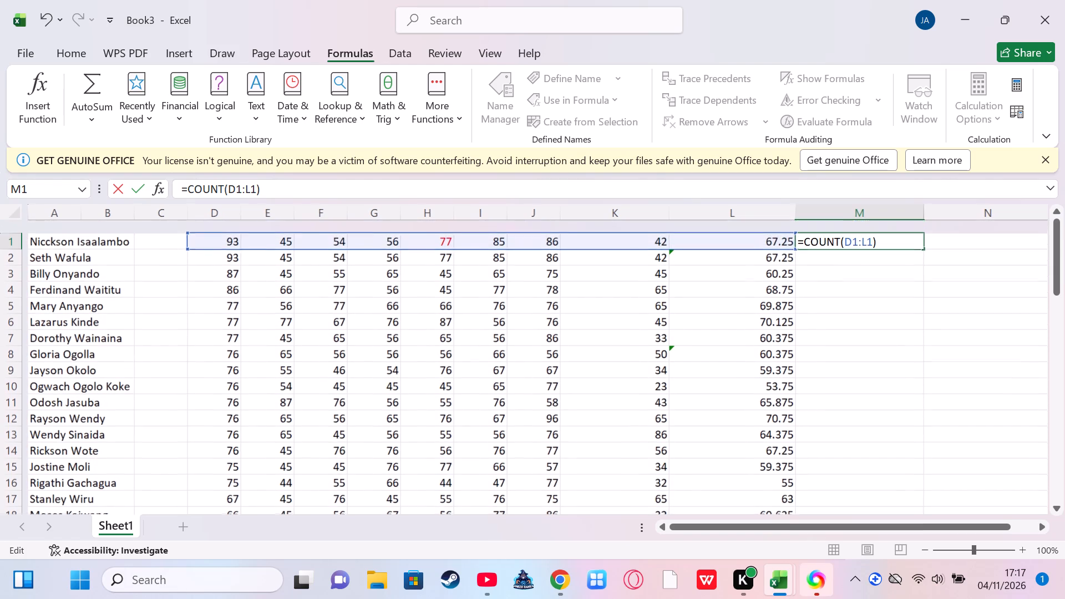
# Erase the unfinished COUNT formula from cell M1, leaving the cell empty.
pyautogui.scroll(1, 463, 258)
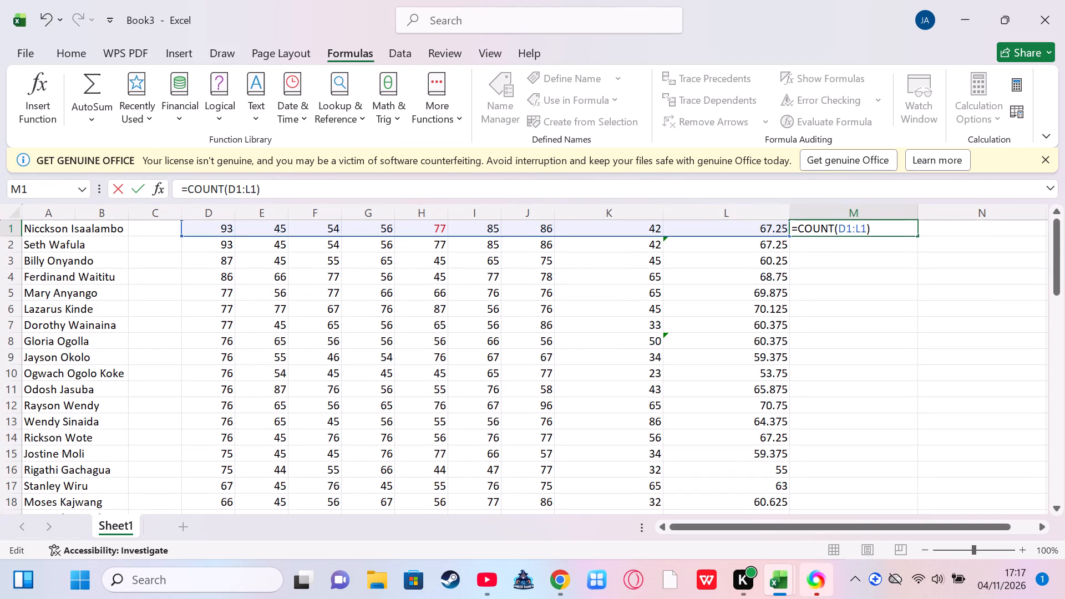
pyautogui.click(890, 227)
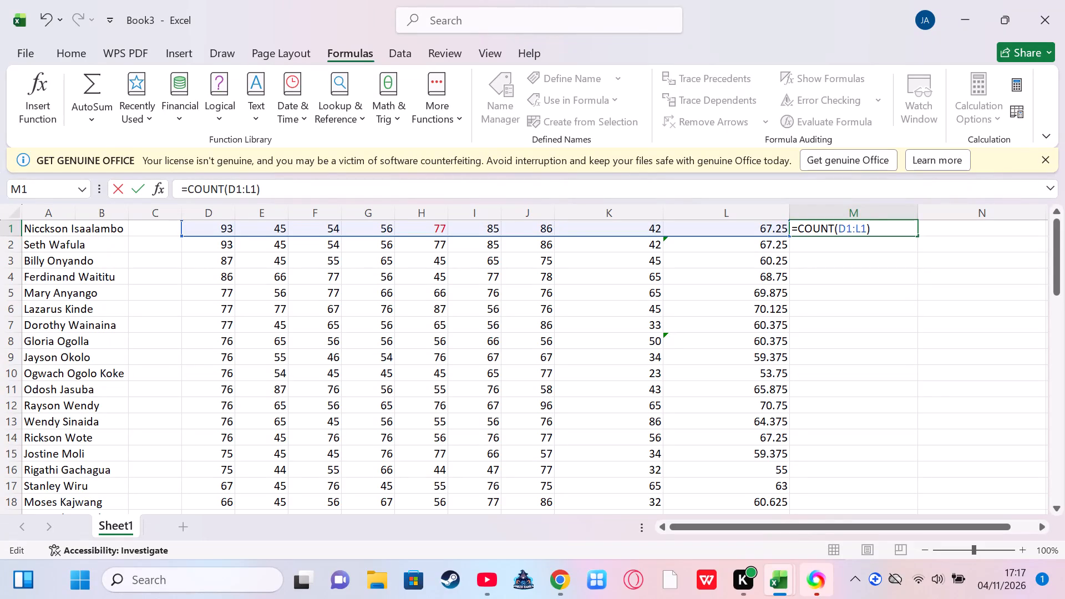
pyautogui.press('BackSpace')
pyautogui.press('BackSpace')
pyautogui.press('BackSpace')
pyautogui.press('BackSpace')
pyautogui.press('BackSpace')
pyautogui.press('BackSpace')
pyautogui.press('BackSpace')
pyautogui.press('BackSpace')
pyautogui.press('BackSpace')
pyautogui.press('BackSpace')
pyautogui.press('BackSpace')
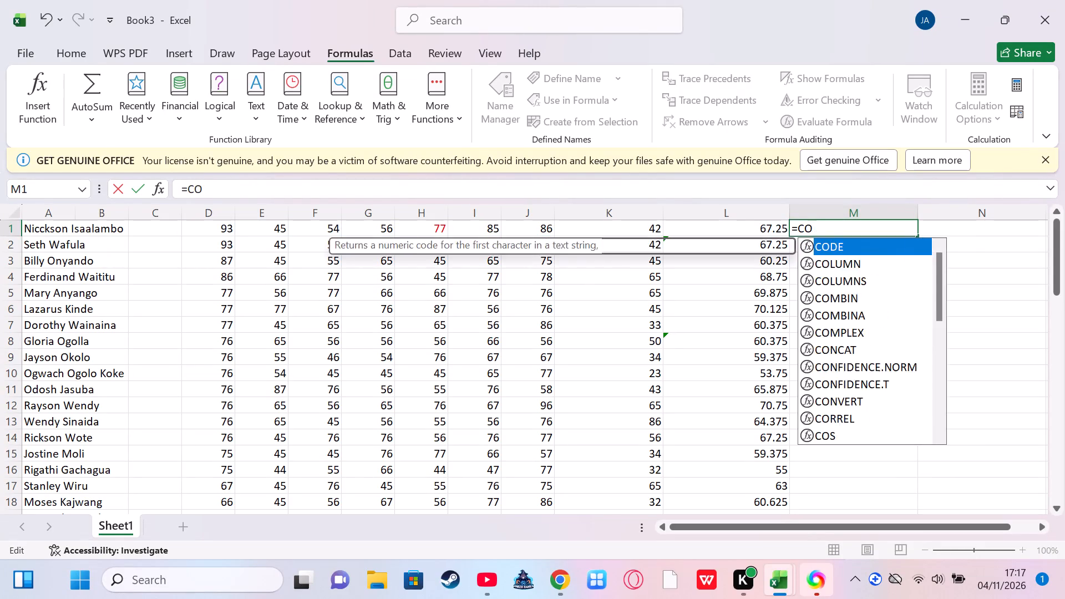
pyautogui.press('BackSpace')
pyautogui.press('BackSpace')
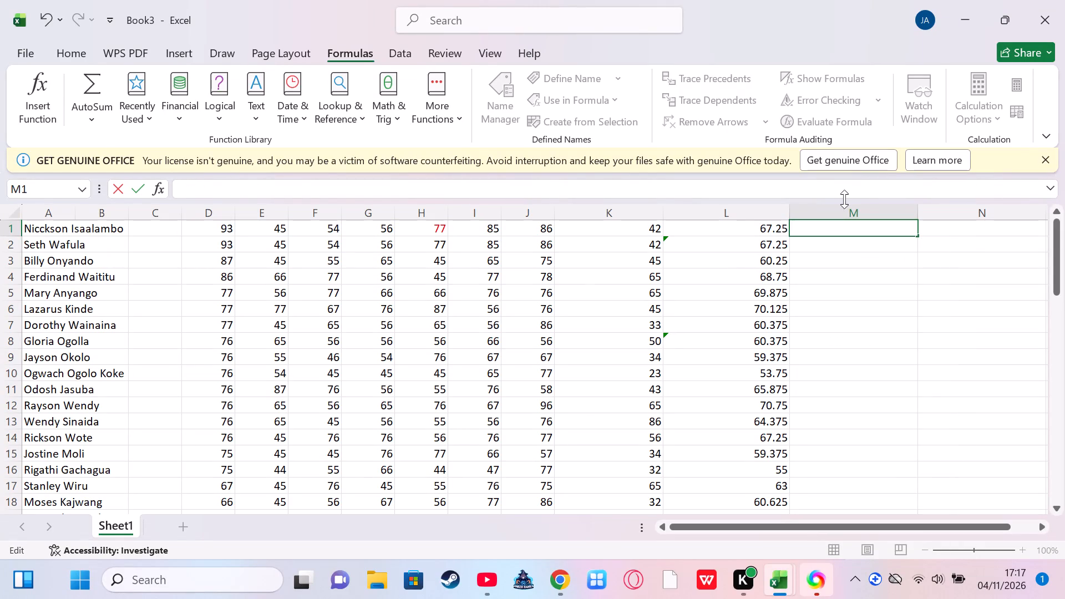
pyautogui.click(860, 203)
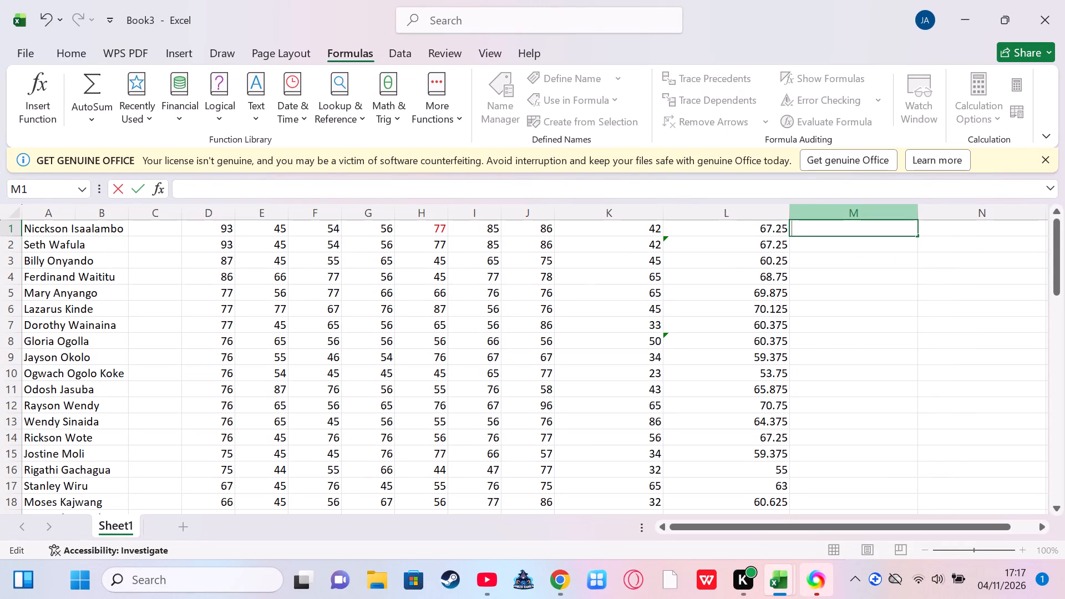
pyautogui.click(861, 209)
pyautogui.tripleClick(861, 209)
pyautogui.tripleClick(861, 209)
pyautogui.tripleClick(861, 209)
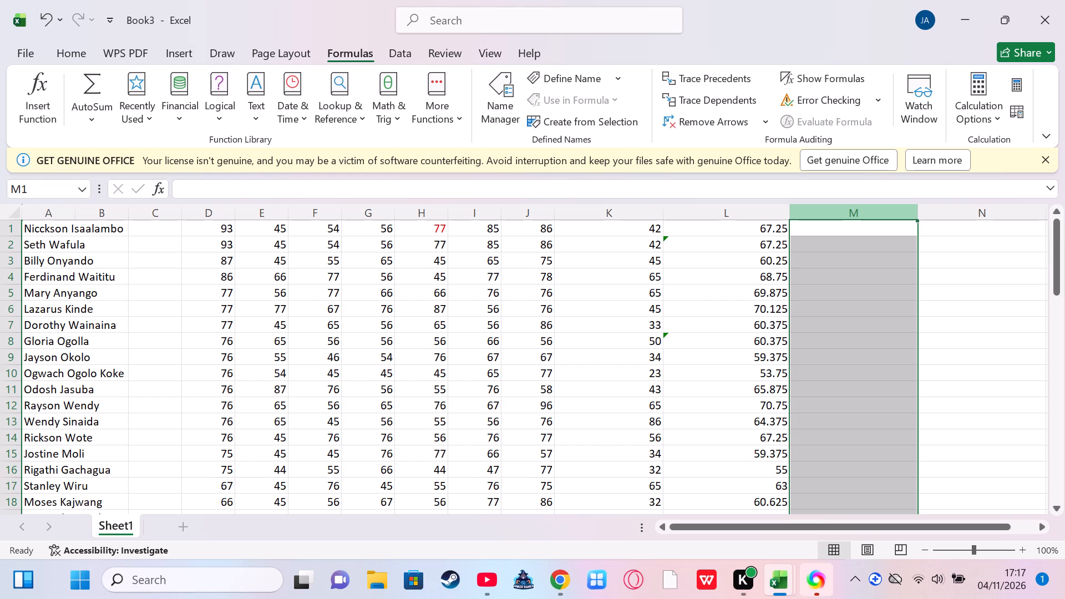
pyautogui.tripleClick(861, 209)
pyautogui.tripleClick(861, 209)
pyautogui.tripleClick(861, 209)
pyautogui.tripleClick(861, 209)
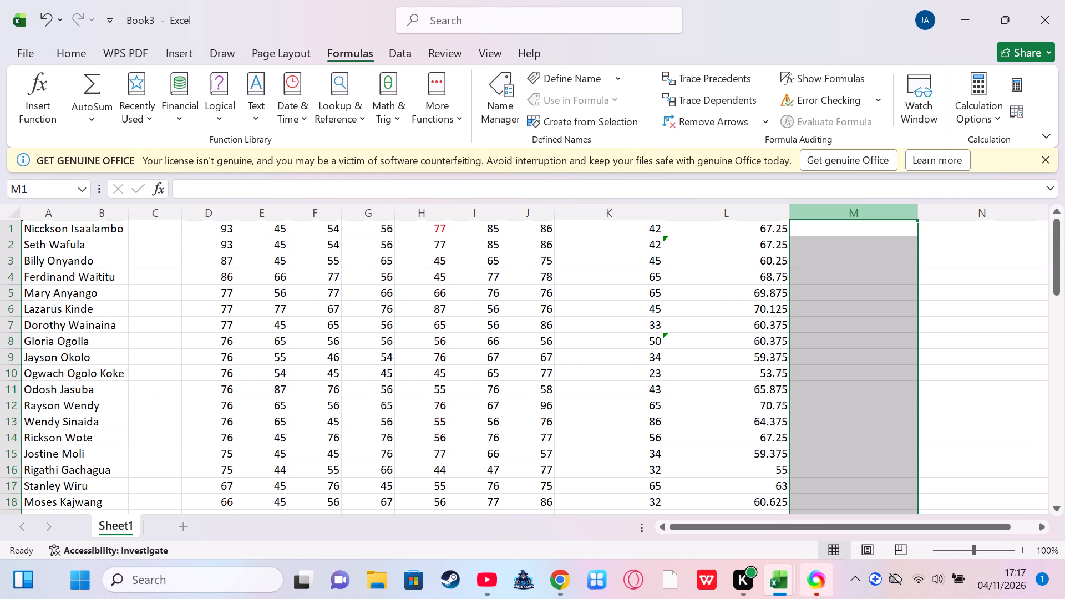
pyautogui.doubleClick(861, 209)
# Enter the label POSITION in cell M66, just below the last row of marks.
pyautogui.scroll(-1, 861, 209)
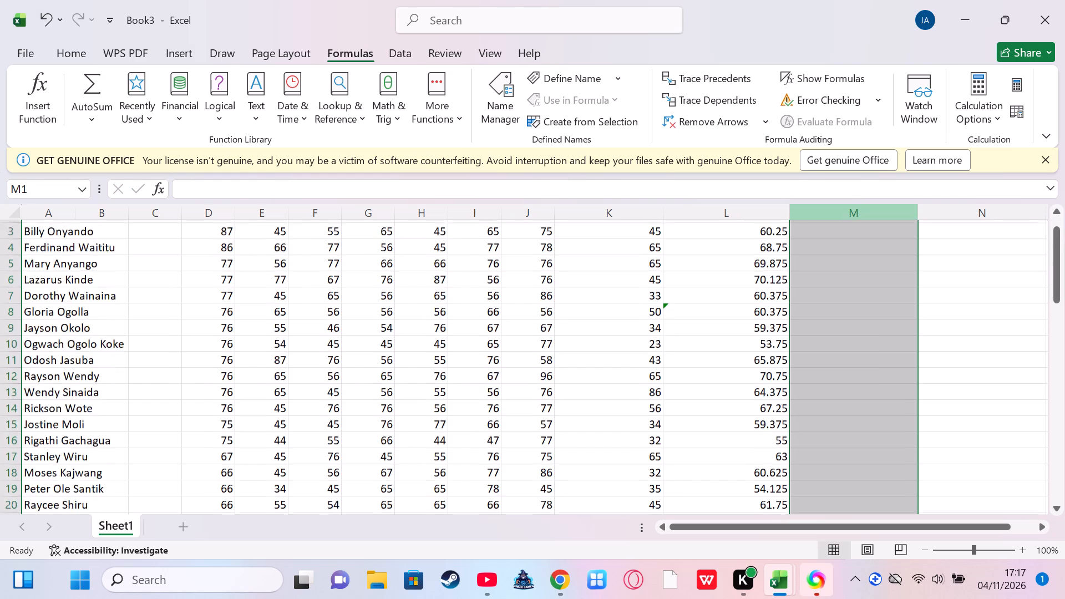
pyautogui.scroll(-4, 861, 209)
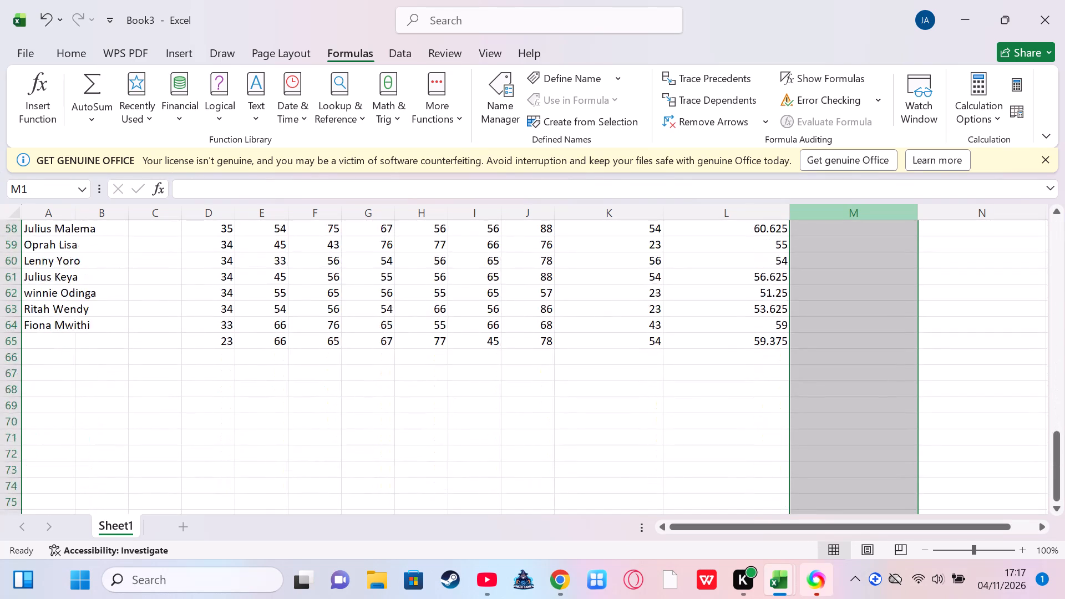
pyautogui.scroll(-2, 861, 209)
pyautogui.click(864, 270)
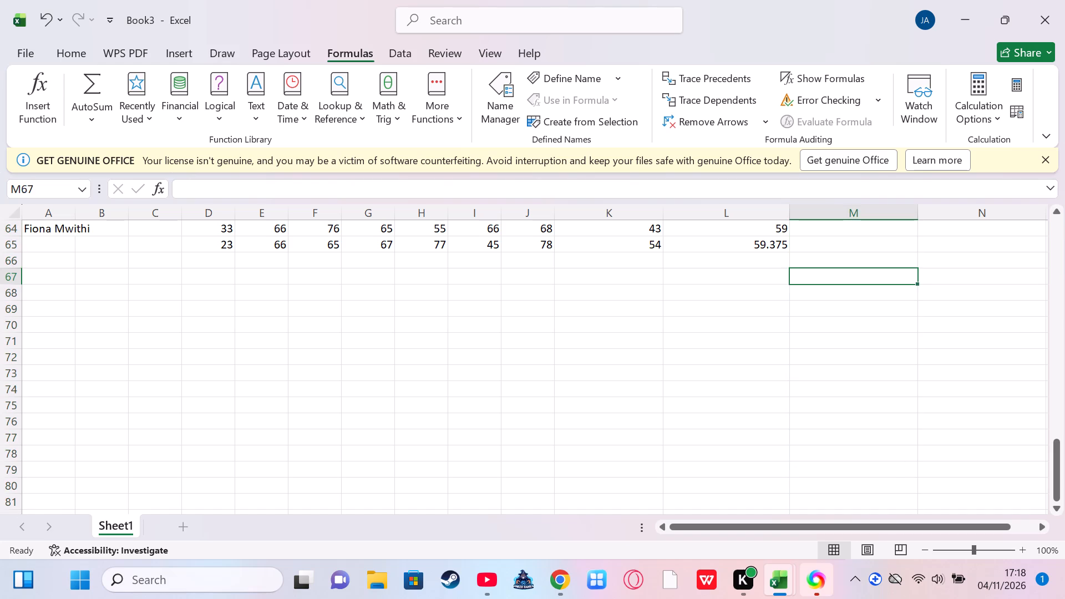
pyautogui.click(854, 262)
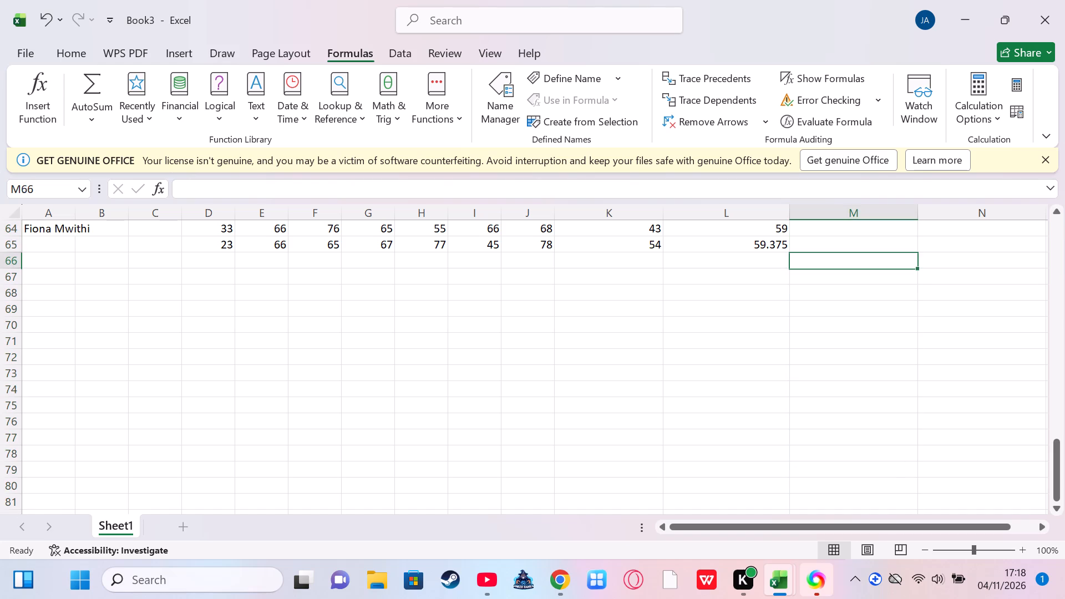
pyautogui.press('p')
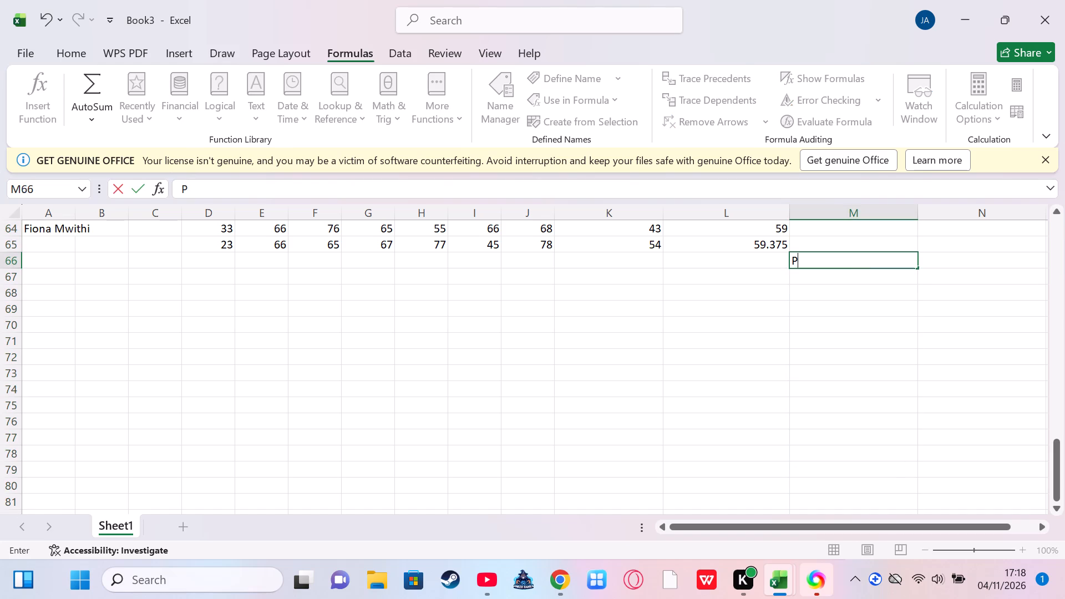
pyautogui.write('OSITION')
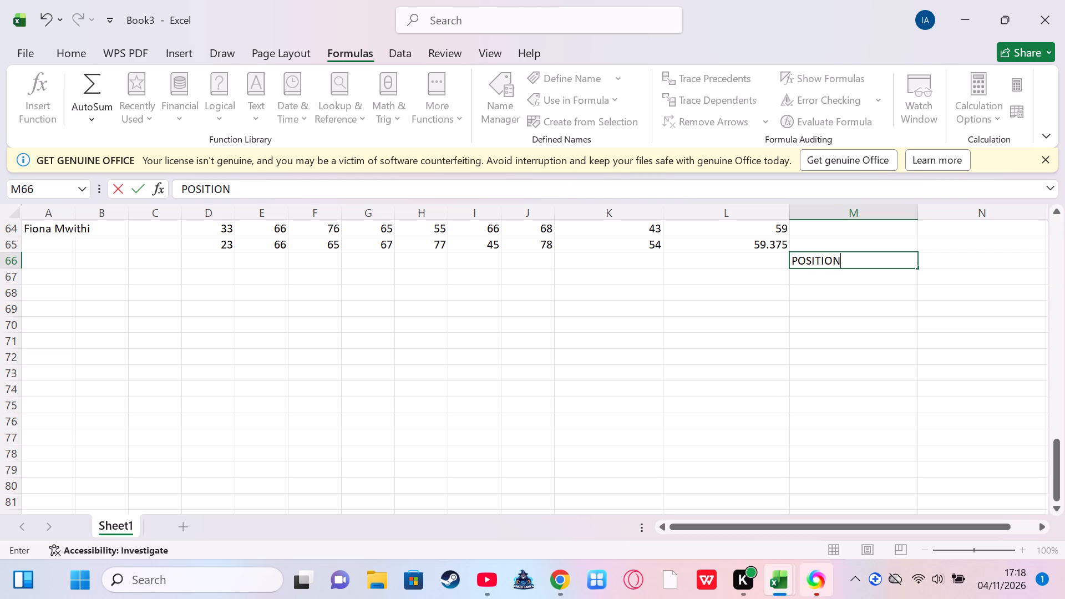
pyautogui.click(854, 246)
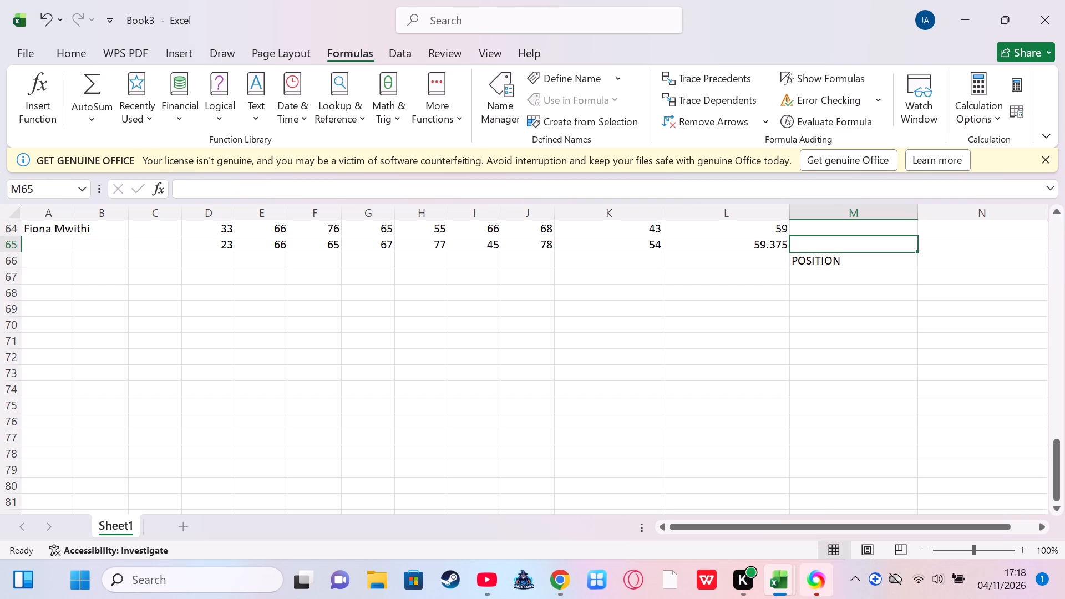
# Start inserting a function in cell M65 and set the function category to All.
pyautogui.doubleClick(854, 246)
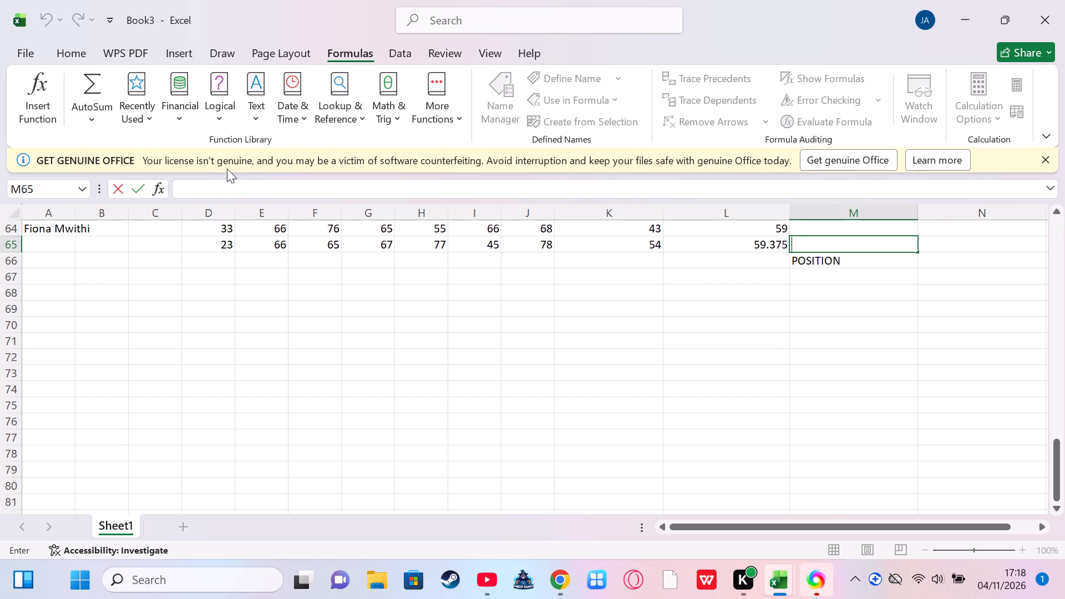
pyautogui.click(220, 184)
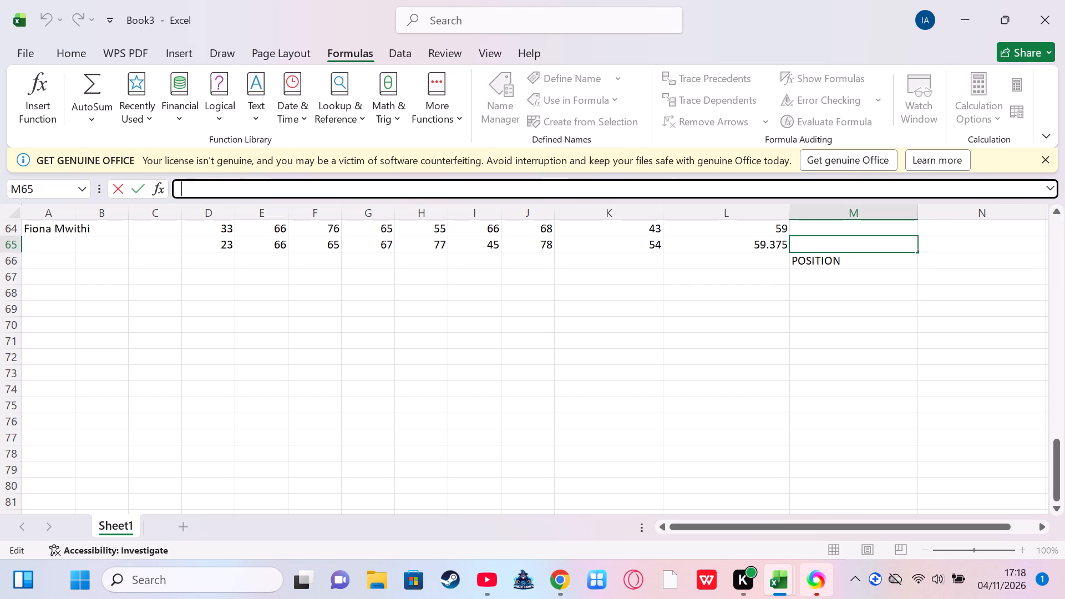
pyautogui.click(158, 189)
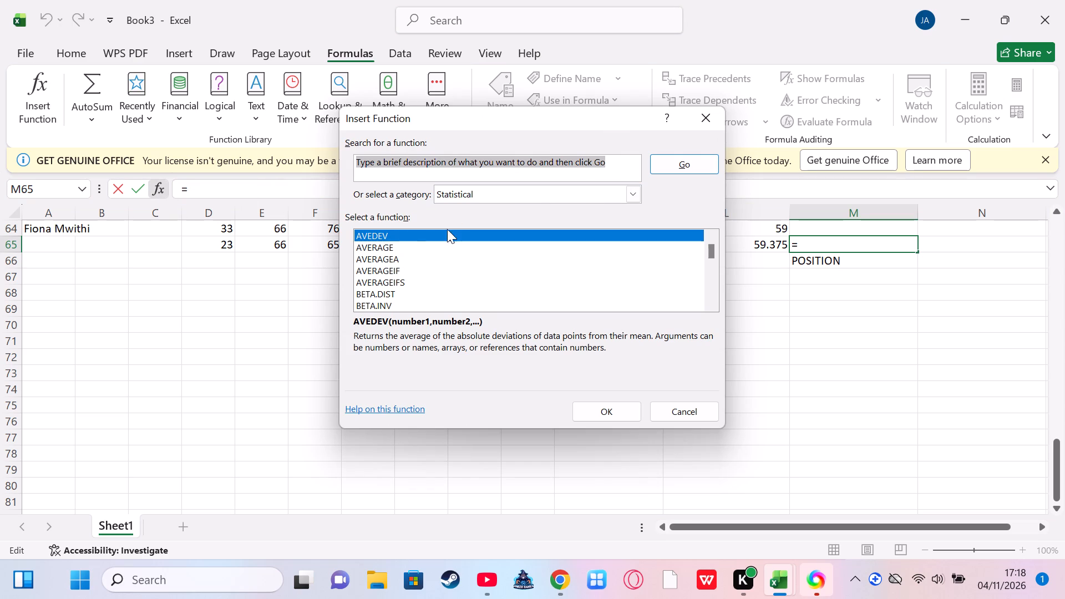
pyautogui.click(622, 190)
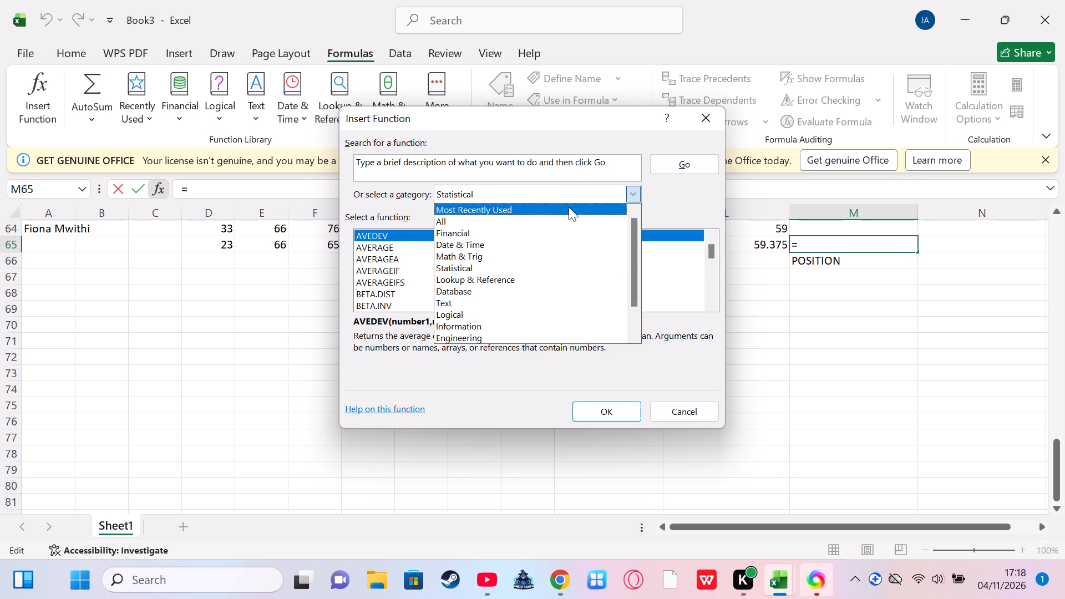
pyautogui.click(557, 219)
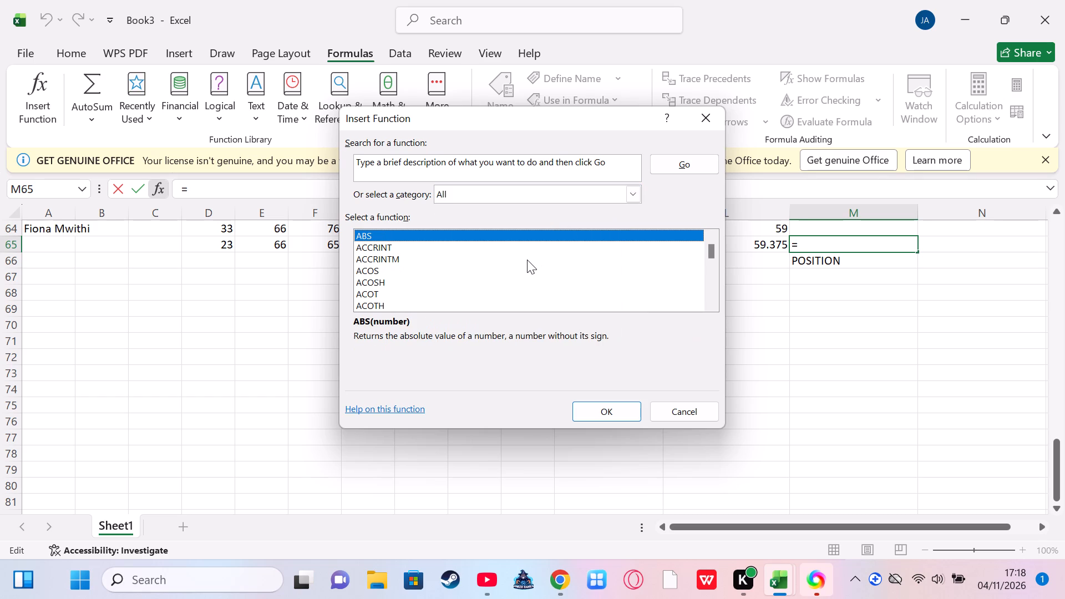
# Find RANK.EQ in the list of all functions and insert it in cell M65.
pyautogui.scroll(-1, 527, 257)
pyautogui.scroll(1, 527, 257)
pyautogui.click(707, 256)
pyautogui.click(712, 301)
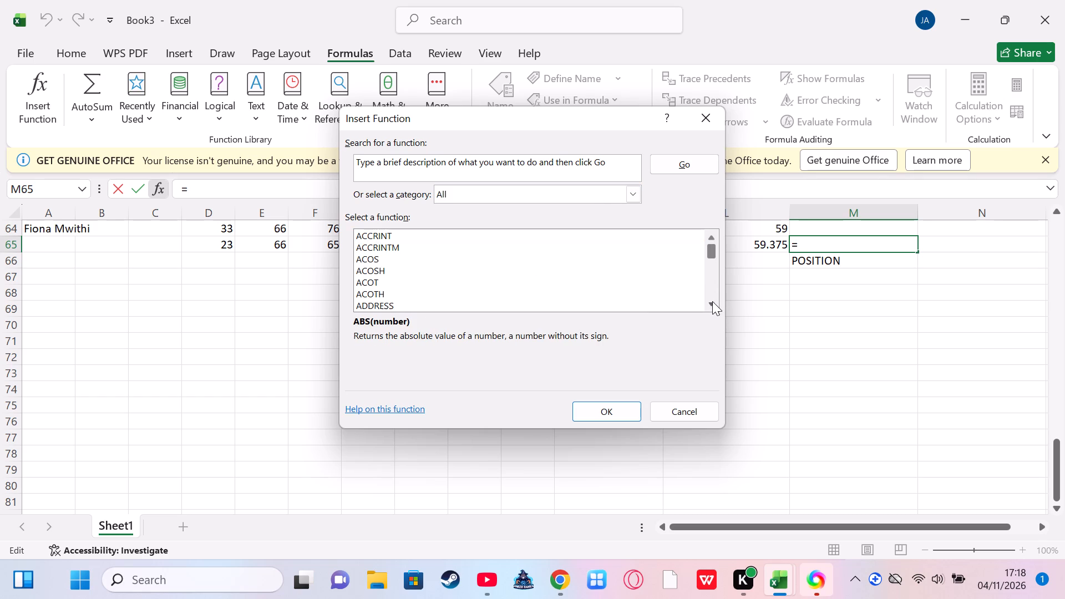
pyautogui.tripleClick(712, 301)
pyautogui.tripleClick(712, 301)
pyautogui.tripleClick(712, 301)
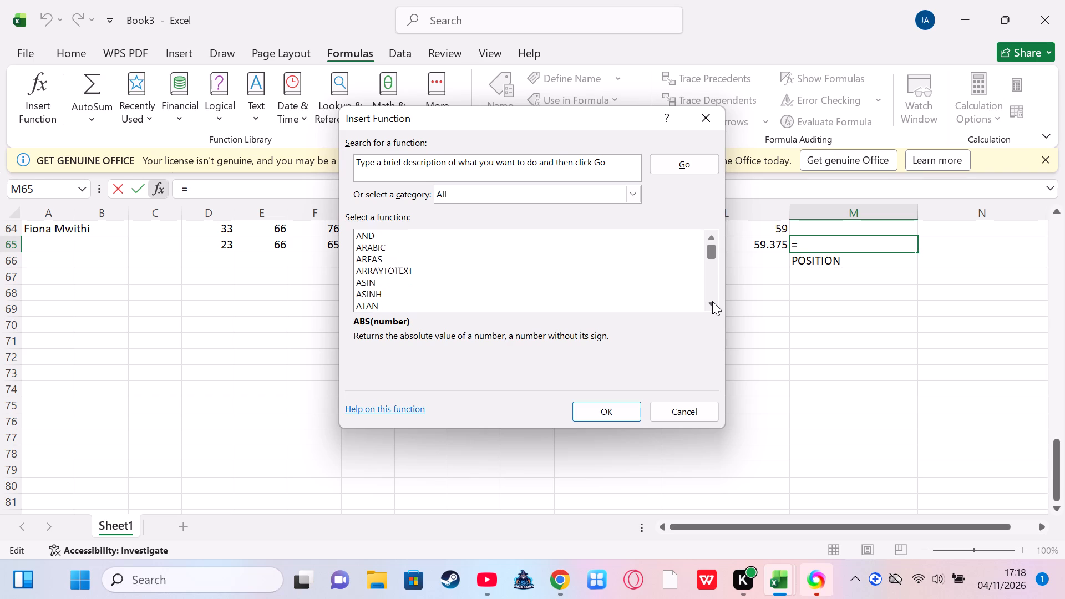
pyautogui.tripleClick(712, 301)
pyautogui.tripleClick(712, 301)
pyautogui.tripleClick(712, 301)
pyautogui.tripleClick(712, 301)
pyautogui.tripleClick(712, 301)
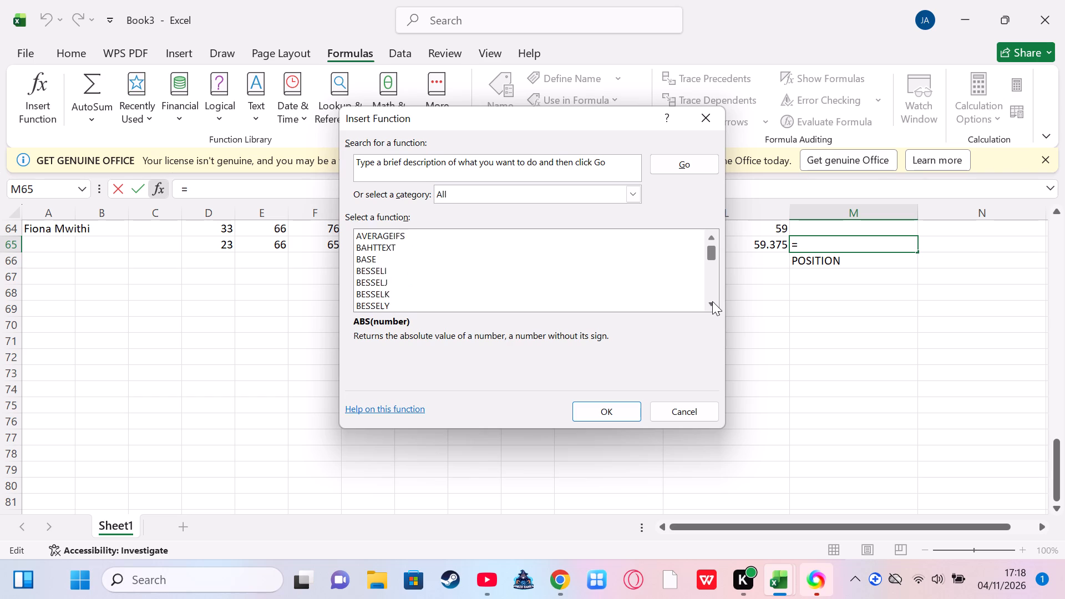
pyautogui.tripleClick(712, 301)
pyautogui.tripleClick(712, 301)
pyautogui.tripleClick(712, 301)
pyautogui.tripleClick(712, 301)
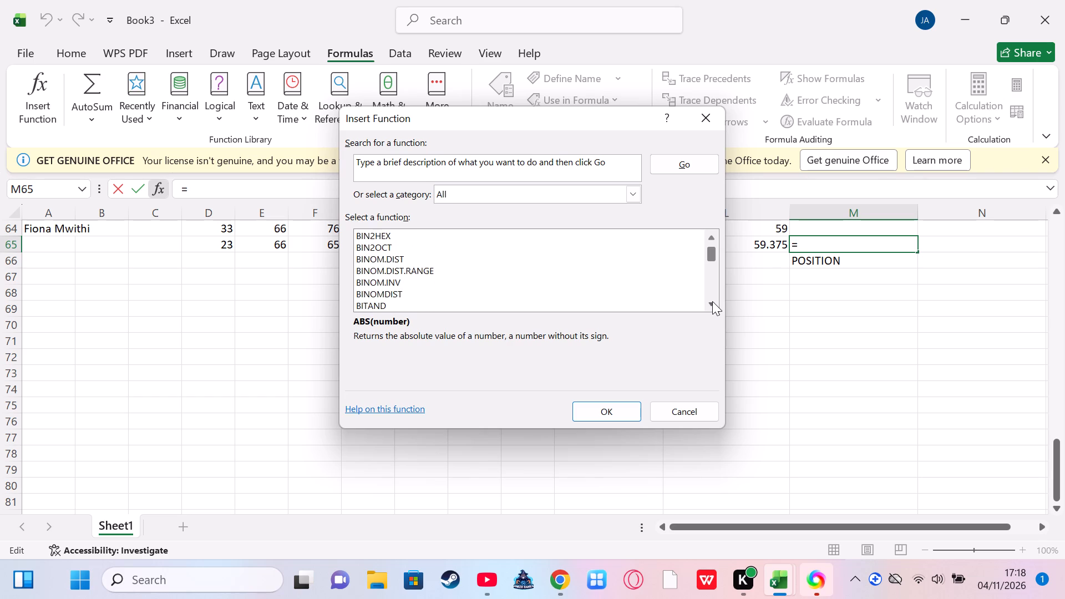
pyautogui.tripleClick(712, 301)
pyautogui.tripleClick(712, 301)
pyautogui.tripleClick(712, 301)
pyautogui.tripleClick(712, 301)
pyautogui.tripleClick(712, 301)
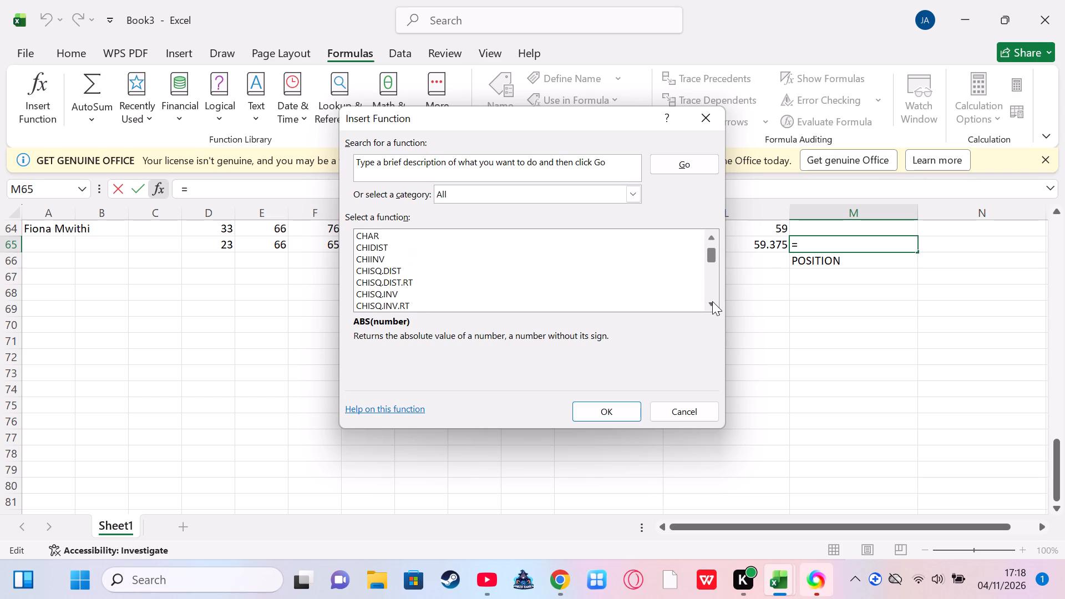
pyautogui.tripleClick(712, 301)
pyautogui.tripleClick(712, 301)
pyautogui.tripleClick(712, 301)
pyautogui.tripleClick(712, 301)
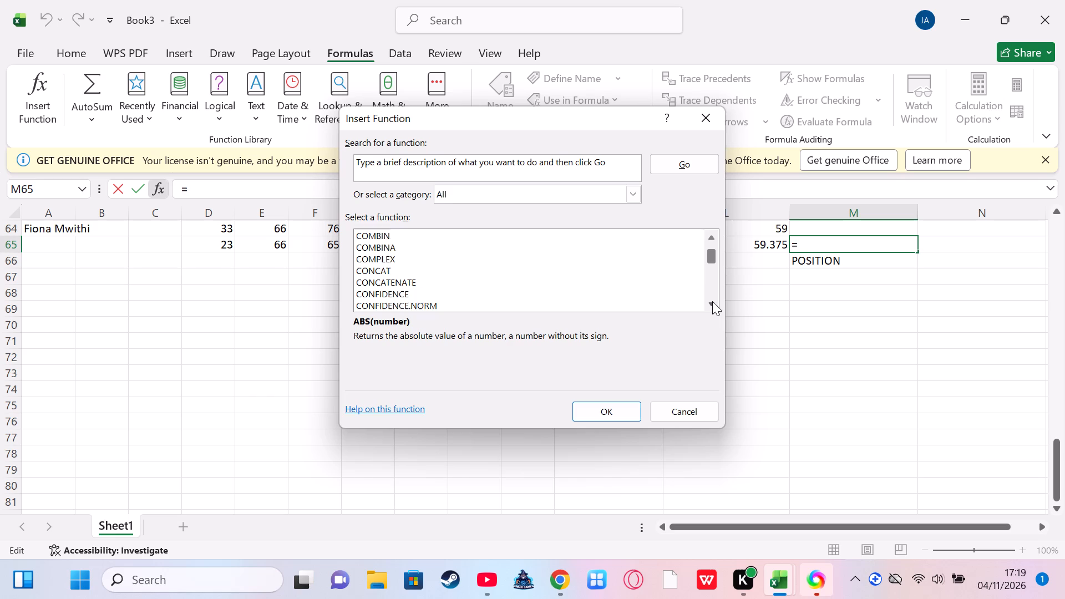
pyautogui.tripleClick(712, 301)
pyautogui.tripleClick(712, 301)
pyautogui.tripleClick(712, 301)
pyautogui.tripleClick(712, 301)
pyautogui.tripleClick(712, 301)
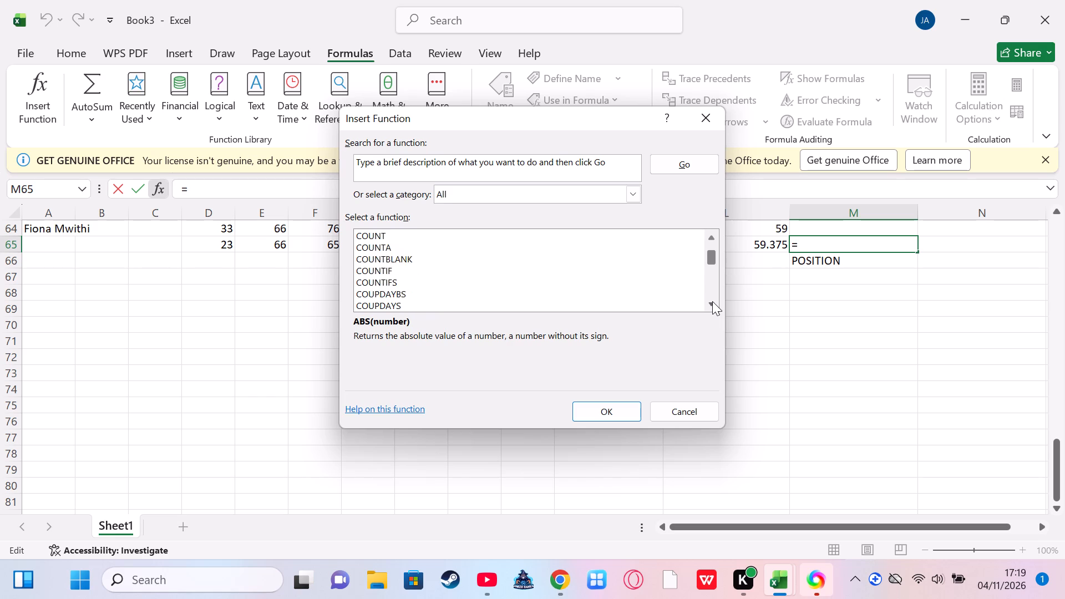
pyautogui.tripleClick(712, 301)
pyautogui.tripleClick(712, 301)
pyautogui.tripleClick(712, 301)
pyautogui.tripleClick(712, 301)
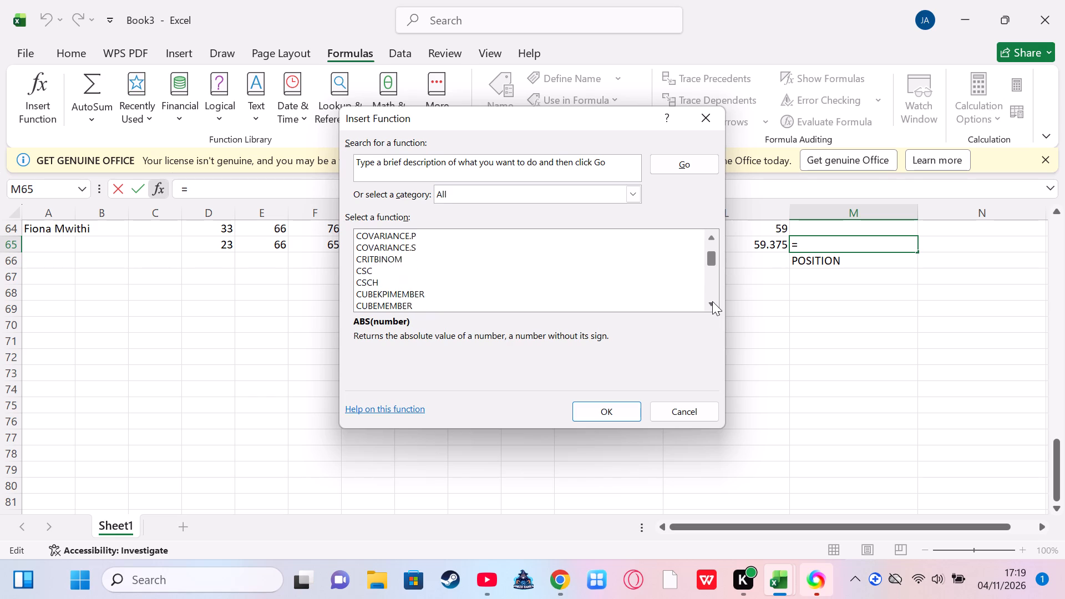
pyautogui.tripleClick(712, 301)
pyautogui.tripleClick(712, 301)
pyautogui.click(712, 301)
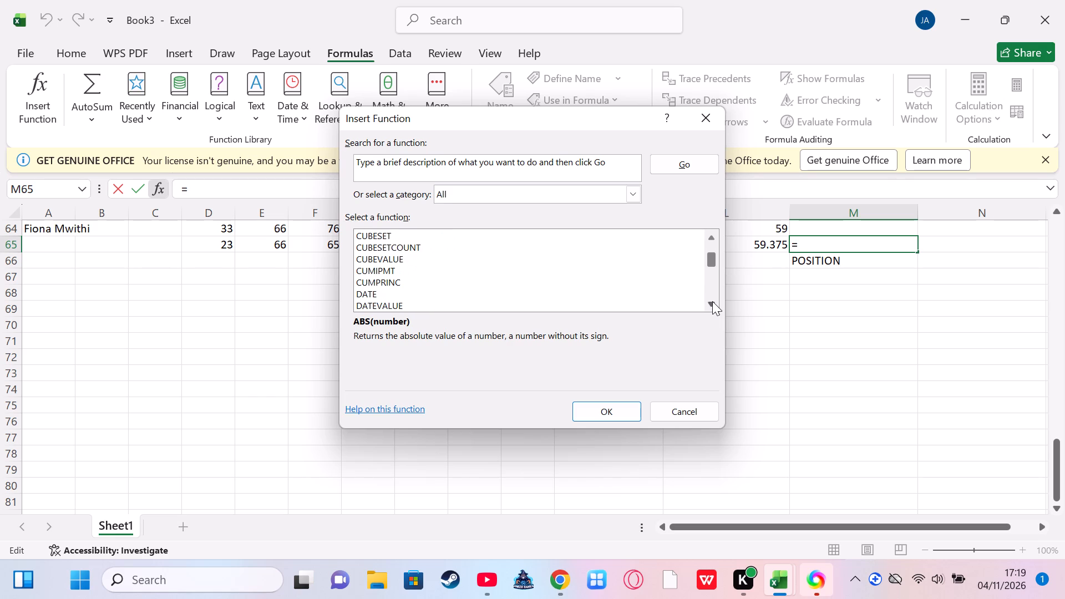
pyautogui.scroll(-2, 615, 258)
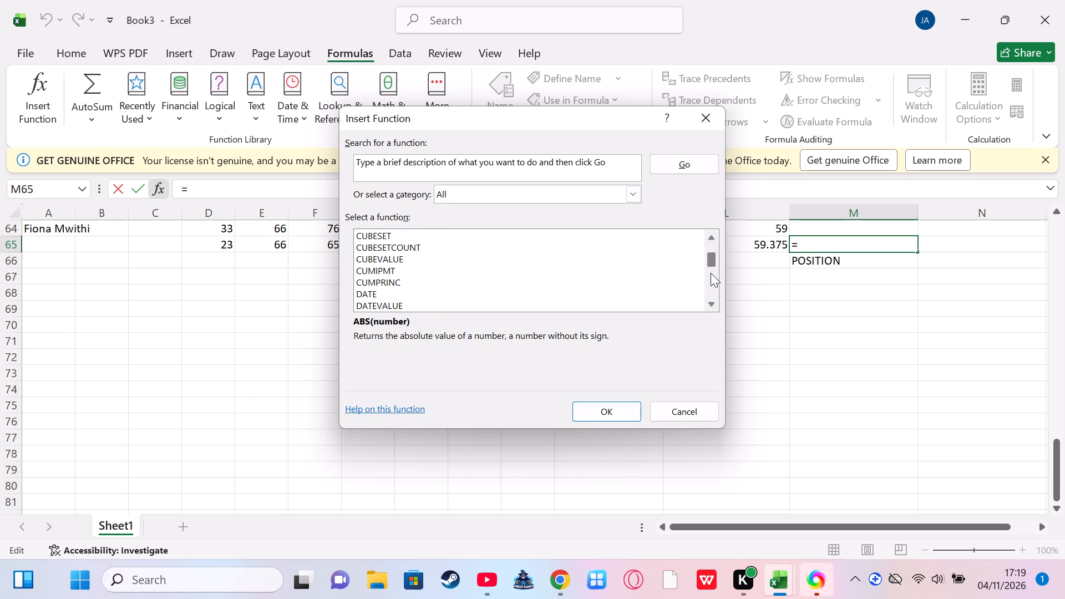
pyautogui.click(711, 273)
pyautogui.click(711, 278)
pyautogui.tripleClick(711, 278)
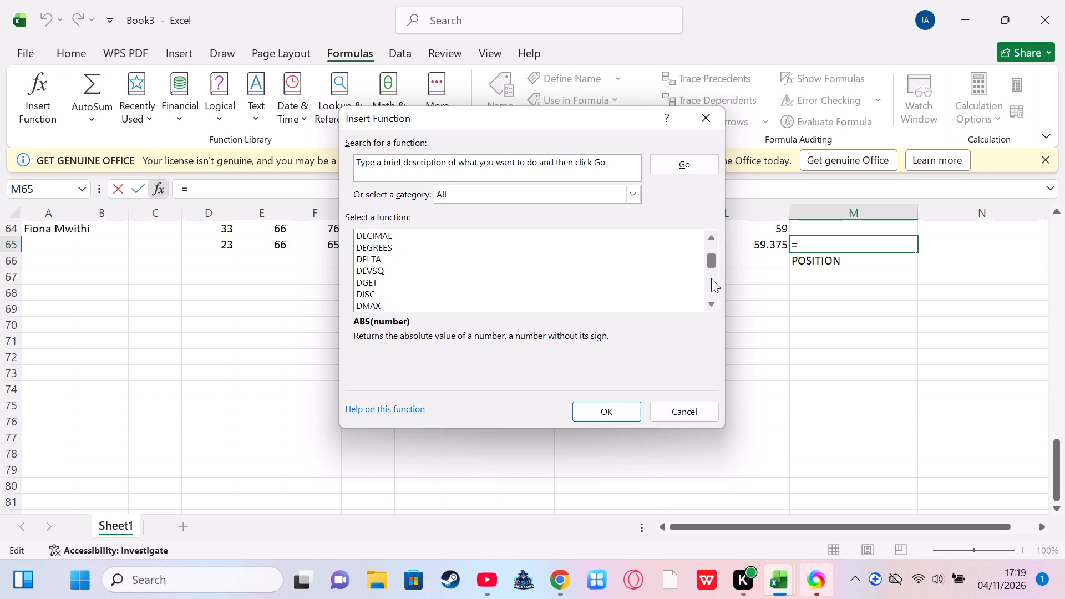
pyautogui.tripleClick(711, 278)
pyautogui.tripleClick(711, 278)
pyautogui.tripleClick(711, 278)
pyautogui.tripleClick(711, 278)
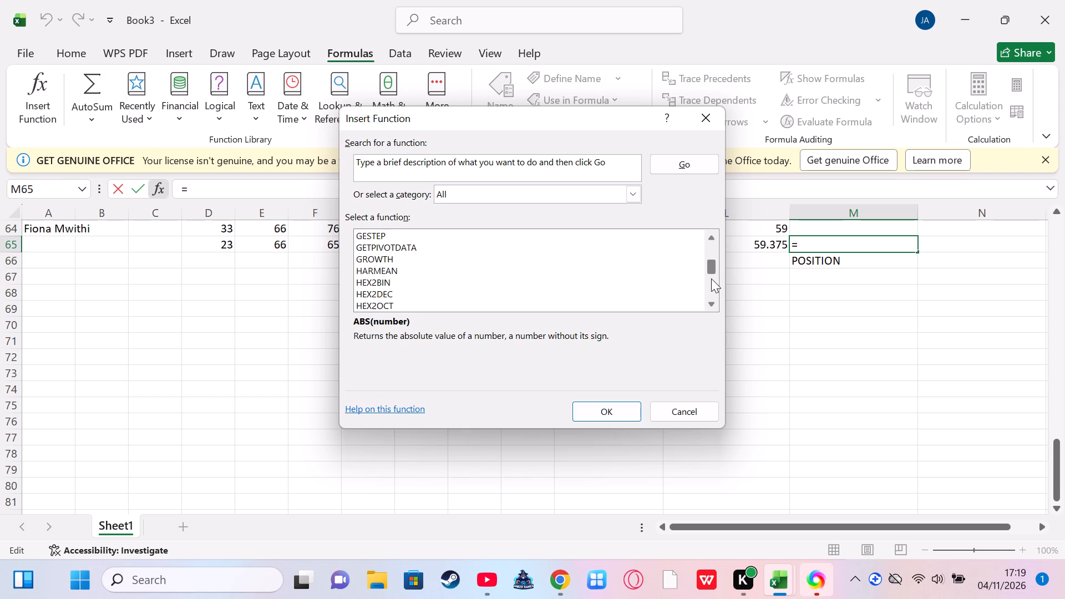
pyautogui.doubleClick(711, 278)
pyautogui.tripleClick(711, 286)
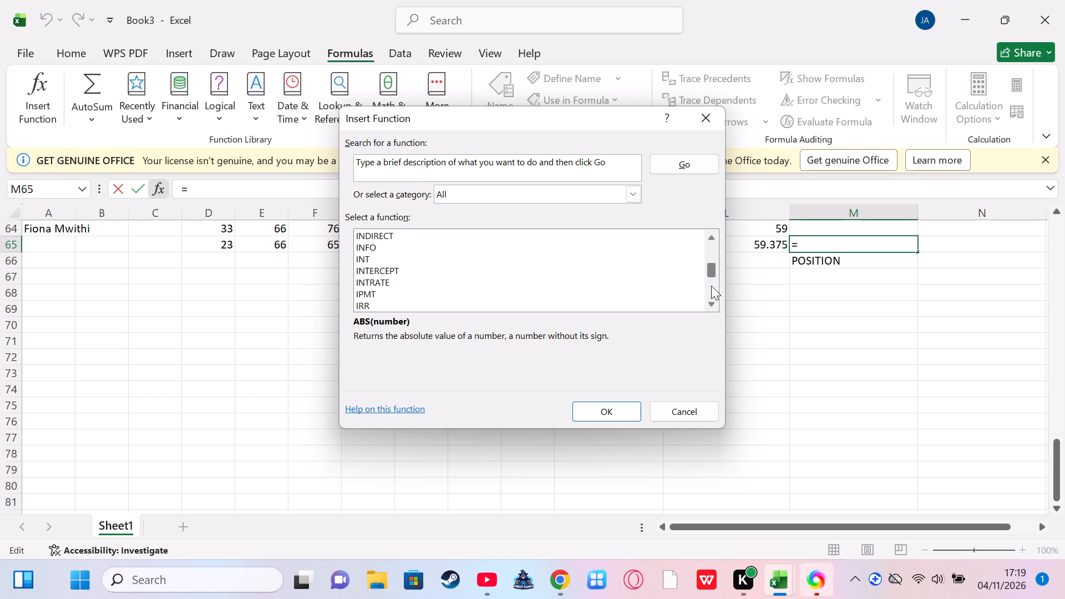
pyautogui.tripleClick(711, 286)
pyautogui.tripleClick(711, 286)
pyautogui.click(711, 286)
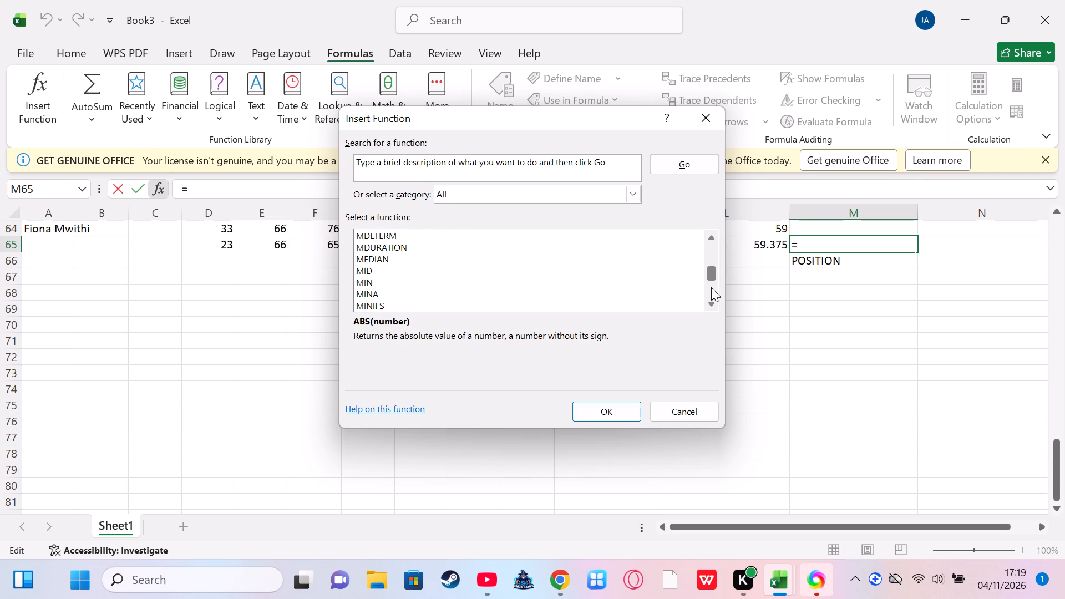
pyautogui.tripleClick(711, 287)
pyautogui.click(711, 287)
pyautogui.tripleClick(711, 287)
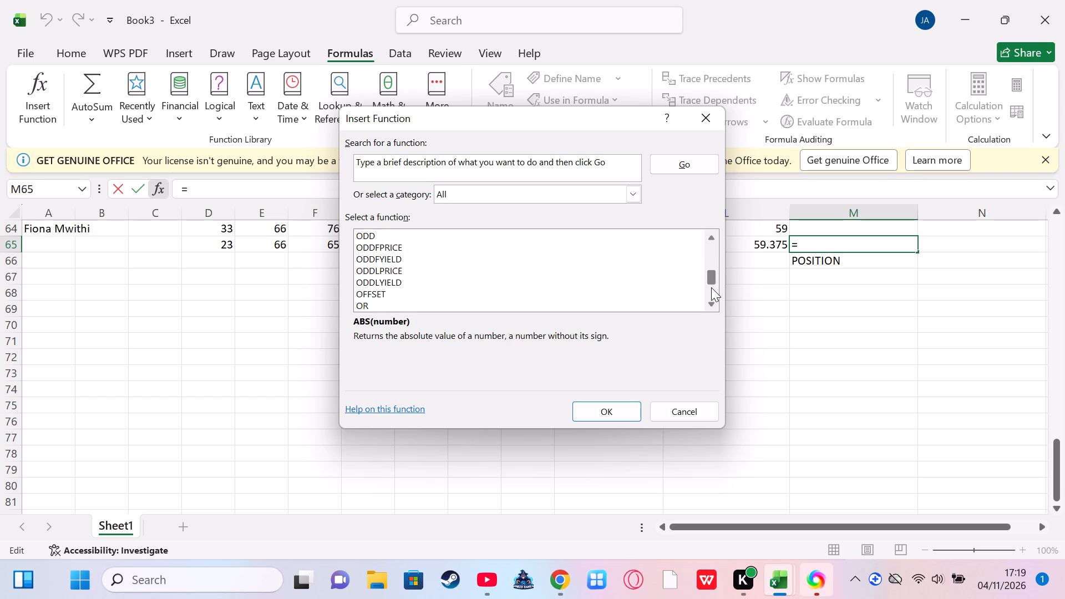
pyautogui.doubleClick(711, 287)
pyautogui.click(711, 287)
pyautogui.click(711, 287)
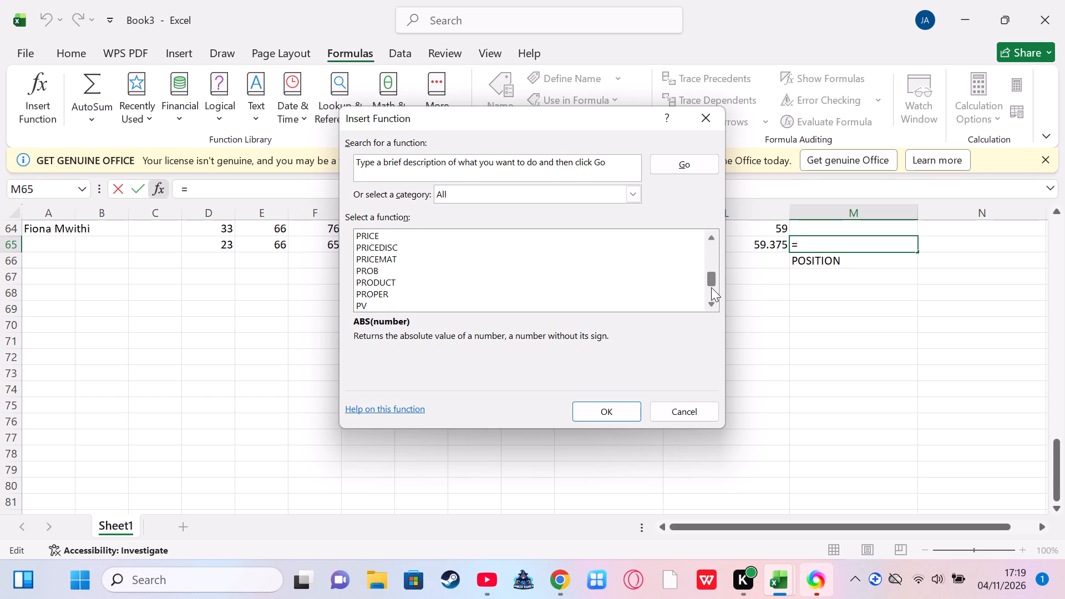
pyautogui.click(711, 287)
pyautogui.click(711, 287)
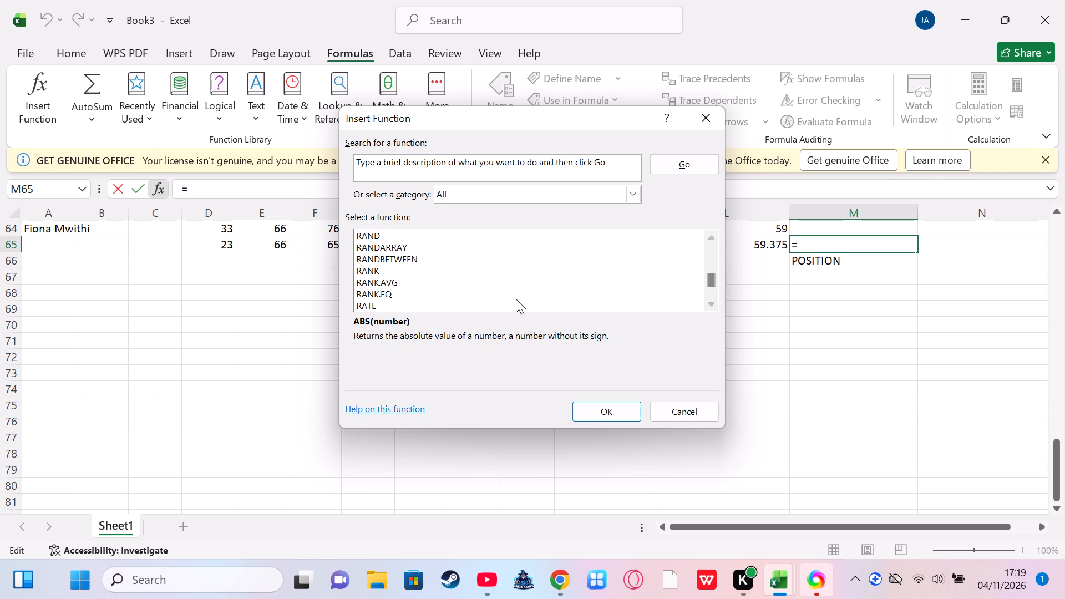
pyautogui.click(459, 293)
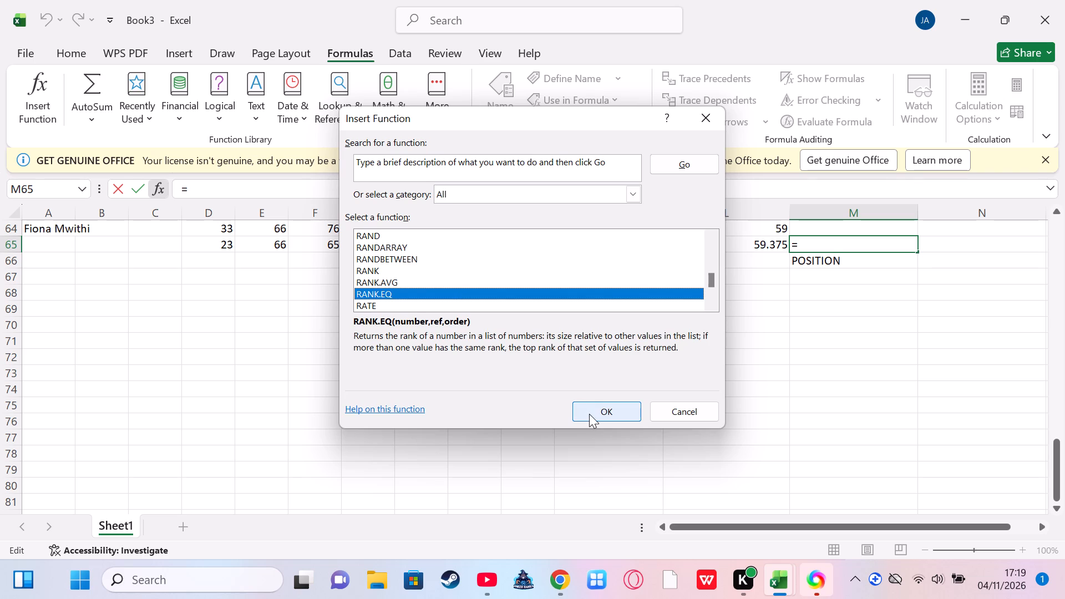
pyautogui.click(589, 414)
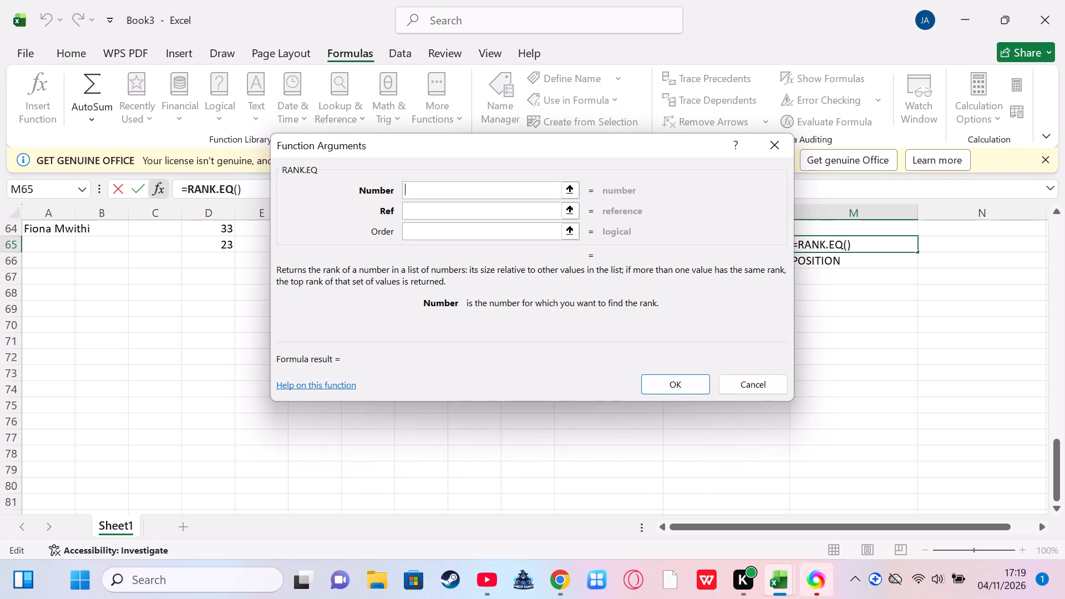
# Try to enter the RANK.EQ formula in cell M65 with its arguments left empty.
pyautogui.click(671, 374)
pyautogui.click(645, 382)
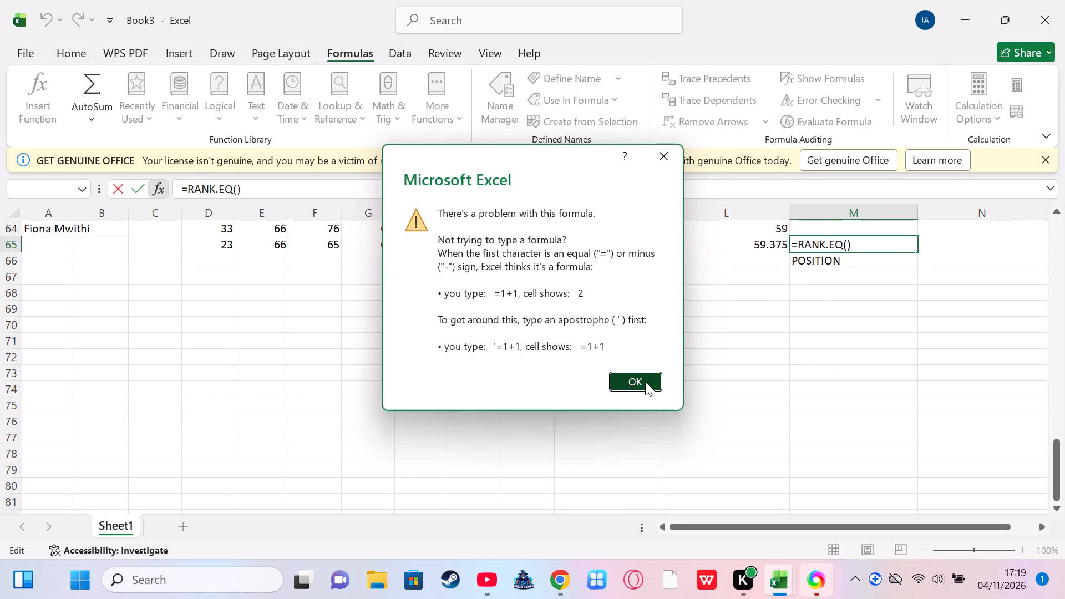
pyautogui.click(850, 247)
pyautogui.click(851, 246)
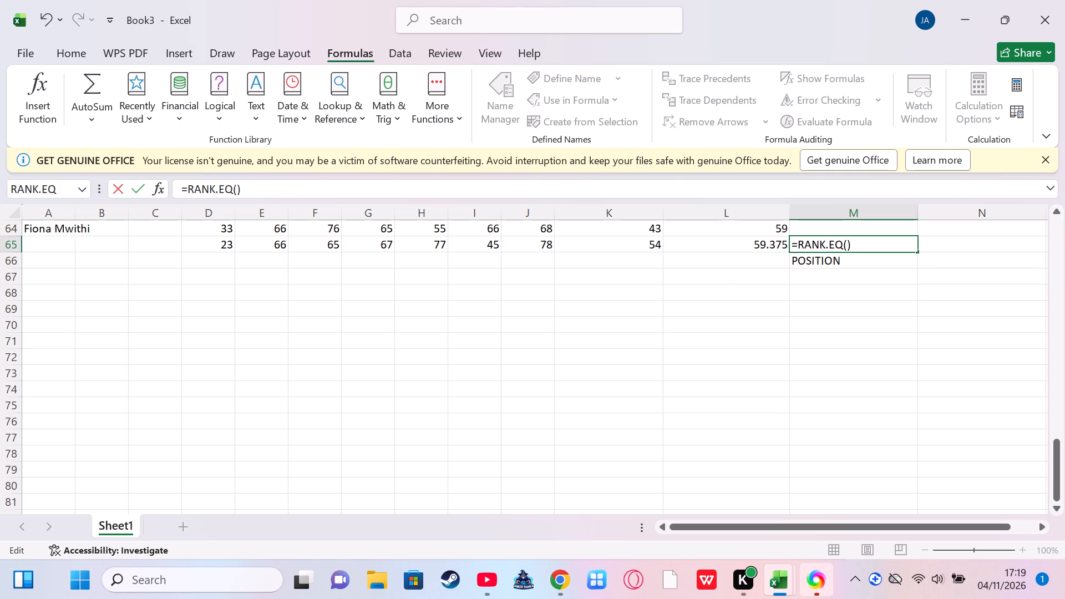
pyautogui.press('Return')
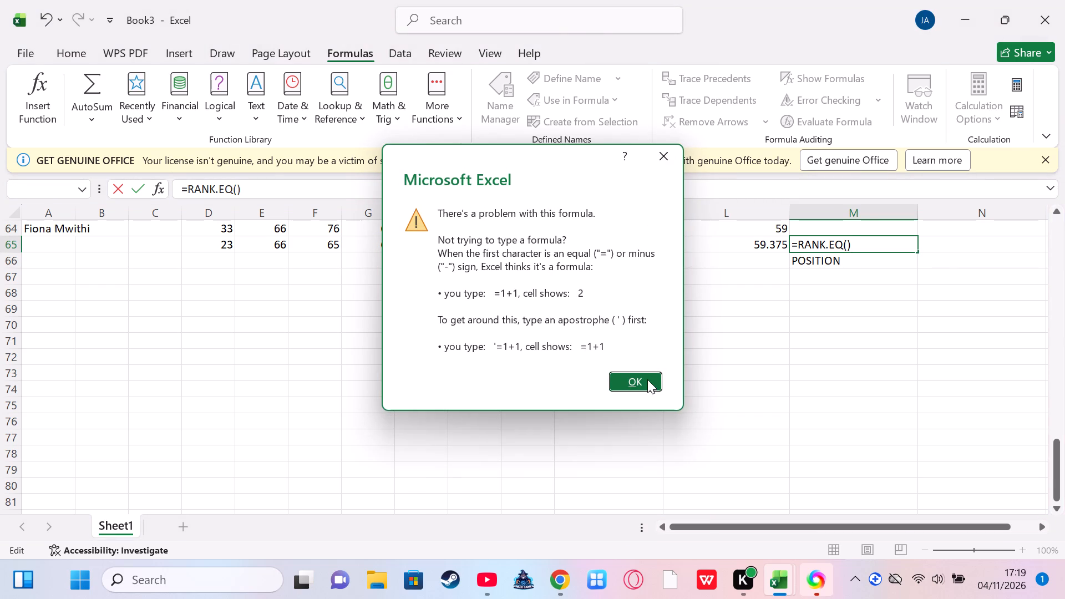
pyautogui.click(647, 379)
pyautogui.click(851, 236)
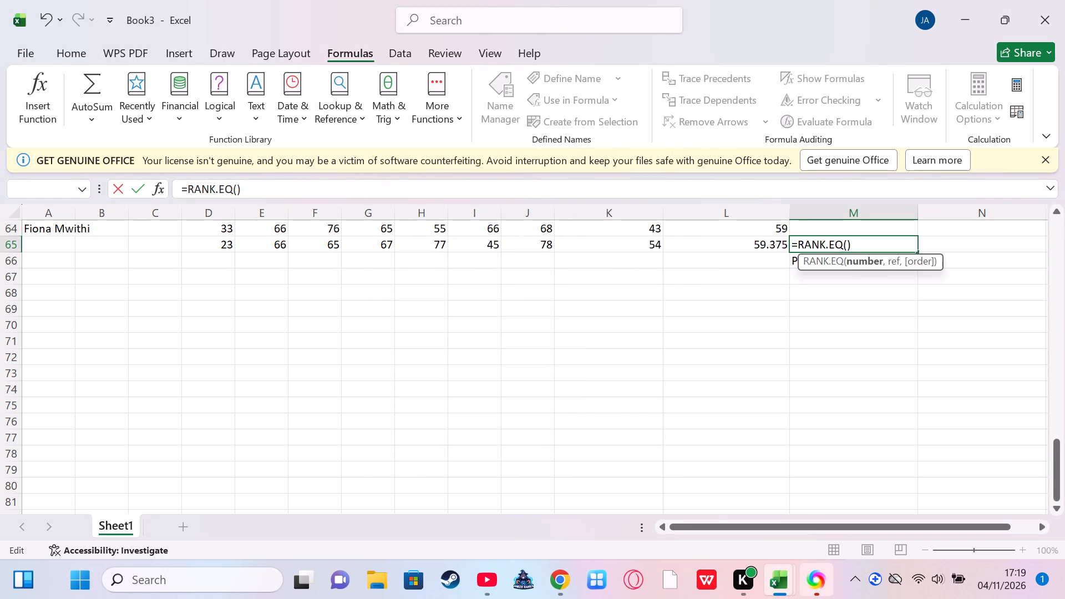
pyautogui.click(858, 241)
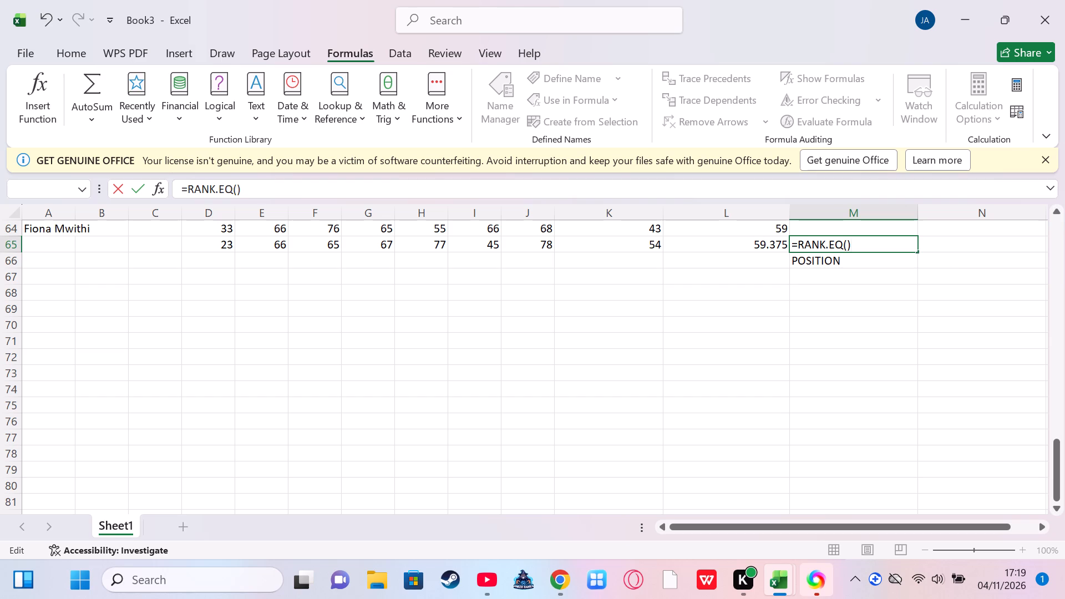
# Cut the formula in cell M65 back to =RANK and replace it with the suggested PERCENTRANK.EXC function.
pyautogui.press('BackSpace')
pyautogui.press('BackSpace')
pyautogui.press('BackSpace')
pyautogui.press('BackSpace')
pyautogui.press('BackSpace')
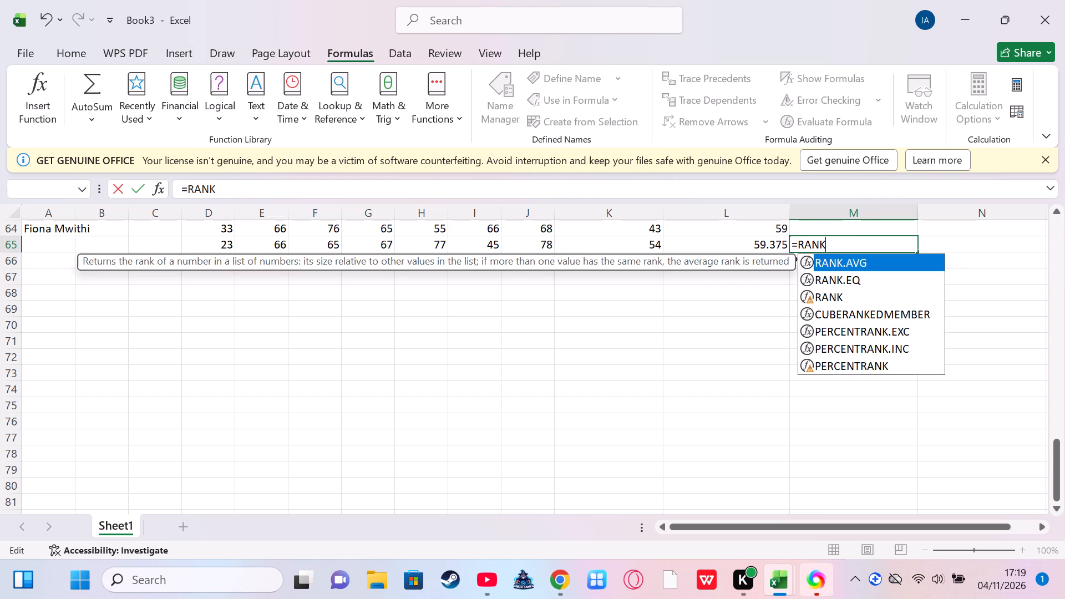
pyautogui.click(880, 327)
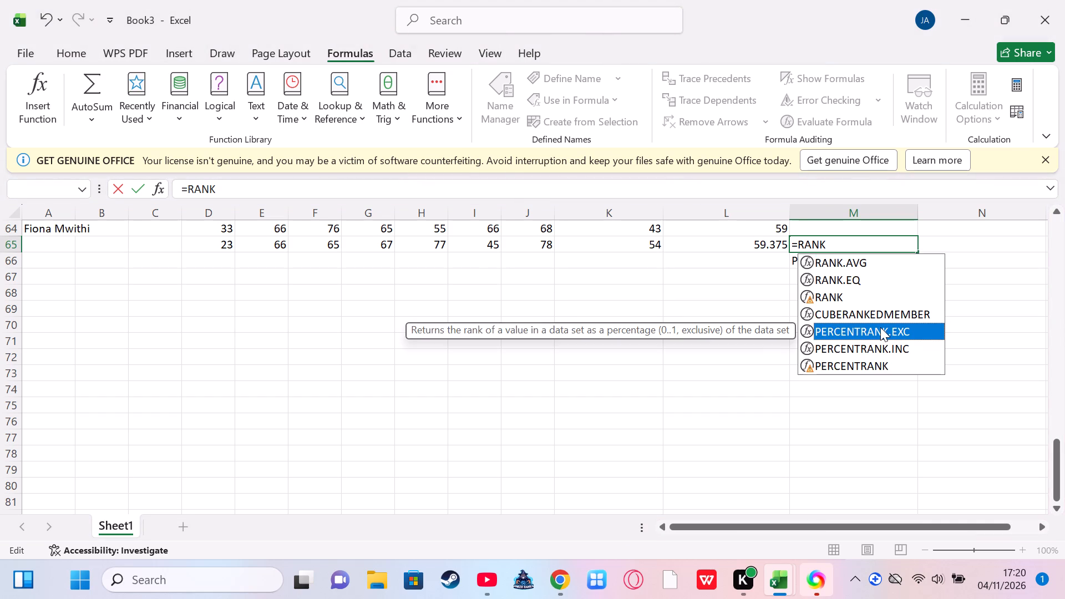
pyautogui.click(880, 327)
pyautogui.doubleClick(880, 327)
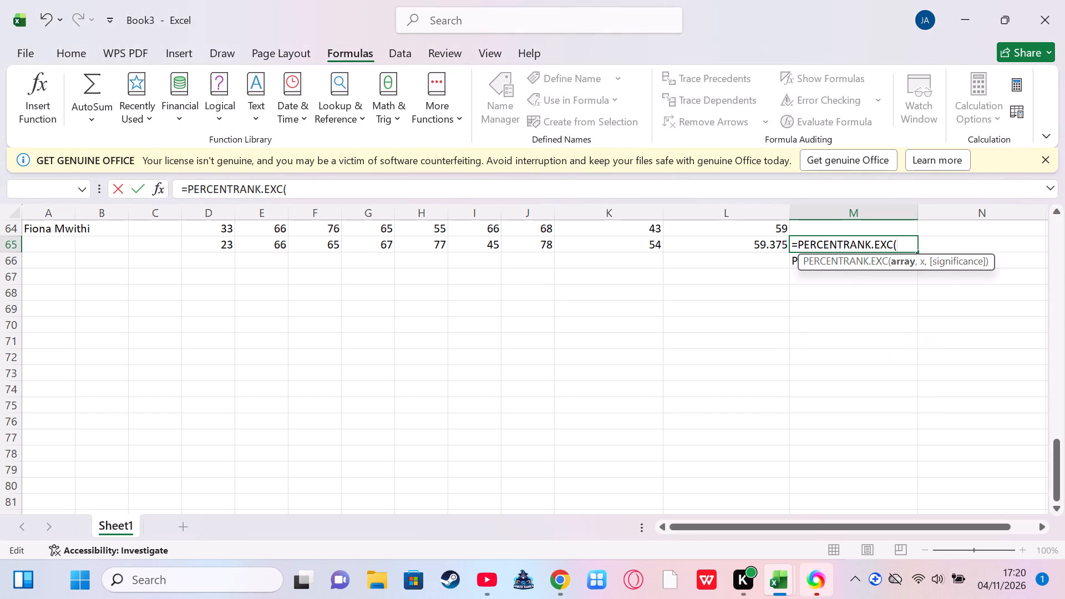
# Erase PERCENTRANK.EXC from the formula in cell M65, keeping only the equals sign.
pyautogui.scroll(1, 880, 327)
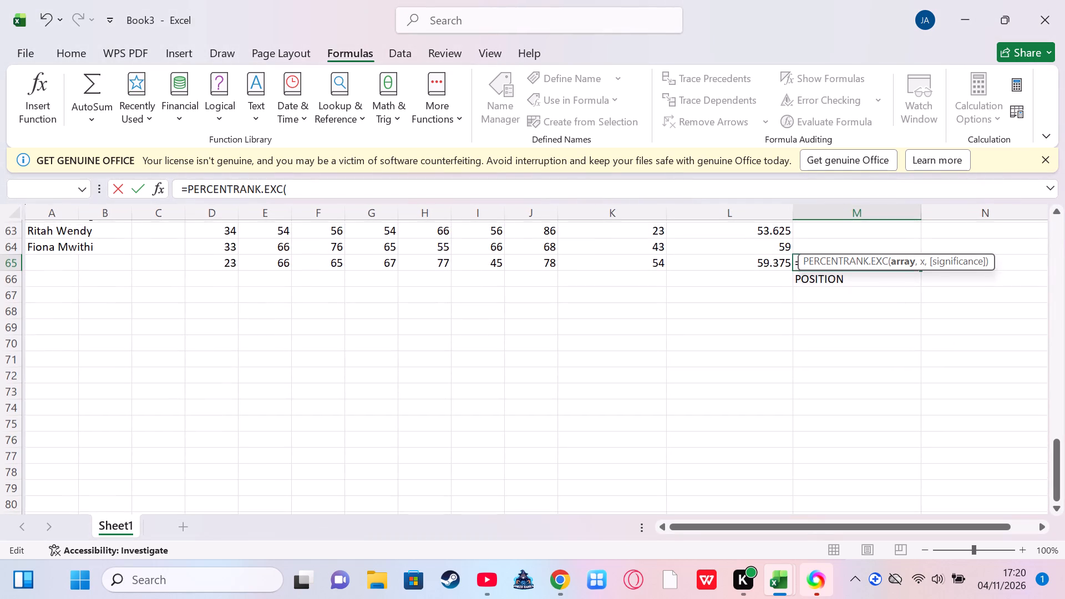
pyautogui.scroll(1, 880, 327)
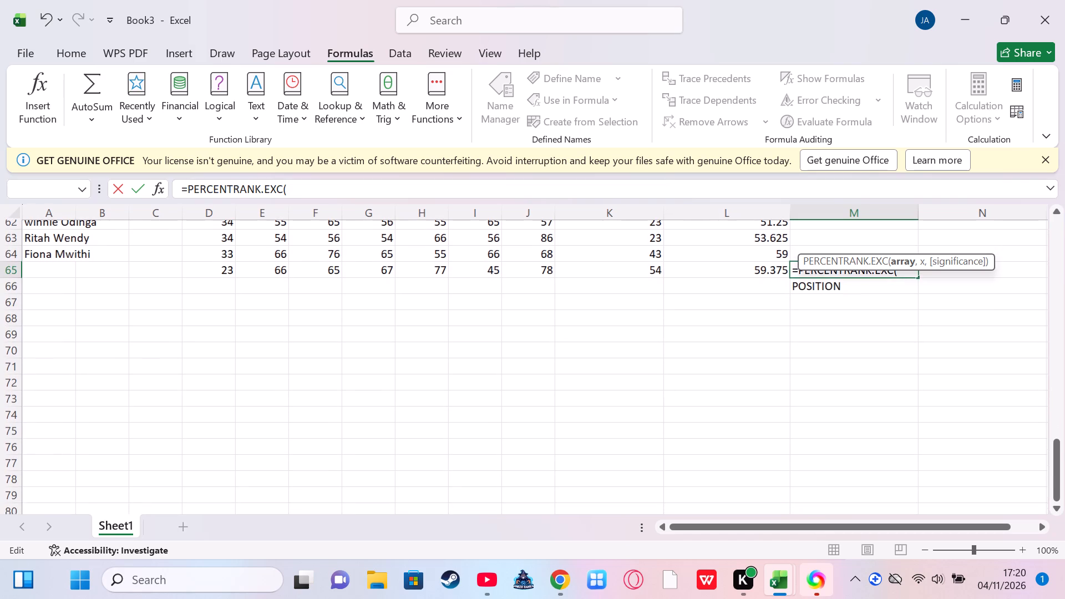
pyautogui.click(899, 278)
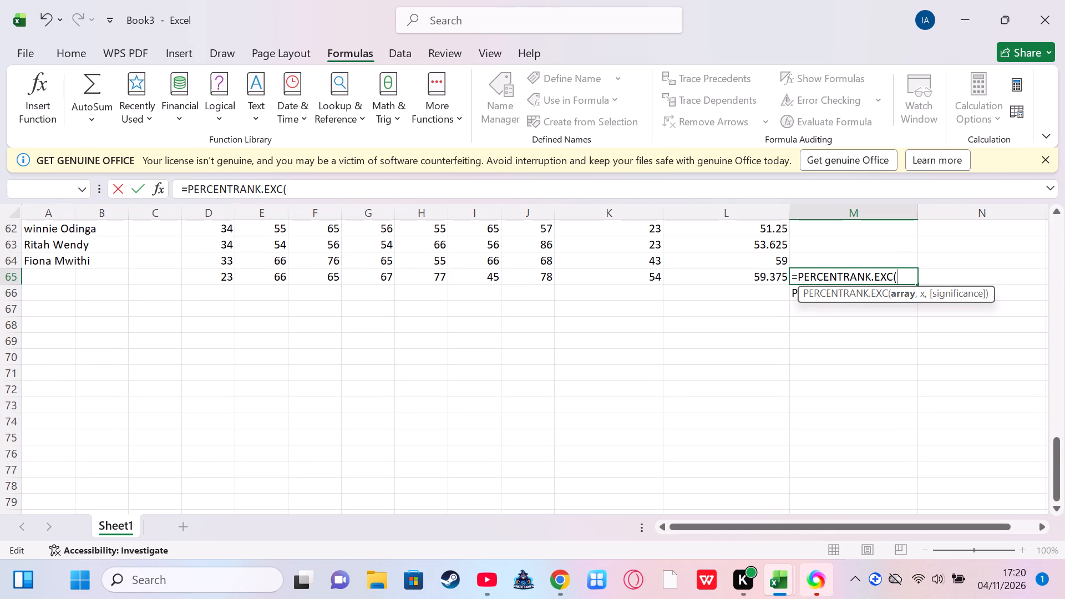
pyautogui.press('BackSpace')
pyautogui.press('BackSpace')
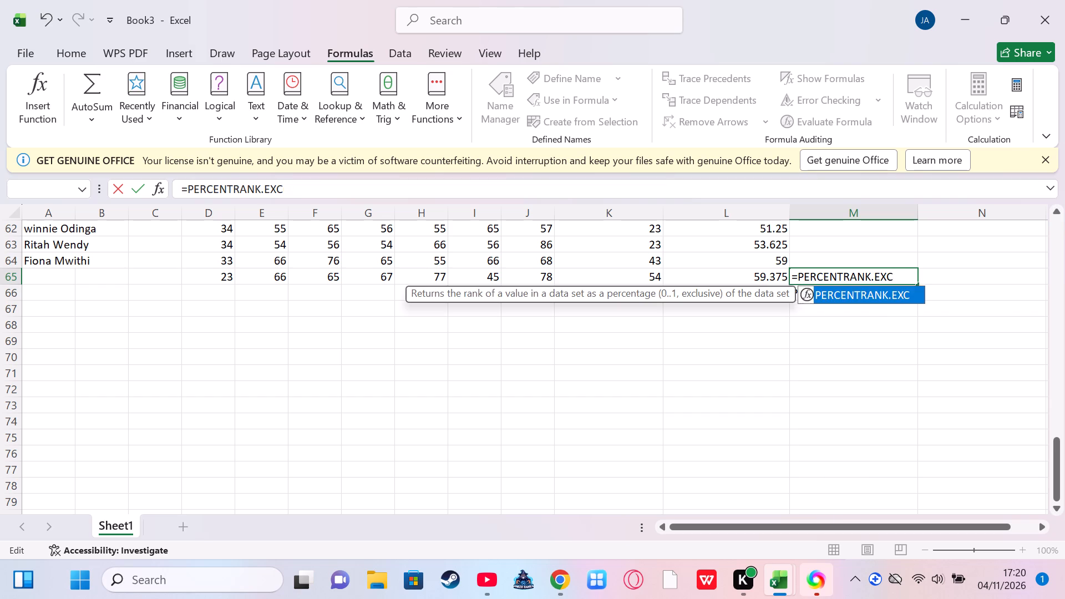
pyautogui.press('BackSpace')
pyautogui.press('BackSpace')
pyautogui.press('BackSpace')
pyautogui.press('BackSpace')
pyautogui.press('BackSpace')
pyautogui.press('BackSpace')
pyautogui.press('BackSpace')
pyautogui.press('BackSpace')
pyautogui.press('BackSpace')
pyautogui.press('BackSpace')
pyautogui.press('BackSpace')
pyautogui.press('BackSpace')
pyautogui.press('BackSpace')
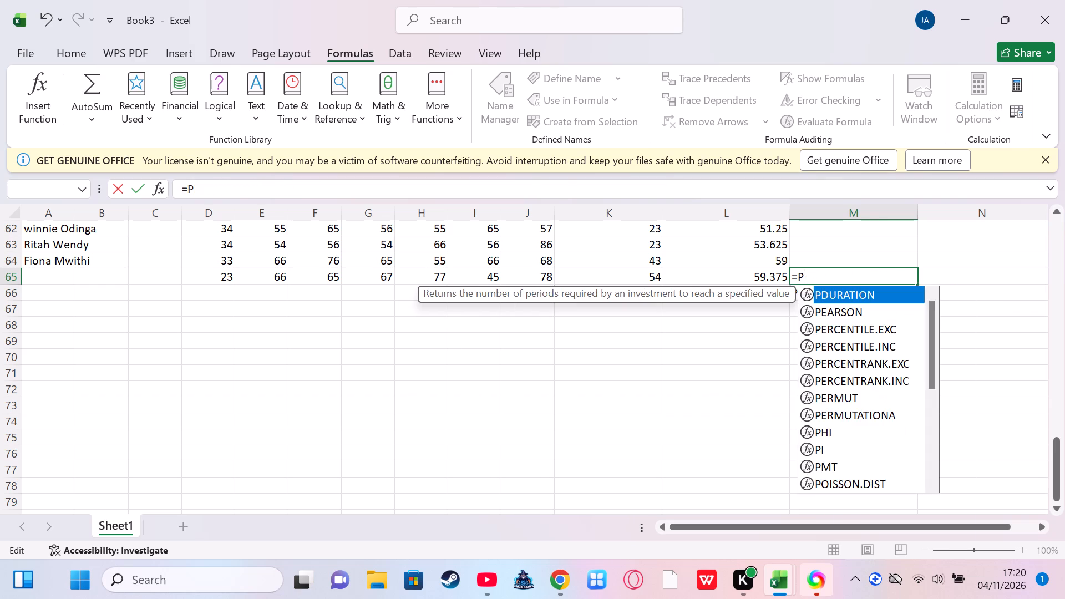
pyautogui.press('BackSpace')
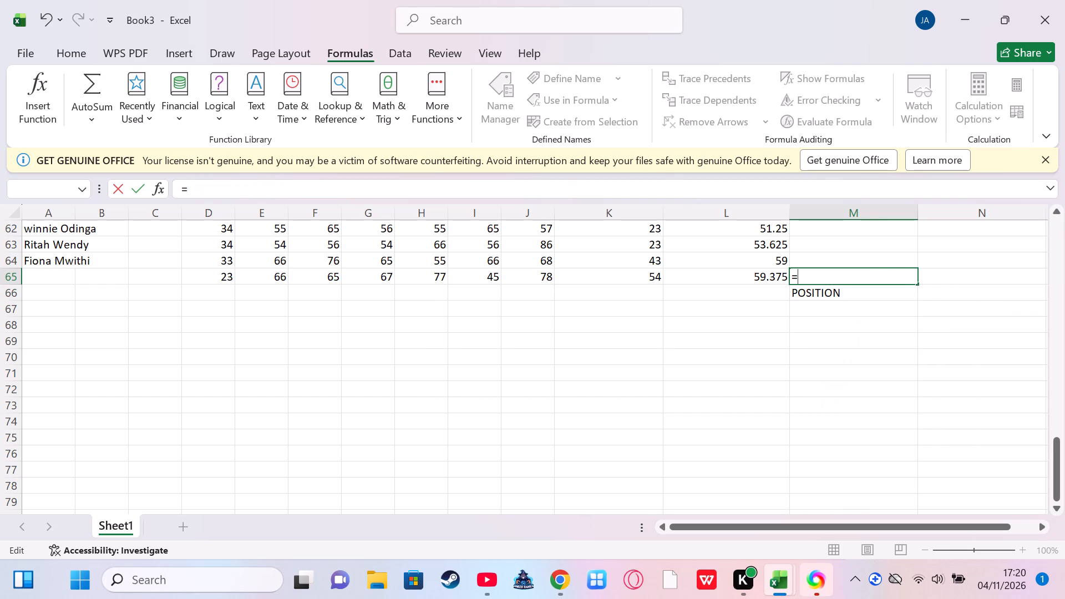
# Begin a RANK formula in cell M65 with 2 as its number argument.
pyautogui.press('r')
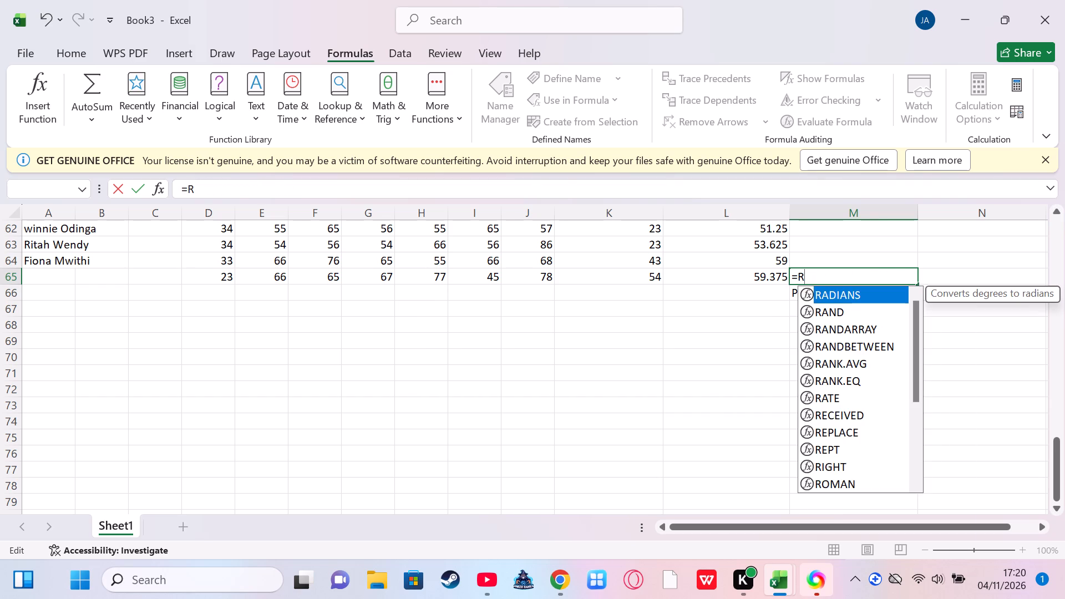
pyautogui.write('ANK')
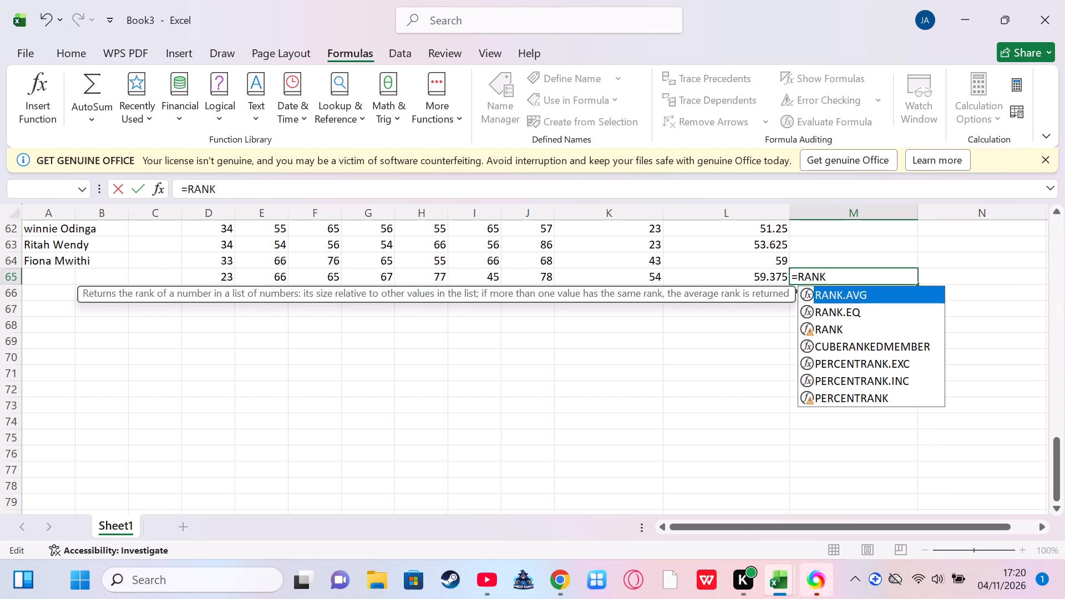
pyautogui.press('9')
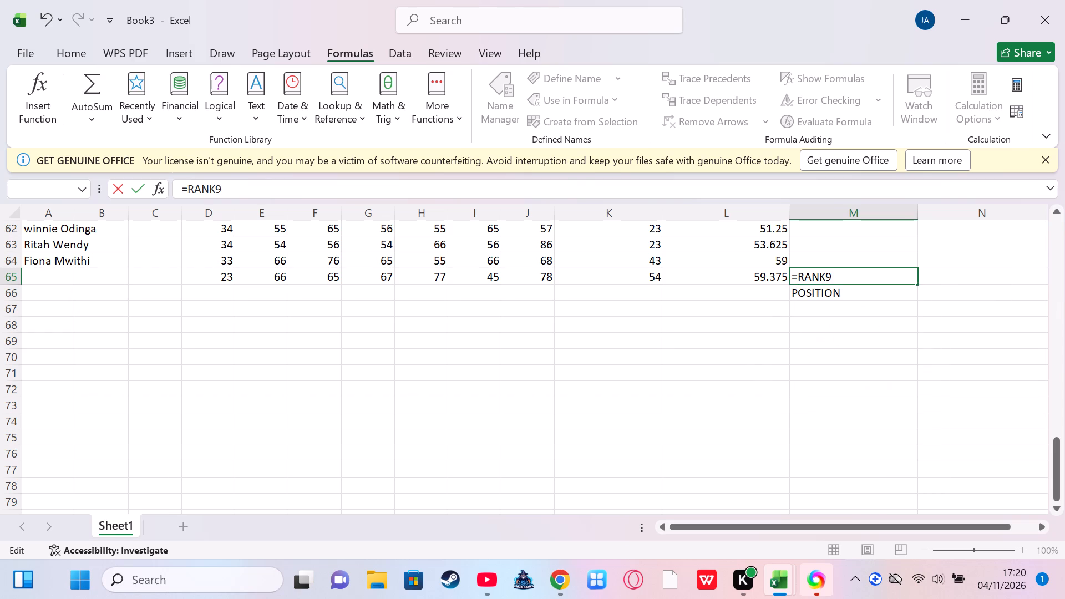
pyautogui.press('BackSpace')
pyautogui.hotkey('shift', '(')
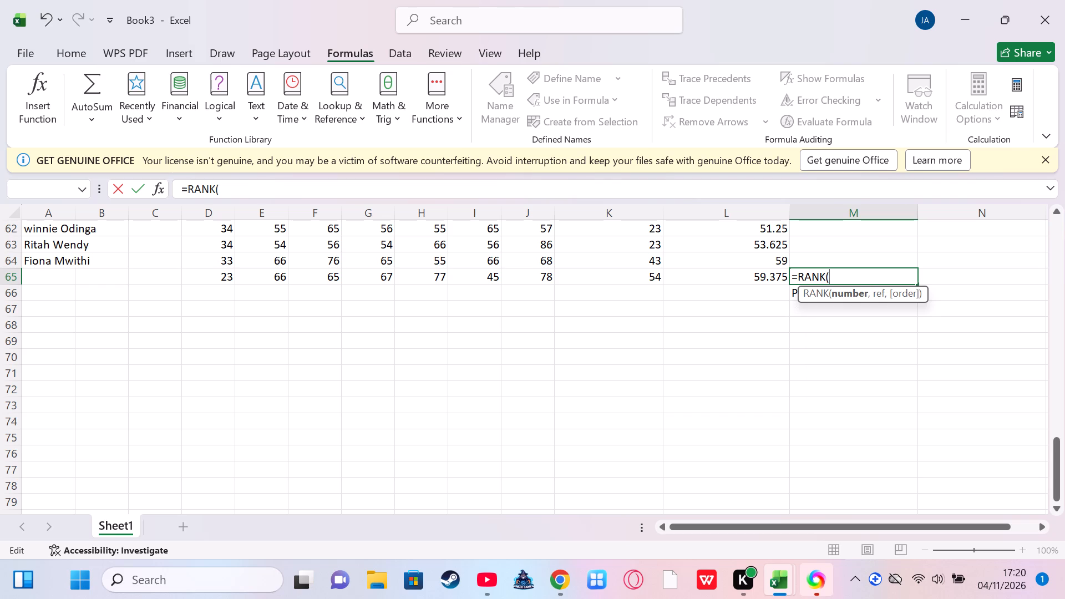
pyautogui.press('2')
pyautogui.press(',')
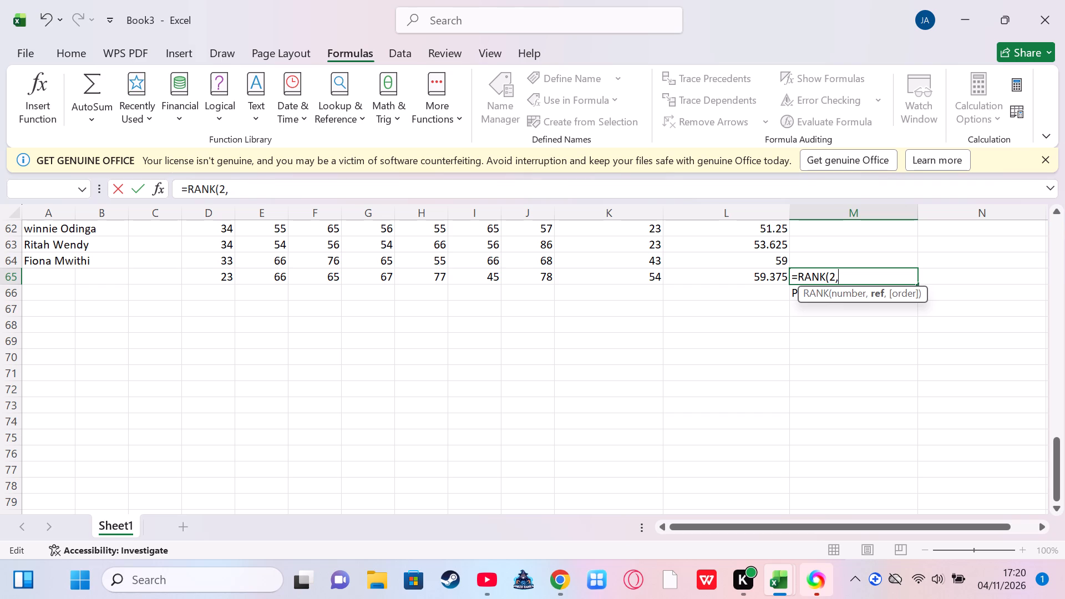
# Enter &L&2:&L&19 as the ref argument of the RANK formula in cell M65.
pyautogui.hotkey('shift', '&')
pyautogui.press('l')
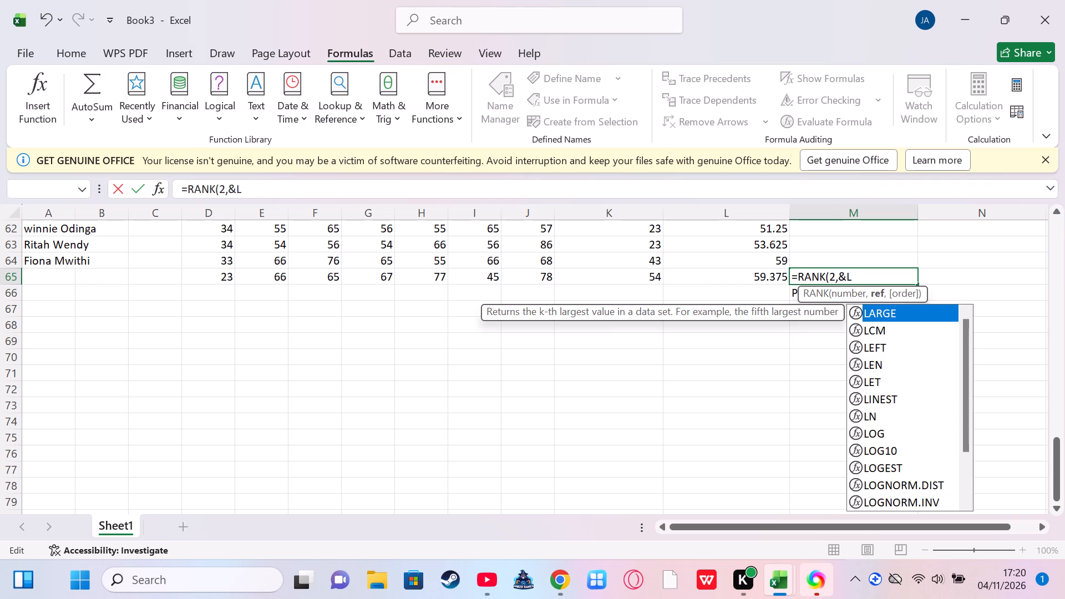
pyautogui.hotkey('shift', '&')
pyautogui.press('2')
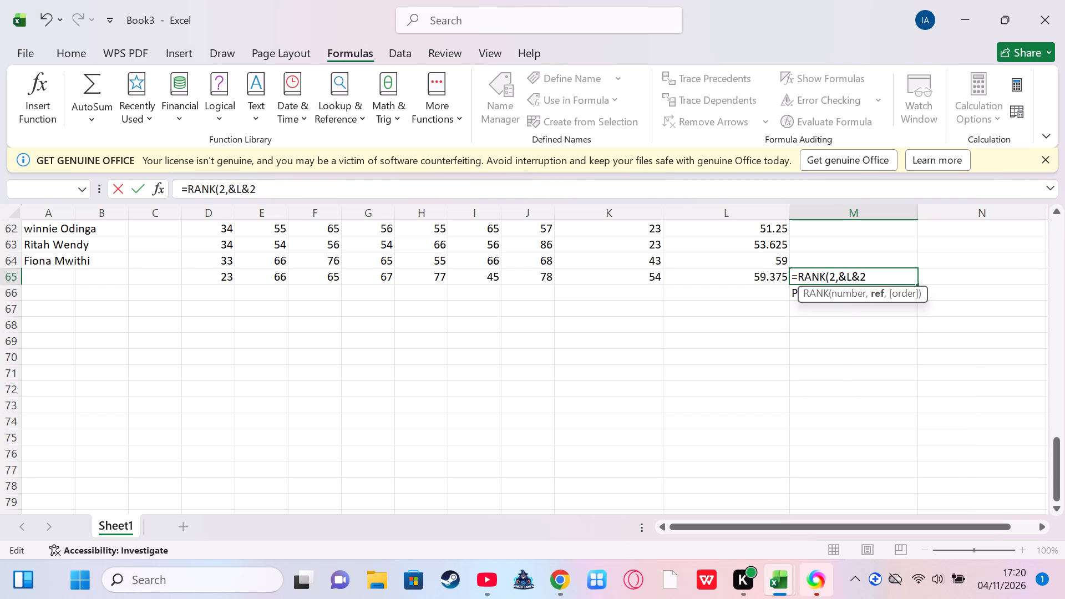
pyautogui.hotkey('shift', ':')
pyautogui.hotkey('shift', '%')
pyautogui.press('BackSpace')
pyautogui.hotkey('shift', '&')
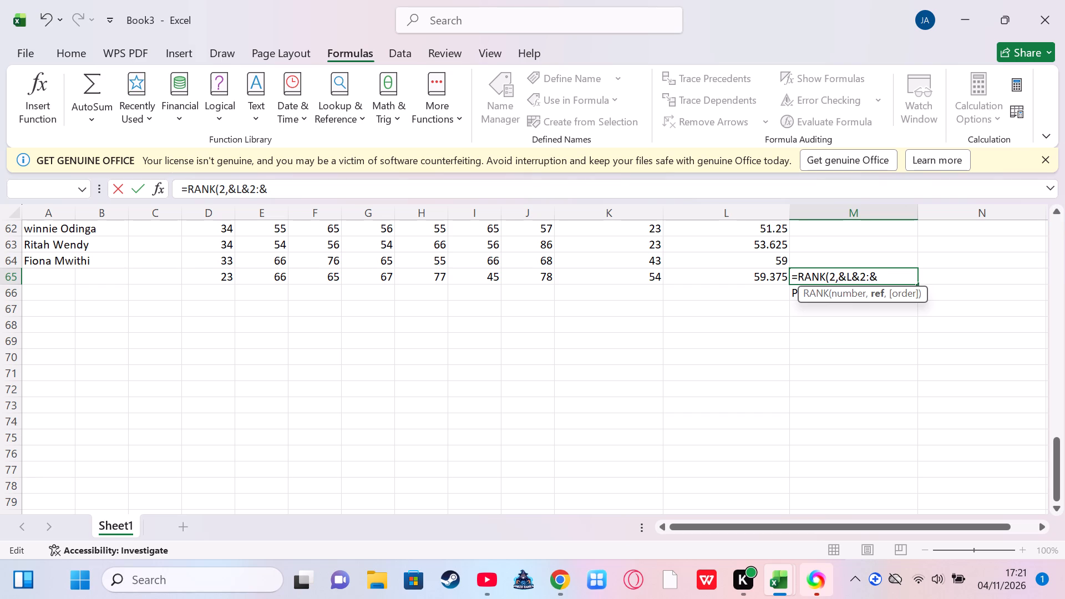
pyautogui.press('l')
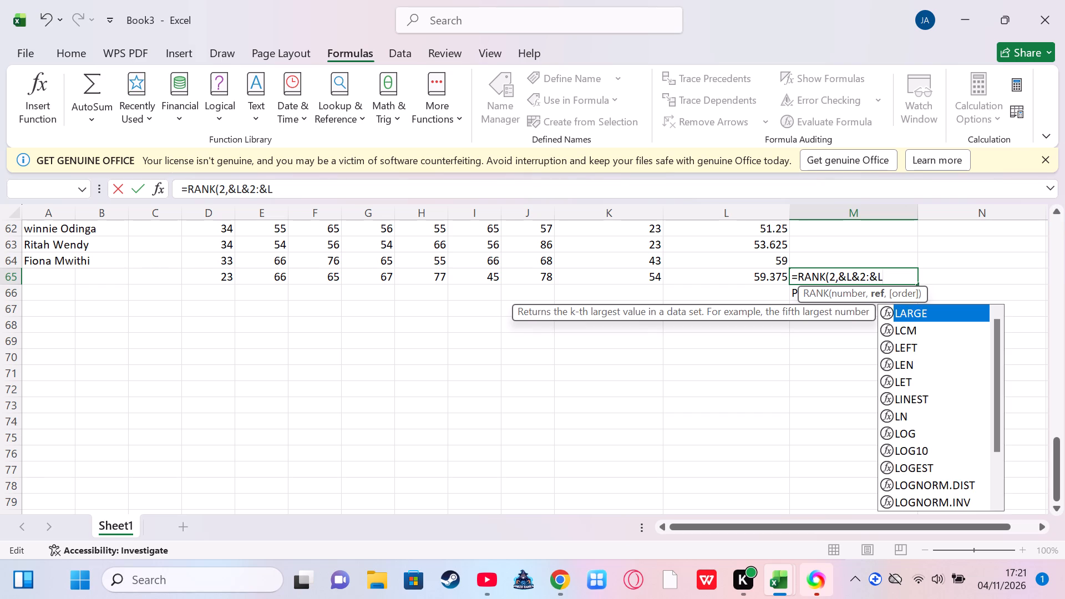
pyautogui.hotkey('shift', '&')
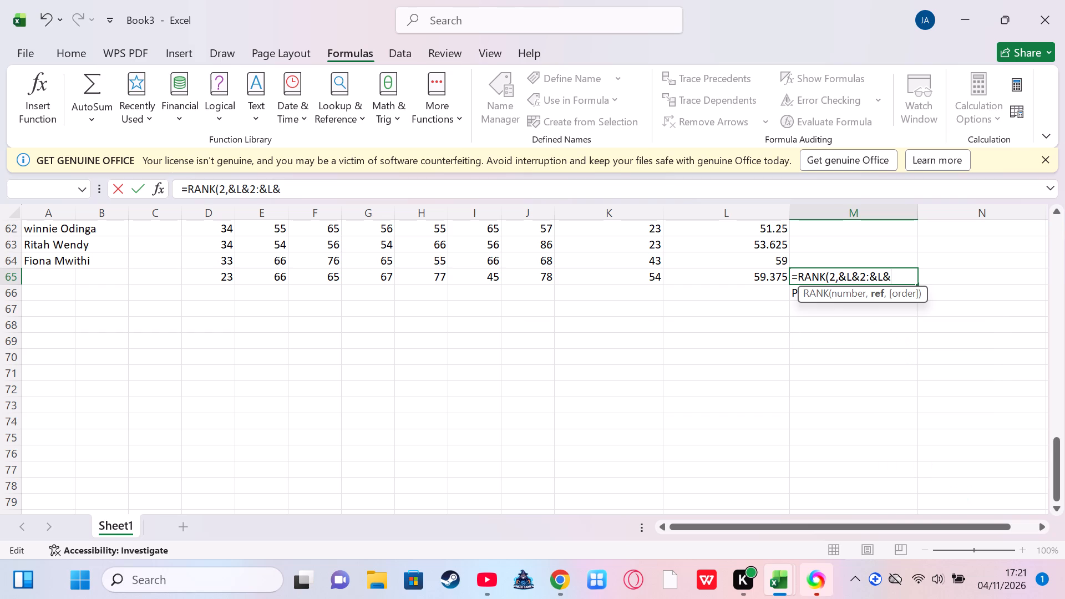
pyautogui.press('1')
pyautogui.press('9')
# Set the order argument to 0, close the bracket and try to enter the RANK formula in cell M65.
pyautogui.write(',0')
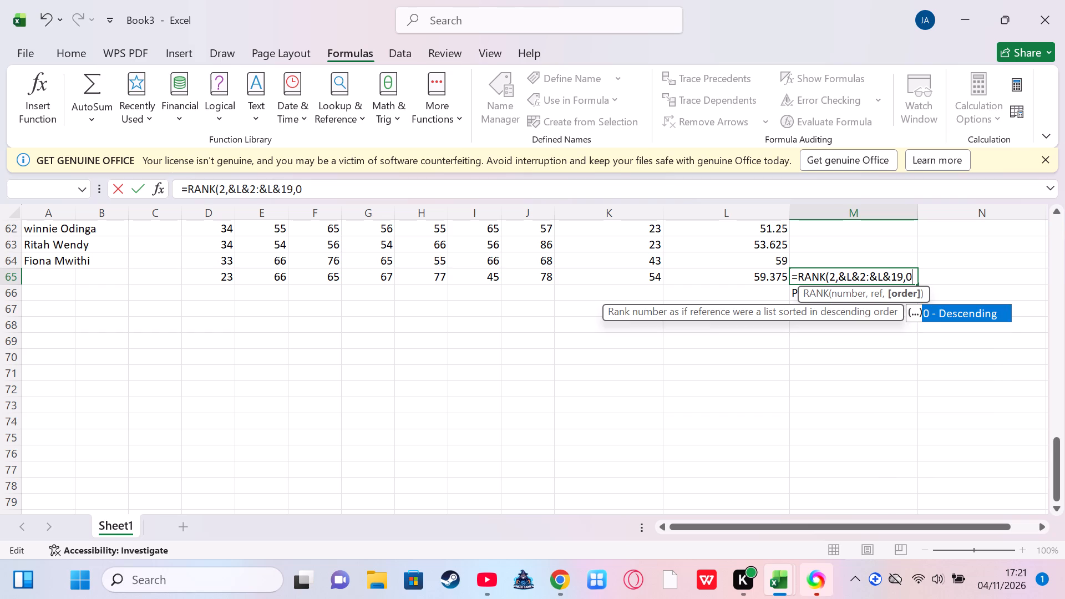
pyautogui.press('0')
pyautogui.press('BackSpace')
pyautogui.hotkey('shift', ')')
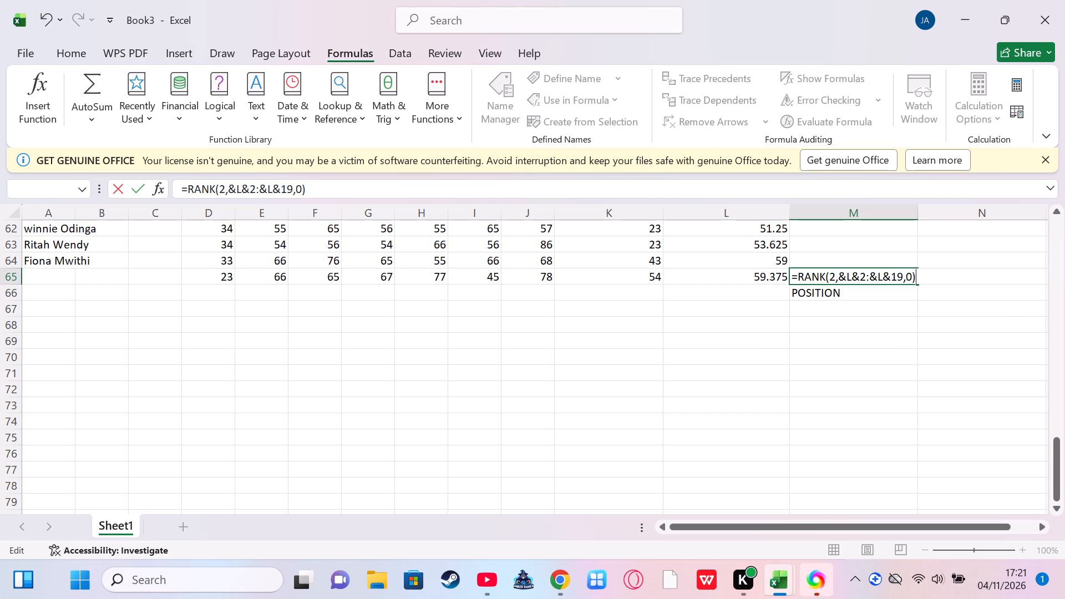
pyautogui.press('Return')
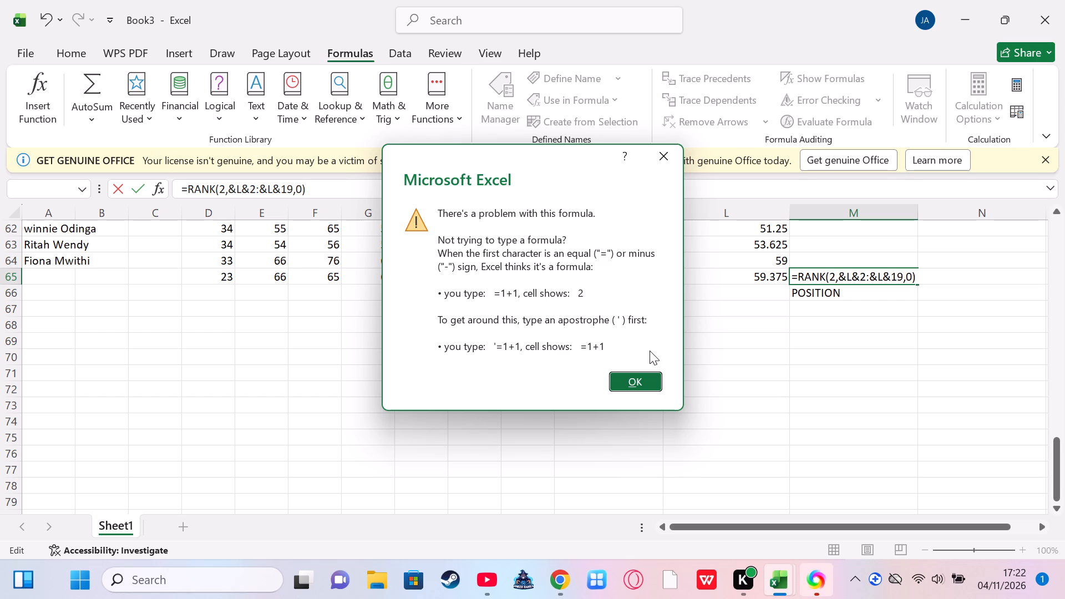
pyautogui.click(640, 384)
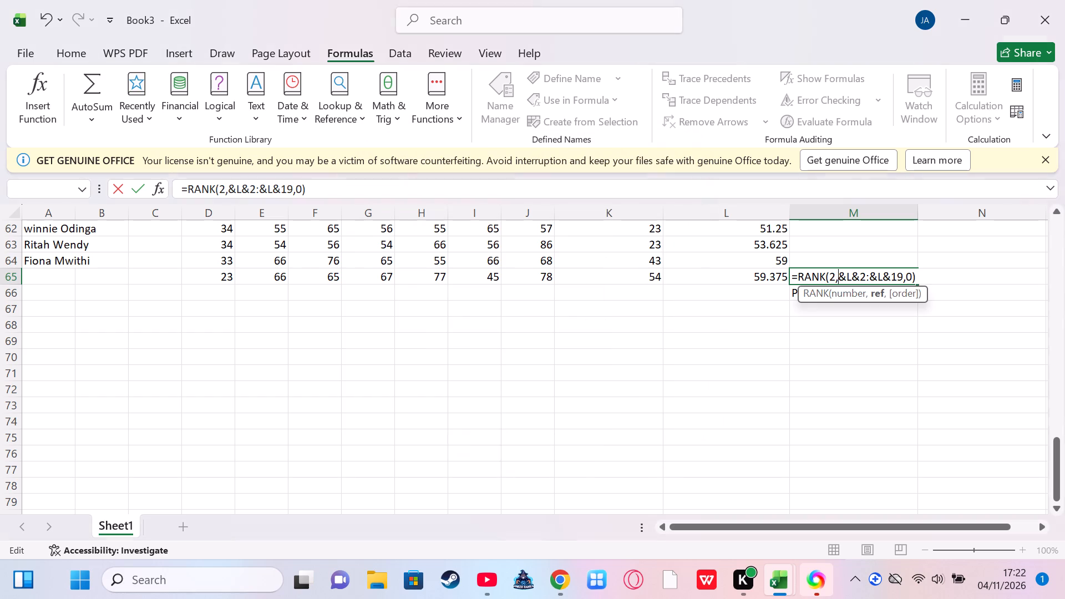
# Insert a reference to cell M8 at the start of the RANK formula's ref argument.
pyautogui.scroll(4, 773, 321)
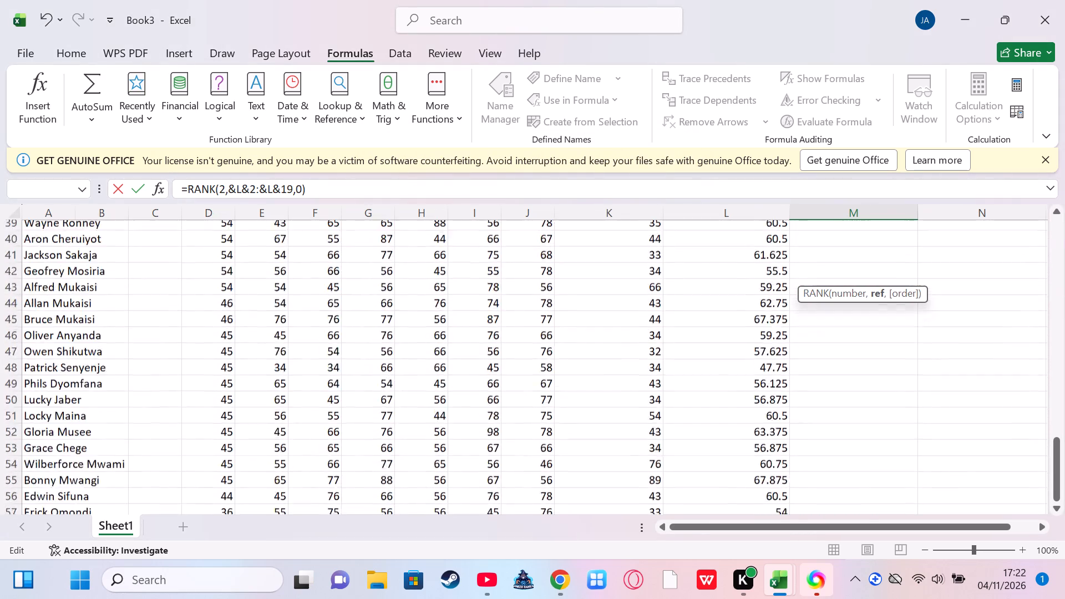
pyautogui.scroll(3, 773, 321)
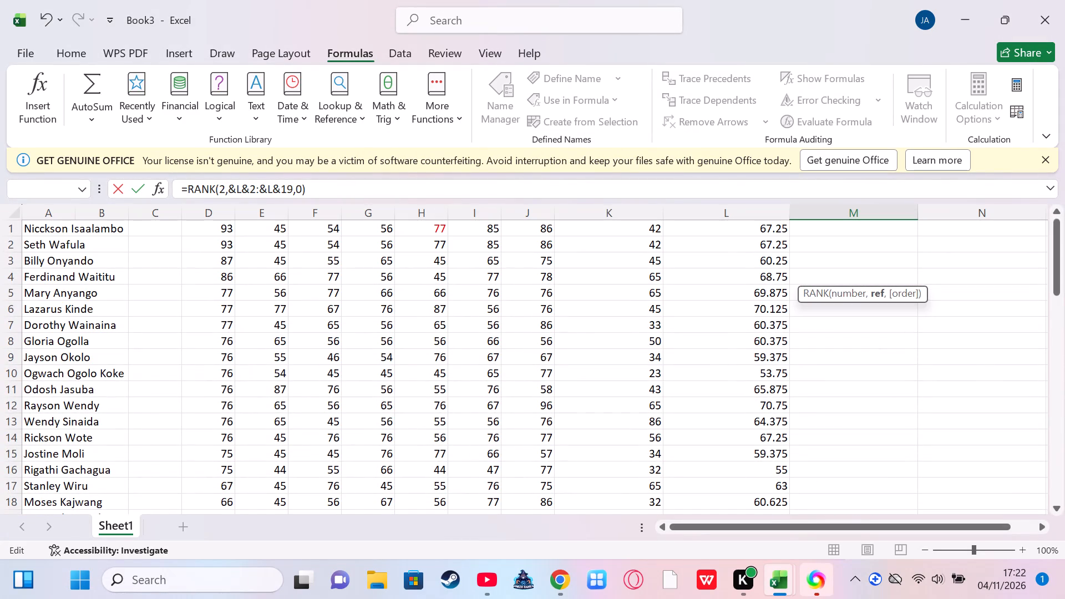
pyautogui.click(805, 339)
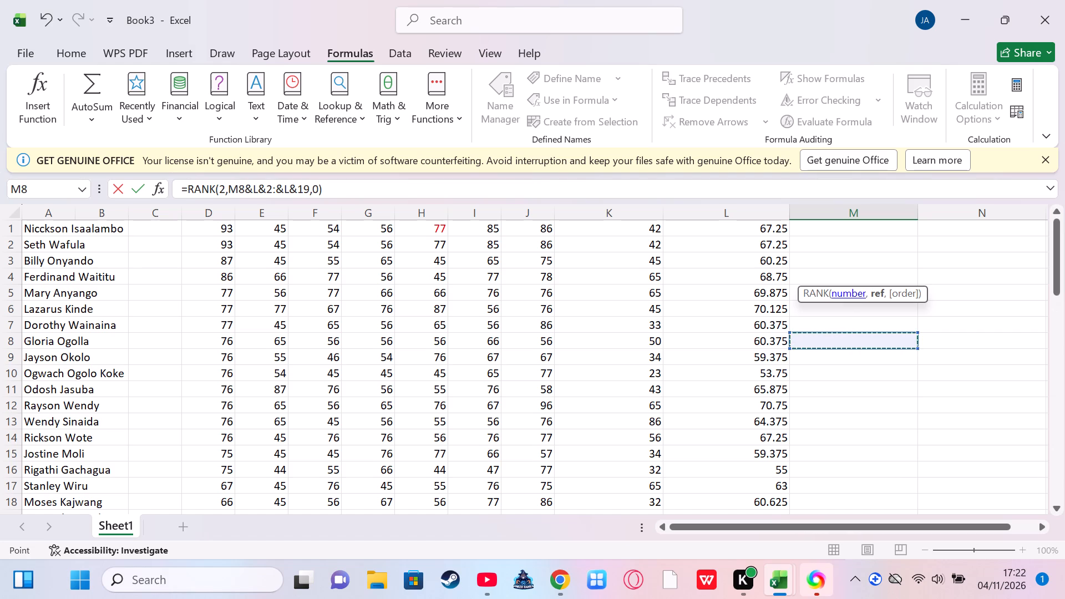
# Set the RANK formula's number argument to the range M2:M8.
pyautogui.click(872, 292)
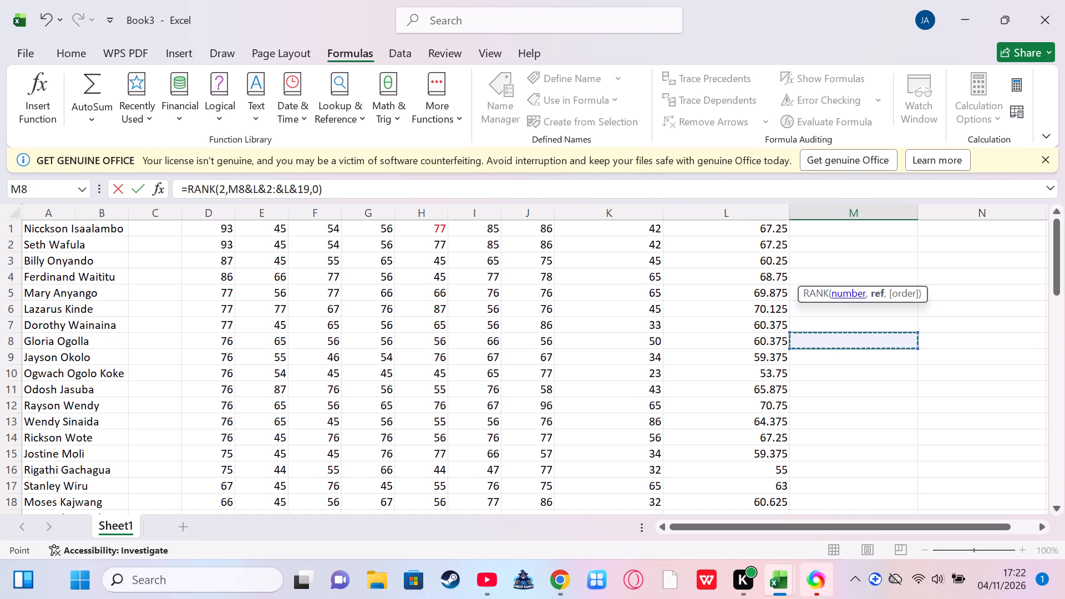
pyautogui.doubleClick(853, 297)
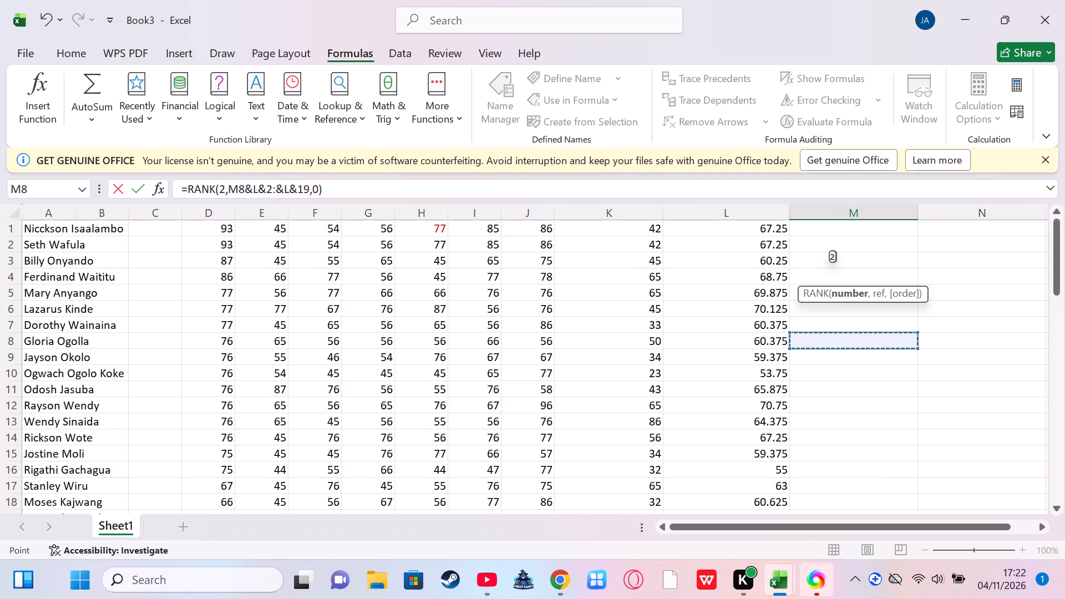
pyautogui.click(835, 341)
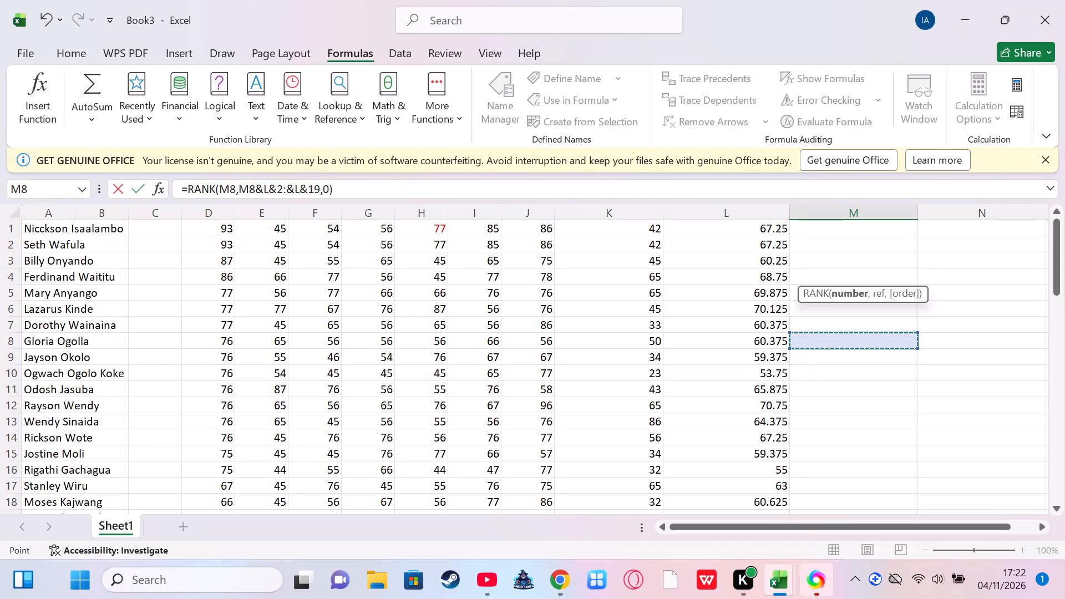
pyautogui.doubleClick(835, 341)
pyautogui.moveTo(835, 341); pyautogui.dragTo(831, 257)
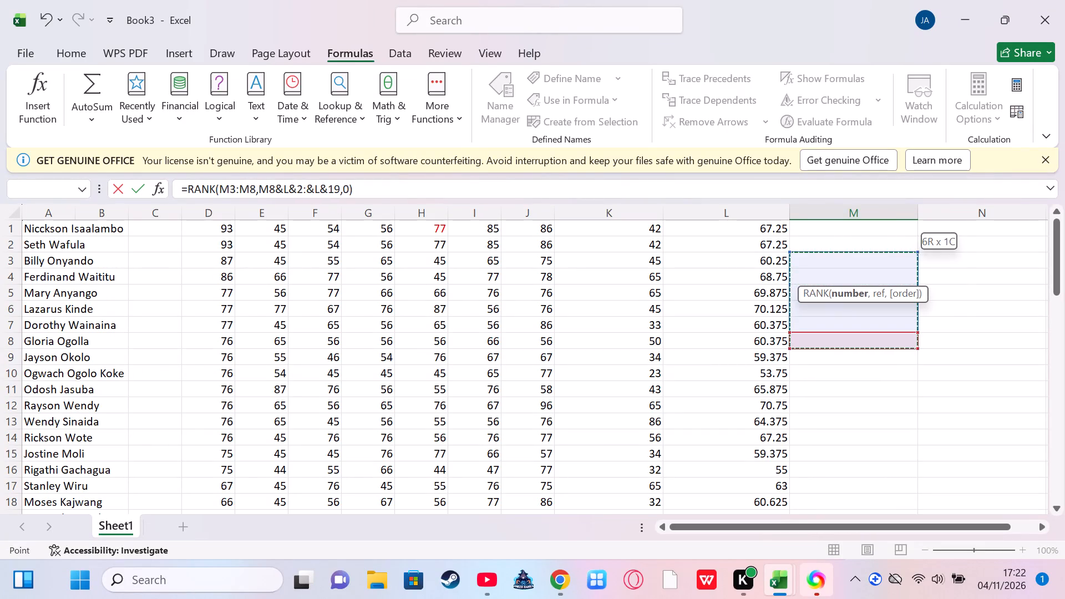
pyautogui.moveTo(831, 257); pyautogui.dragTo(812, 243)
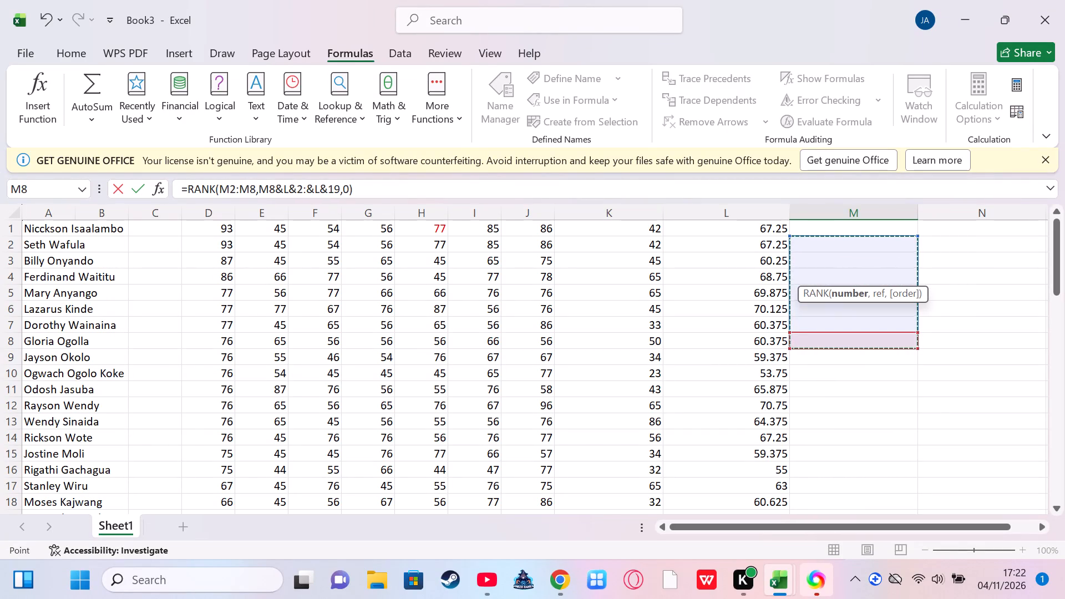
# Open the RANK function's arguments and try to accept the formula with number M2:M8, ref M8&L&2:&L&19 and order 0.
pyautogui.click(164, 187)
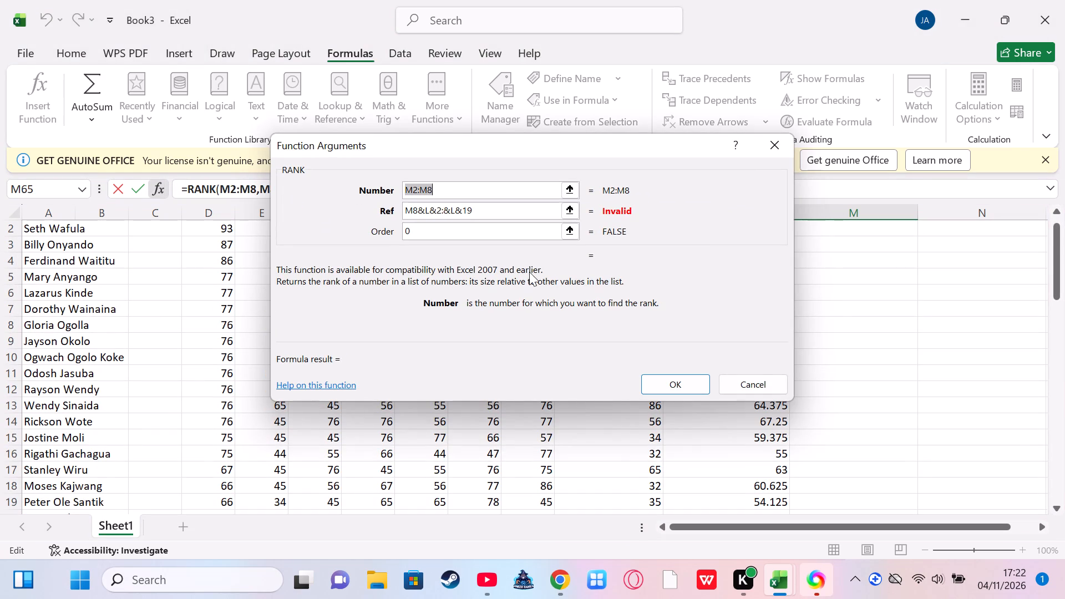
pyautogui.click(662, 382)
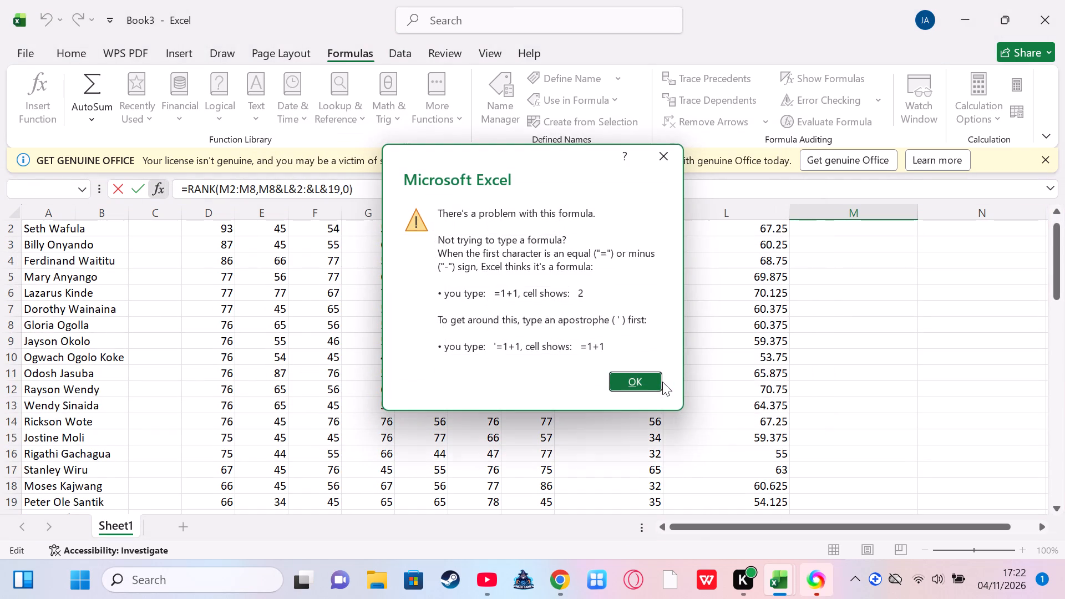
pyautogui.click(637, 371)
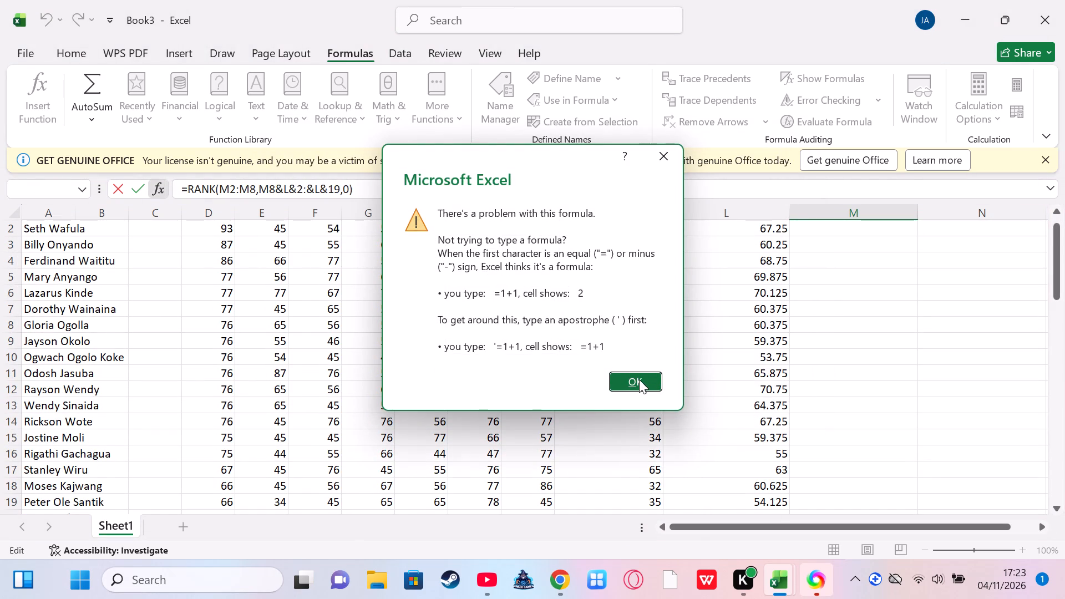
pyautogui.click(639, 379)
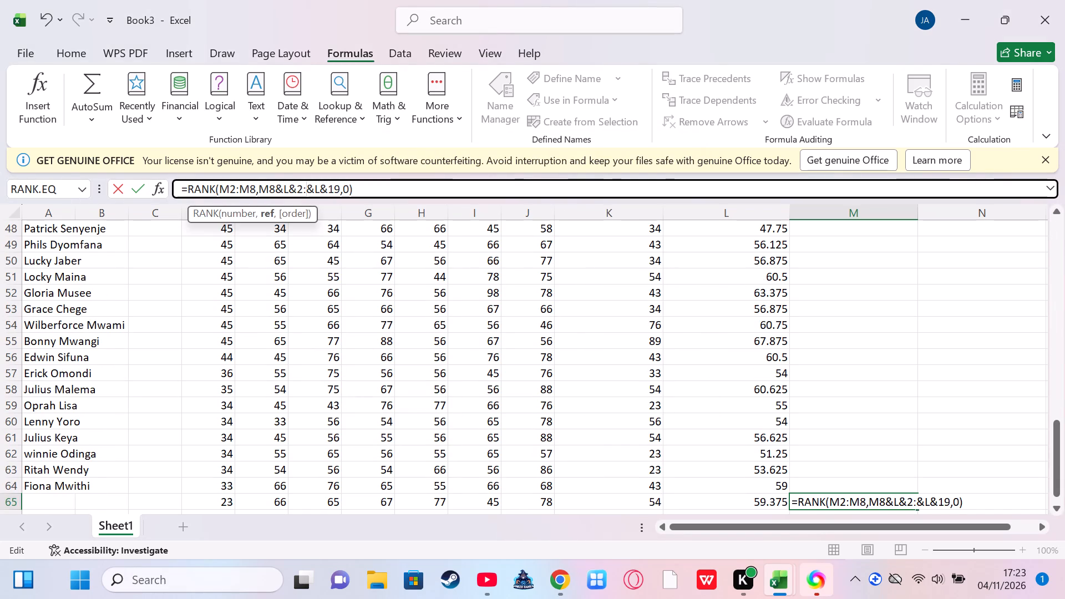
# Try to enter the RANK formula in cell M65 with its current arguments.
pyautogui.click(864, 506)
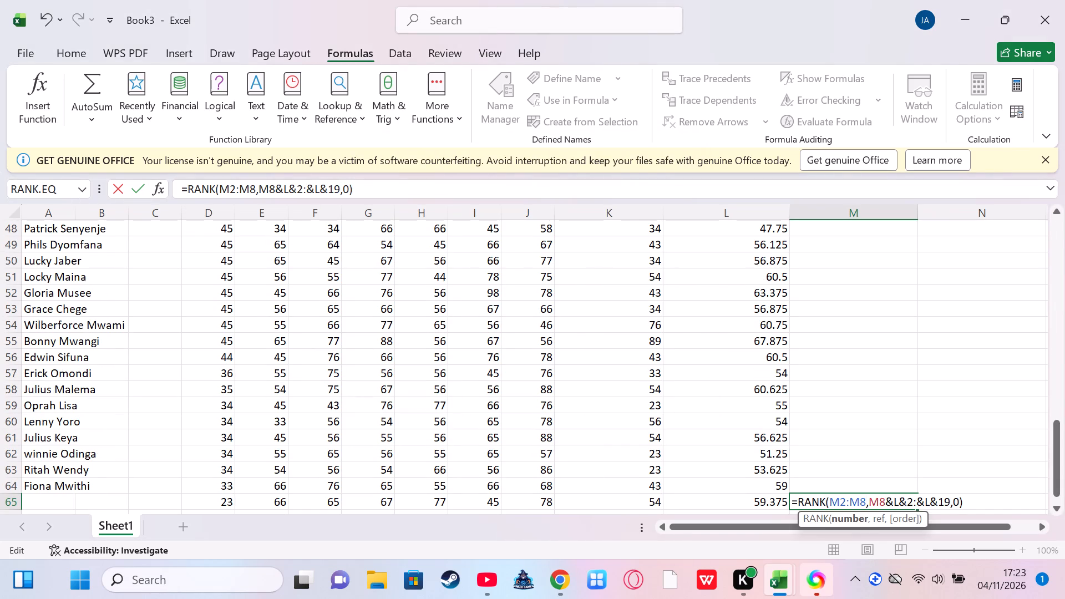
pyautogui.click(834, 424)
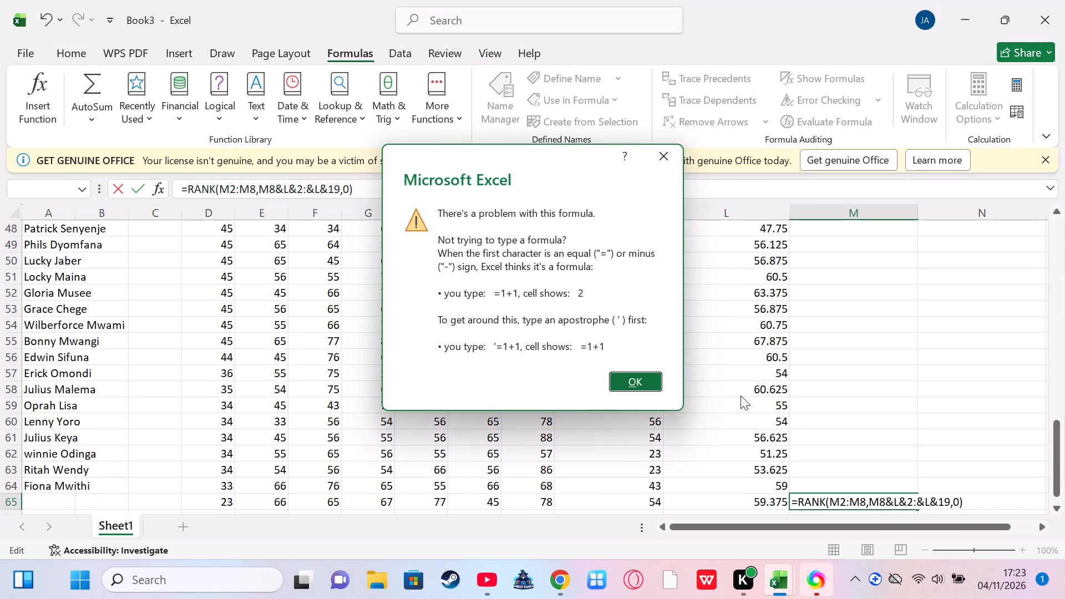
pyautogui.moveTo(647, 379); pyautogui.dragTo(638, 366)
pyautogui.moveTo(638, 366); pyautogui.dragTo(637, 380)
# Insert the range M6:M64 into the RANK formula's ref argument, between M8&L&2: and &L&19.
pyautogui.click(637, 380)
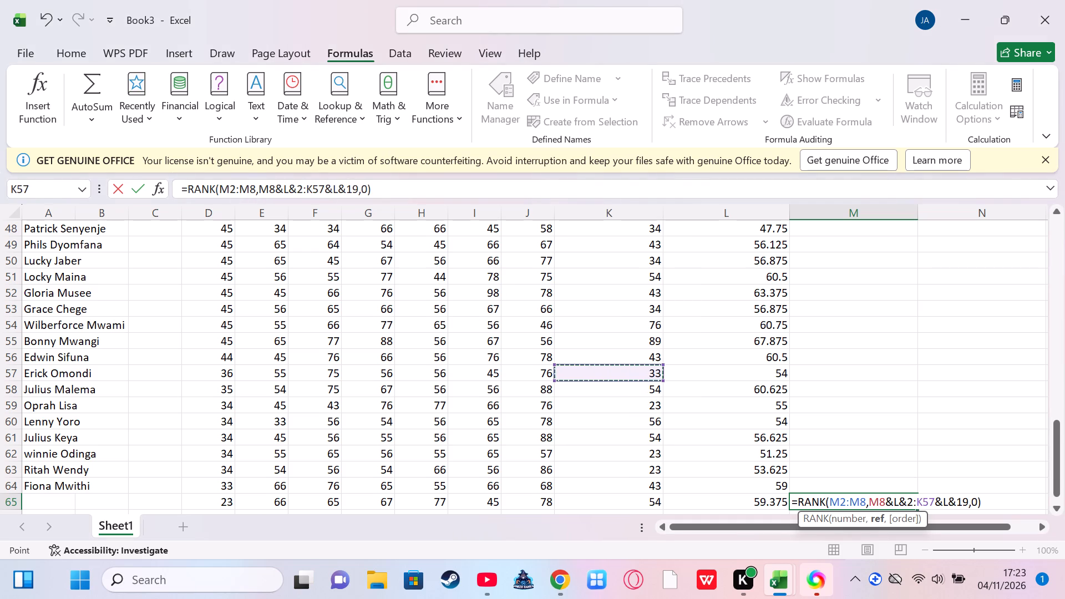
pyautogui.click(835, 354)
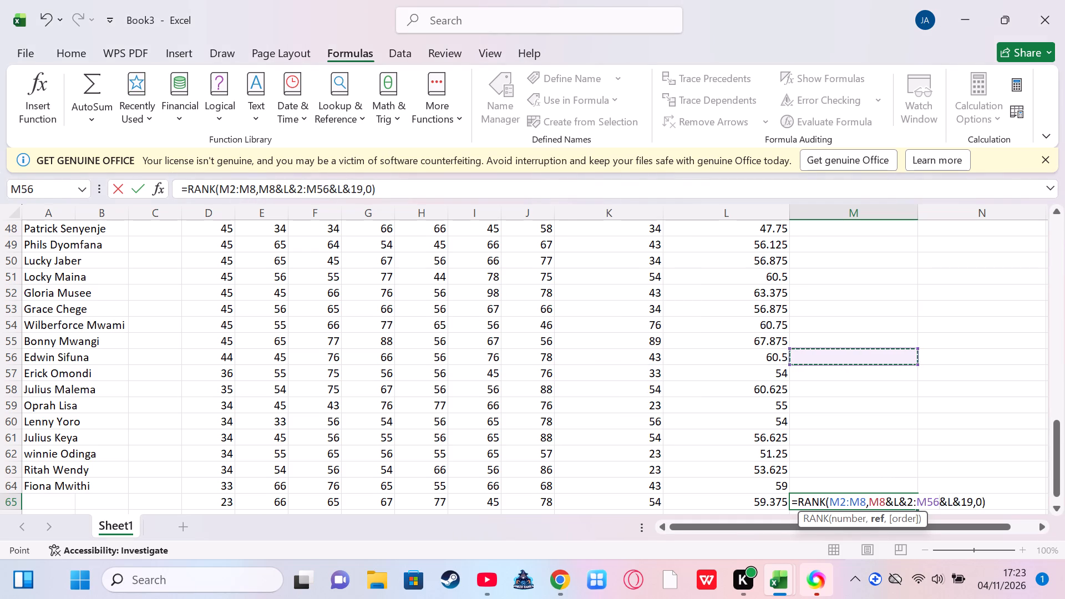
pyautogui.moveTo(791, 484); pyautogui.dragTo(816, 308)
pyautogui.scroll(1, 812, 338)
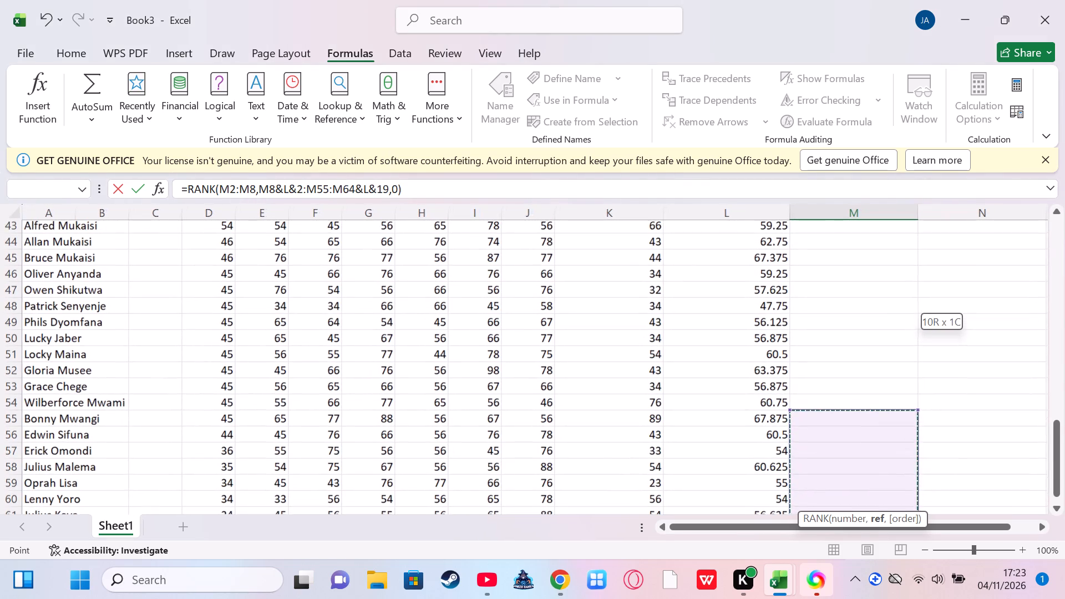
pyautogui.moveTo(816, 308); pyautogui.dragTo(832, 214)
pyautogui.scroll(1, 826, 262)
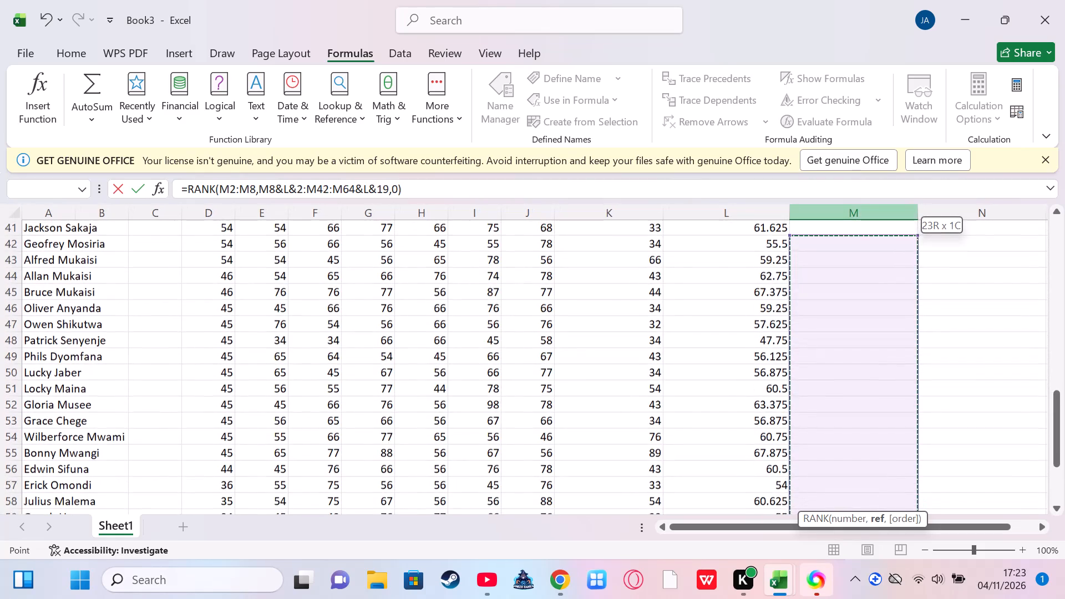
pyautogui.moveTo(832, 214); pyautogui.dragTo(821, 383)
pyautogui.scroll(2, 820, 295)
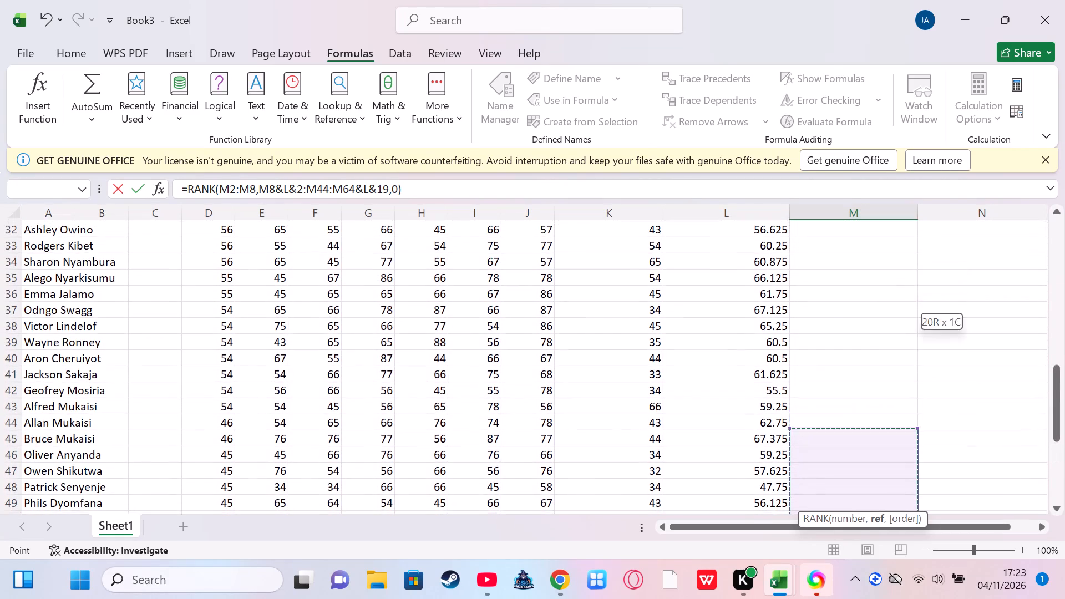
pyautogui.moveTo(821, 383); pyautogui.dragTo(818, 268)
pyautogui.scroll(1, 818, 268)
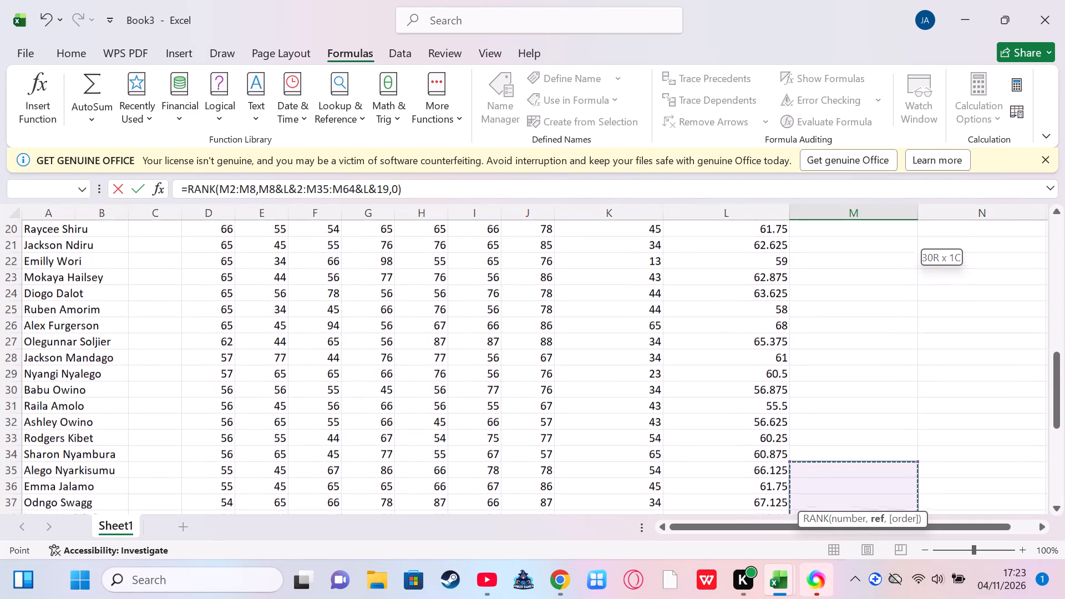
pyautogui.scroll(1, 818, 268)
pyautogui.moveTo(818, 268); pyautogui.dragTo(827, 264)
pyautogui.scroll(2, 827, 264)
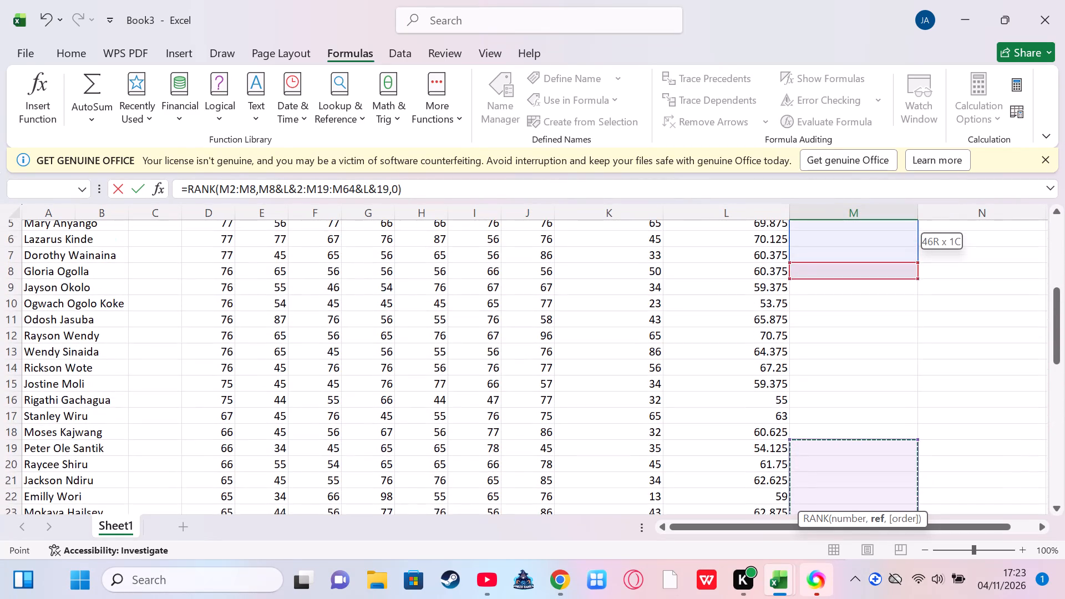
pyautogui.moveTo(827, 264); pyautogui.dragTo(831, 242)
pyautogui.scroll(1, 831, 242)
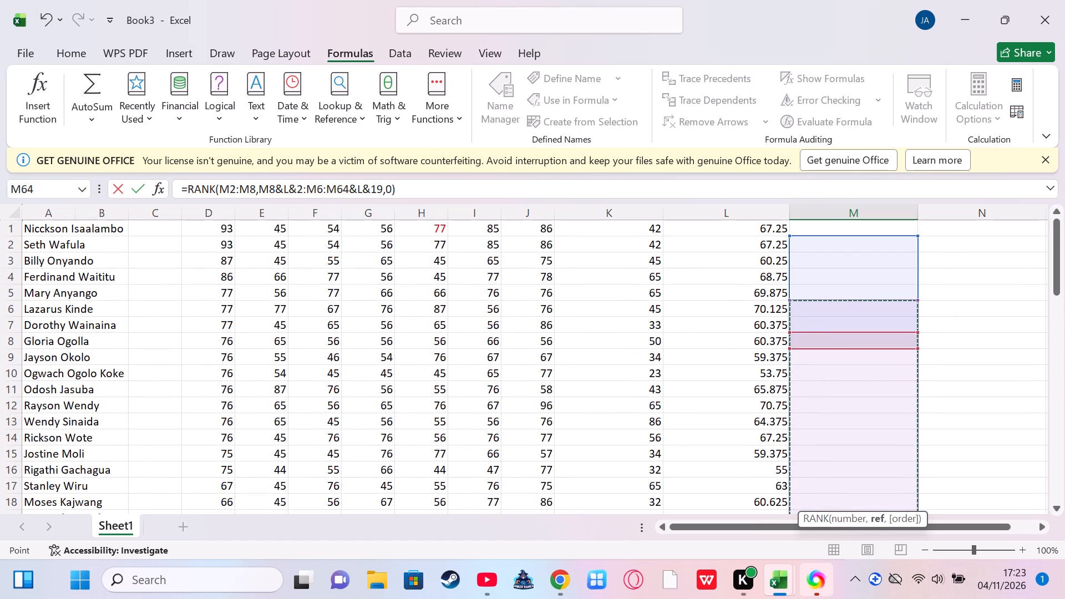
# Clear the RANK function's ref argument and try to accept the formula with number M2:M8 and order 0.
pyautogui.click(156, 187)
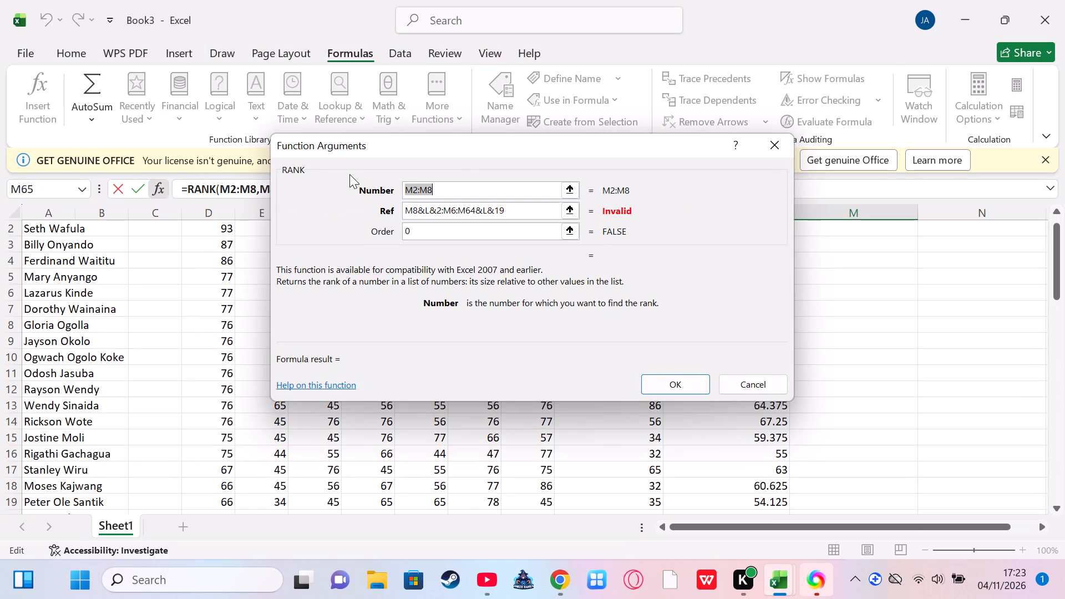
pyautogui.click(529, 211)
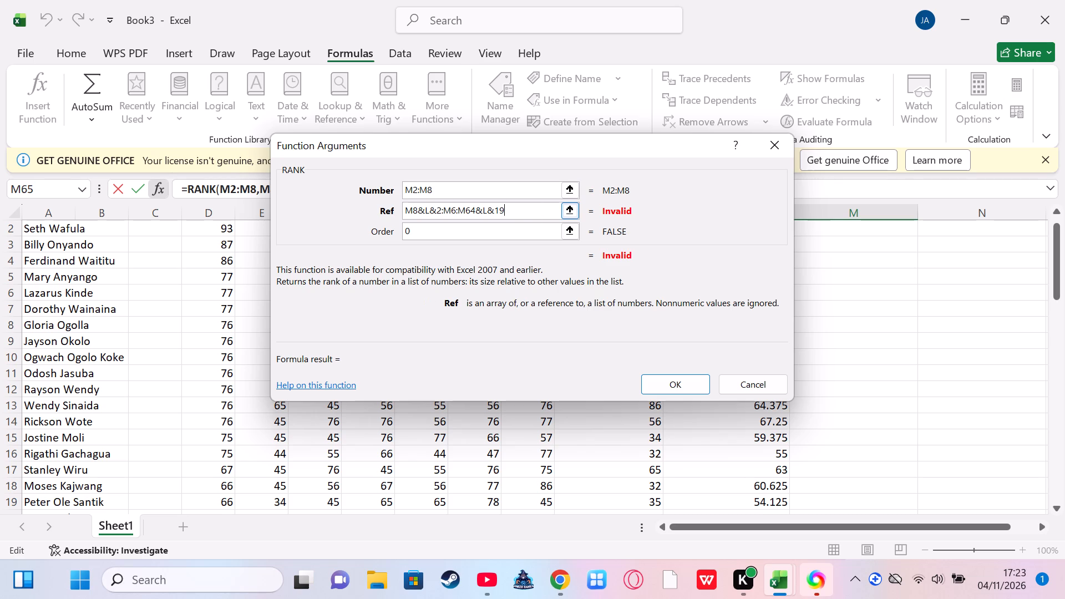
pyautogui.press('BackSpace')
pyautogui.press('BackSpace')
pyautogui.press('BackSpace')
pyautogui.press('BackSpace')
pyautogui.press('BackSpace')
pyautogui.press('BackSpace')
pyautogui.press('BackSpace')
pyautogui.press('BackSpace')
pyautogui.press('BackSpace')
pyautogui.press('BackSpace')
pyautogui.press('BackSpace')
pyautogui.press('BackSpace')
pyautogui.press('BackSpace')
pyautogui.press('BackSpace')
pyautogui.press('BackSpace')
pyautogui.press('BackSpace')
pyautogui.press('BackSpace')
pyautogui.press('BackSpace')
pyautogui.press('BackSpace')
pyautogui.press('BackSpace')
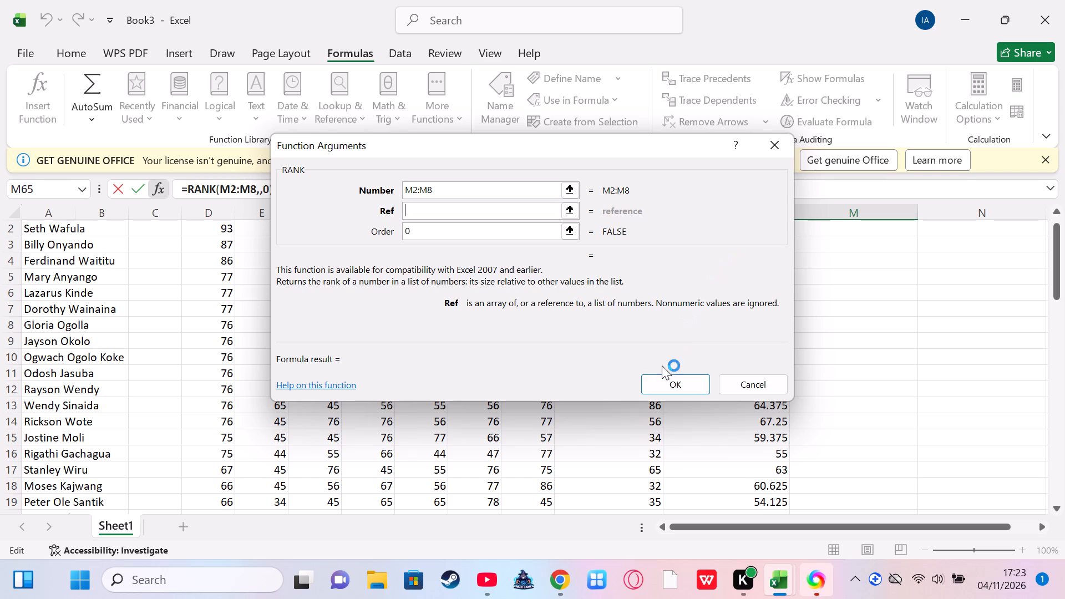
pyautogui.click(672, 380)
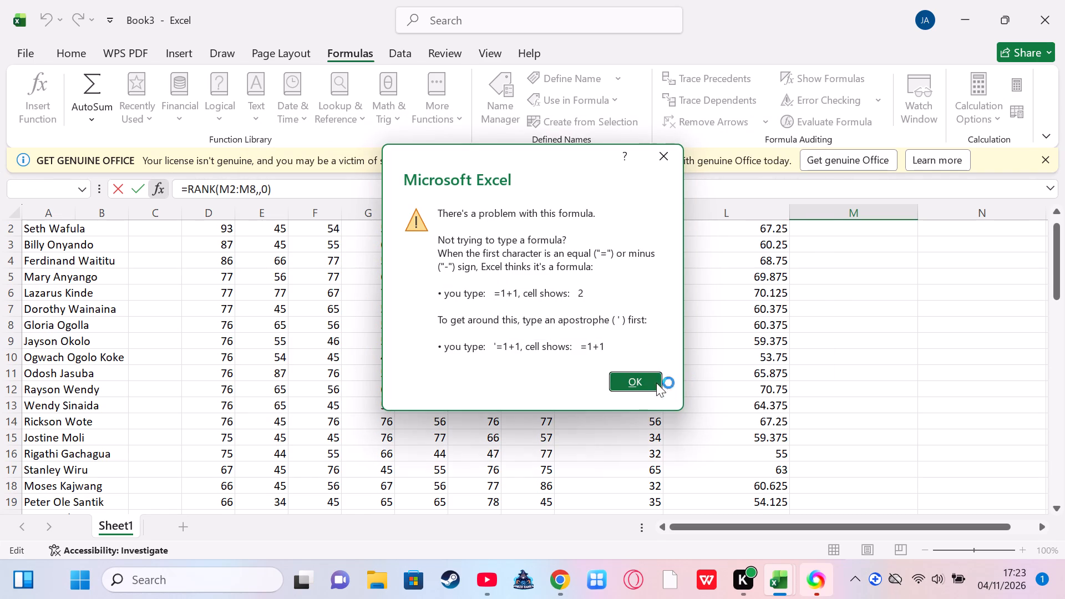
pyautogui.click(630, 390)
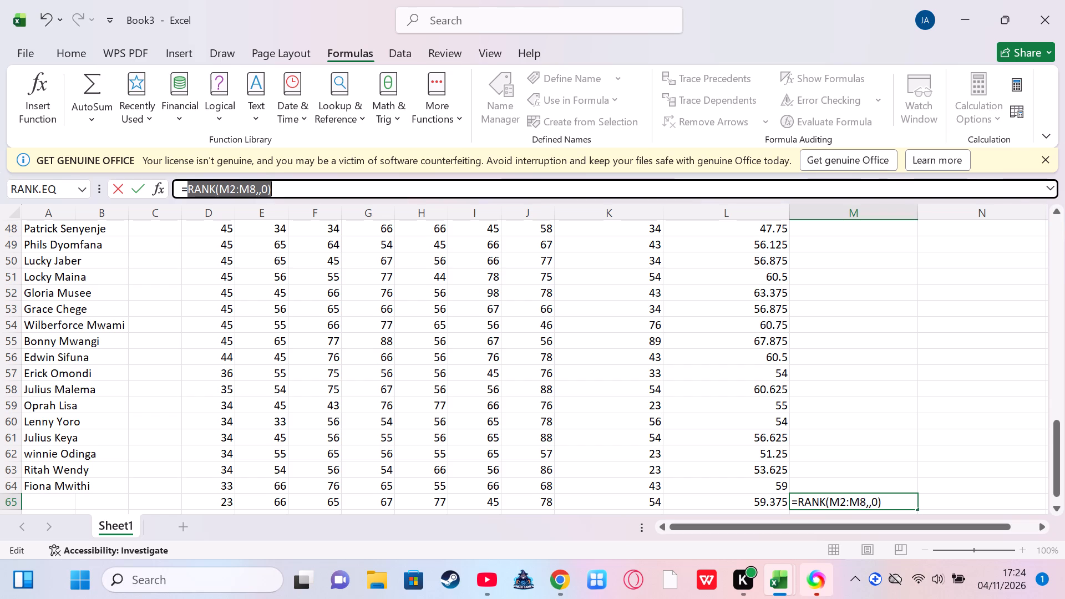
# Replace the RANK function in cell M65's formula with a reference to cell M62.
pyautogui.click(835, 449)
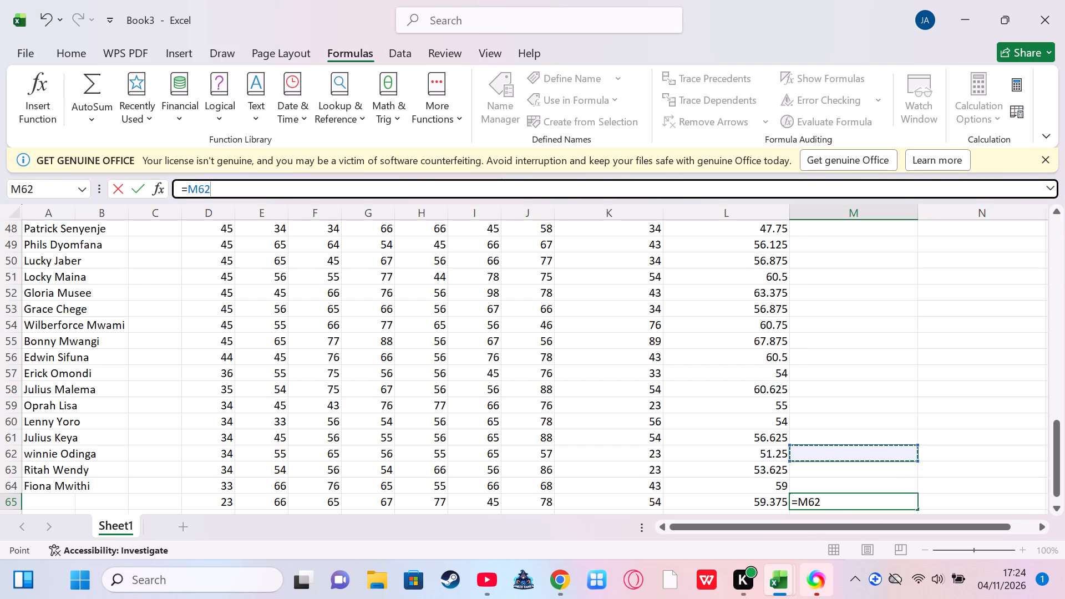
# Find RANK.AVG among all functions and insert it into cell M65's formula after the M62 reference.
pyautogui.click(156, 189)
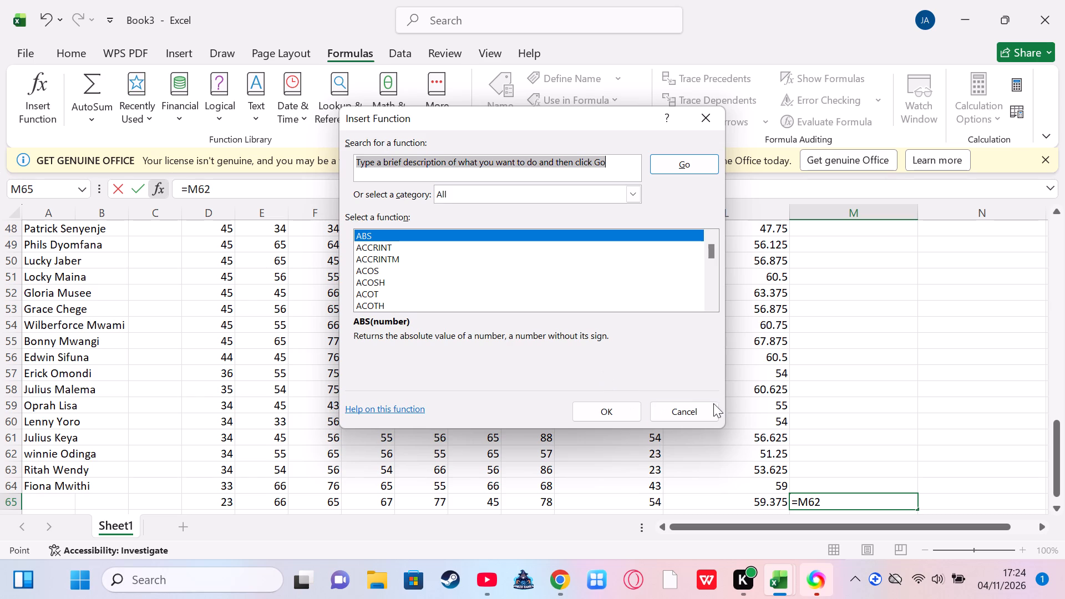
pyautogui.click(853, 369)
pyautogui.tripleClick(713, 285)
pyautogui.moveTo(713, 285); pyautogui.dragTo(708, 278)
pyautogui.tripleClick(708, 278)
pyautogui.tripleClick(708, 278)
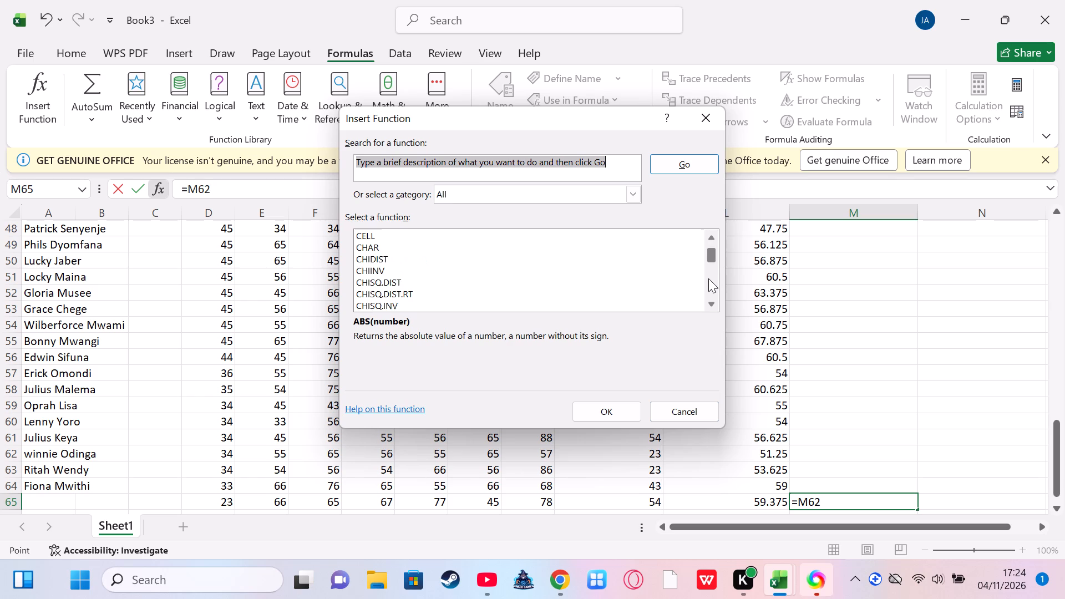
pyautogui.tripleClick(708, 278)
pyautogui.tripleClick(708, 278)
pyautogui.tripleClick(708, 278)
pyautogui.tripleClick(708, 278)
pyautogui.tripleClick(708, 278)
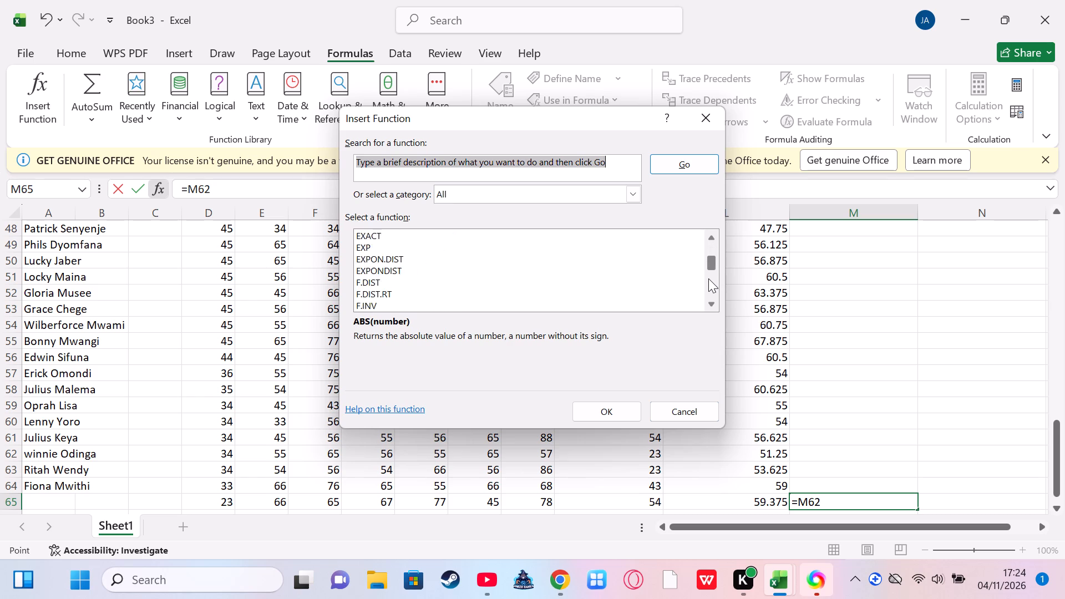
pyautogui.tripleClick(708, 278)
pyautogui.tripleClick(708, 278)
pyautogui.tripleClick(708, 278)
pyautogui.tripleClick(708, 278)
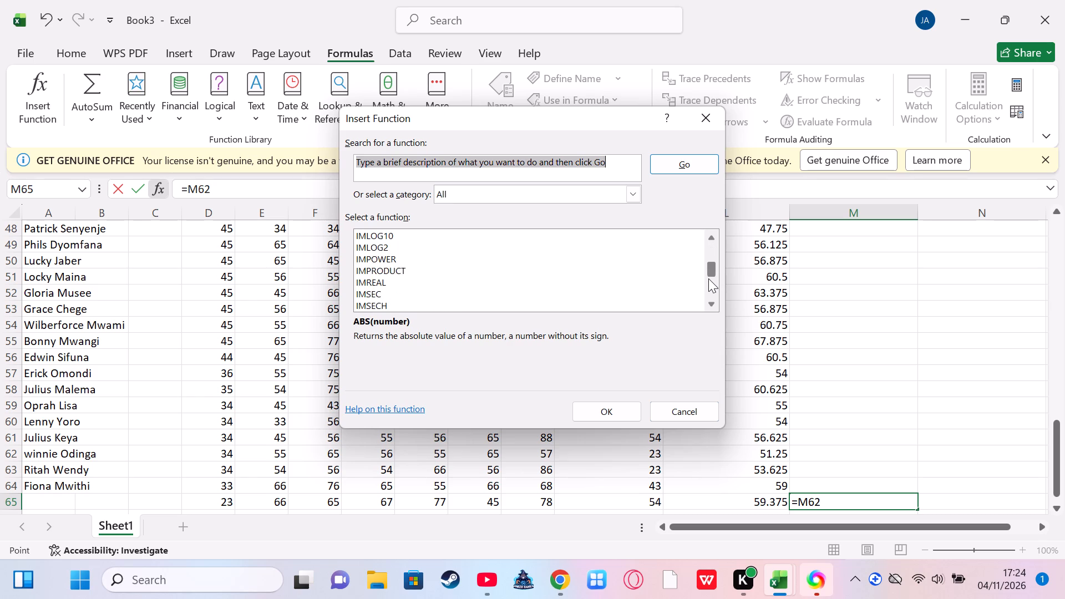
pyautogui.tripleClick(708, 278)
pyautogui.tripleClick(708, 278)
pyautogui.doubleClick(708, 278)
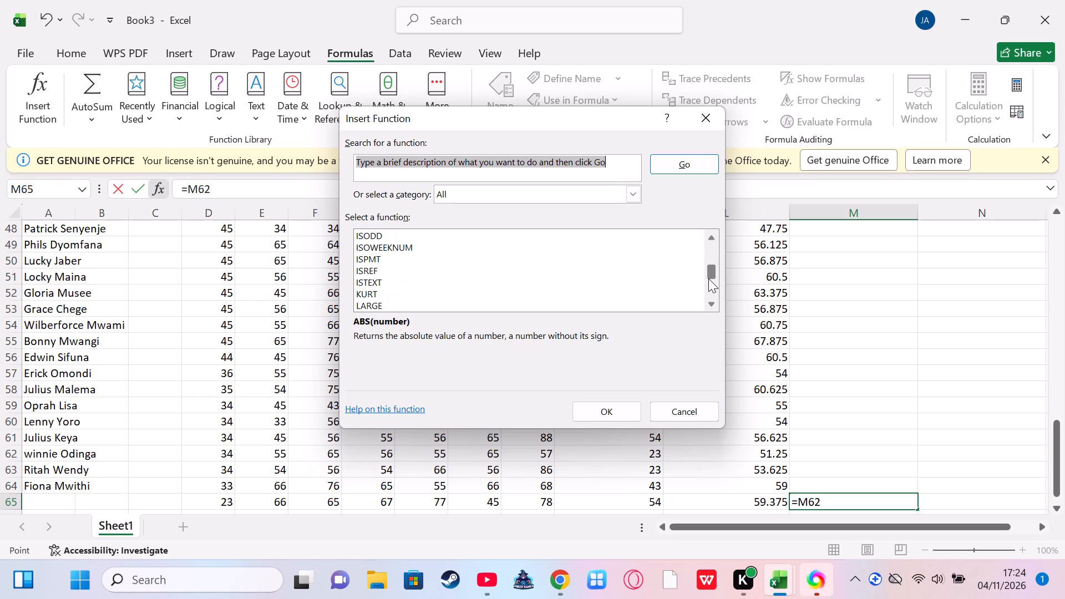
pyautogui.moveTo(708, 278); pyautogui.dragTo(709, 283)
pyautogui.tripleClick(709, 283)
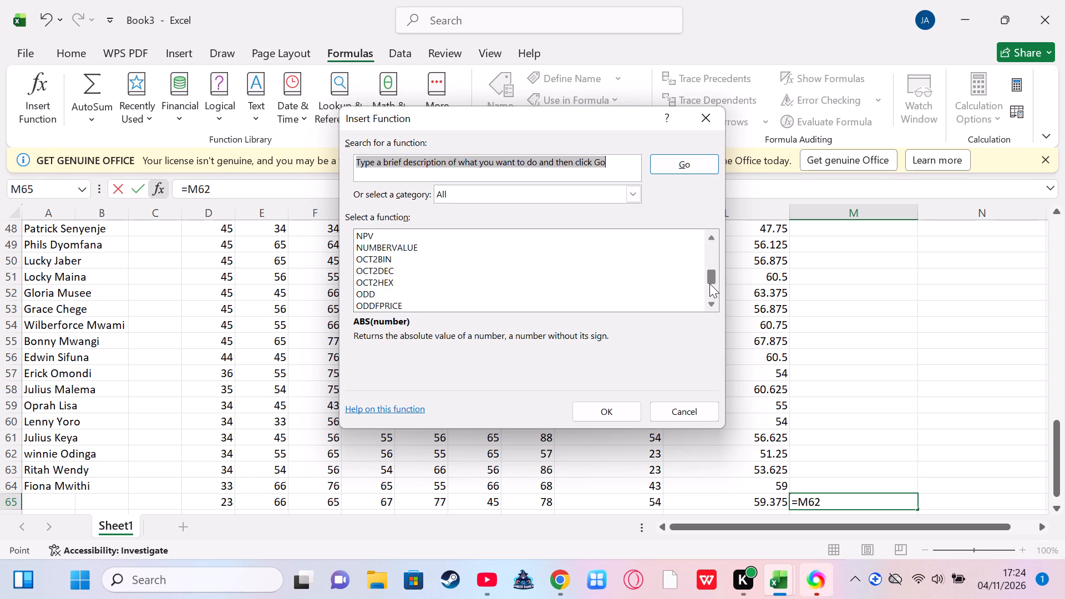
pyautogui.click(709, 283)
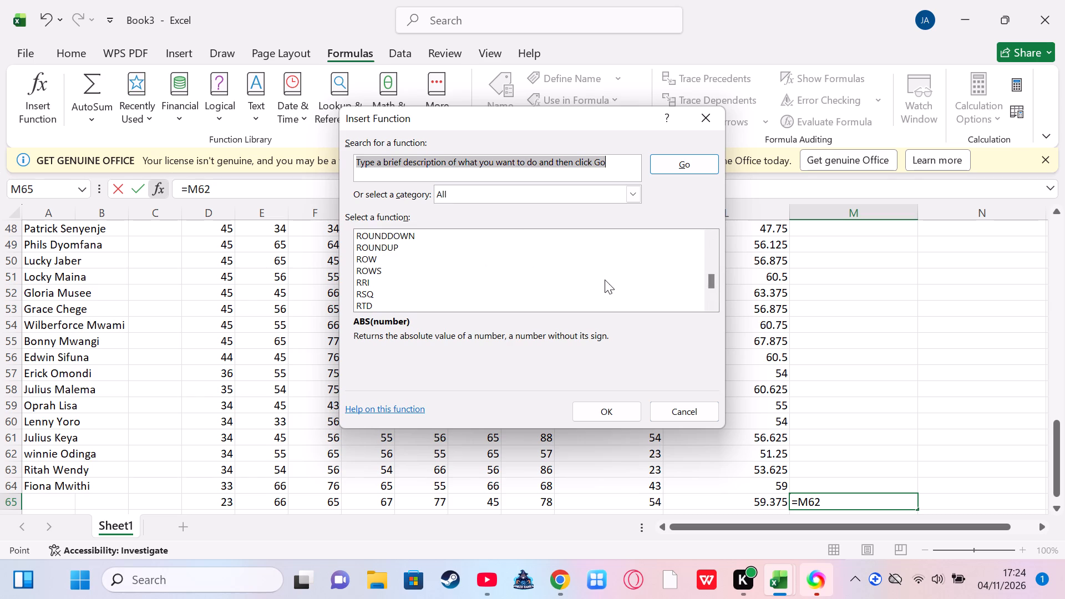
pyautogui.tripleClick(712, 235)
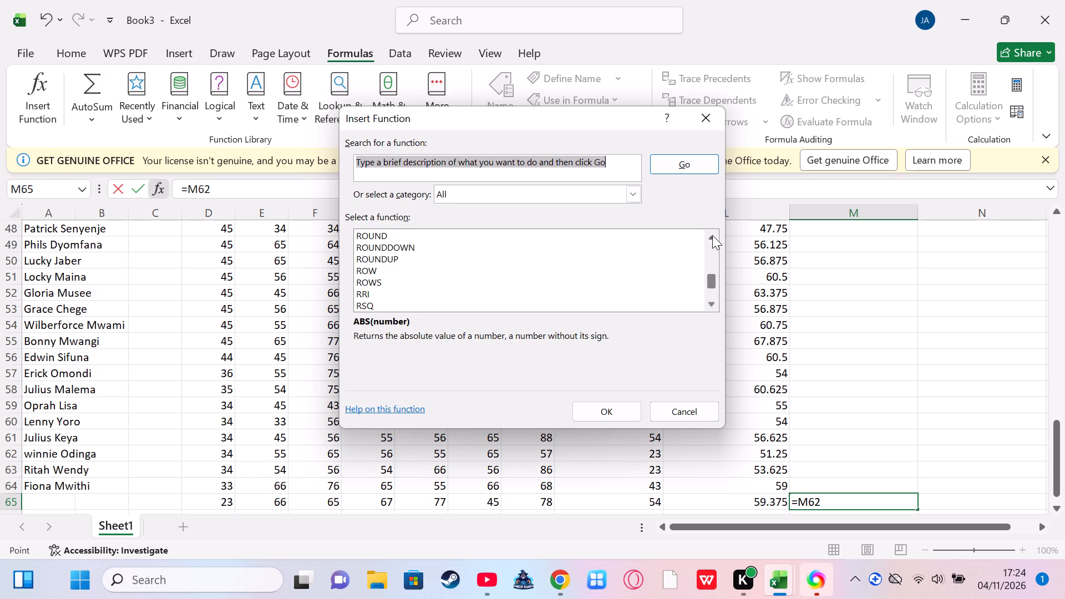
pyautogui.doubleClick(712, 235)
pyautogui.tripleClick(712, 235)
pyautogui.click(712, 235)
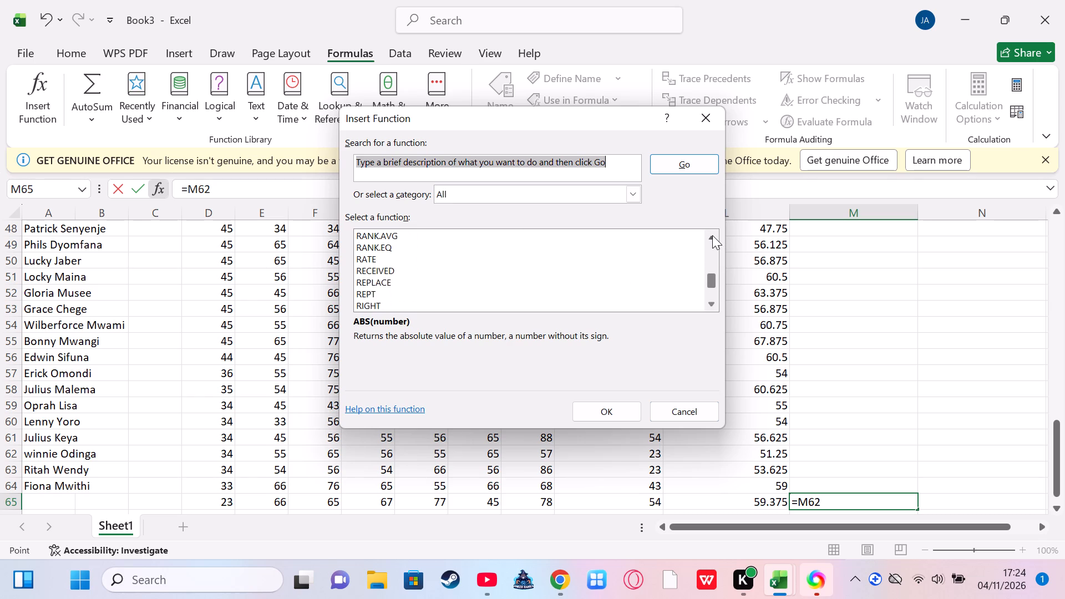
pyautogui.click(712, 235)
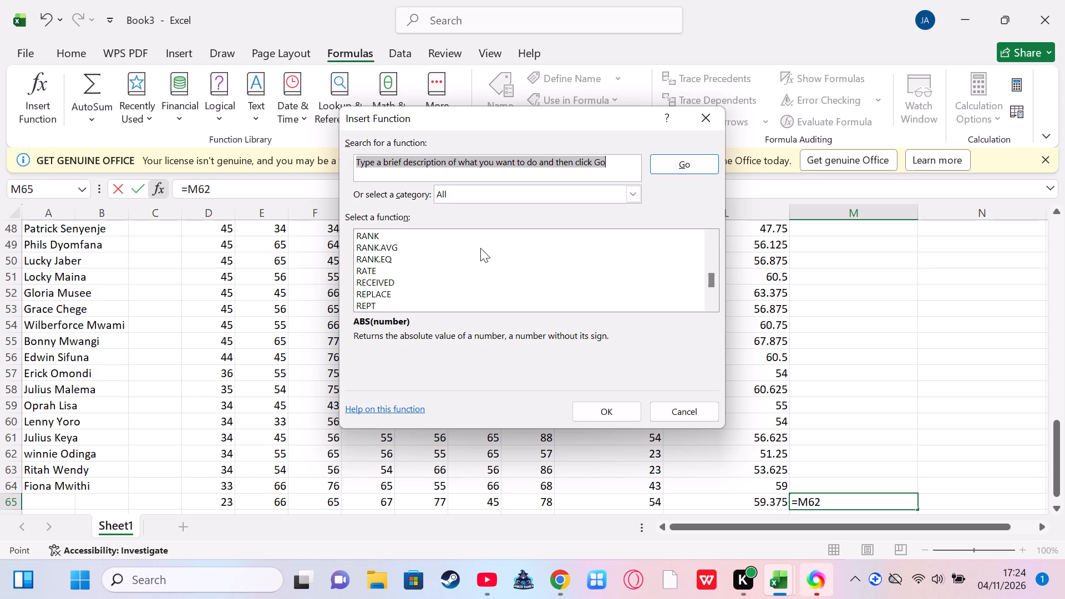
pyautogui.click(480, 248)
pyautogui.click(605, 402)
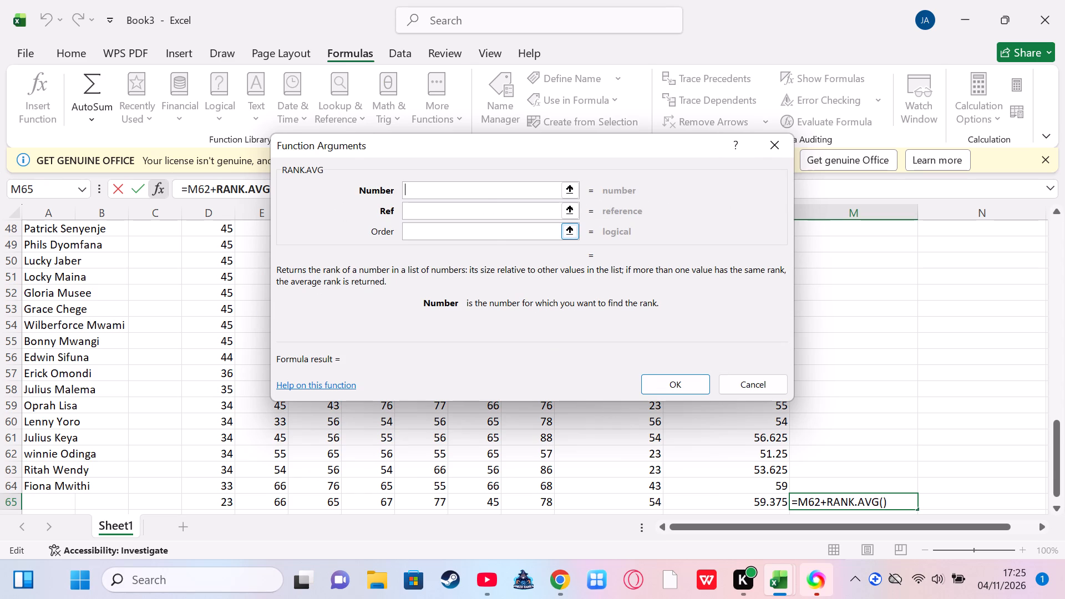
# Set RANK.AVG's number argument to 64 and try to accept the formula without a ref or order.
pyautogui.click(467, 195)
pyautogui.press('6')
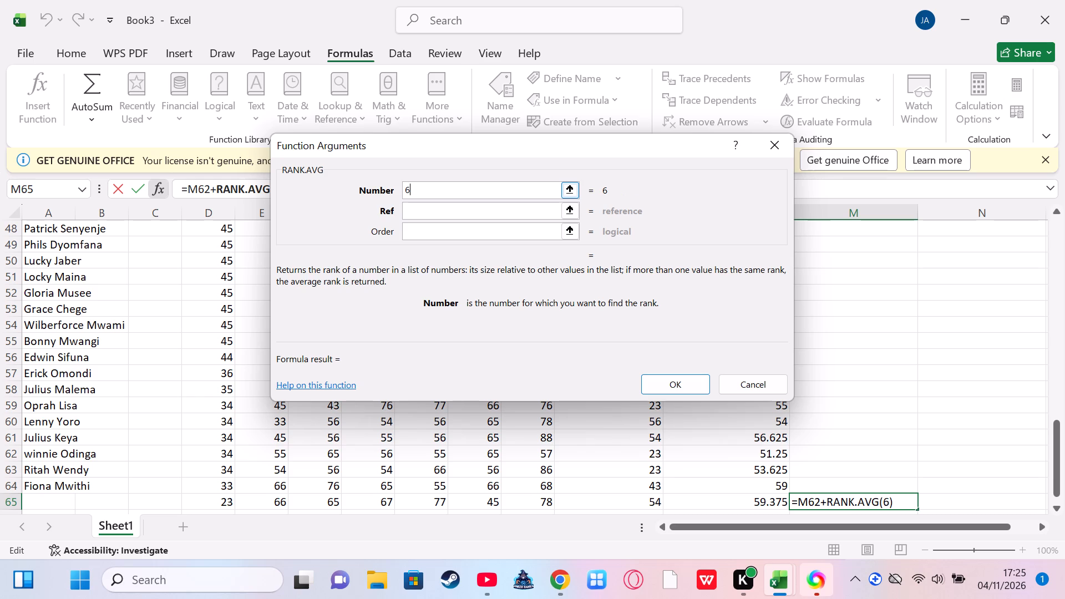
pyautogui.press('4')
pyautogui.click(670, 379)
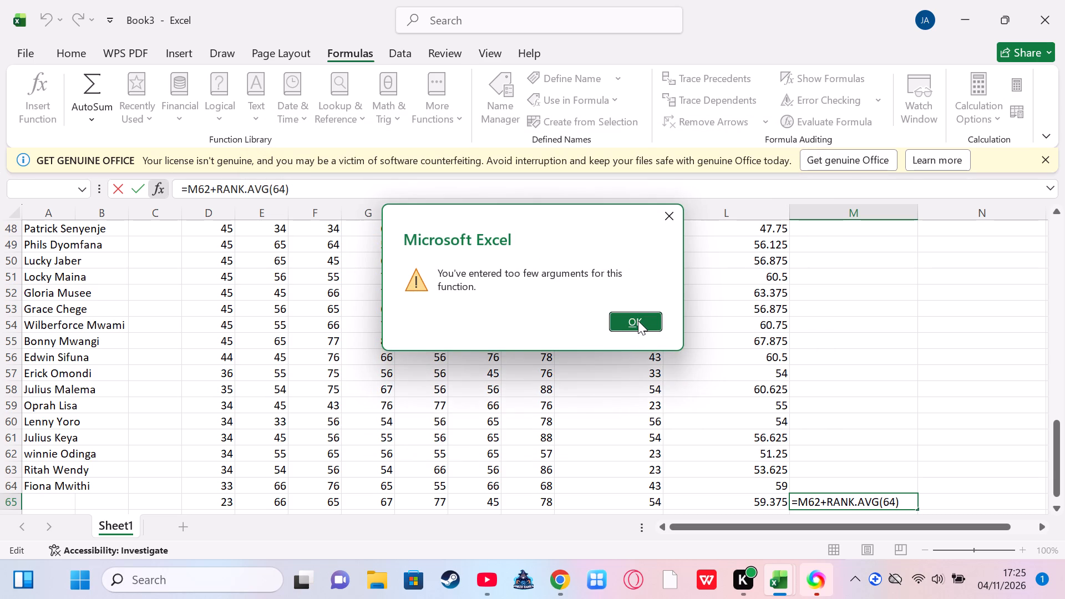
pyautogui.click(638, 321)
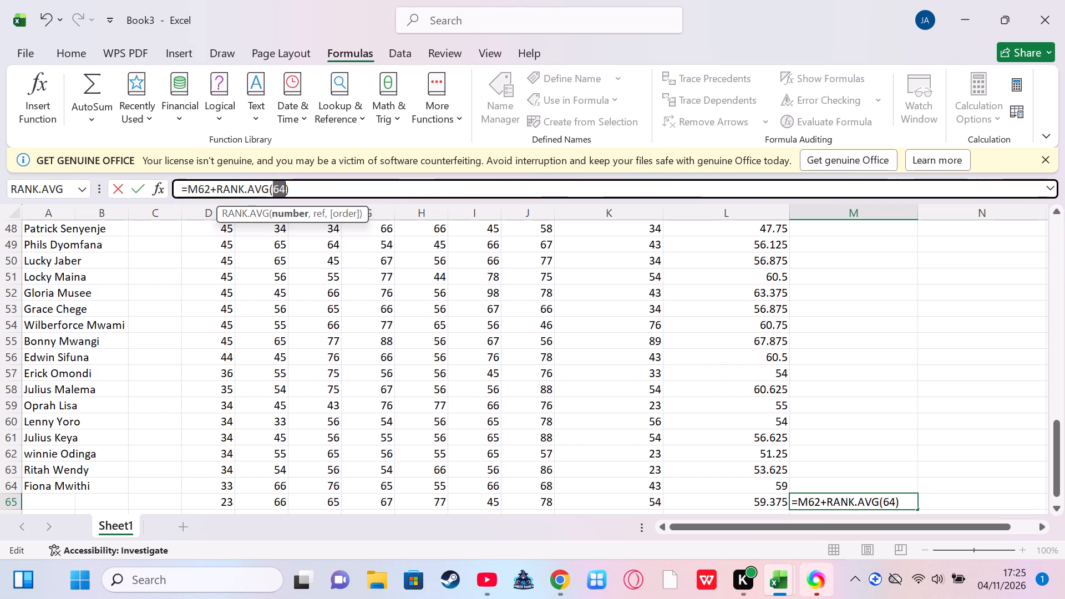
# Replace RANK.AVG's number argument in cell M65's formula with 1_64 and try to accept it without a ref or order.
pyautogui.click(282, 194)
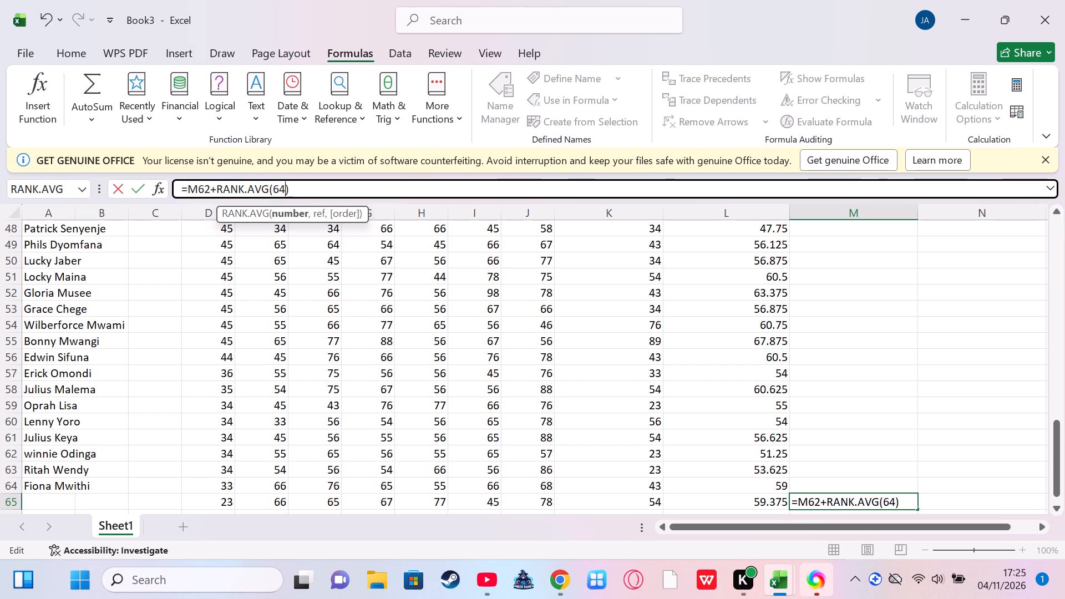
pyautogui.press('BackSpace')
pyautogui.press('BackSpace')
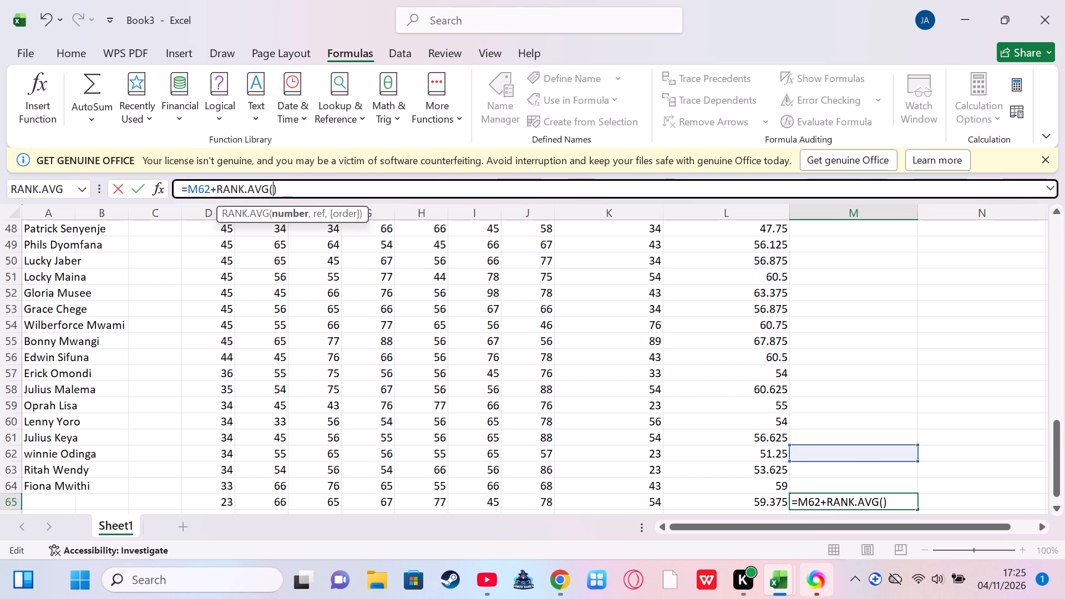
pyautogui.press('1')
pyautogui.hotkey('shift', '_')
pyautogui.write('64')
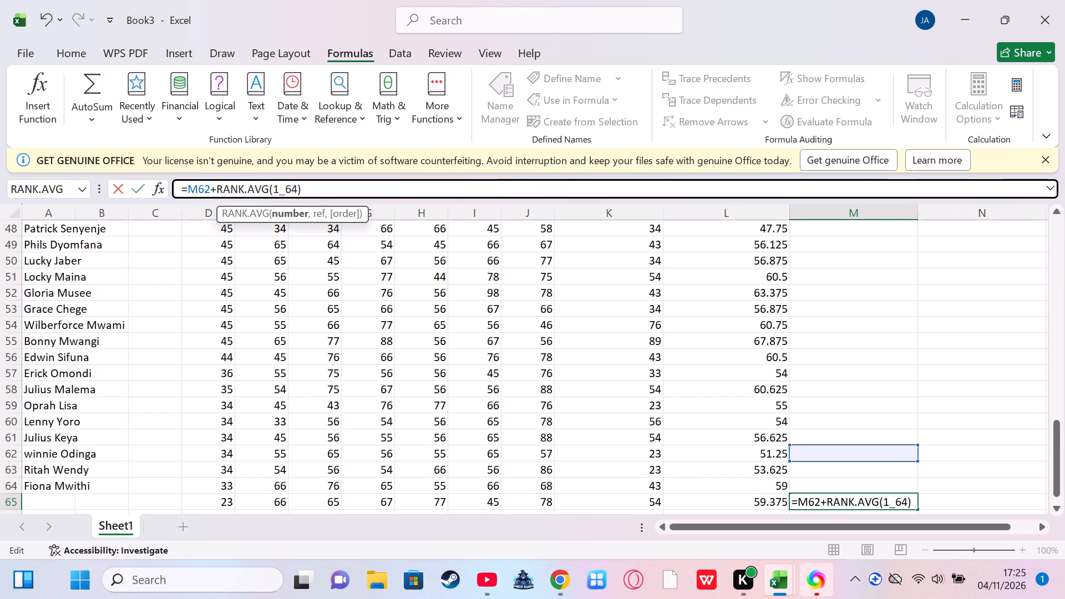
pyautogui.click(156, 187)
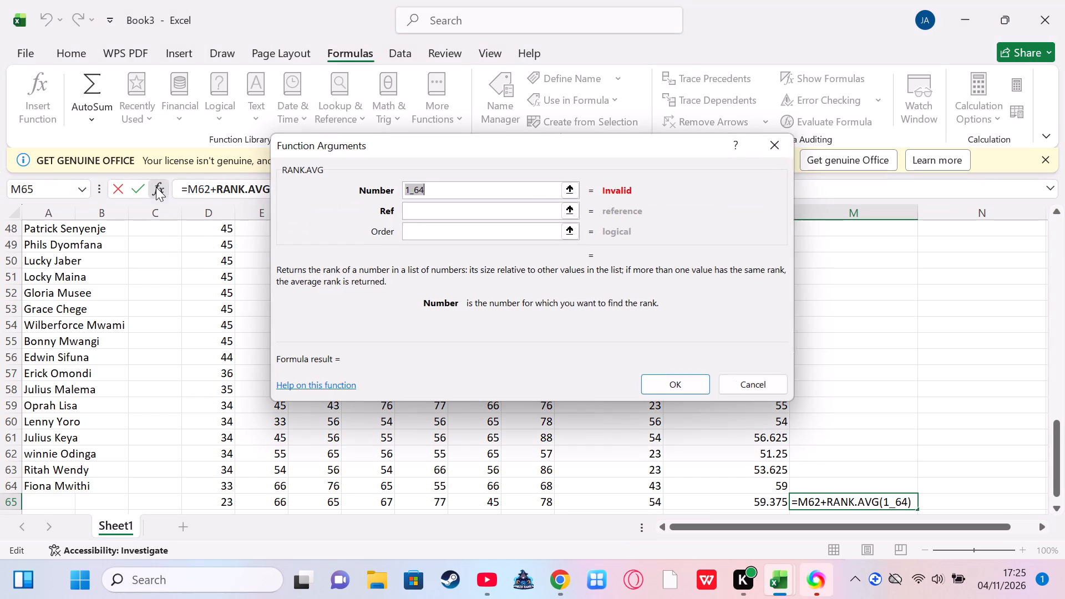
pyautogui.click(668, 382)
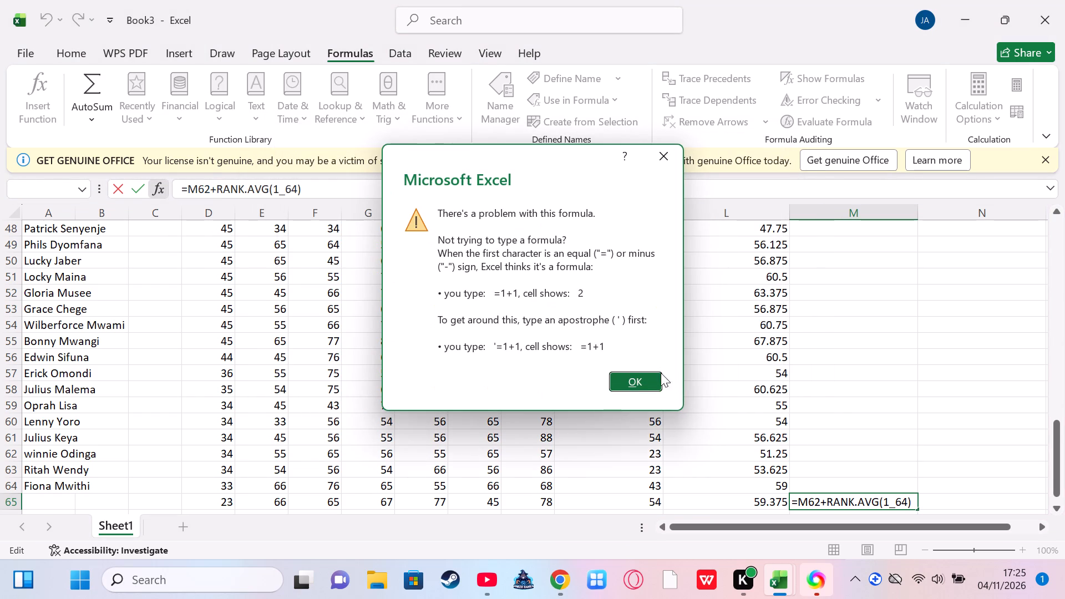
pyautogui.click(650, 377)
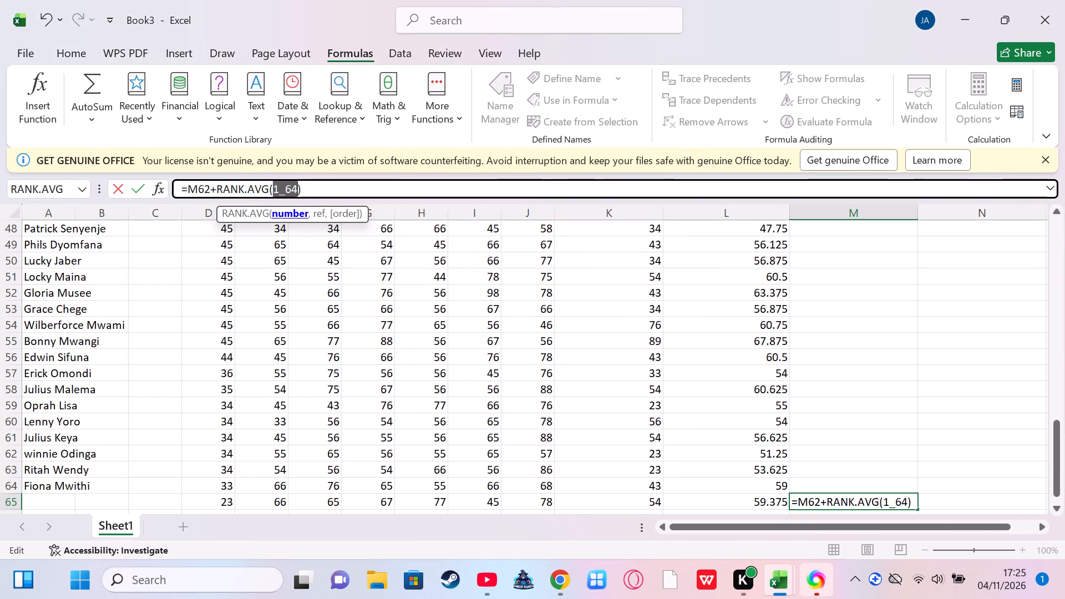
# Replace RANK.AVG's arguments in cell M65's formula with number 1, ref 2 and order 3, and try to accept it.
pyautogui.click(285, 188)
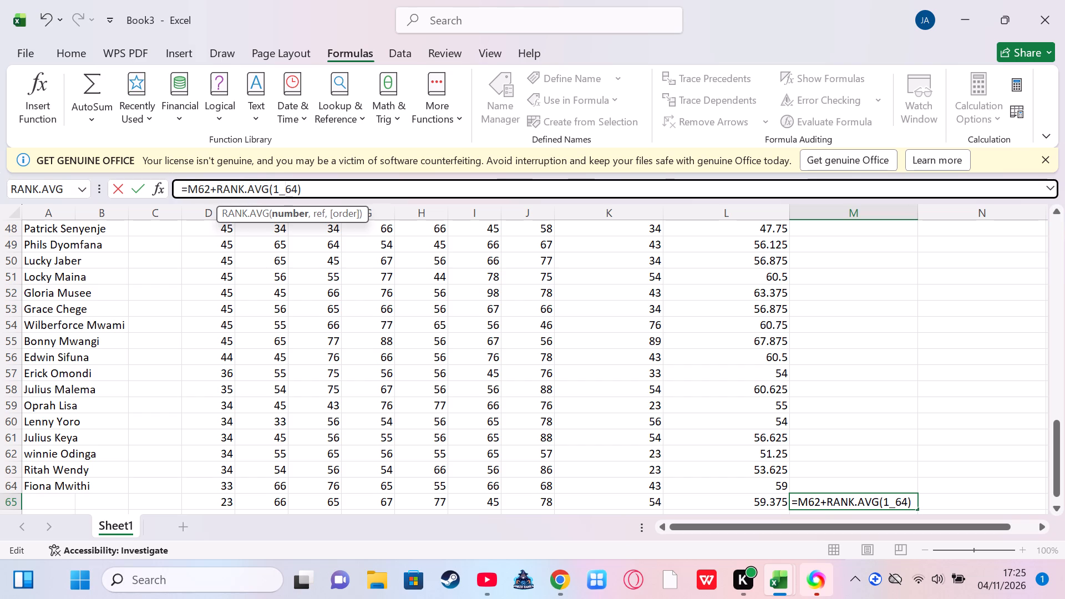
pyautogui.press('BackSpace')
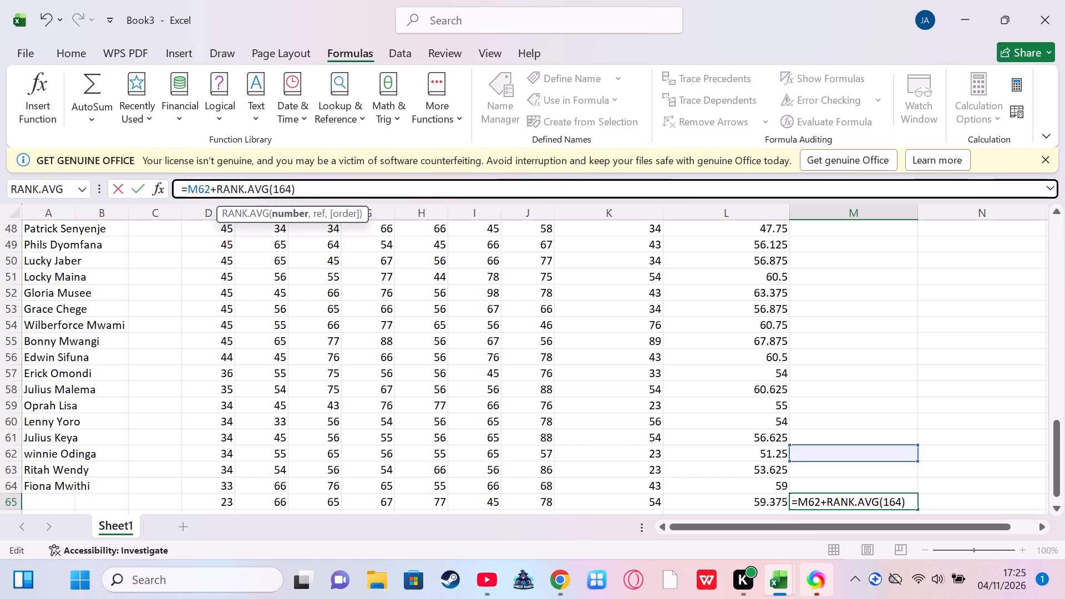
pyautogui.click(290, 189)
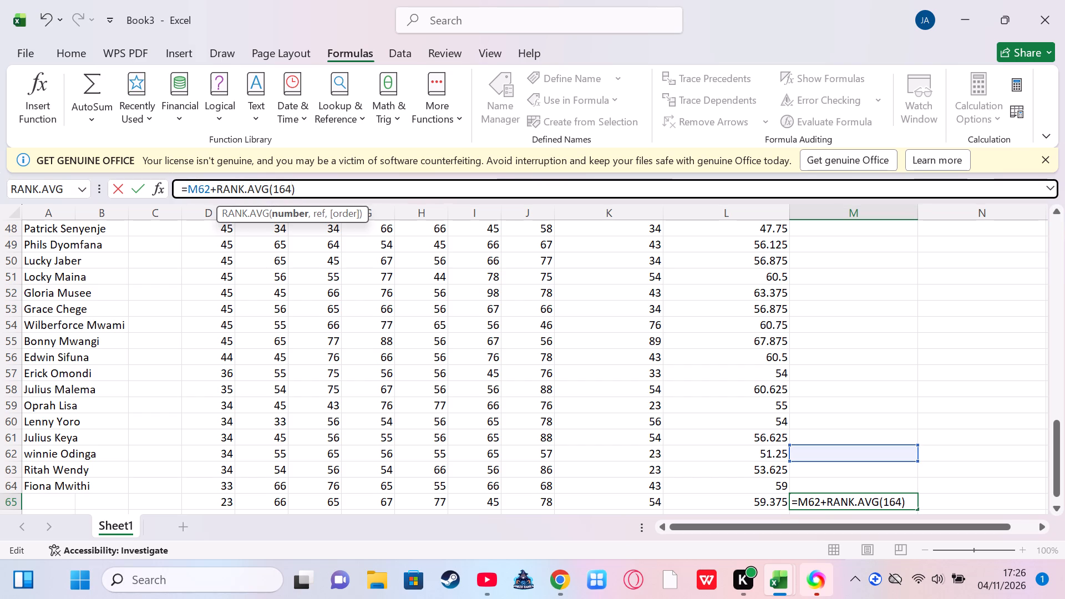
pyautogui.press('BackSpace')
pyautogui.press('BackSpace')
pyautogui.press('BackSpace')
pyautogui.press('1')
pyautogui.press(',')
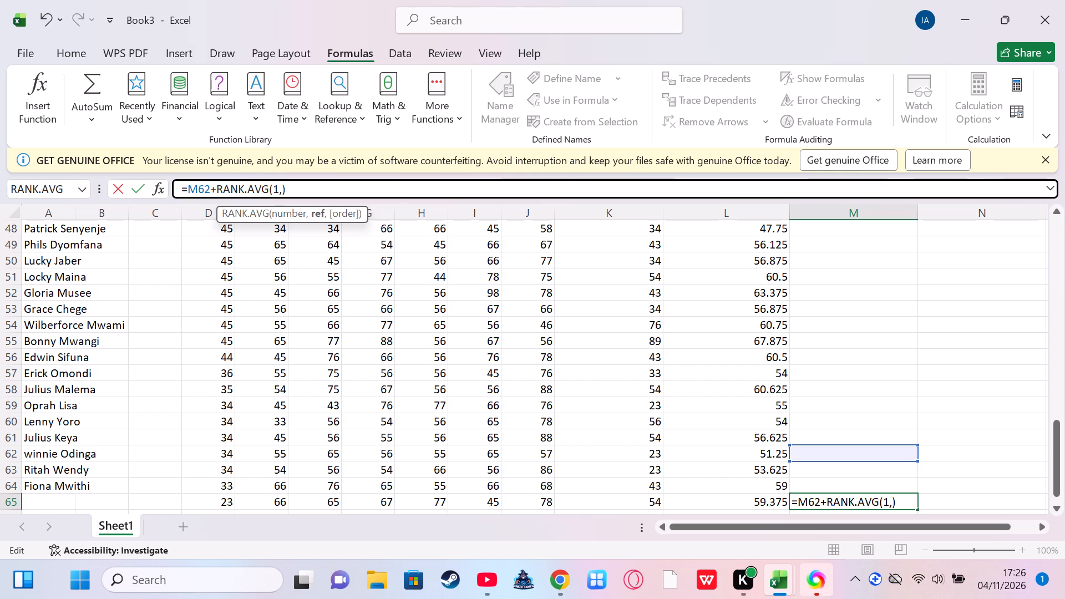
pyautogui.write('2,')
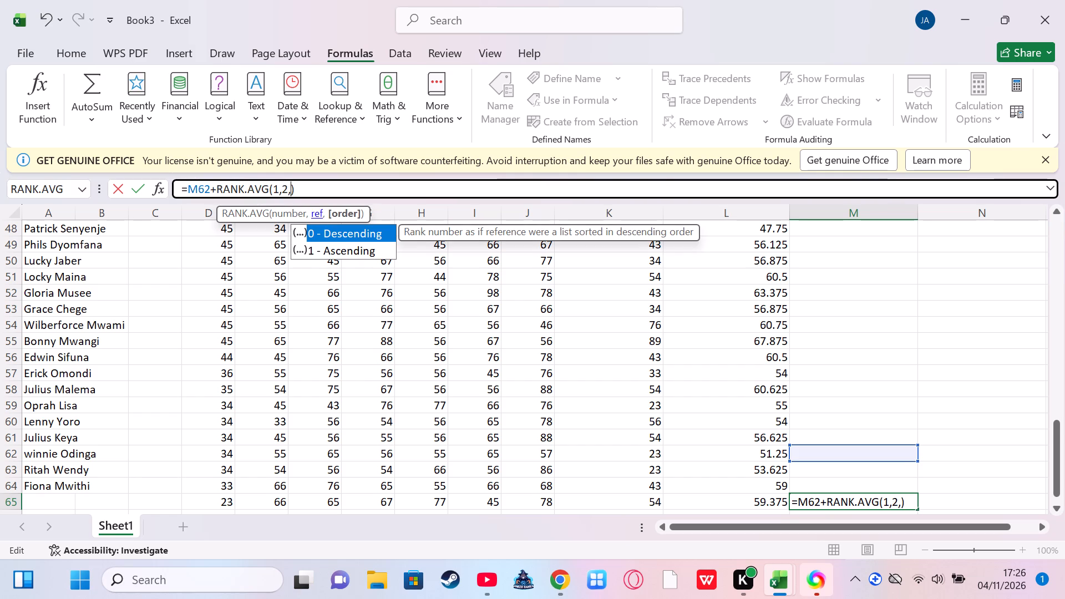
pyautogui.click(344, 233)
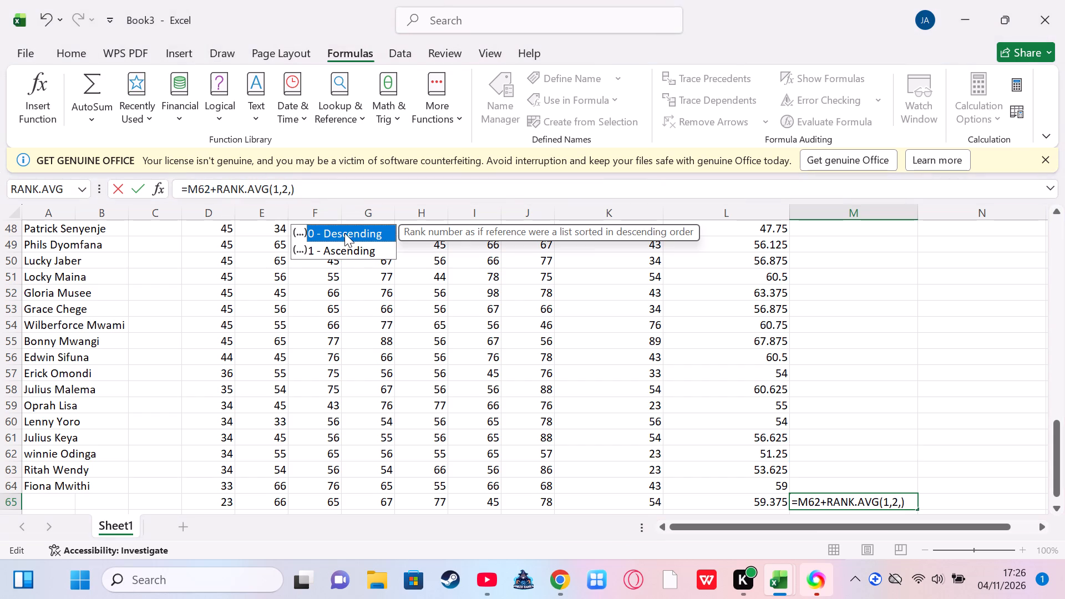
pyautogui.click(290, 191)
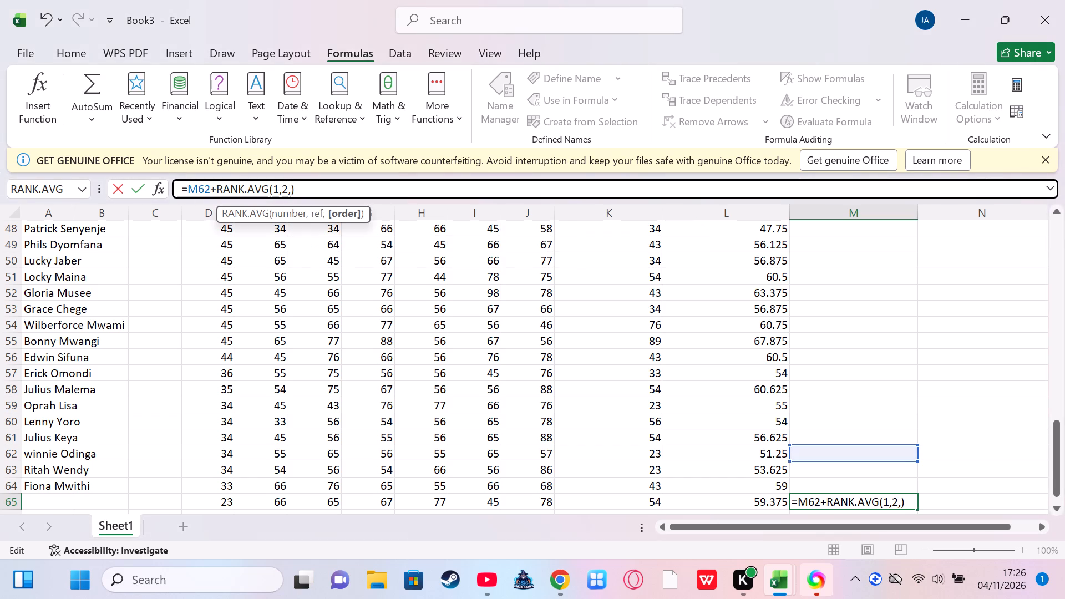
pyautogui.press('F3')
pyautogui.press('F3')
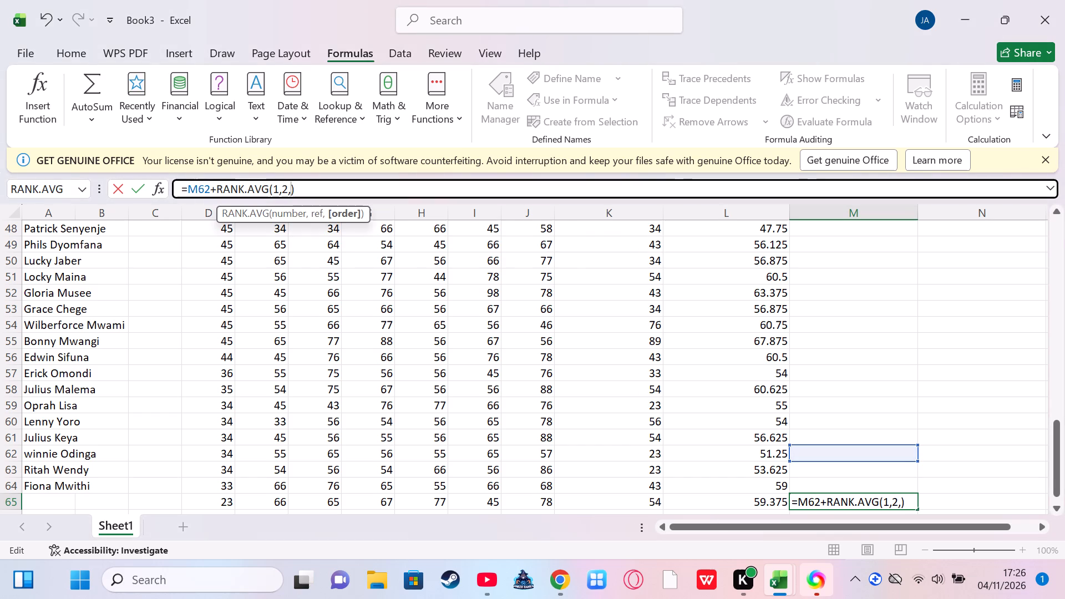
pyautogui.press('3')
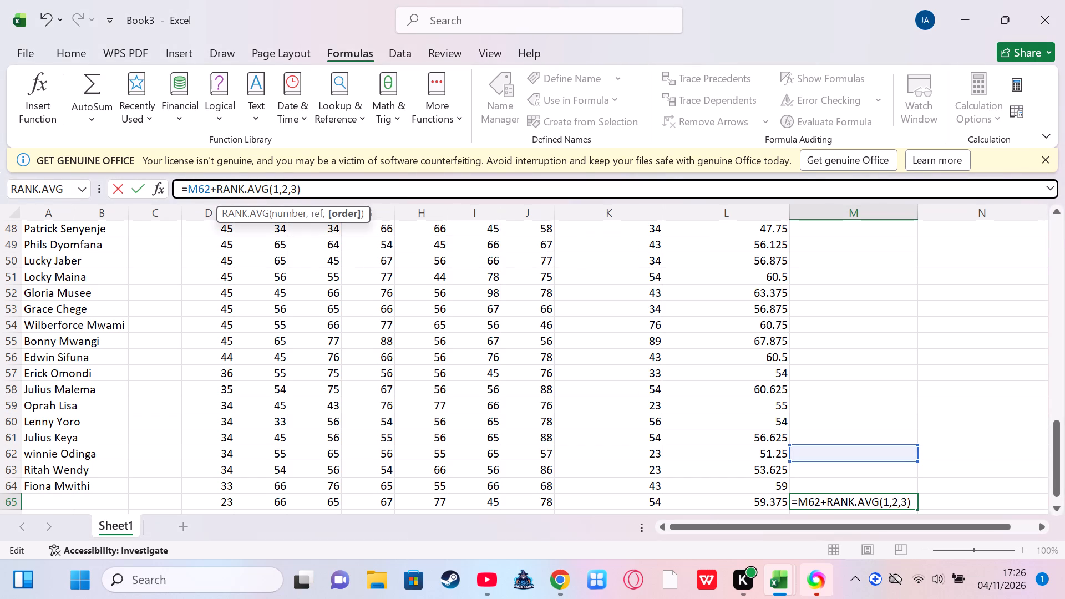
pyautogui.click(159, 193)
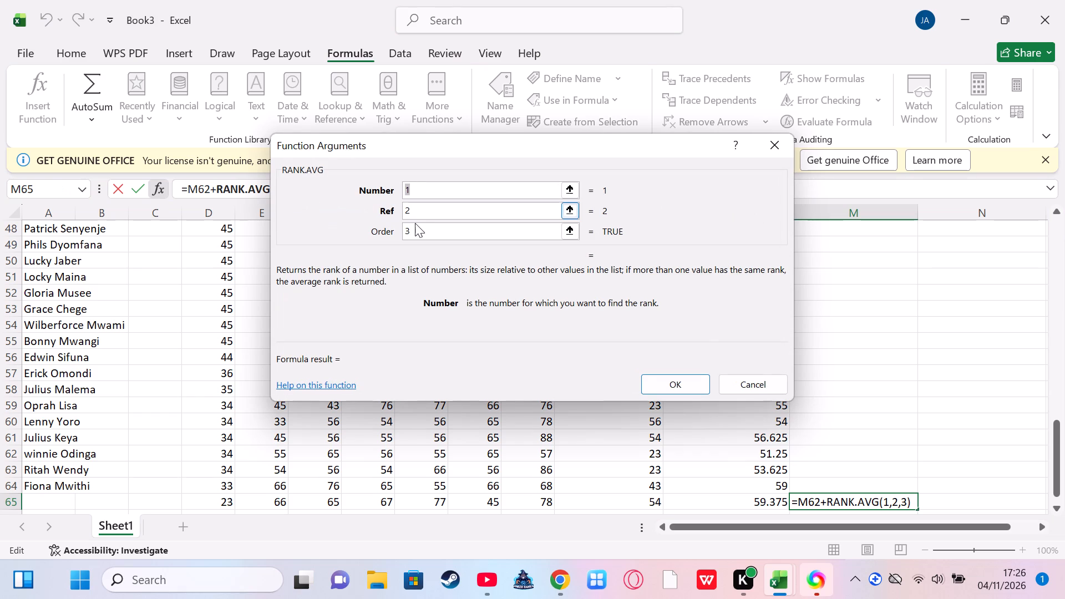
pyautogui.click(663, 379)
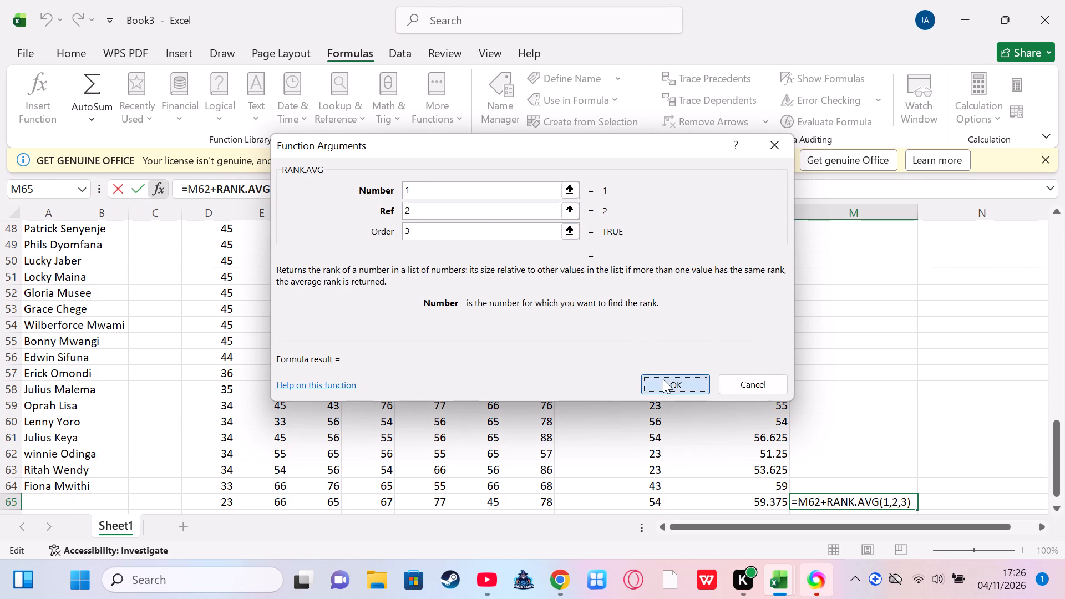
pyautogui.click(630, 378)
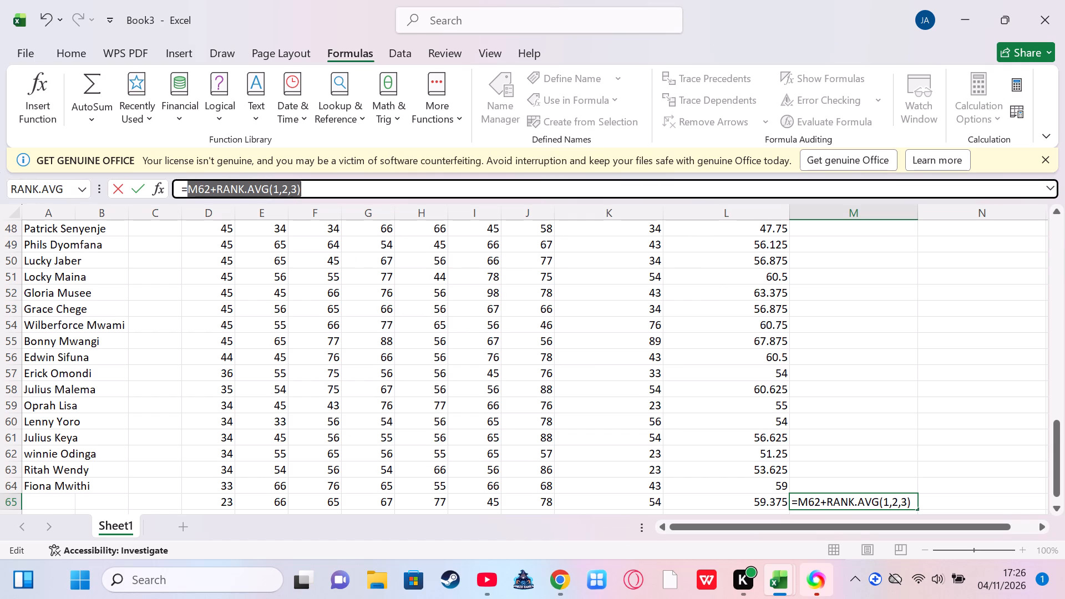
# Find RANK among all functions and insert it into cell M65 in place of the selected M62 and RANK.AVG expression.
pyautogui.hscroll(1, 630, 378)
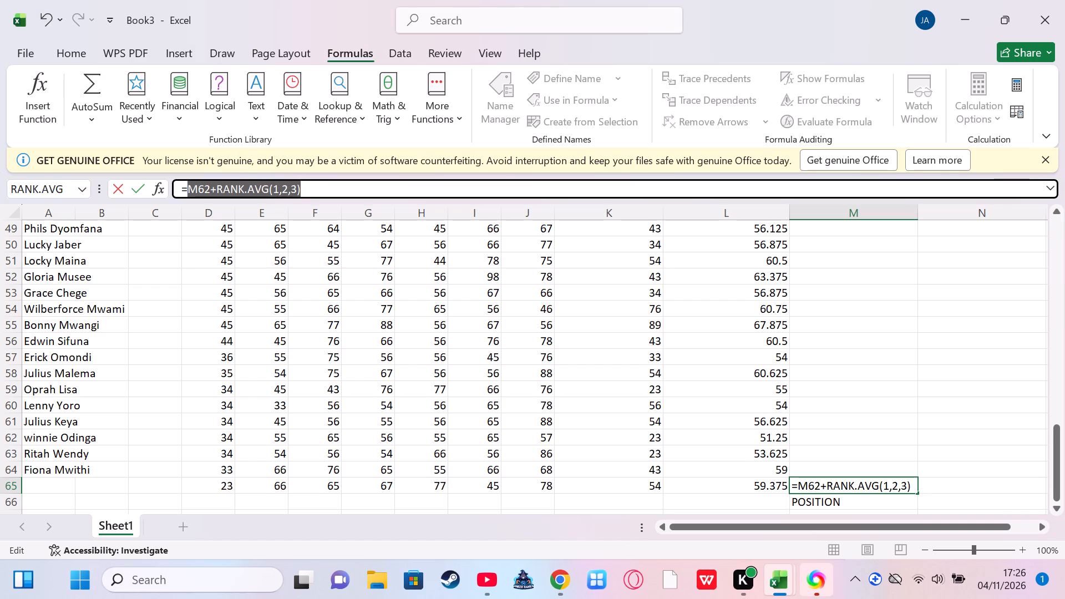
pyautogui.click(157, 183)
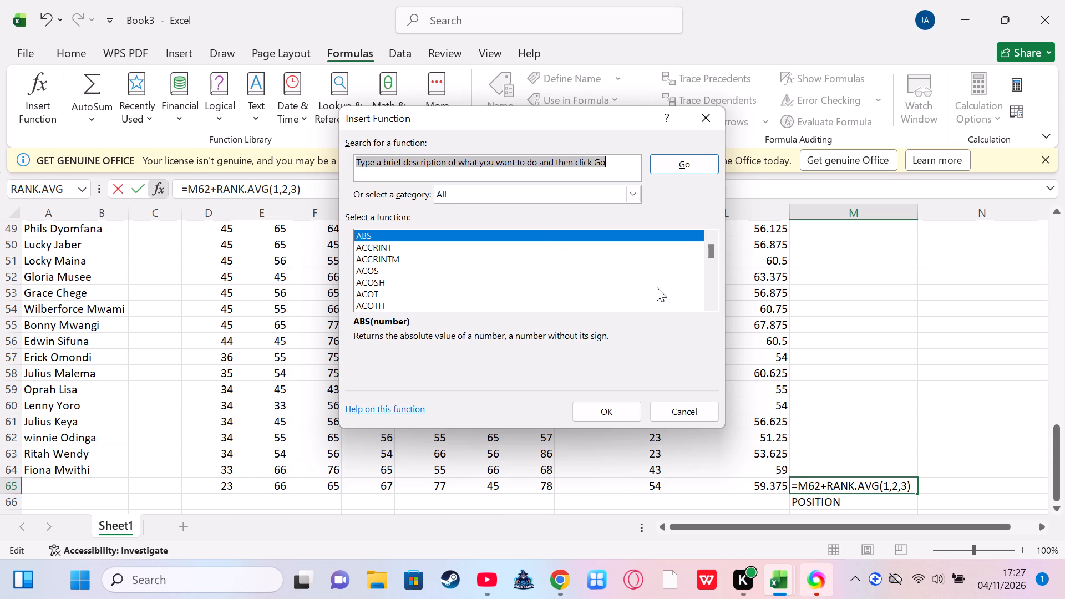
pyautogui.click(717, 303)
pyautogui.doubleClick(709, 289)
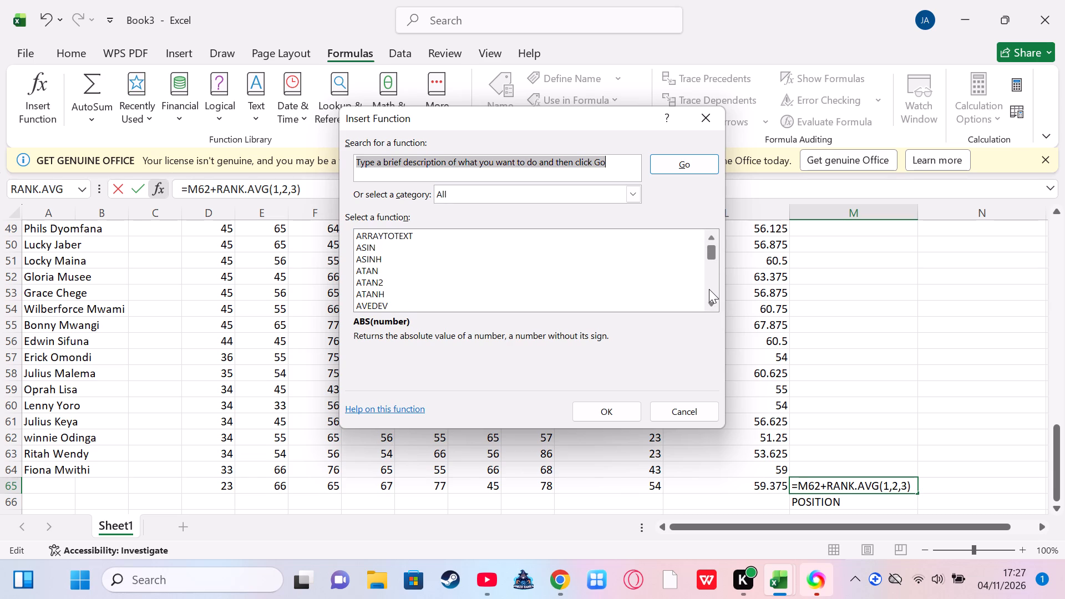
pyautogui.doubleClick(709, 289)
pyautogui.doubleClick(709, 289)
pyautogui.click(709, 289)
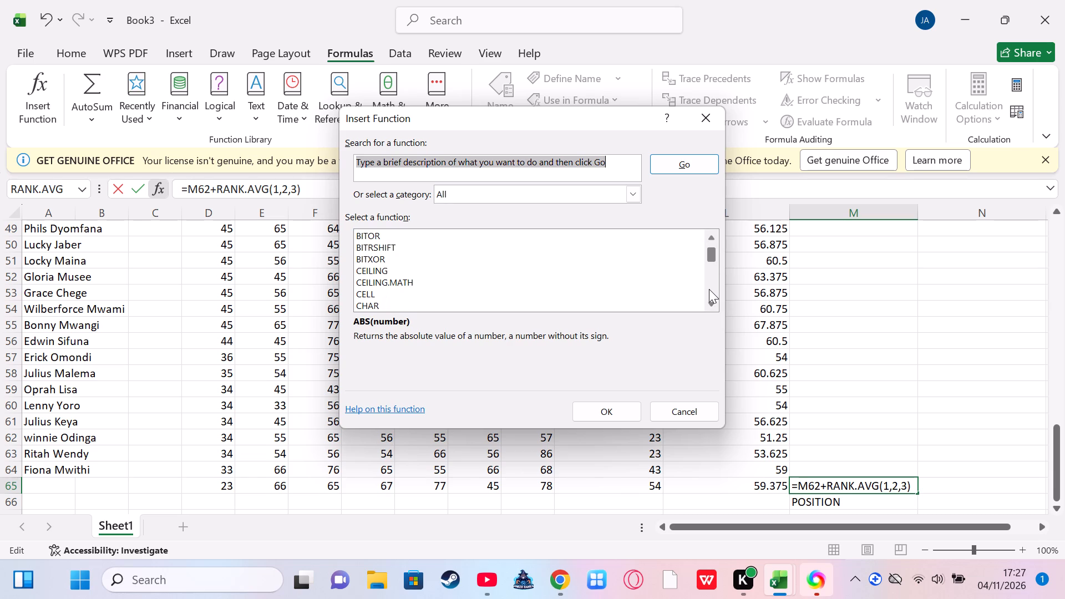
pyautogui.click(709, 289)
pyautogui.doubleClick(709, 289)
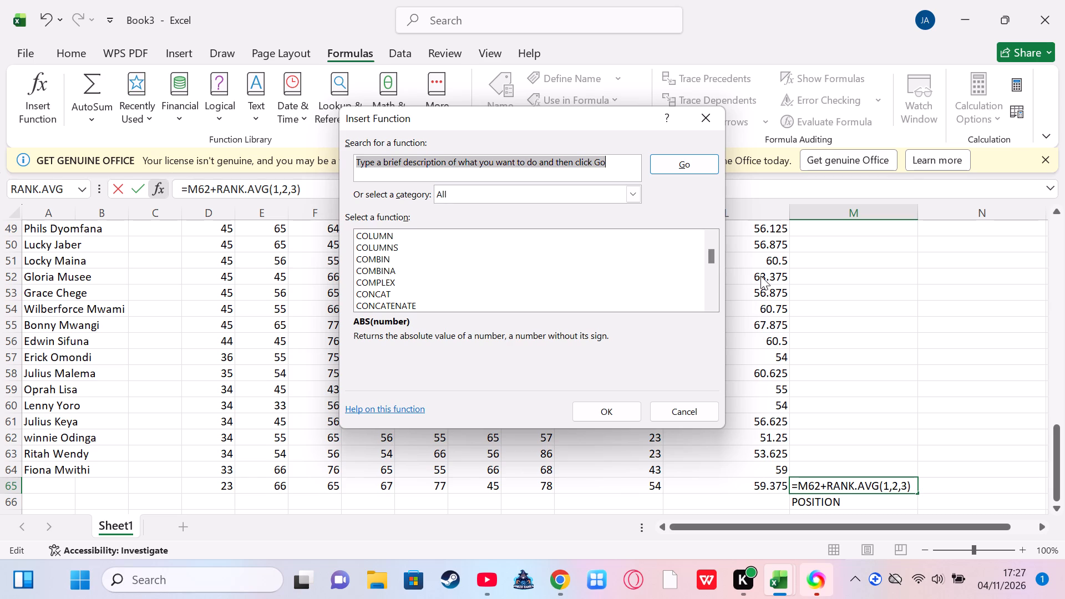
pyautogui.click(769, 332)
pyautogui.tripleClick(713, 277)
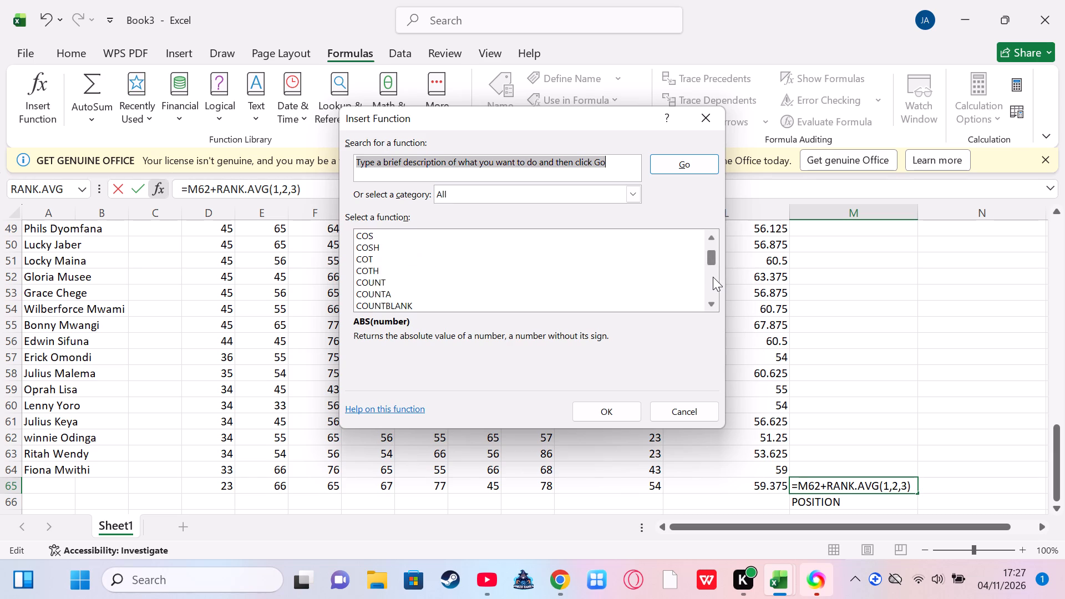
pyautogui.tripleClick(713, 277)
pyautogui.click(713, 277)
pyautogui.click(713, 277)
pyautogui.tripleClick(713, 277)
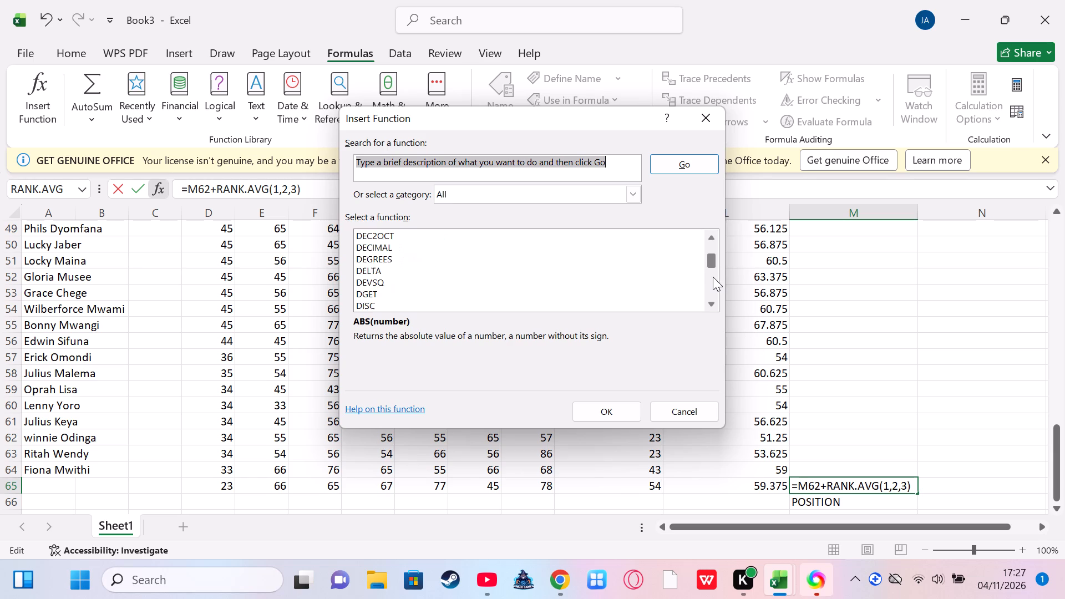
pyautogui.tripleClick(713, 277)
pyautogui.click(713, 277)
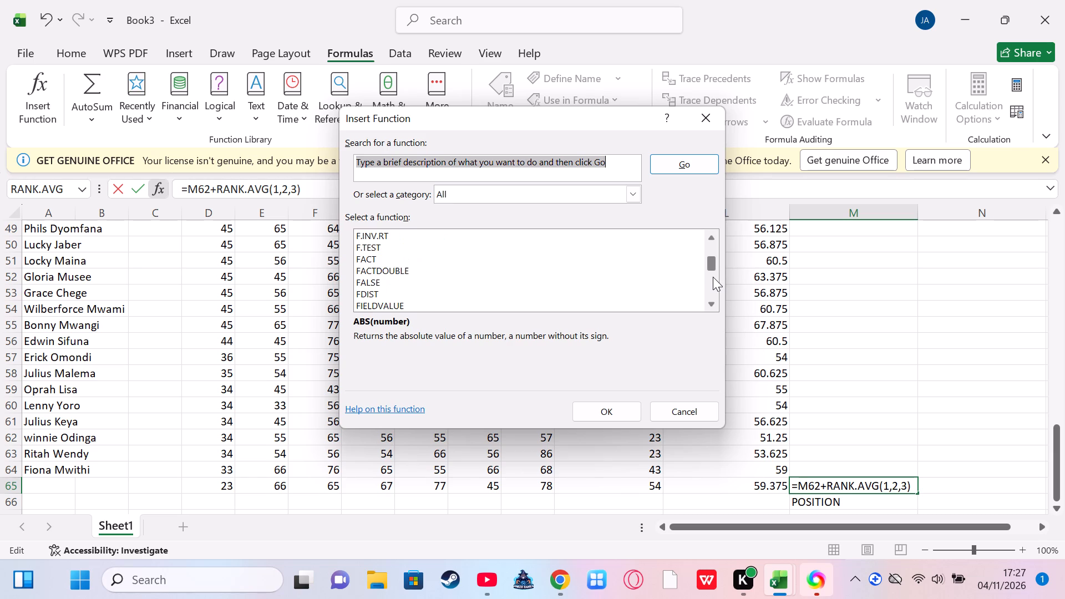
pyautogui.tripleClick(713, 277)
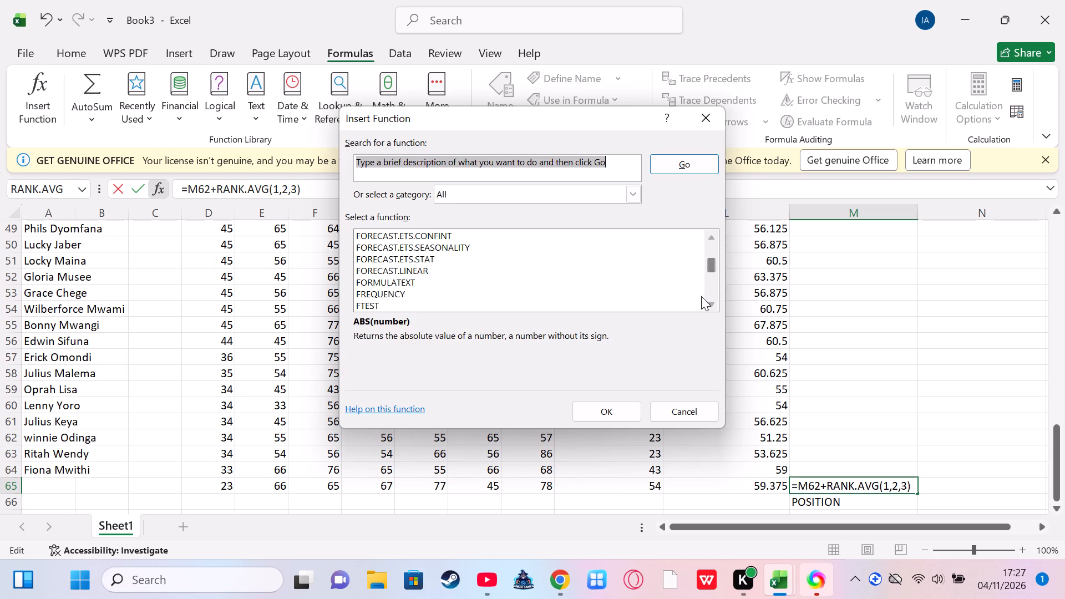
pyautogui.tripleClick(709, 293)
pyautogui.tripleClick(709, 293)
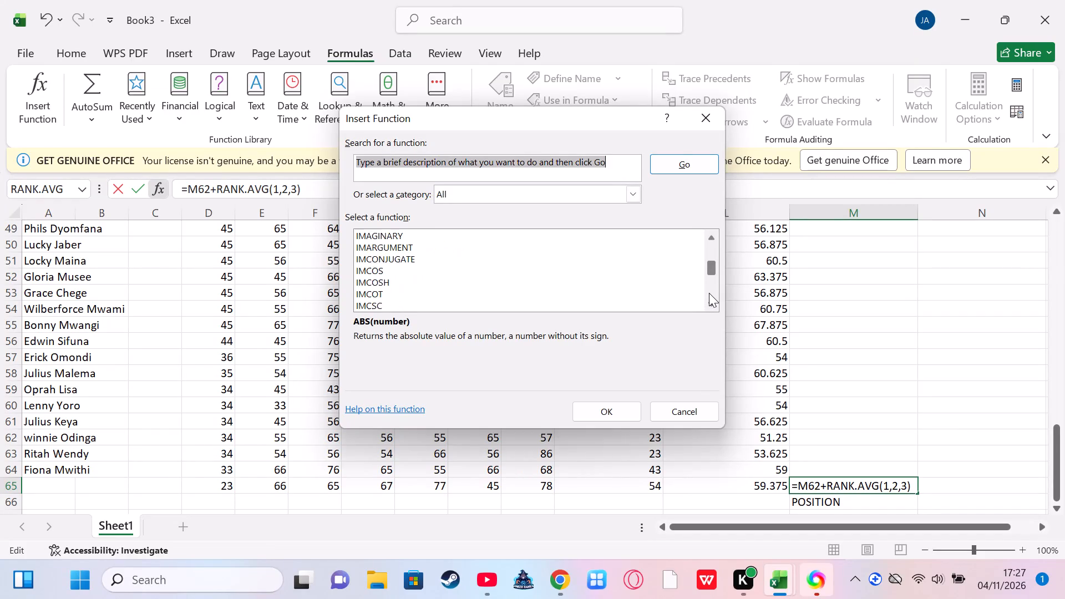
pyautogui.tripleClick(709, 293)
pyautogui.tripleClick(709, 293)
pyautogui.tripleClick(709, 293)
pyautogui.doubleClick(709, 293)
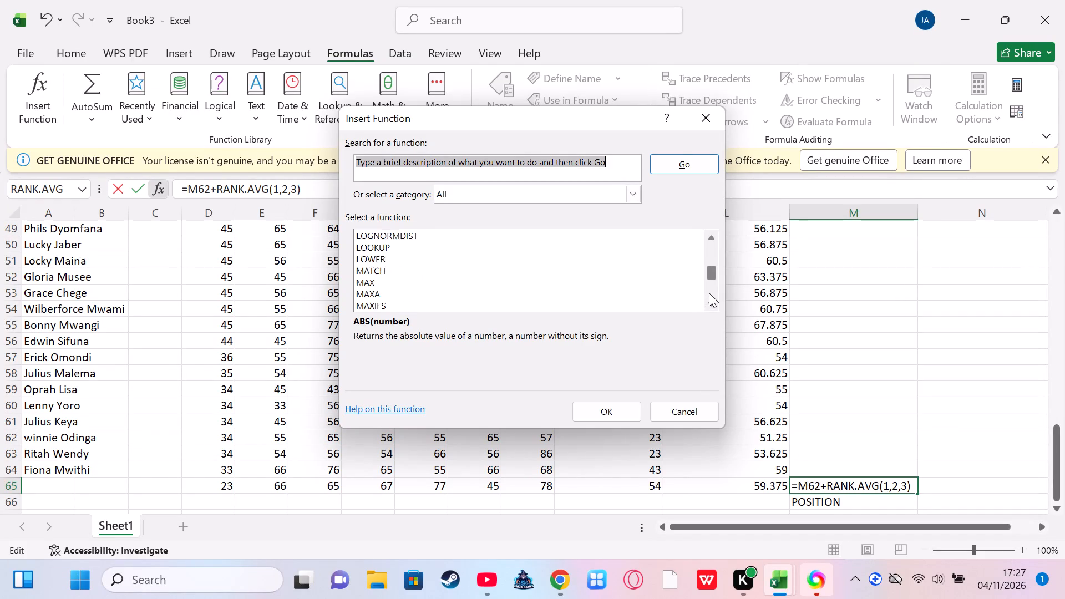
pyautogui.click(709, 293)
pyautogui.click(709, 293)
pyautogui.tripleClick(709, 293)
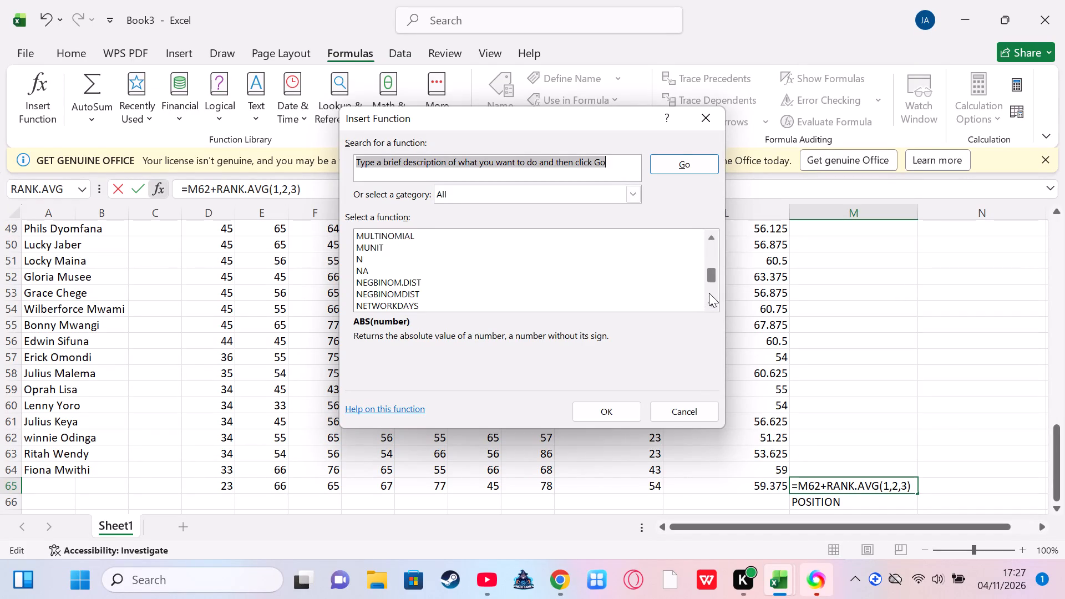
pyautogui.tripleClick(709, 293)
pyautogui.tripleClick(709, 293)
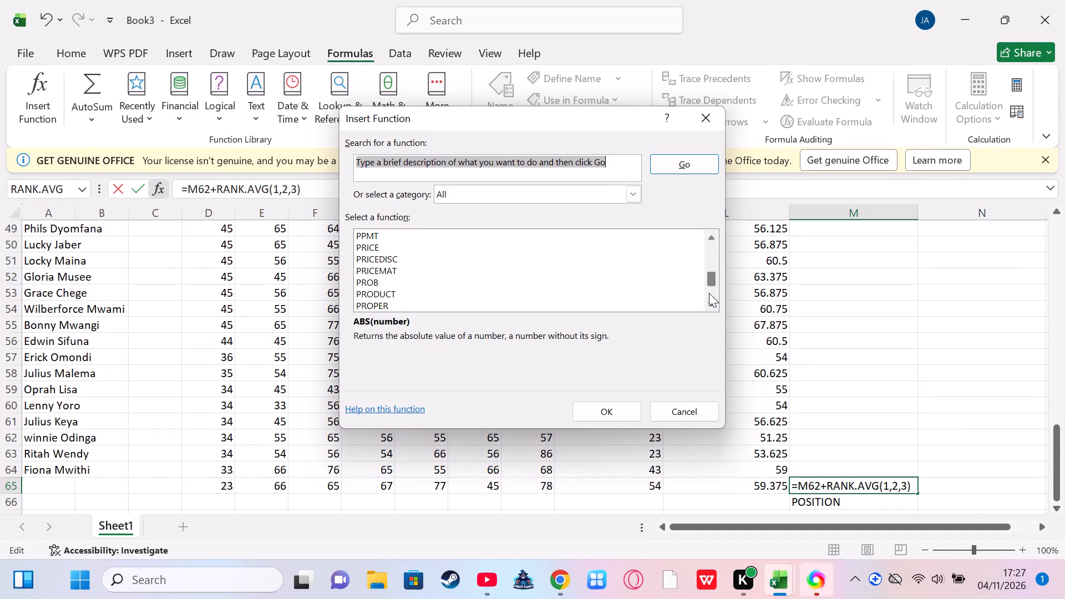
pyautogui.doubleClick(709, 293)
pyautogui.click(709, 293)
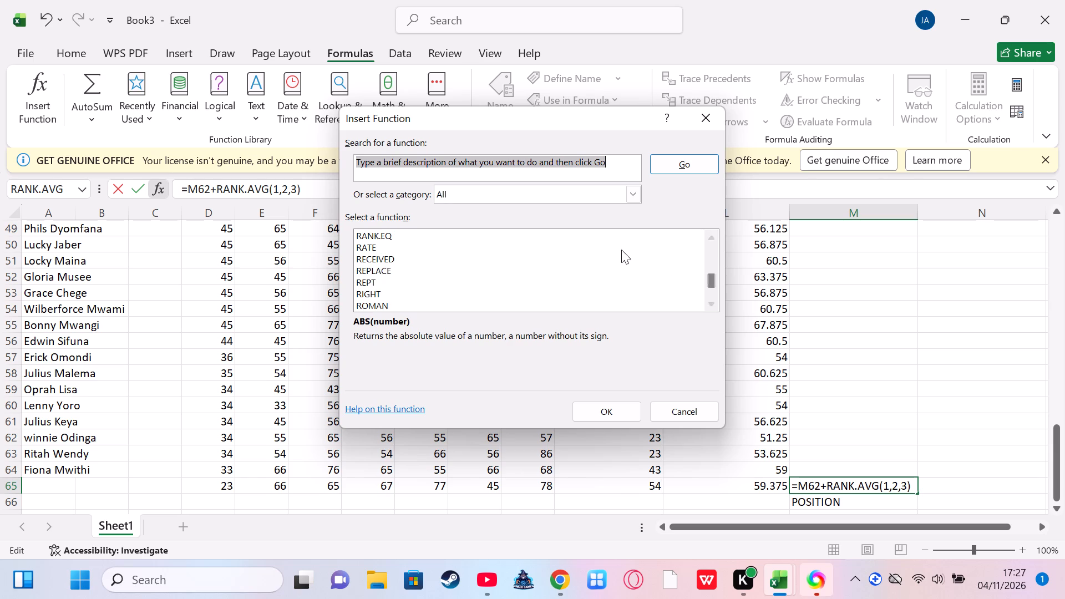
pyautogui.scroll(1, 549, 257)
pyautogui.click(712, 238)
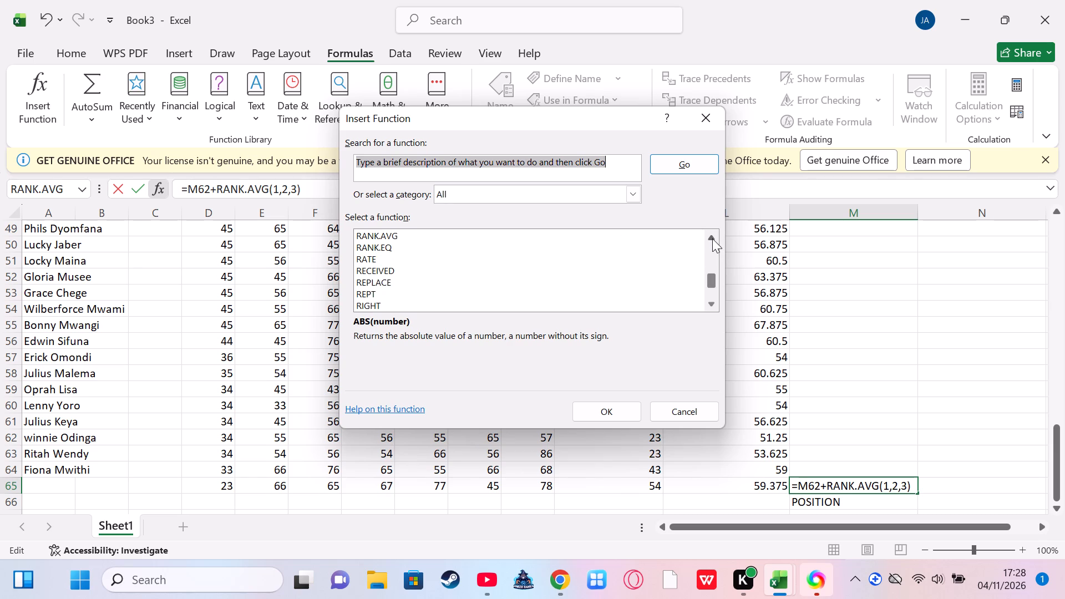
pyautogui.click(712, 238)
pyautogui.click(712, 238)
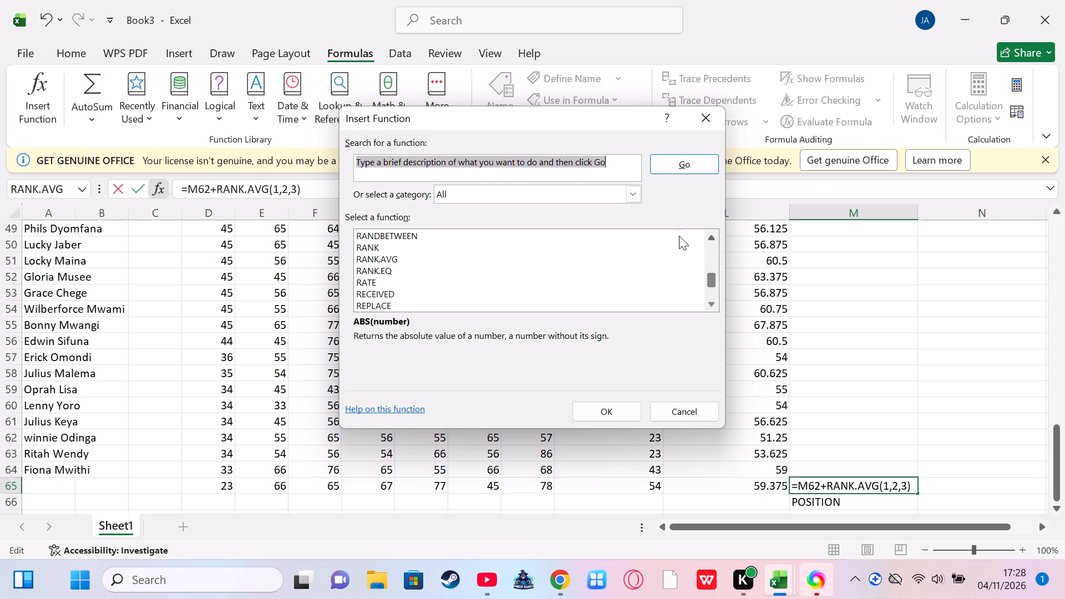
pyautogui.click(425, 249)
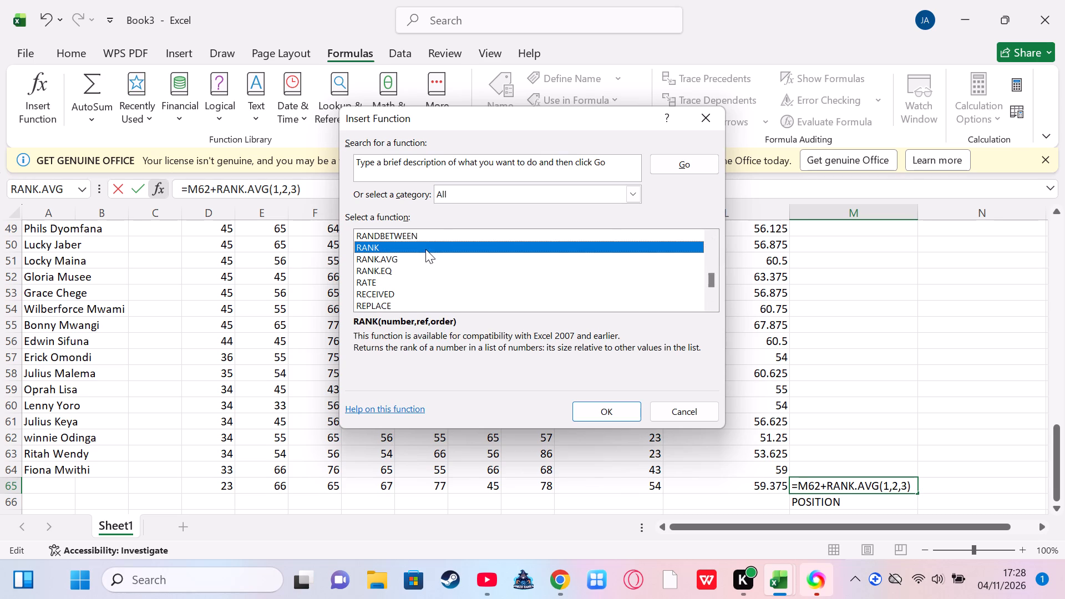
pyautogui.click(596, 420)
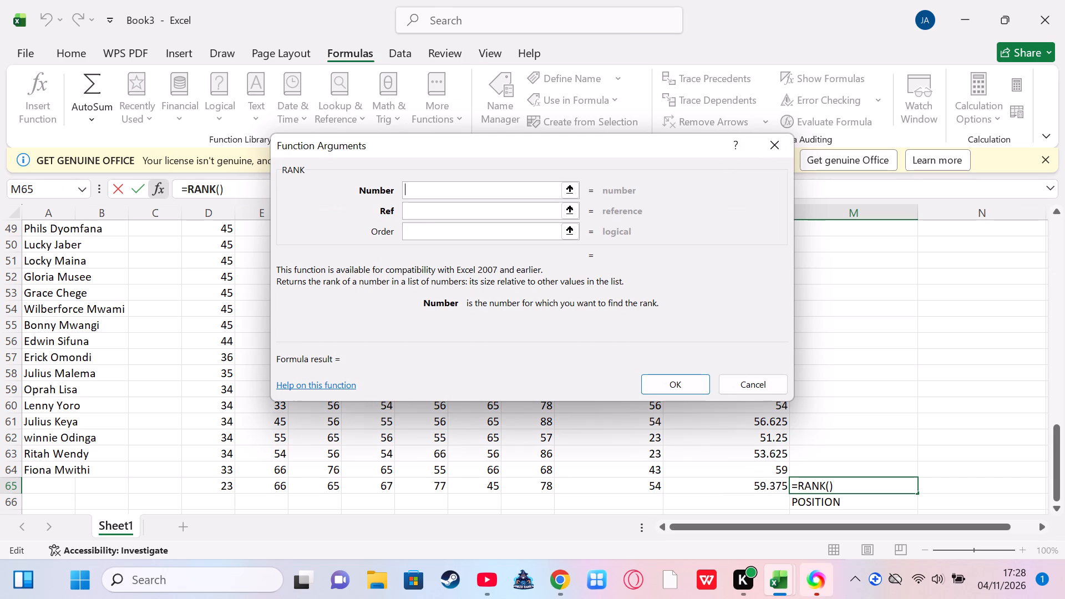
# Enter 1,2,3 as RANK's number argument in cell M65 and try to accept the formula without a separate ref or order.
pyautogui.press('1')
pyautogui.write(',2')
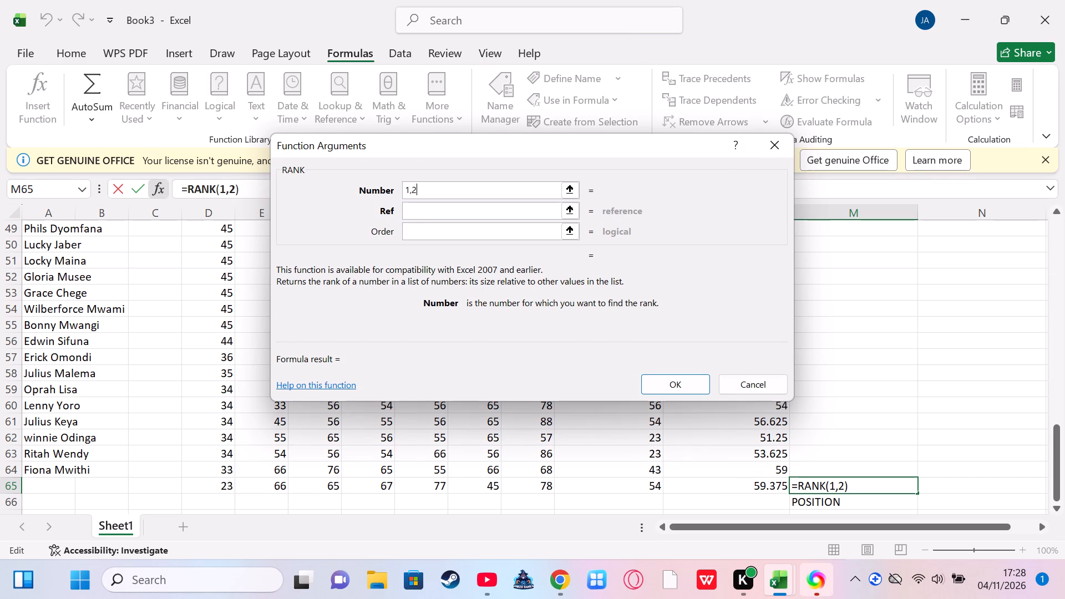
pyautogui.press(',')
pyautogui.press('3')
pyautogui.click(684, 389)
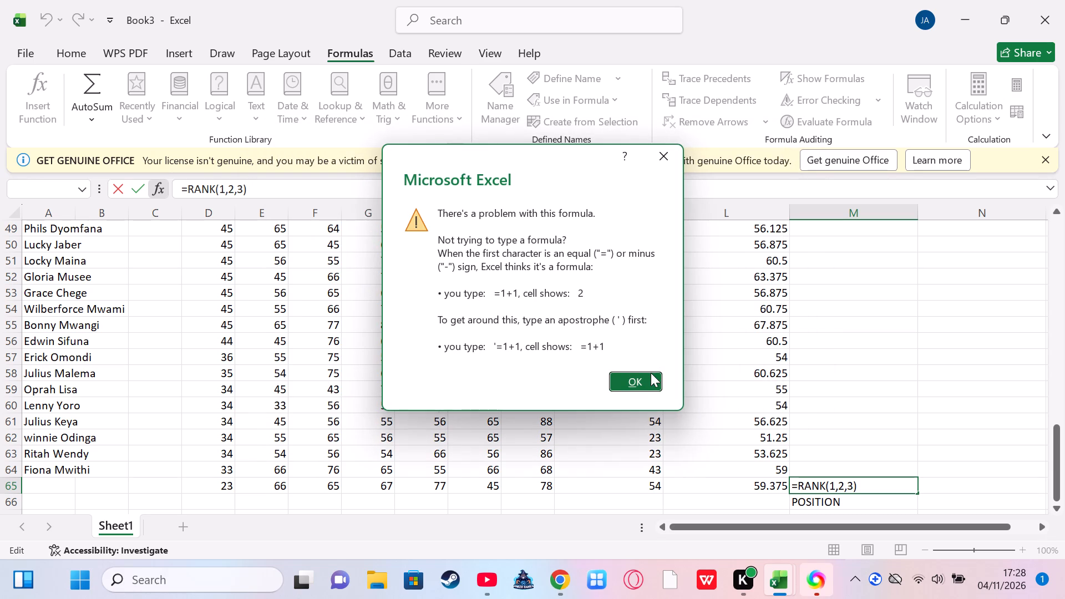
pyautogui.click(651, 373)
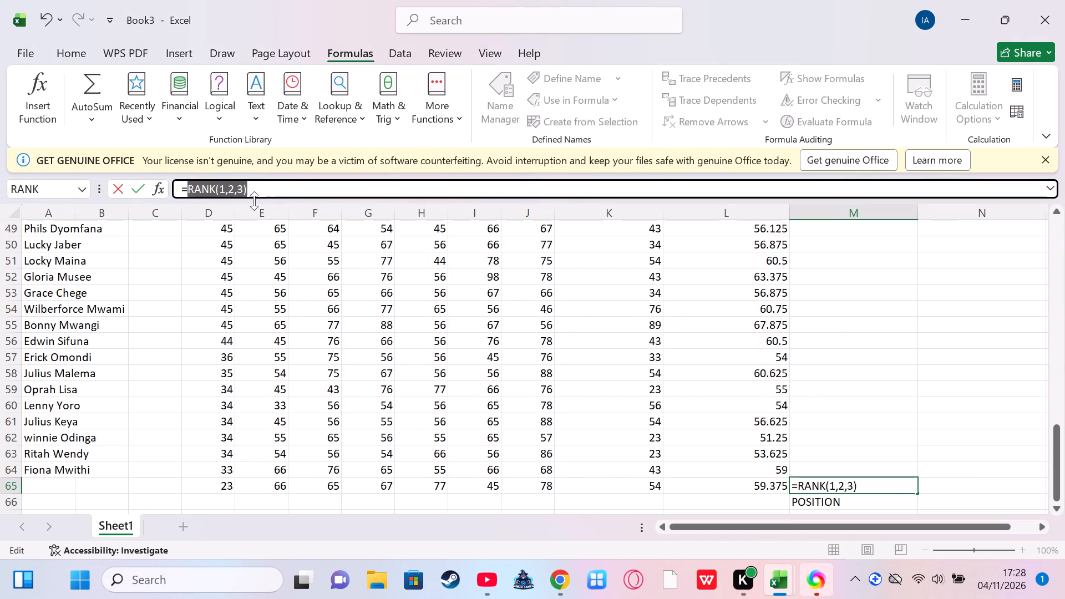
pyautogui.click(240, 191)
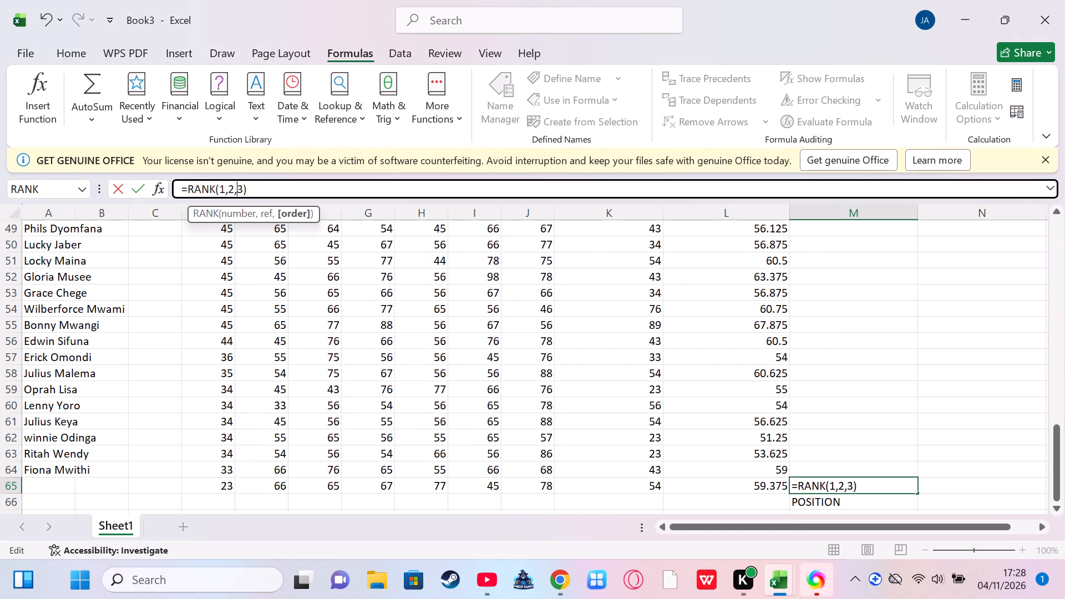
pyautogui.click(242, 188)
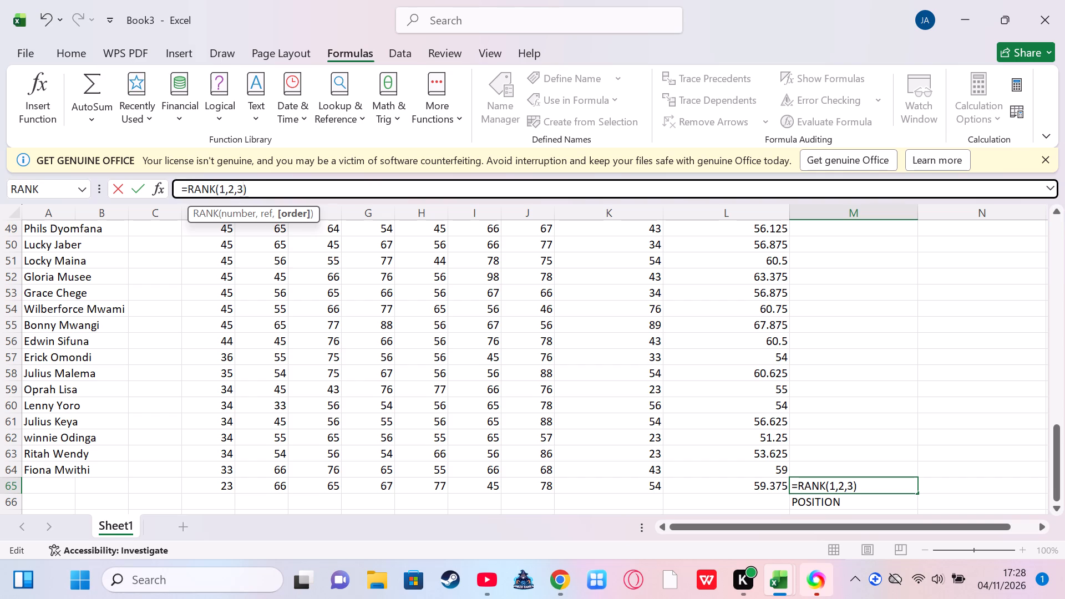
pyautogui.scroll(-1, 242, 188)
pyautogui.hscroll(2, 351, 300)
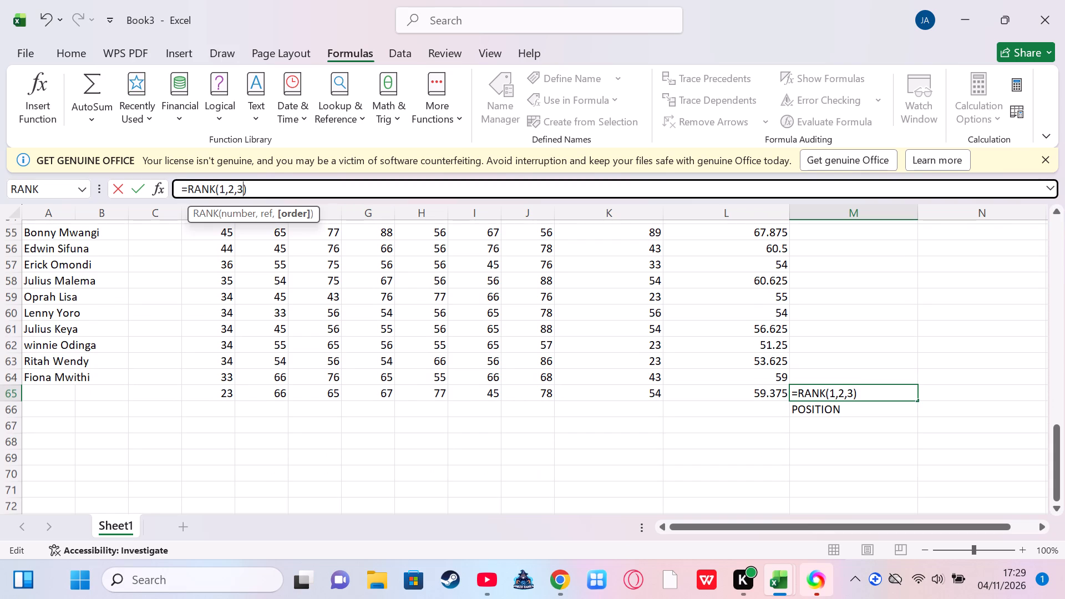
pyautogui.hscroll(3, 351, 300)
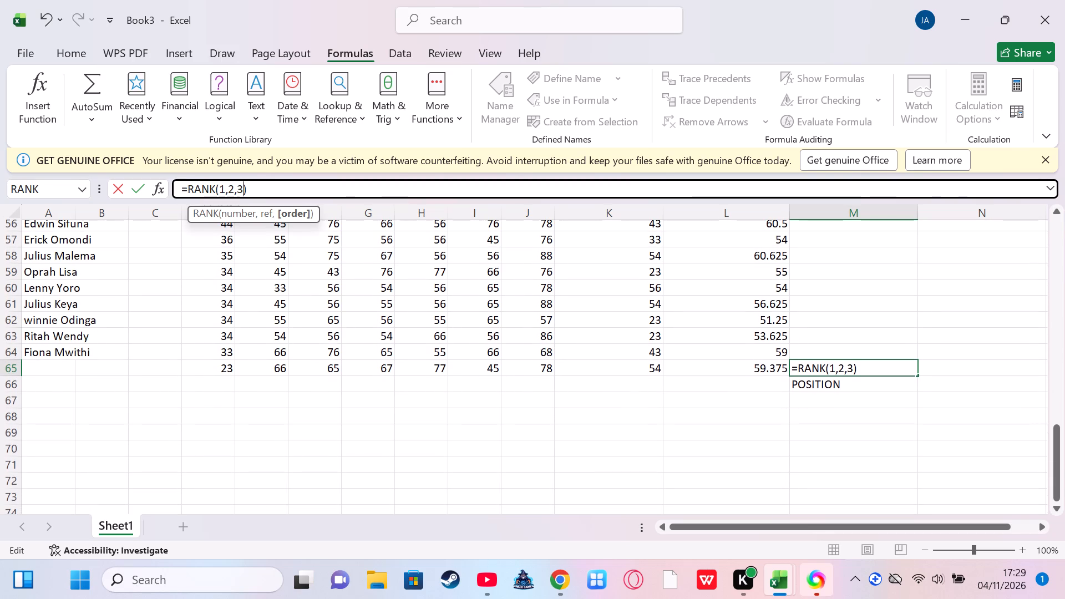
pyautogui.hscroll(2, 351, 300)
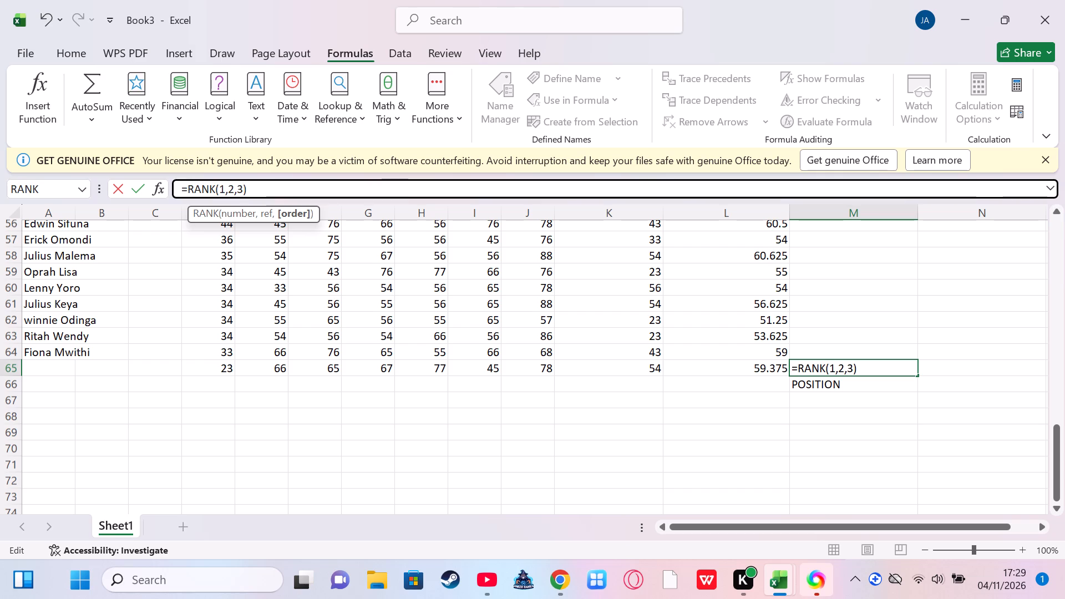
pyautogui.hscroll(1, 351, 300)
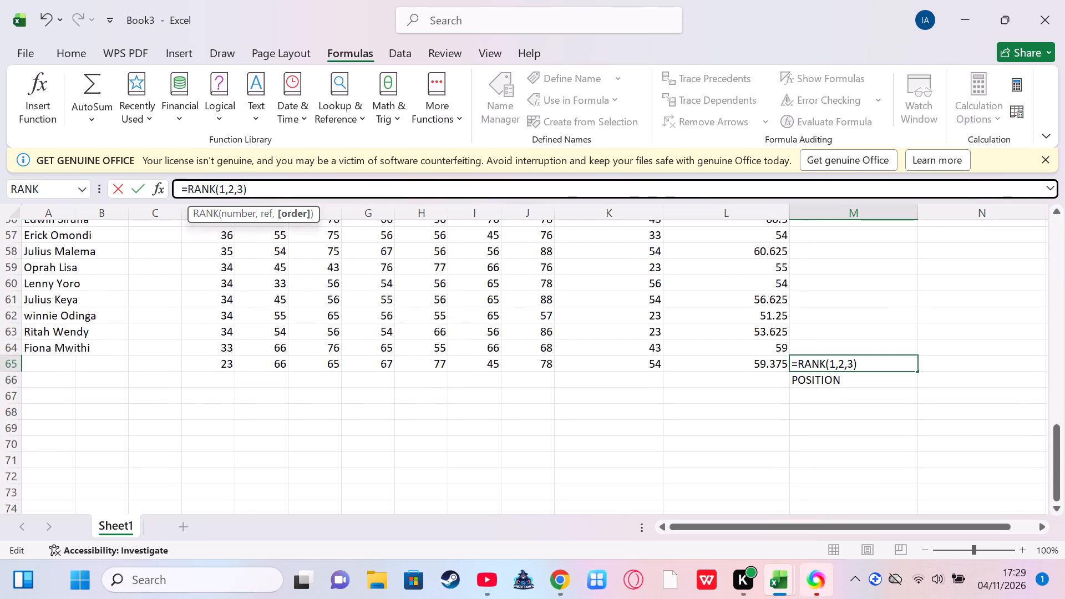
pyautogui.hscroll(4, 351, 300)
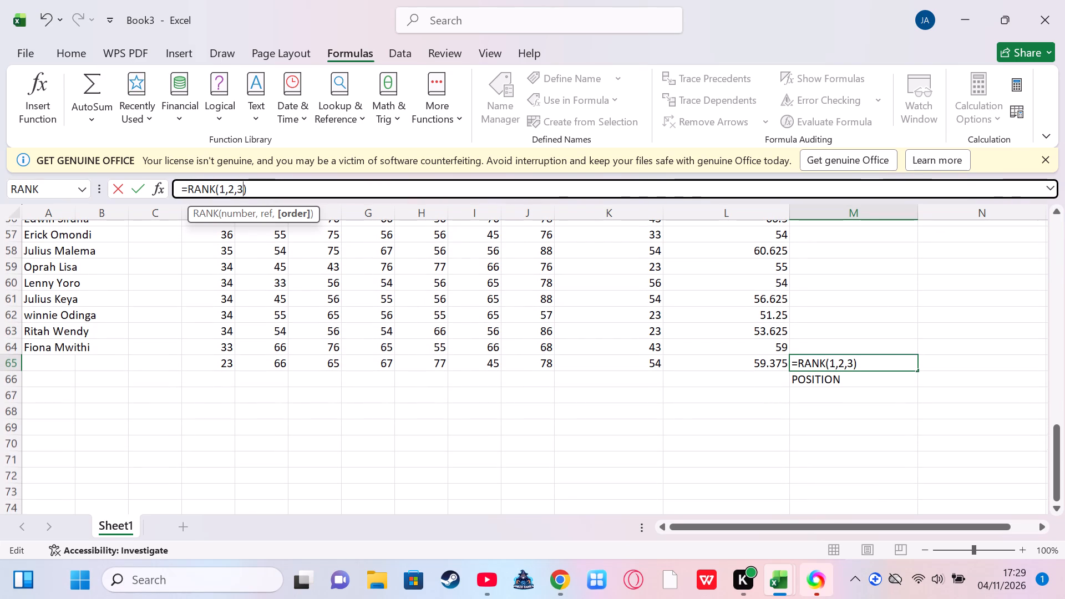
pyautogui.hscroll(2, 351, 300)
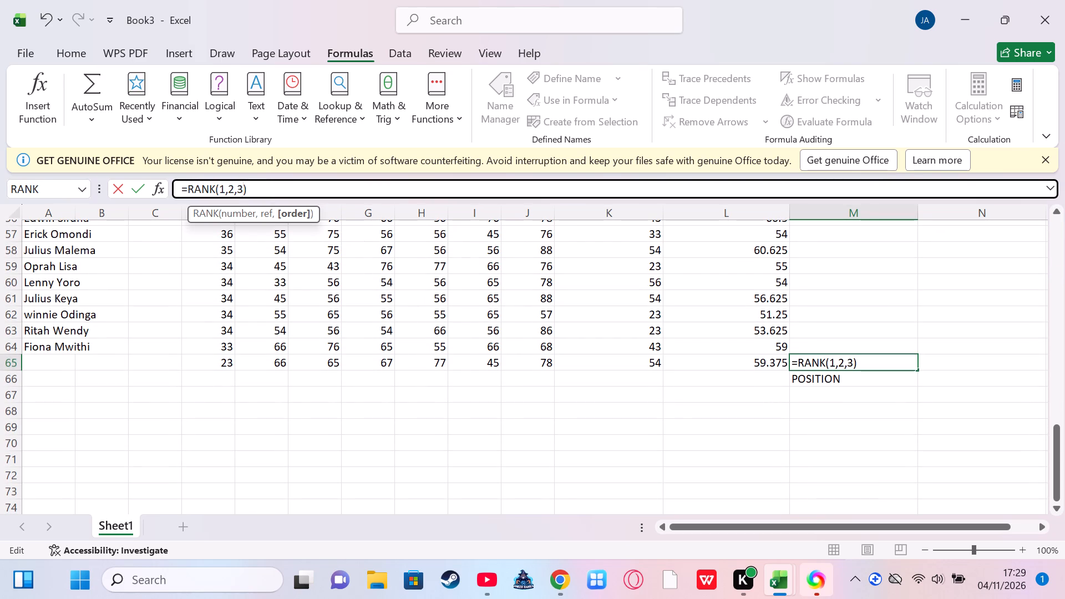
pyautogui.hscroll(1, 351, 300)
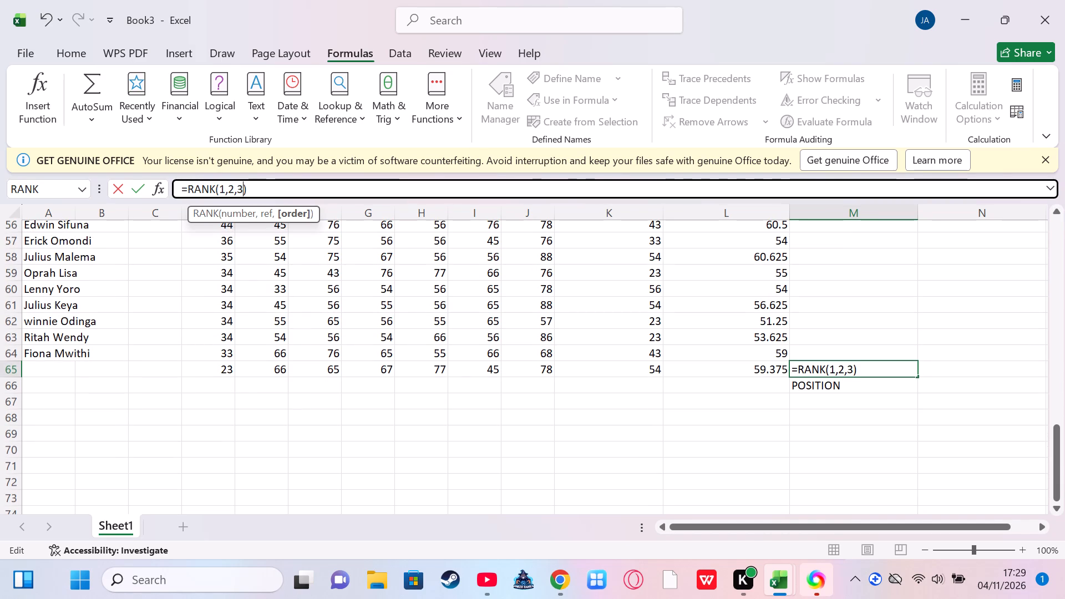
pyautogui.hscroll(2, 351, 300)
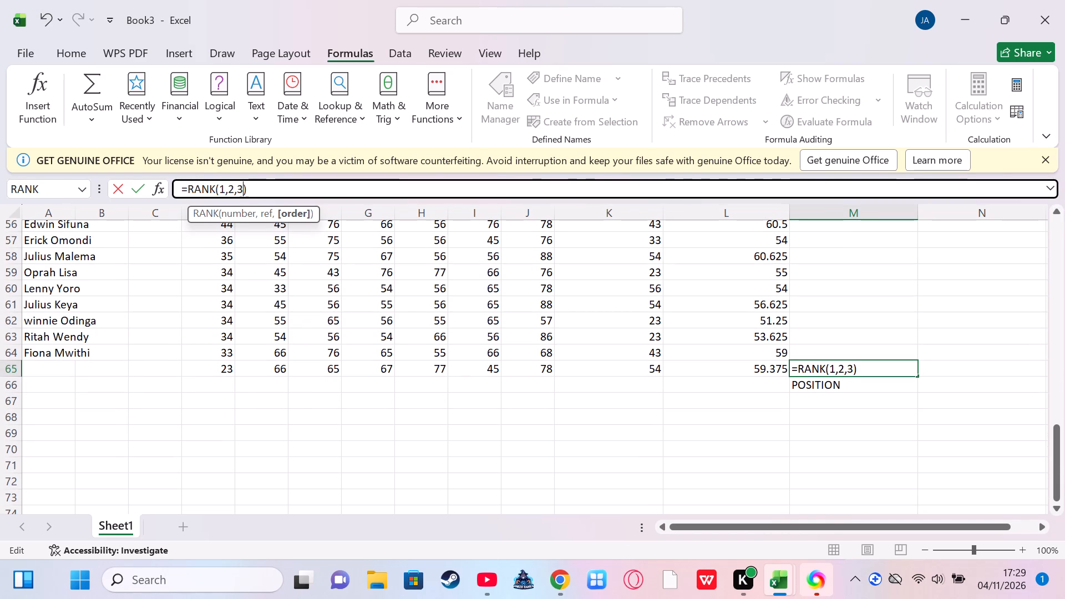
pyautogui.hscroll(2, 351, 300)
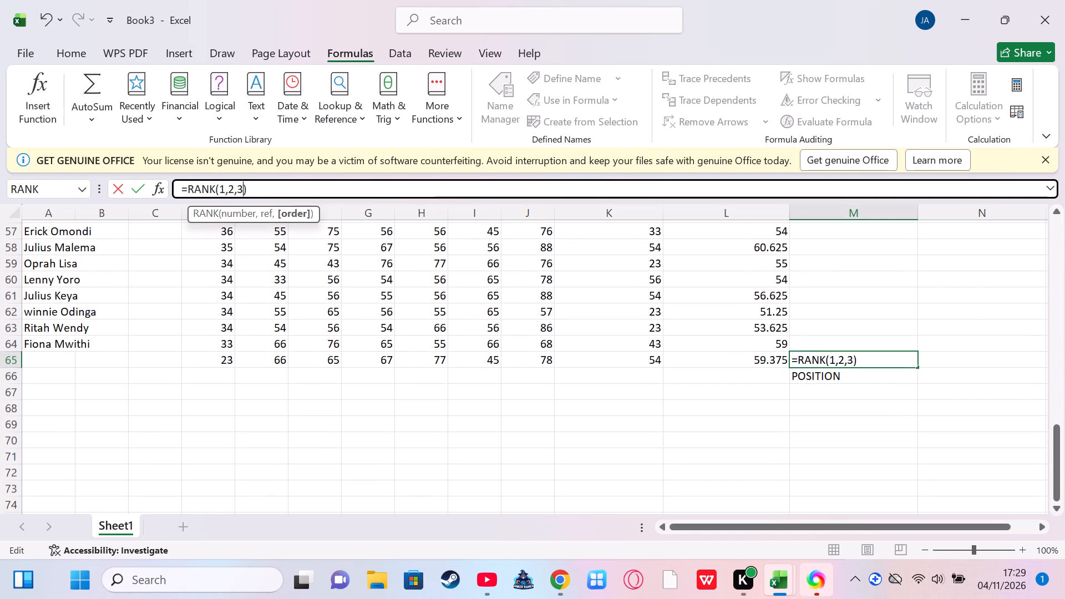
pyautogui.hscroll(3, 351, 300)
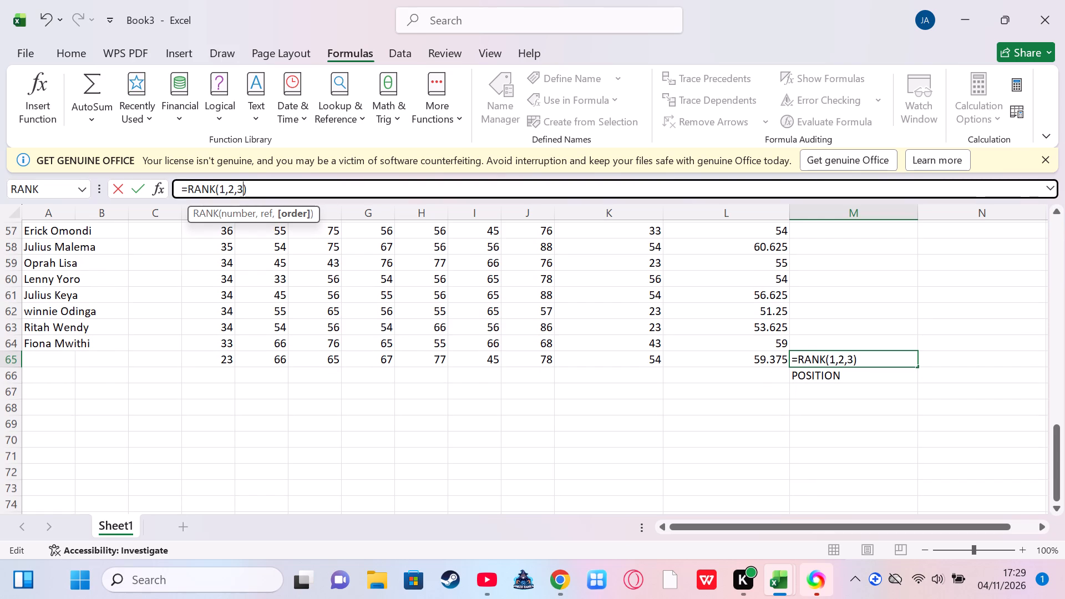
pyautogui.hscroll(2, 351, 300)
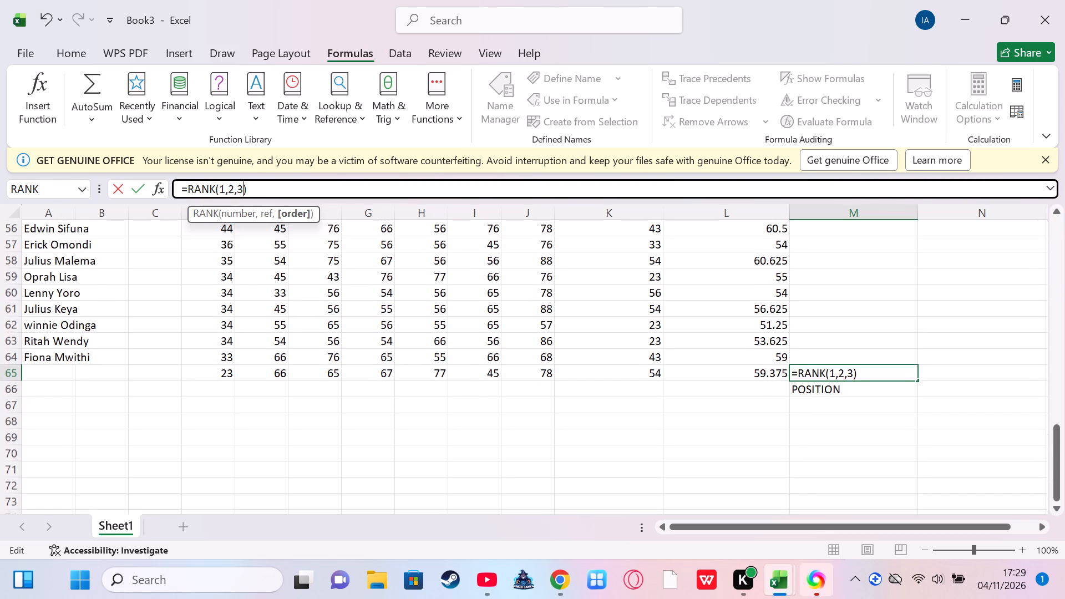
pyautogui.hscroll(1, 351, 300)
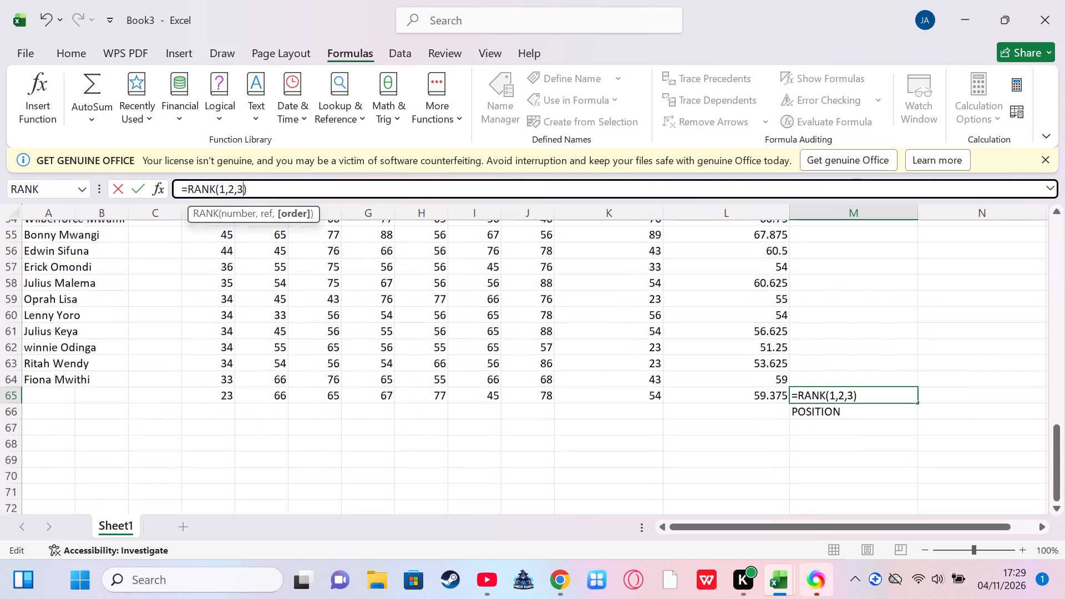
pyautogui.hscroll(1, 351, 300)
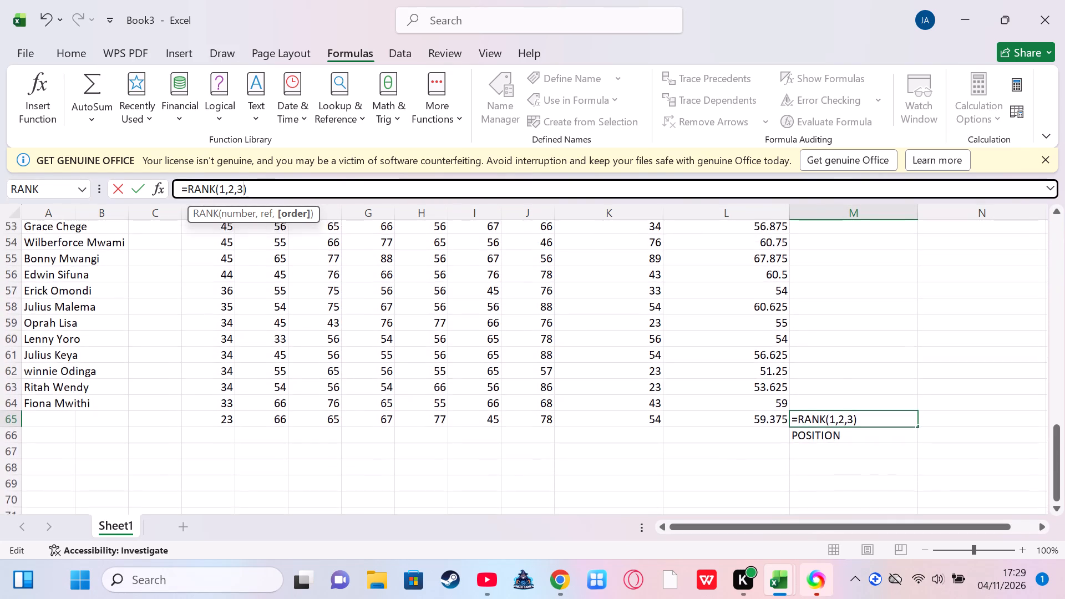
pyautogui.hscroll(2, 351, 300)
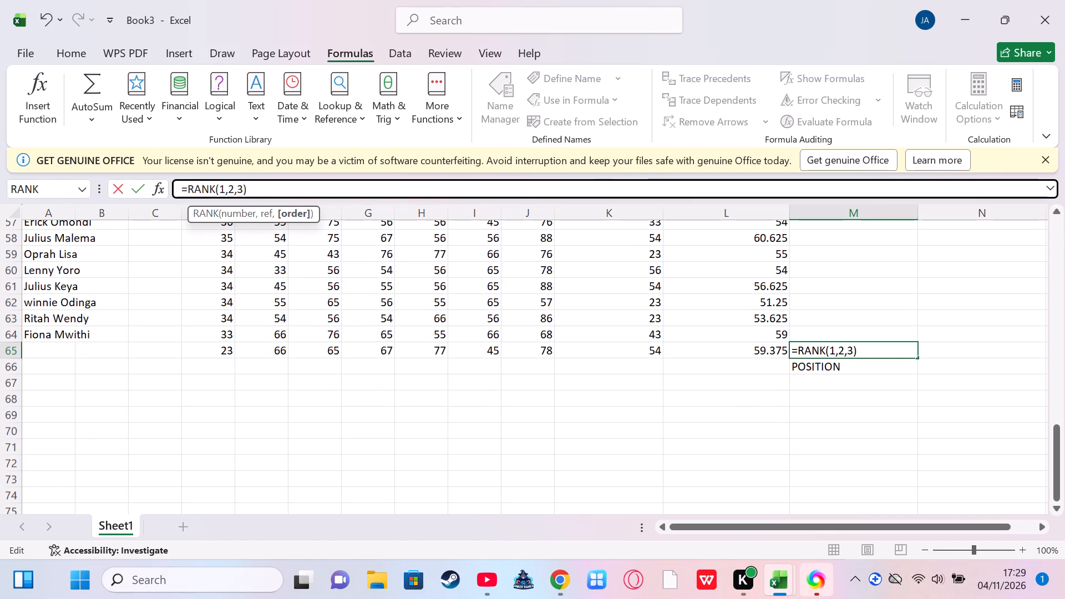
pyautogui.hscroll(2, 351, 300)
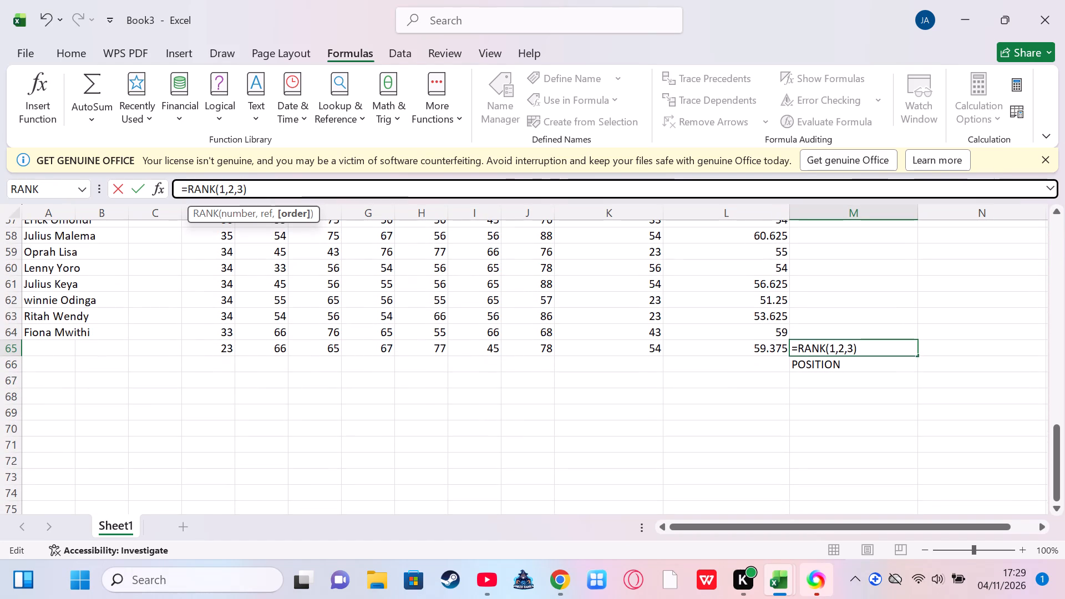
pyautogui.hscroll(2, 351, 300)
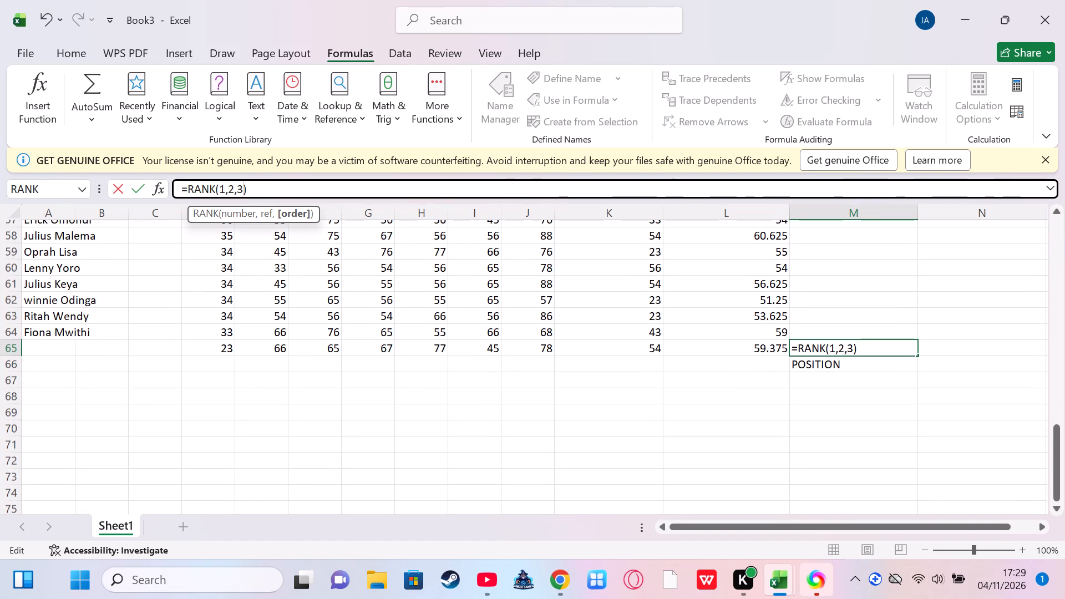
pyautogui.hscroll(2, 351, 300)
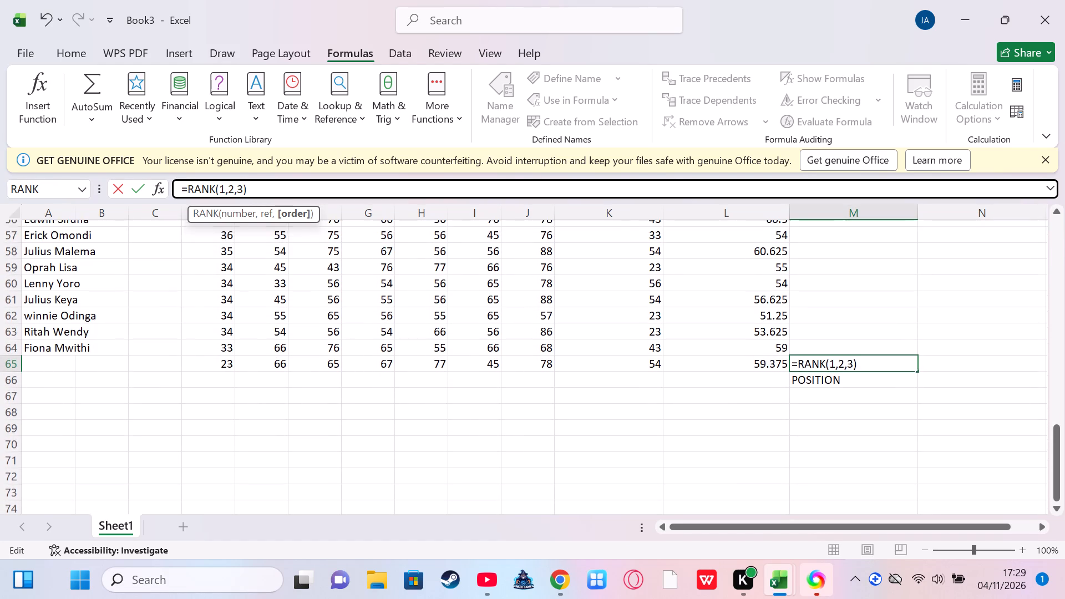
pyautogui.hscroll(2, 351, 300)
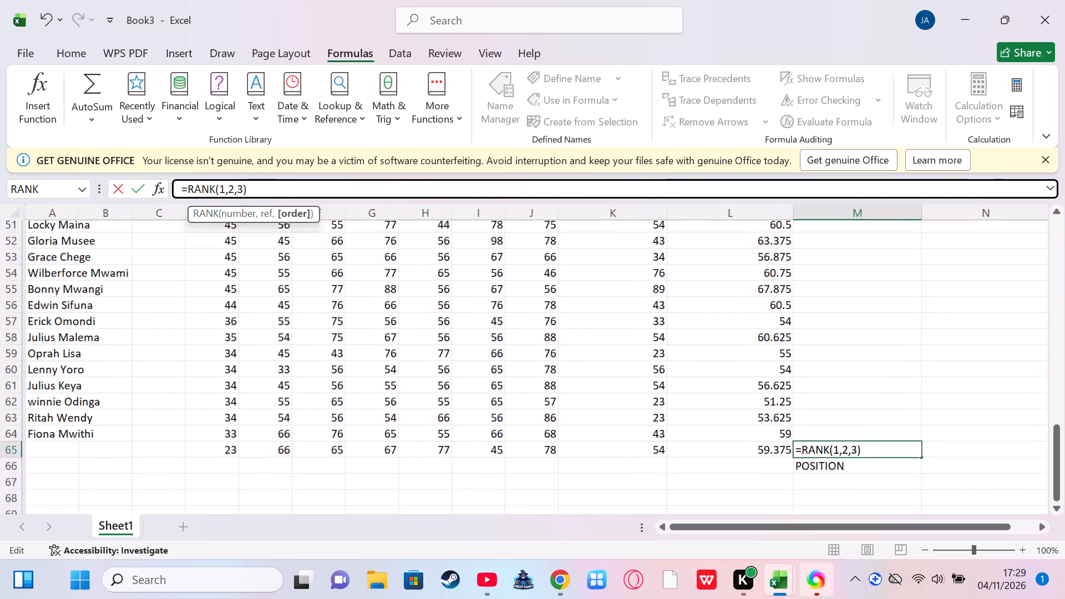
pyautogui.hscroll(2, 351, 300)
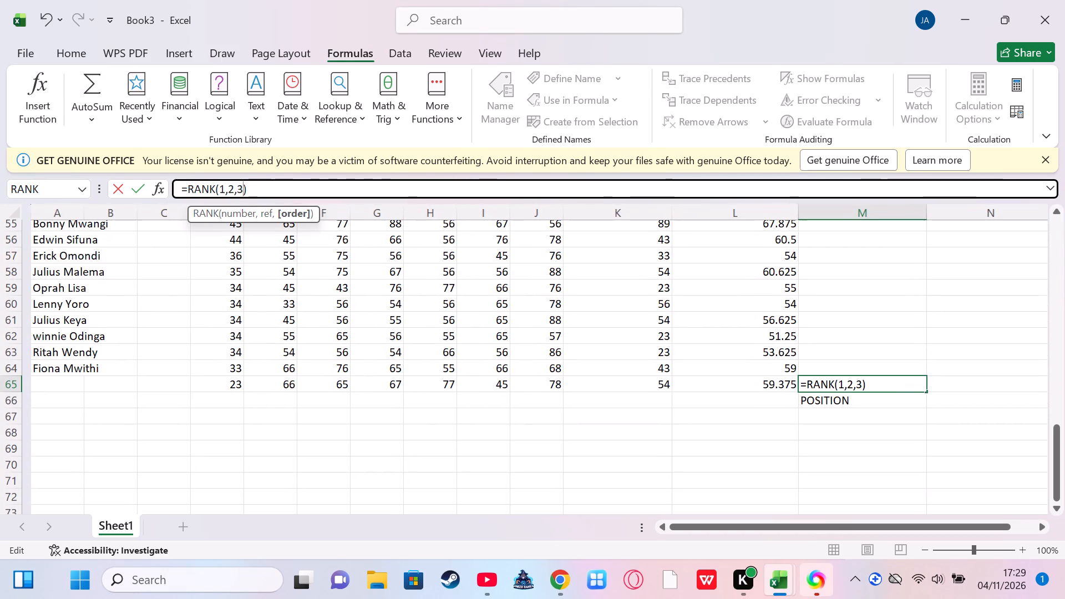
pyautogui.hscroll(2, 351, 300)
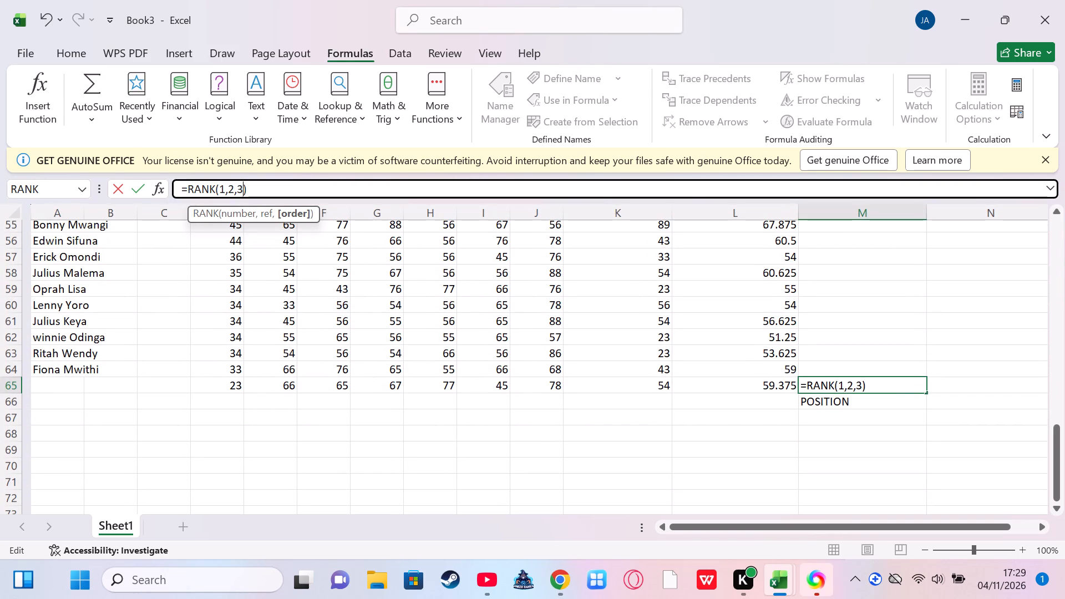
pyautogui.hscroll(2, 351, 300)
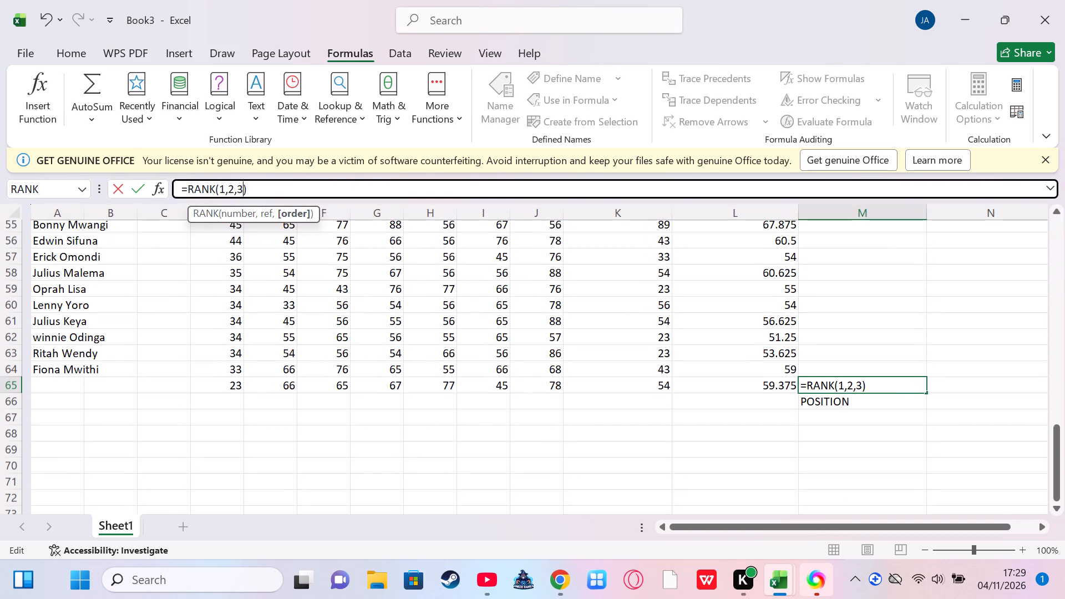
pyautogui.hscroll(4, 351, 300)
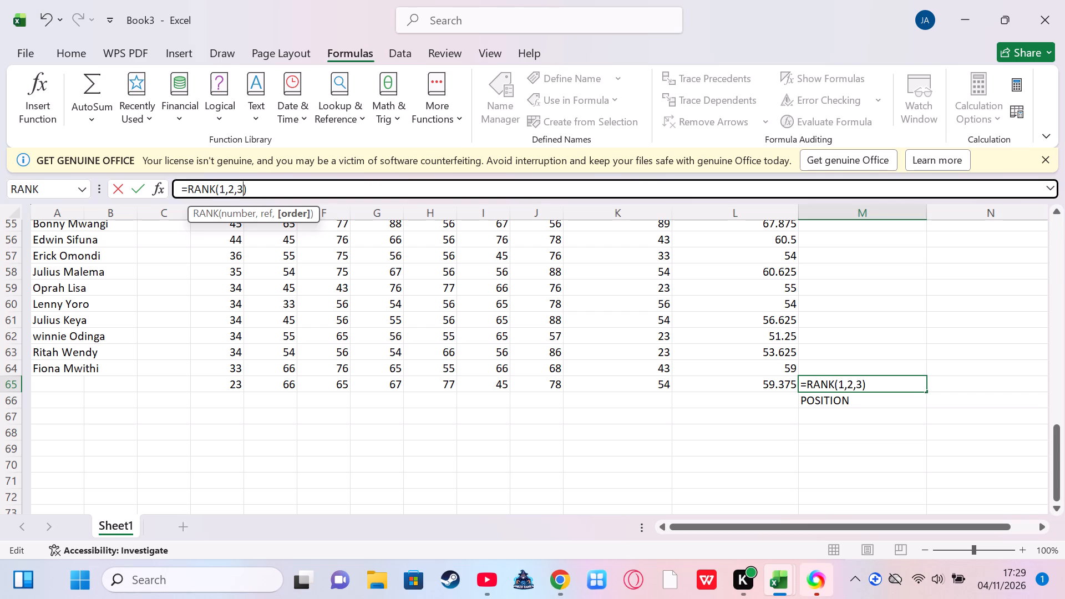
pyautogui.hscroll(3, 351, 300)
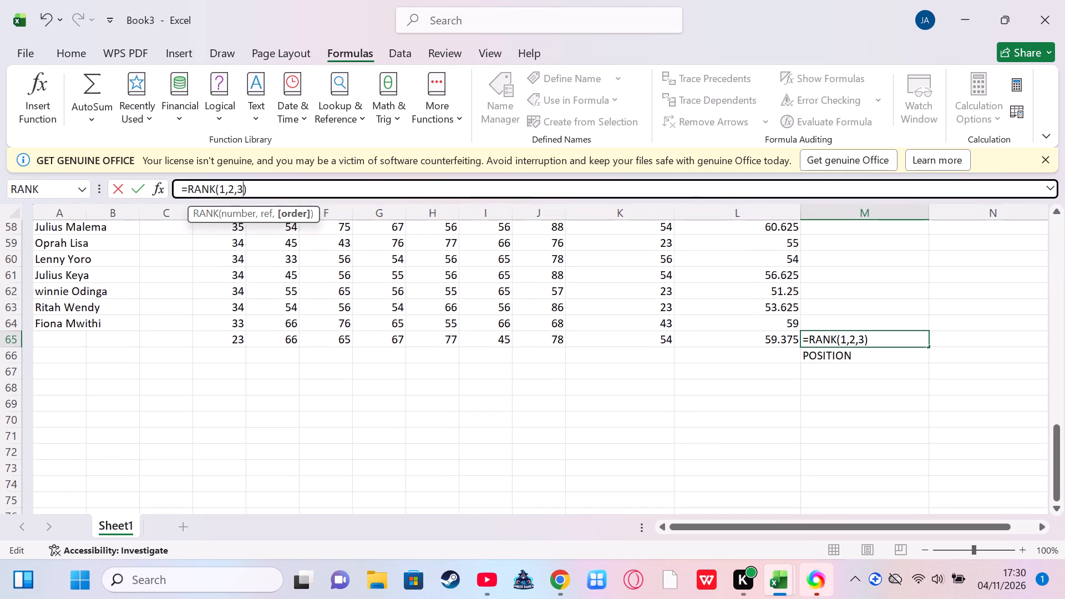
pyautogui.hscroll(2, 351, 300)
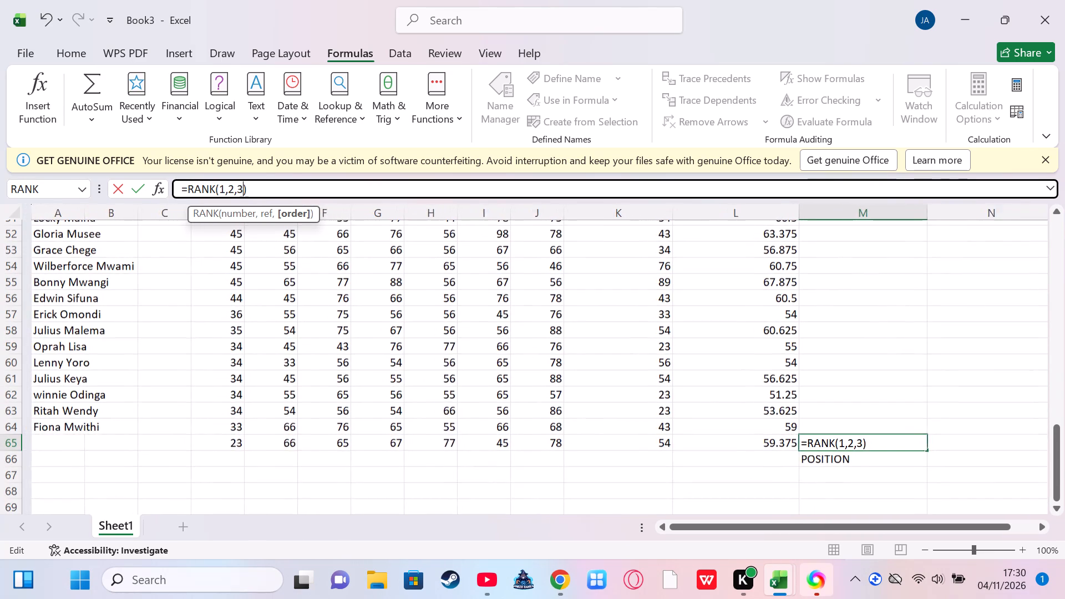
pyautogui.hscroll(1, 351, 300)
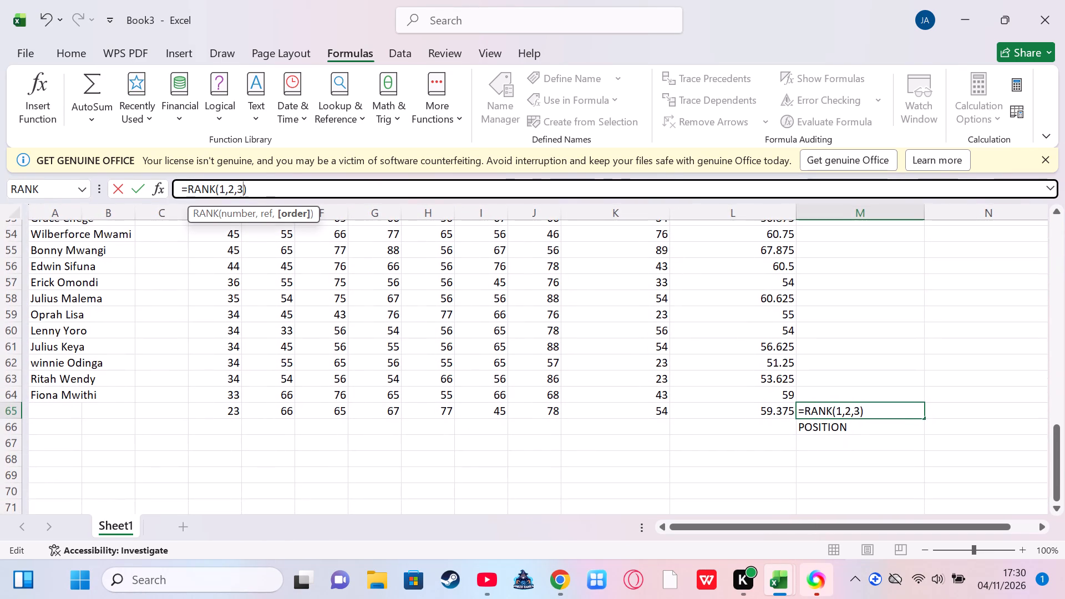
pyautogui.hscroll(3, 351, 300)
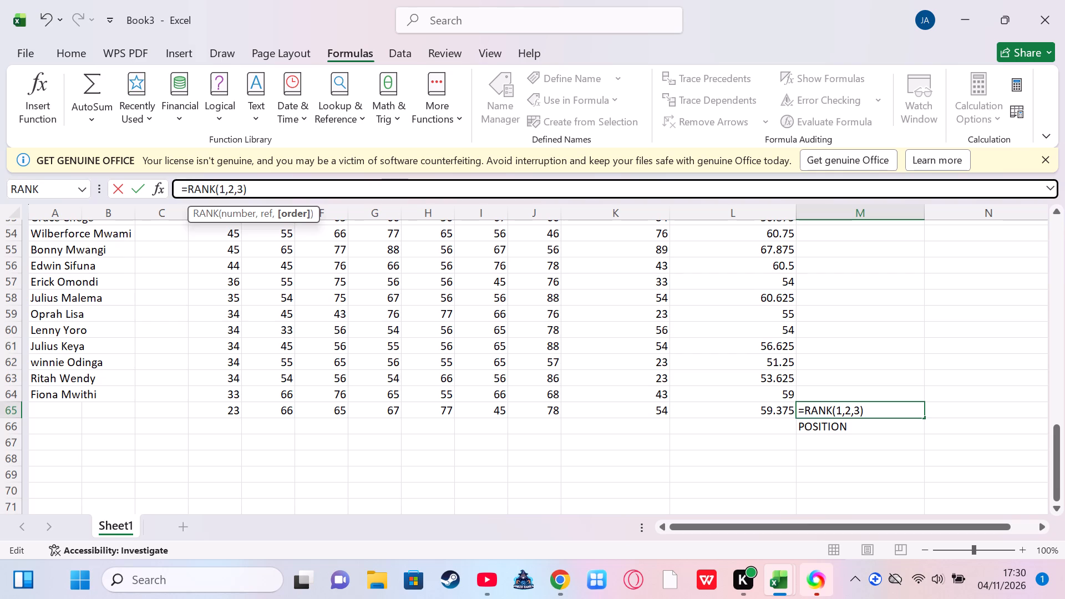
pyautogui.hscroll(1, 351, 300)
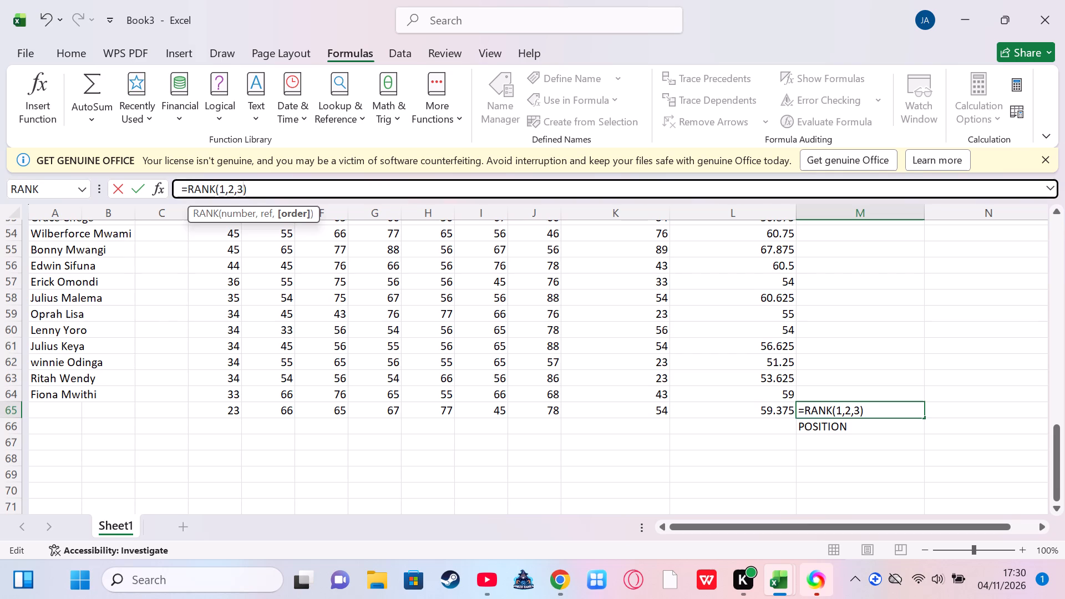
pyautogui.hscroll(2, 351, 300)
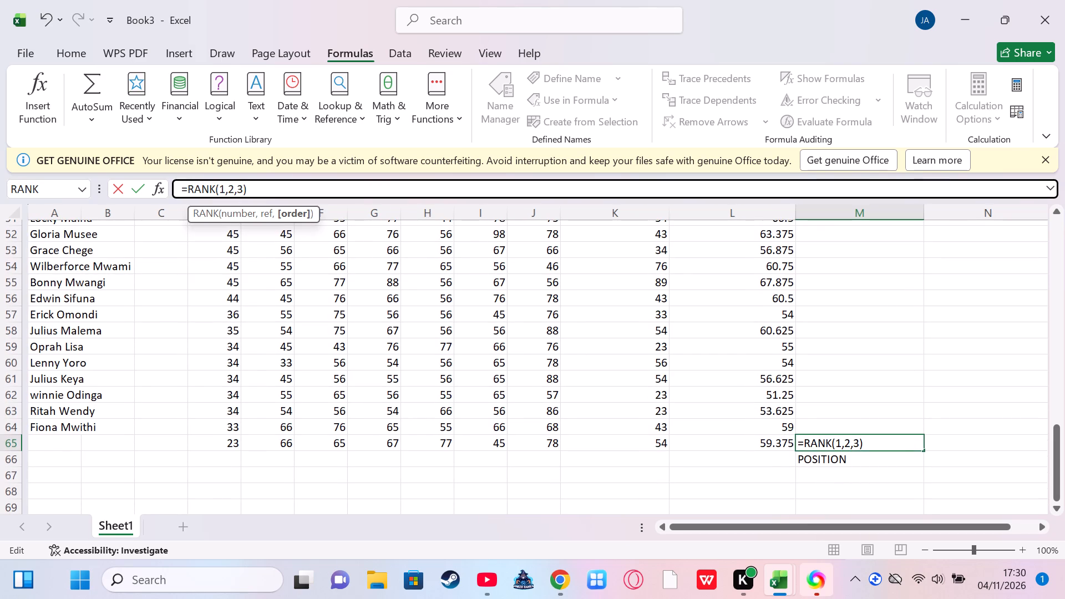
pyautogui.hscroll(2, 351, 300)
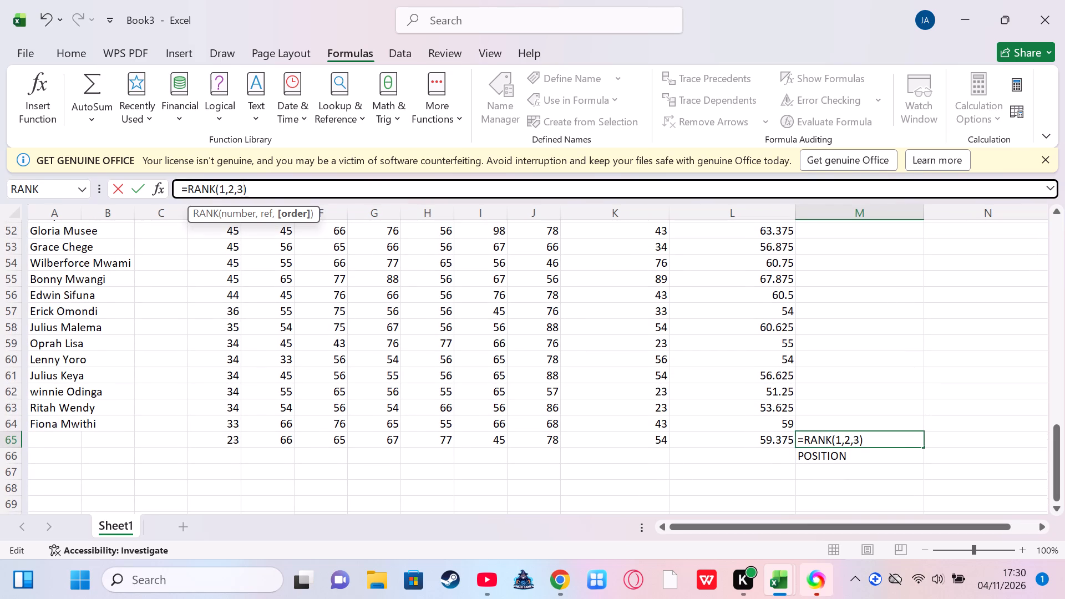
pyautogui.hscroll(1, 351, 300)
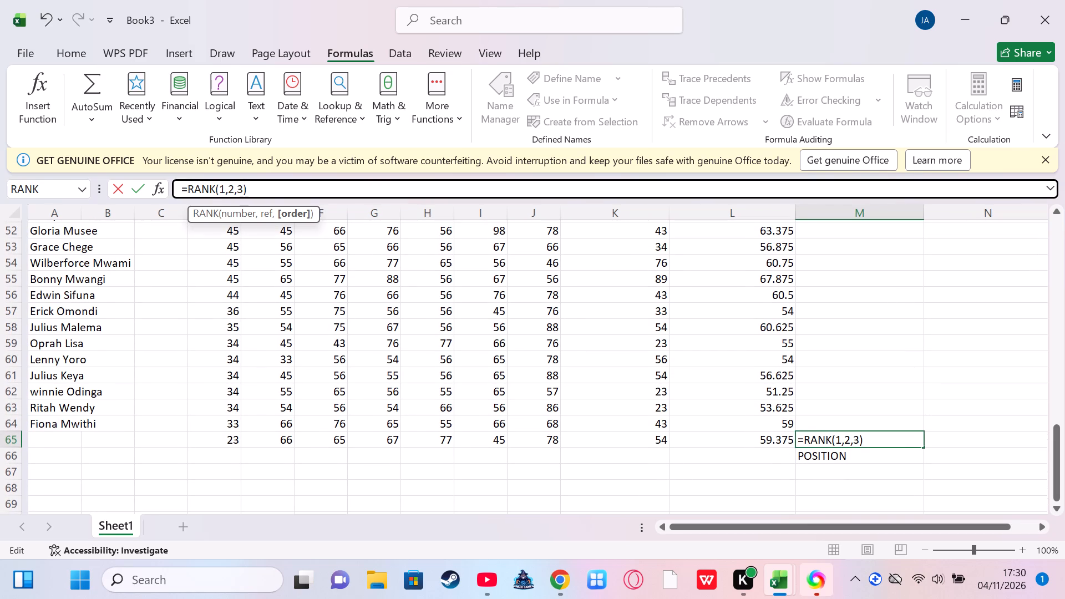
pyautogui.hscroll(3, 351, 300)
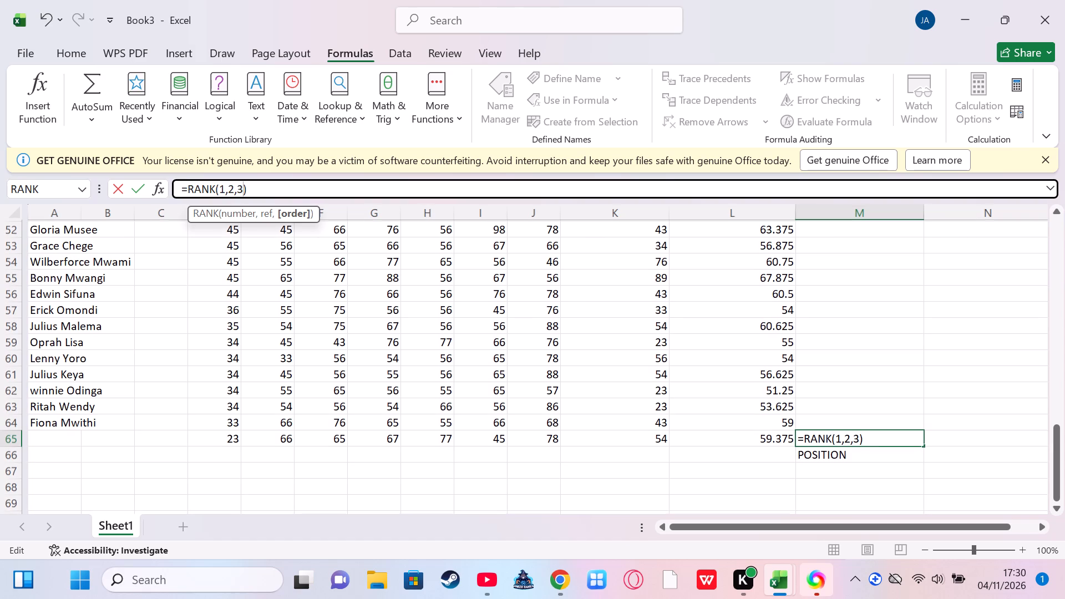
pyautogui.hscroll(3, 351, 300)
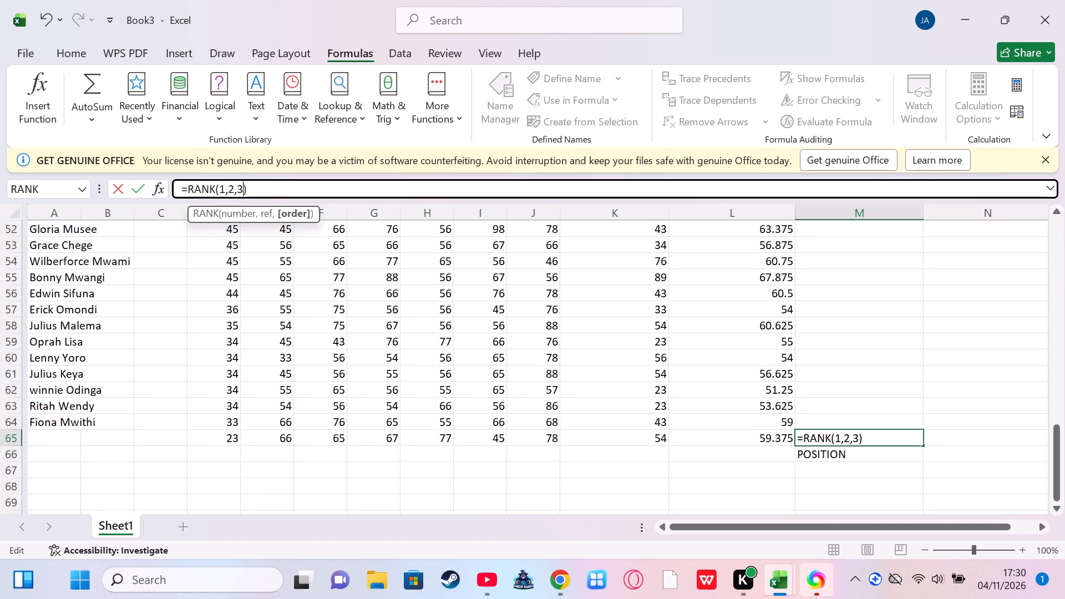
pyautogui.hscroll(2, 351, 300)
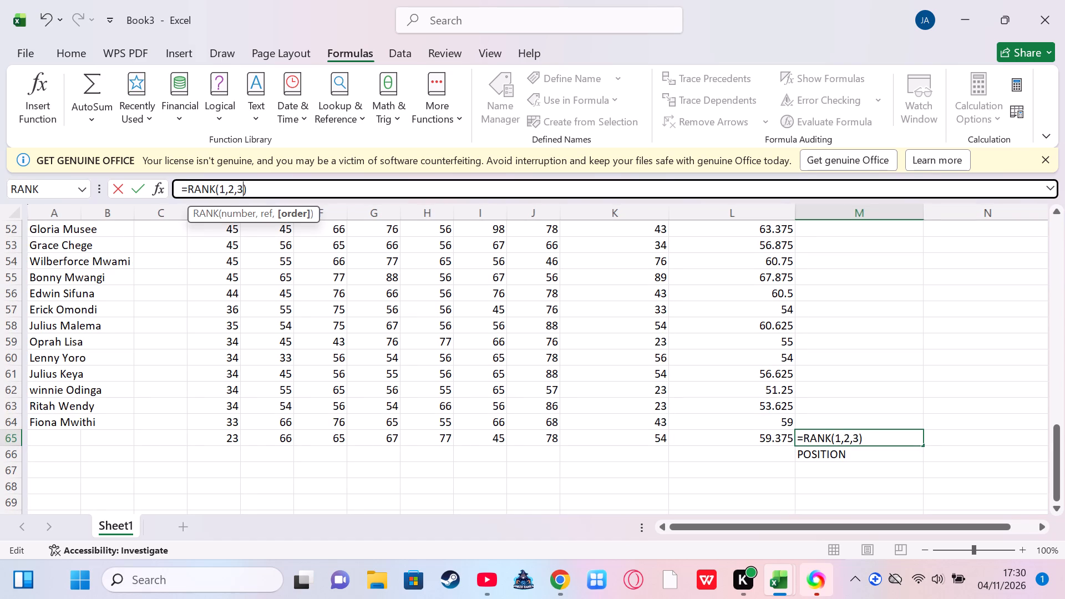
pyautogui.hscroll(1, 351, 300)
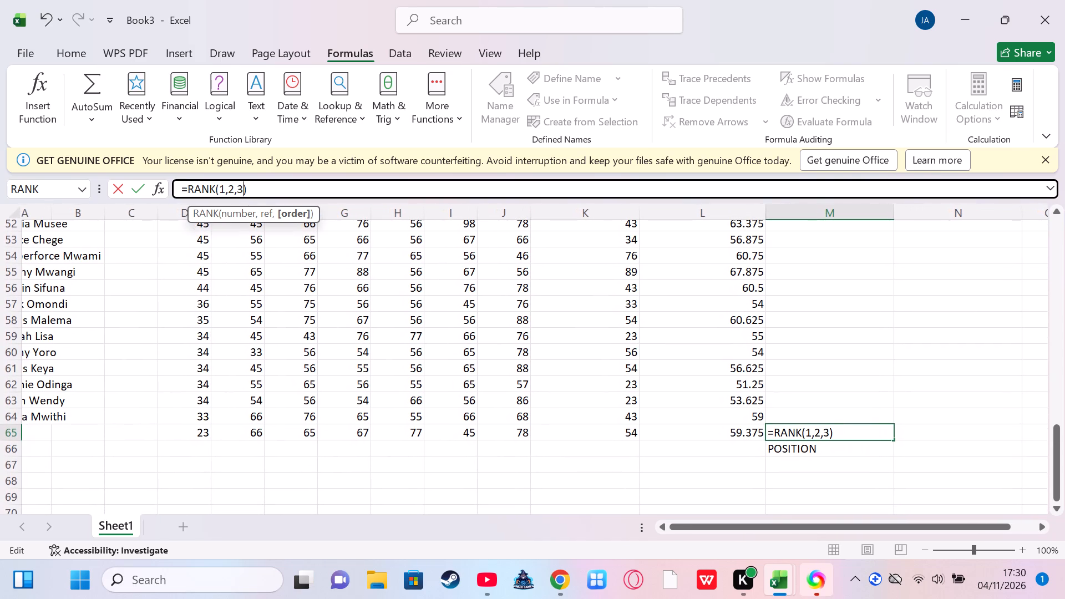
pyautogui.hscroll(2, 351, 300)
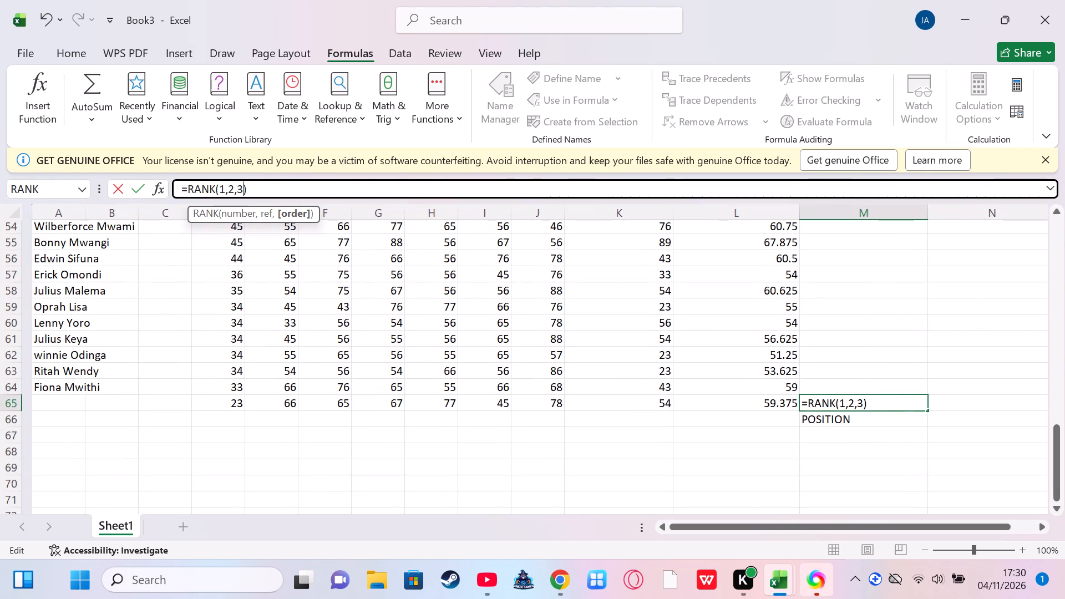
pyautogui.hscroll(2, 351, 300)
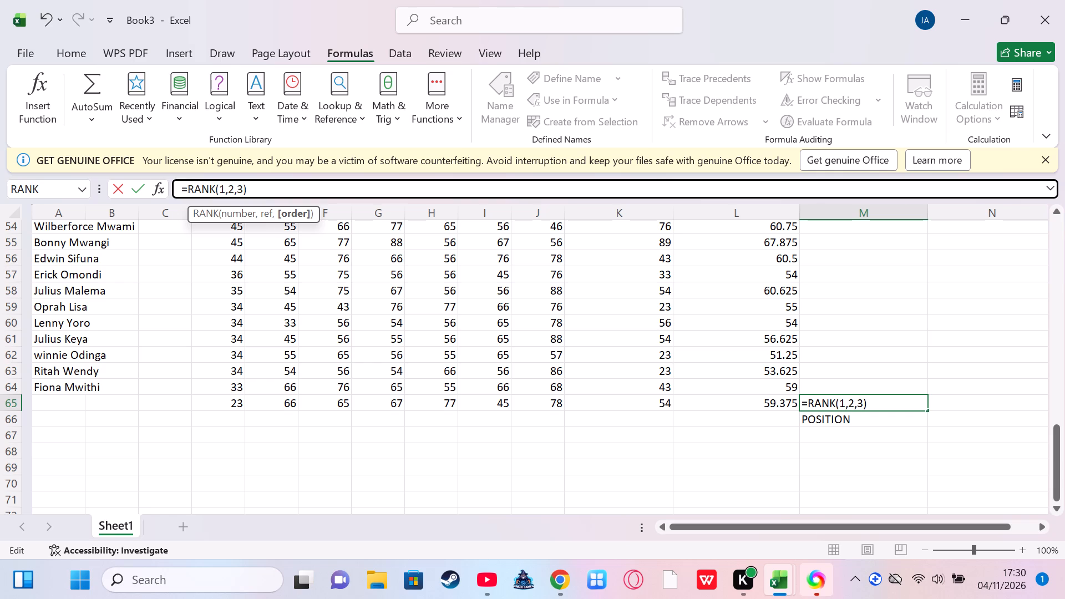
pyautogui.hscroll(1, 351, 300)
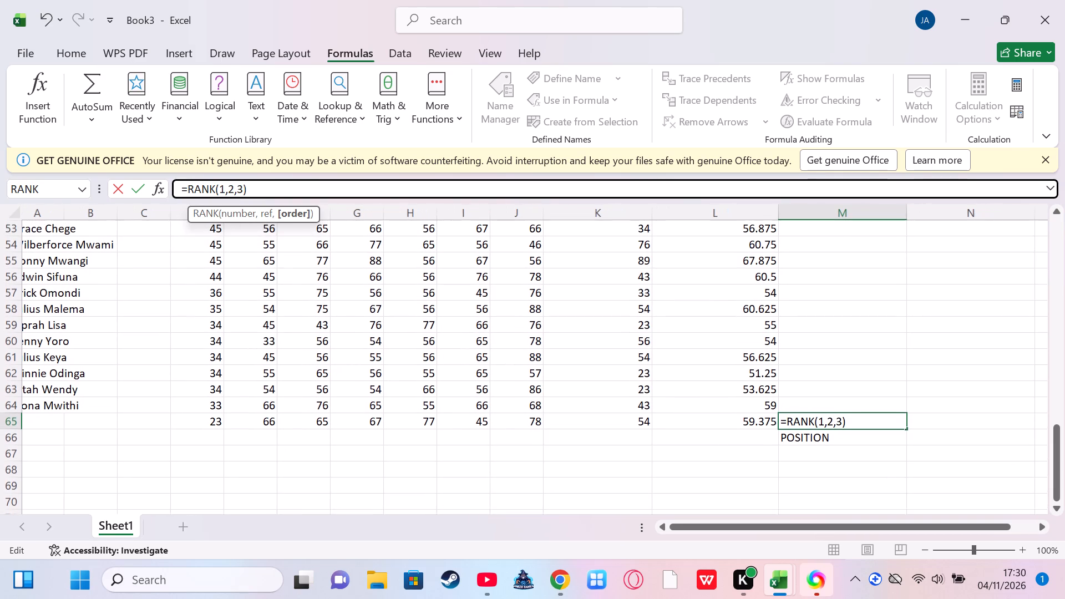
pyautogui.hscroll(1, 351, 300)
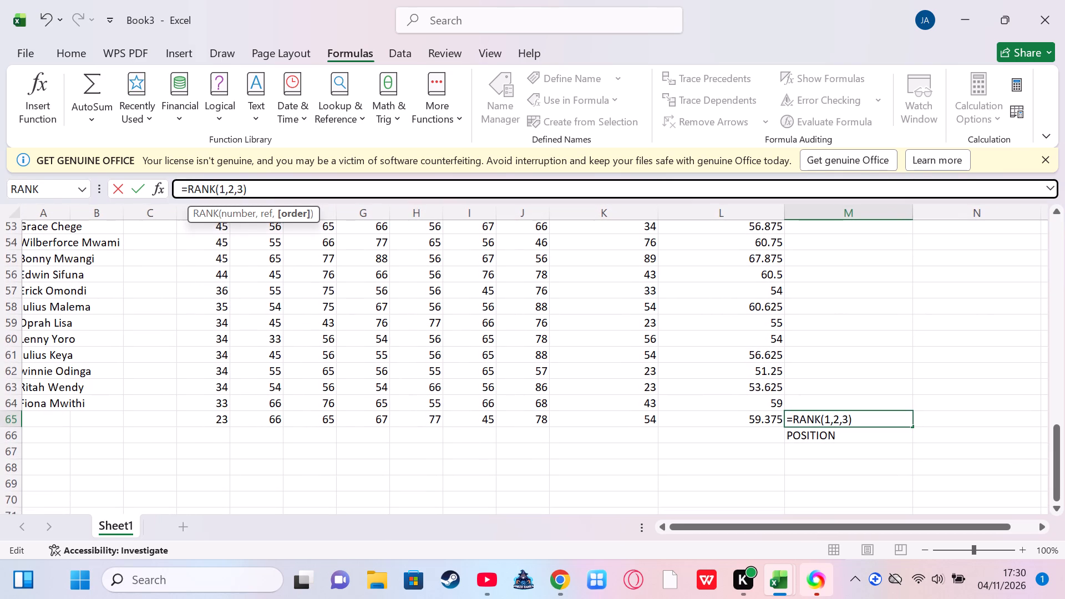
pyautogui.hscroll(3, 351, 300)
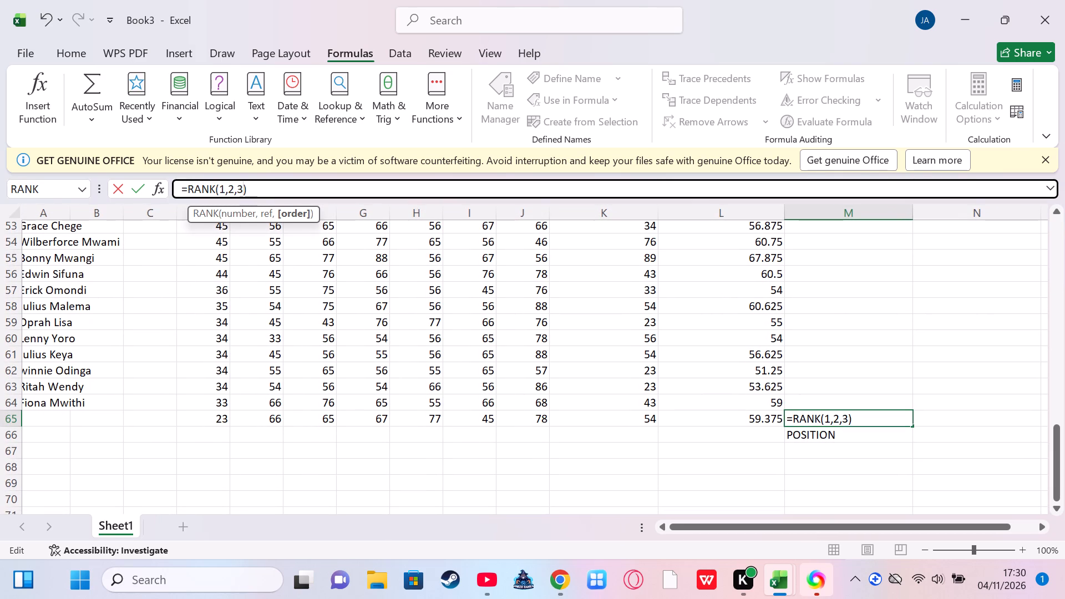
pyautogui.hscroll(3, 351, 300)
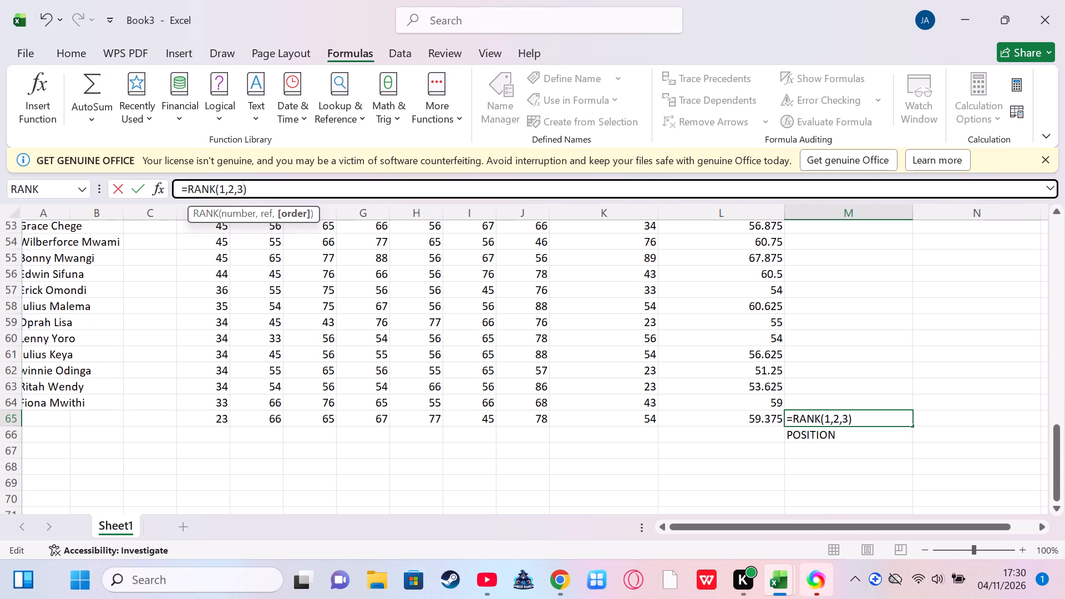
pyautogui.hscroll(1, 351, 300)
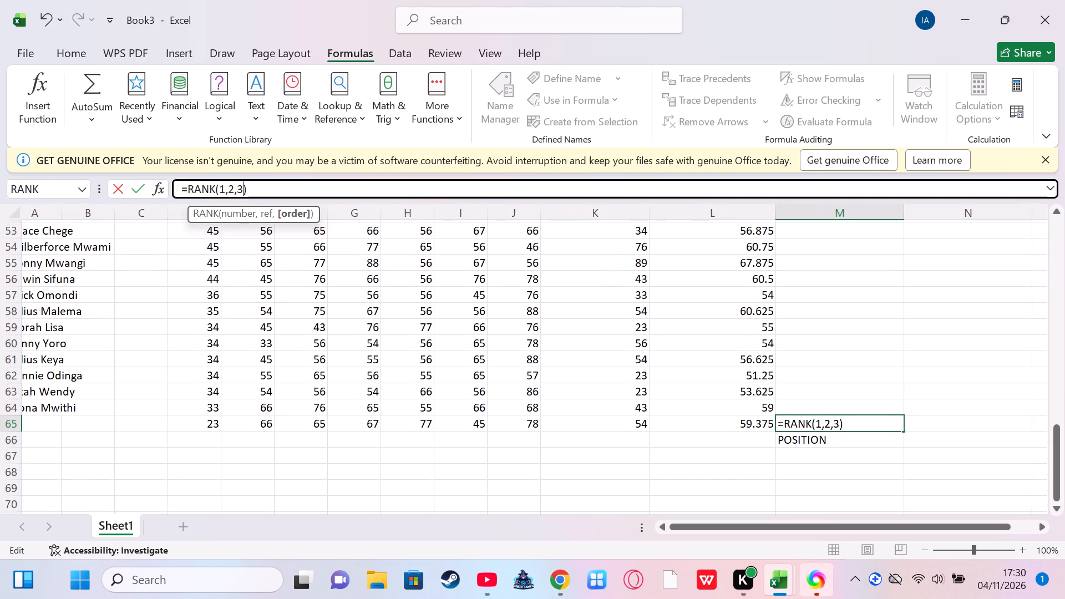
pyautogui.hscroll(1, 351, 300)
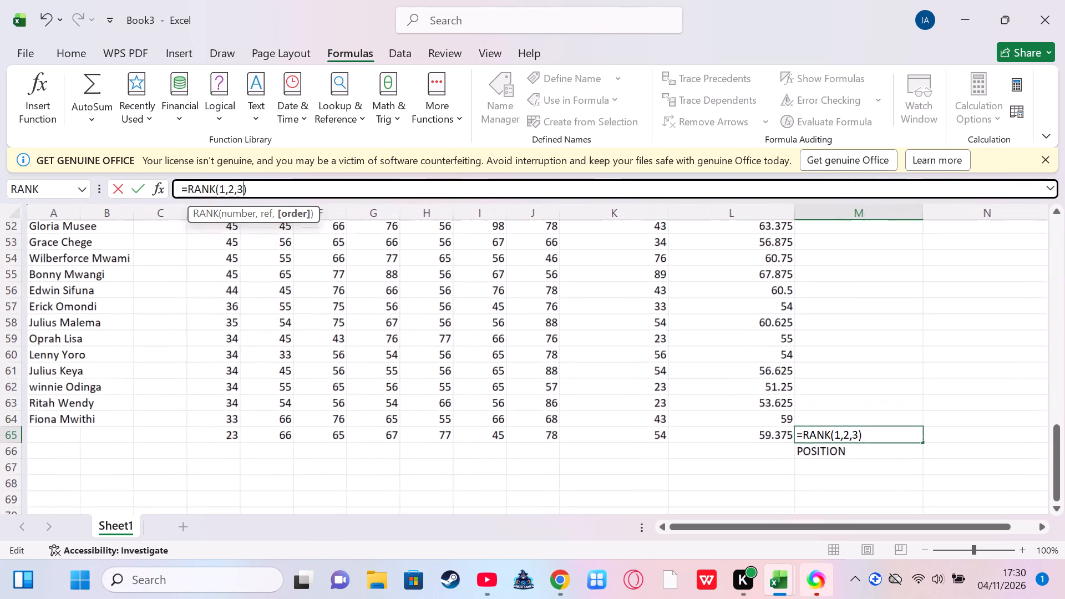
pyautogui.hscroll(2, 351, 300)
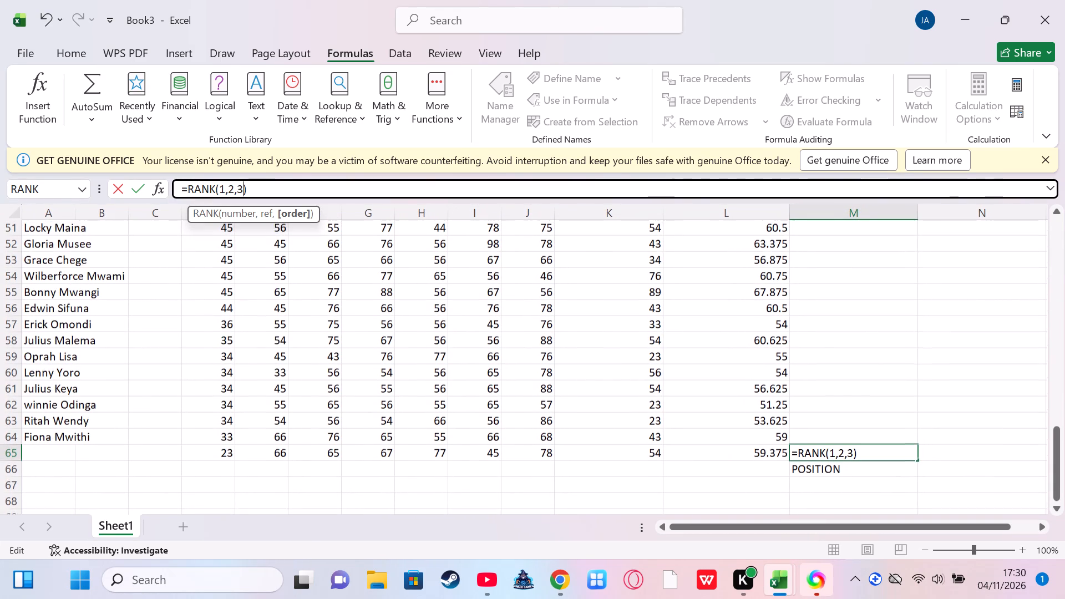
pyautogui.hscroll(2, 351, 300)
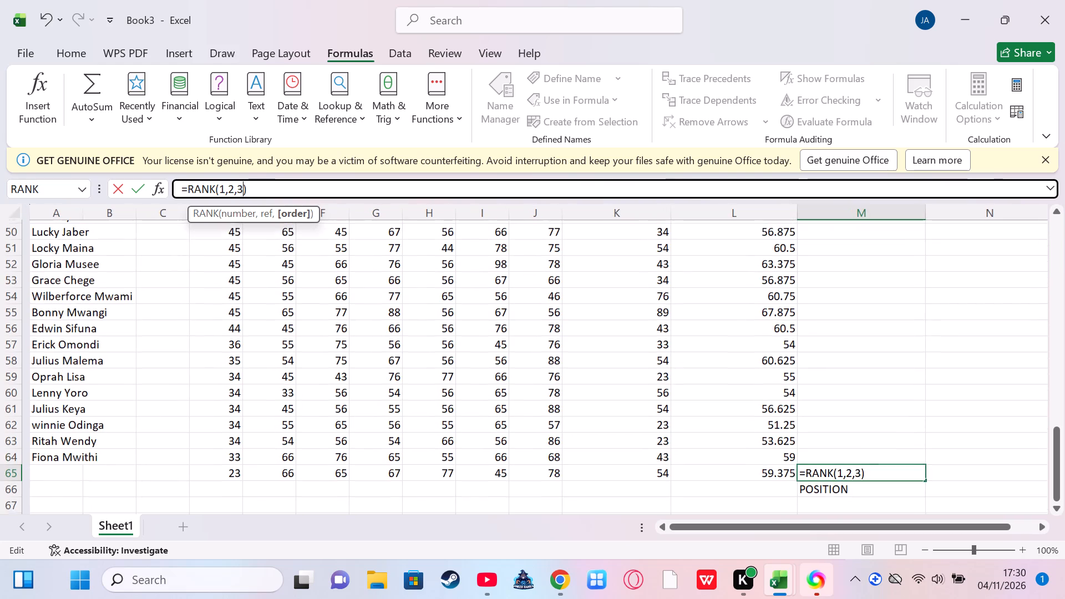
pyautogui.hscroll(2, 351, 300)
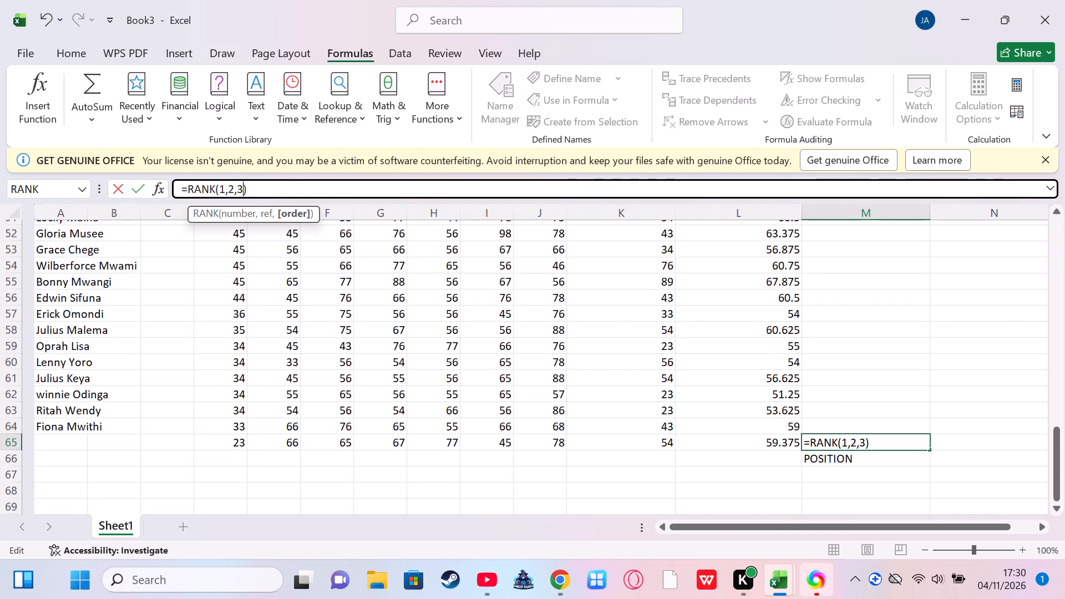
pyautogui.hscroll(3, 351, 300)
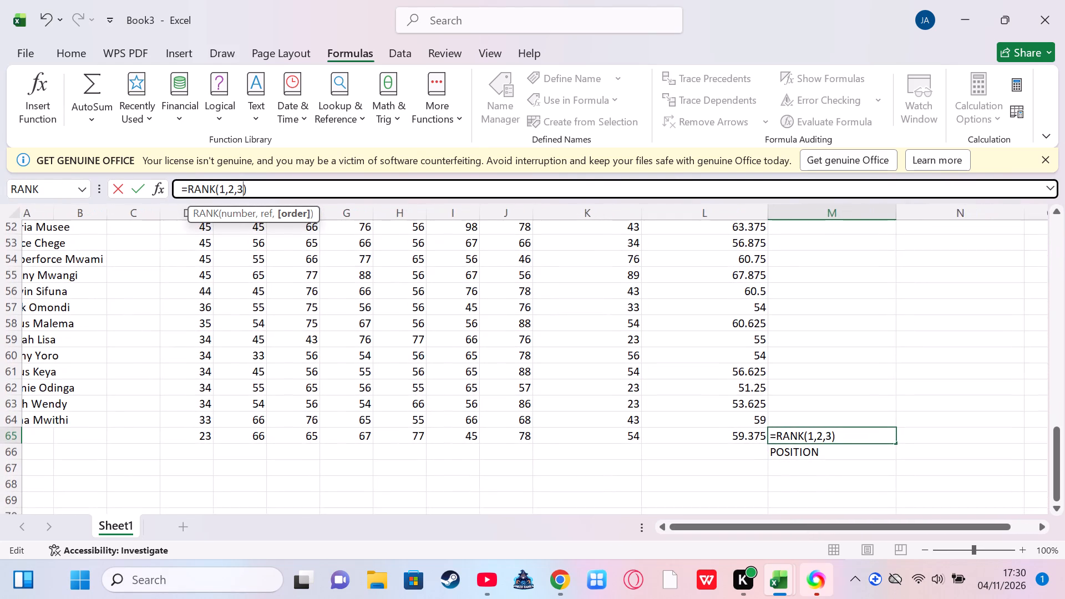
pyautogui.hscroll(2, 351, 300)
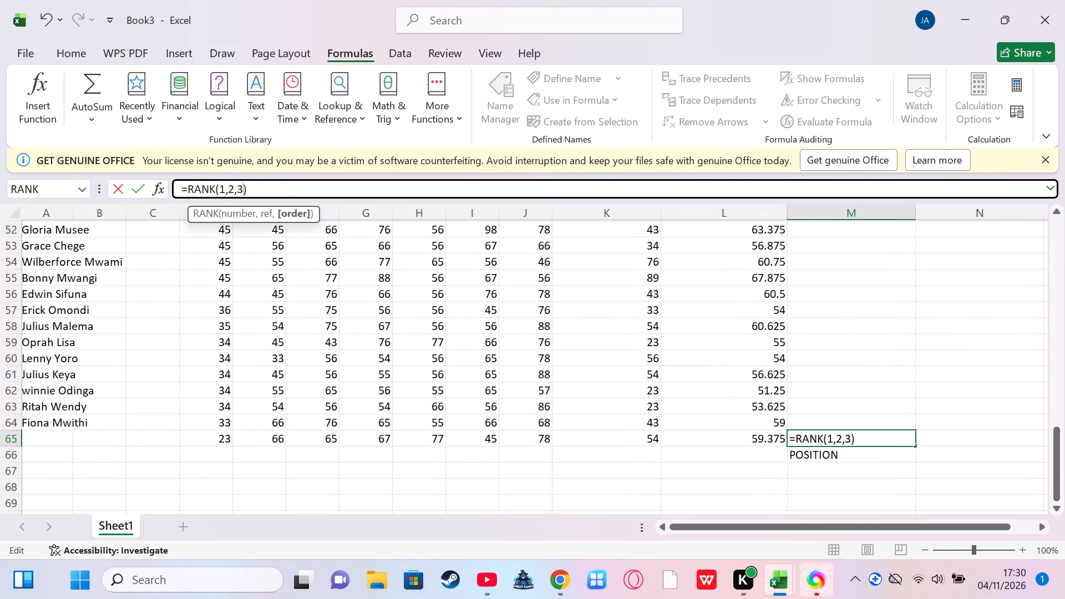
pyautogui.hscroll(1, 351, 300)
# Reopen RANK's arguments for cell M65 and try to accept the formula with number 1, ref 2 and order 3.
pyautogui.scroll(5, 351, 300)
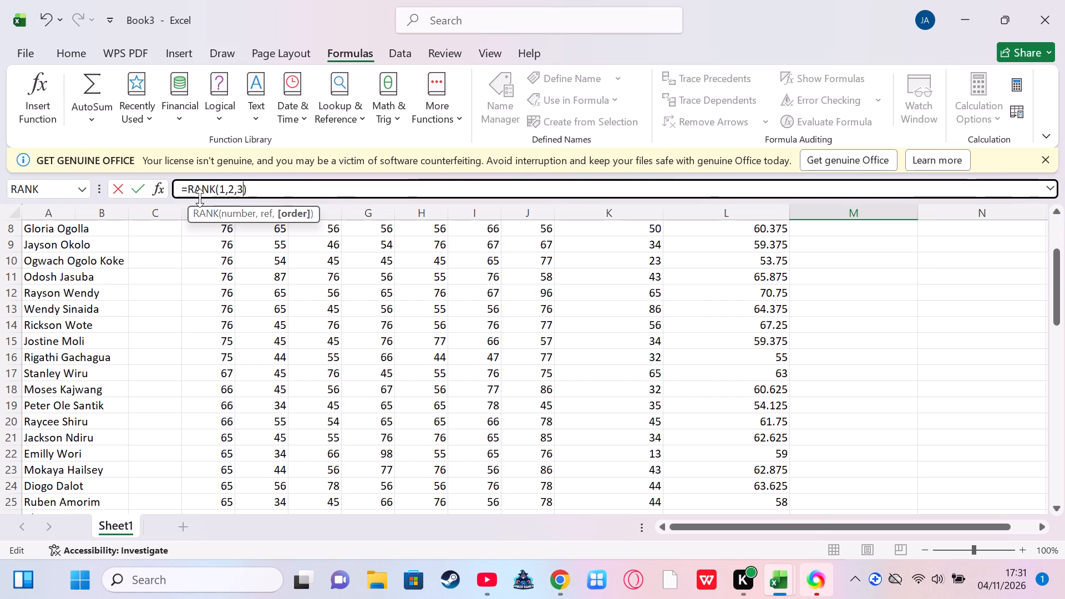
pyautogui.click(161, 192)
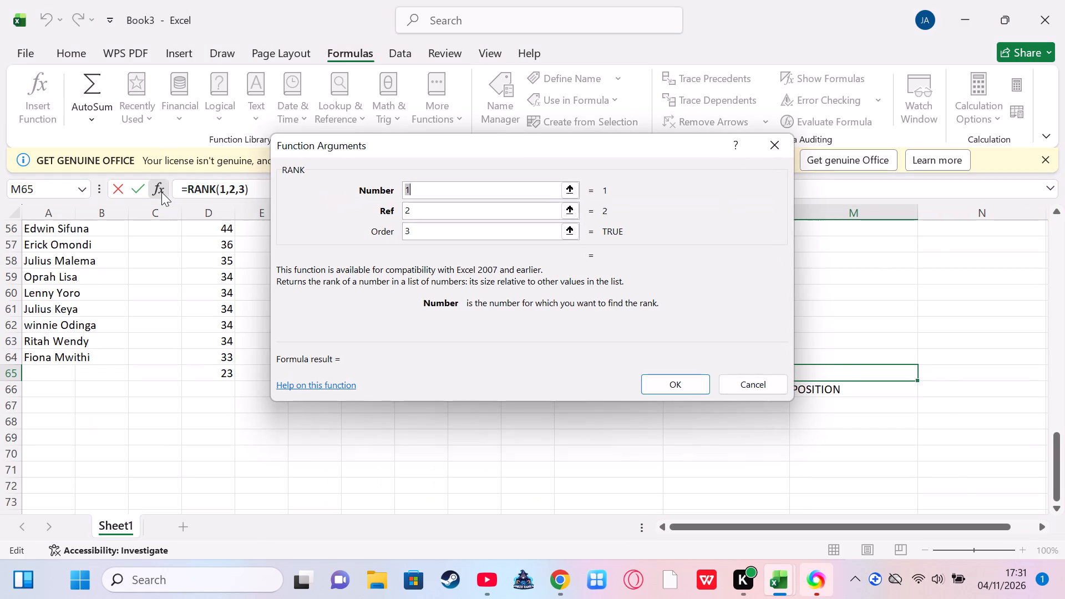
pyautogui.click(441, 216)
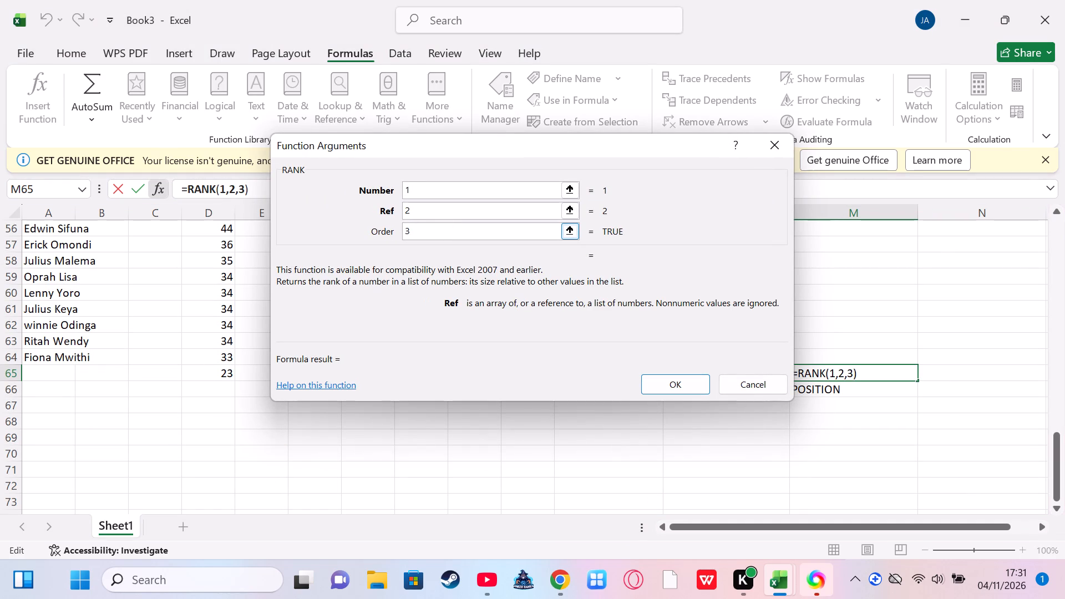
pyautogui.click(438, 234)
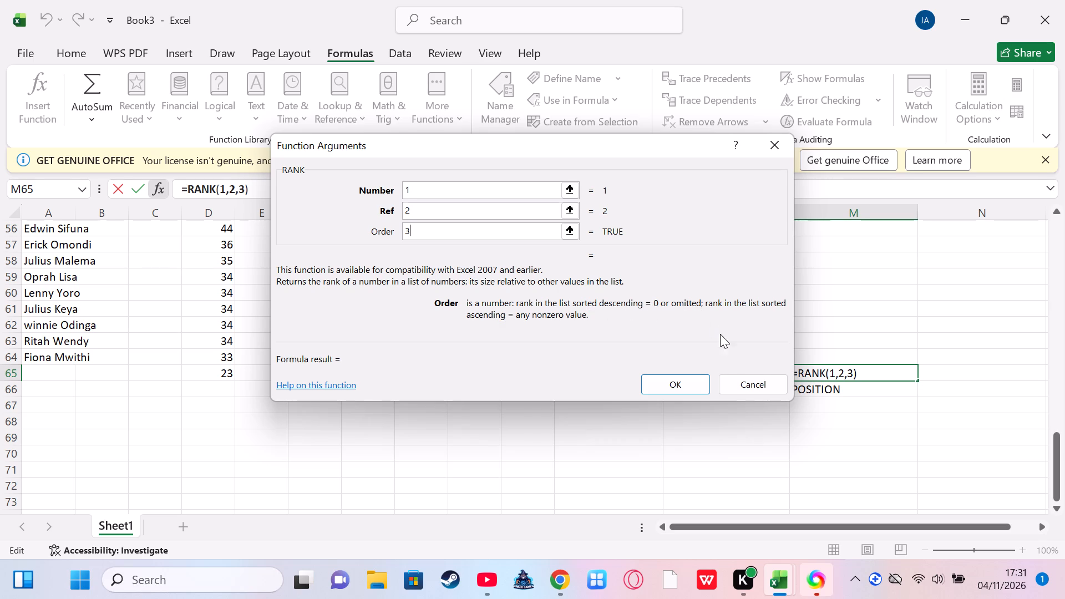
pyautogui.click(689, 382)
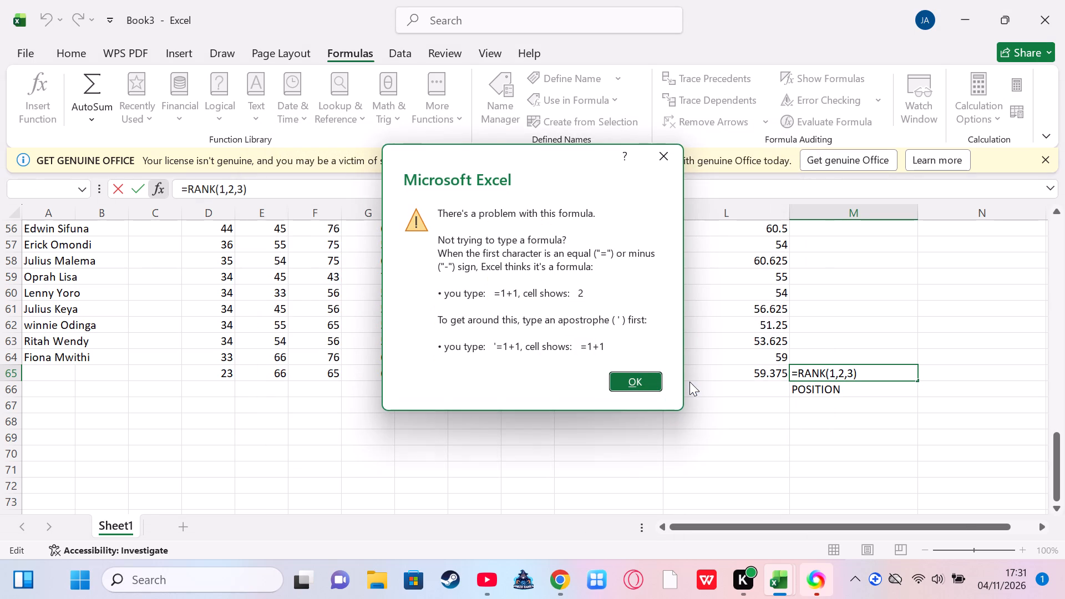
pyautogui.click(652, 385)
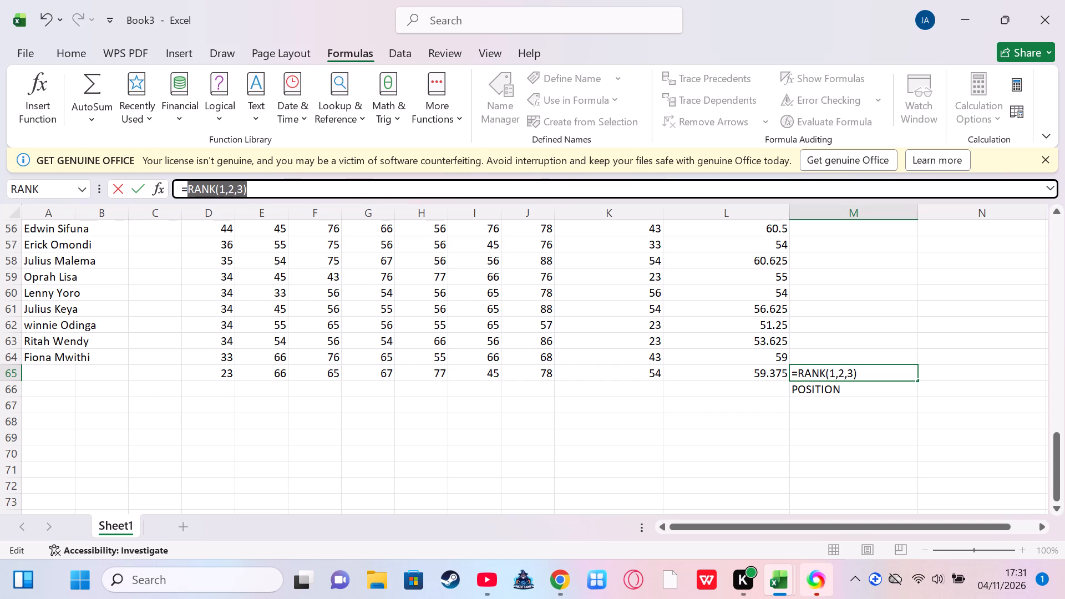
# Replace the selected RANK expression in cell M65's formula with a reference to cell K65.
pyautogui.click(661, 371)
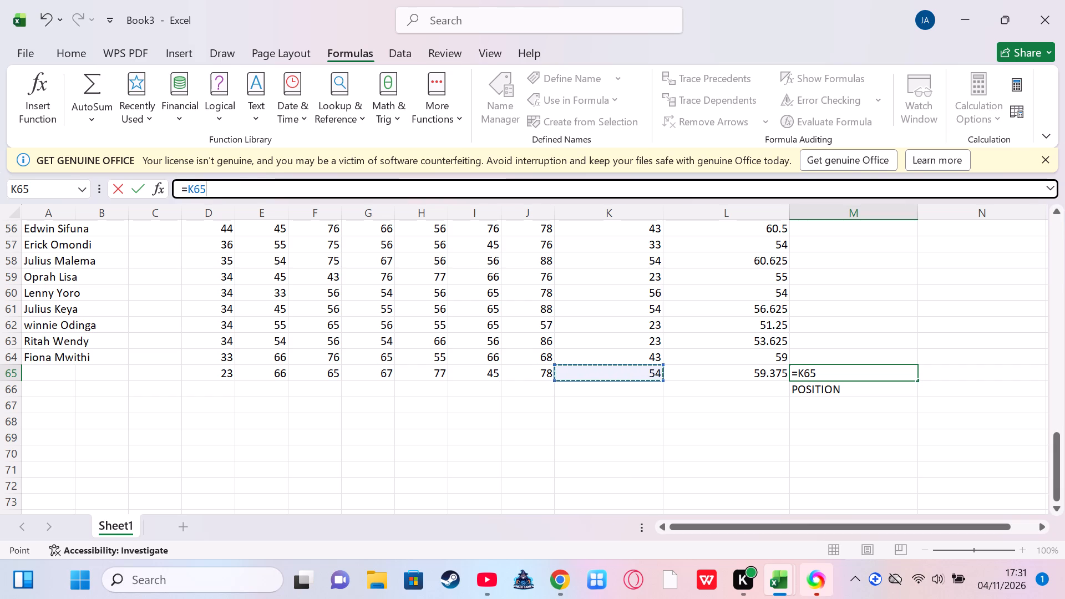
pyautogui.scroll(1, 731, 341)
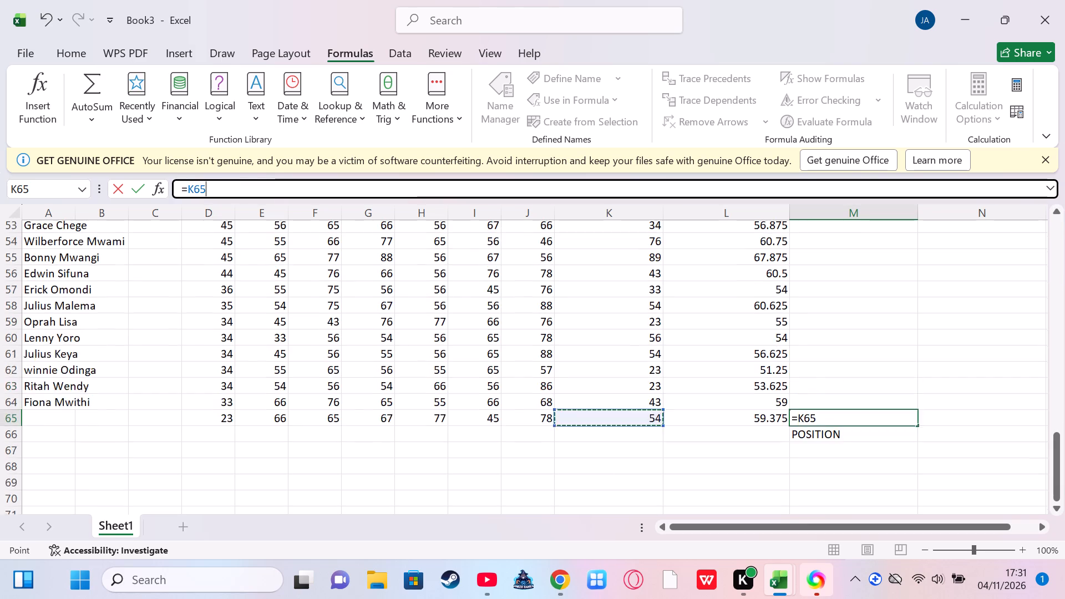
pyautogui.scroll(1, 731, 341)
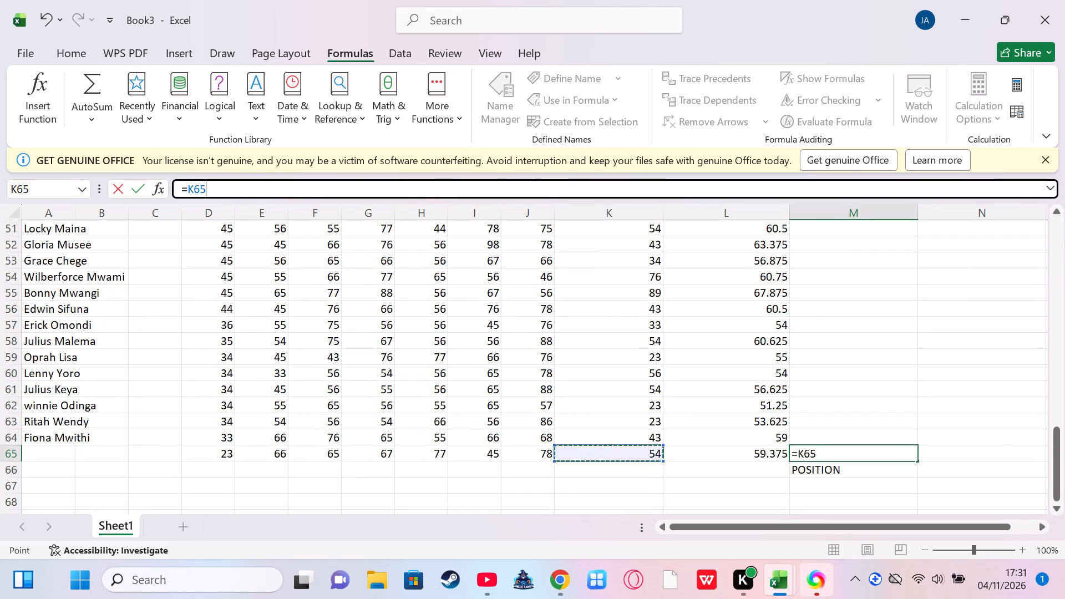